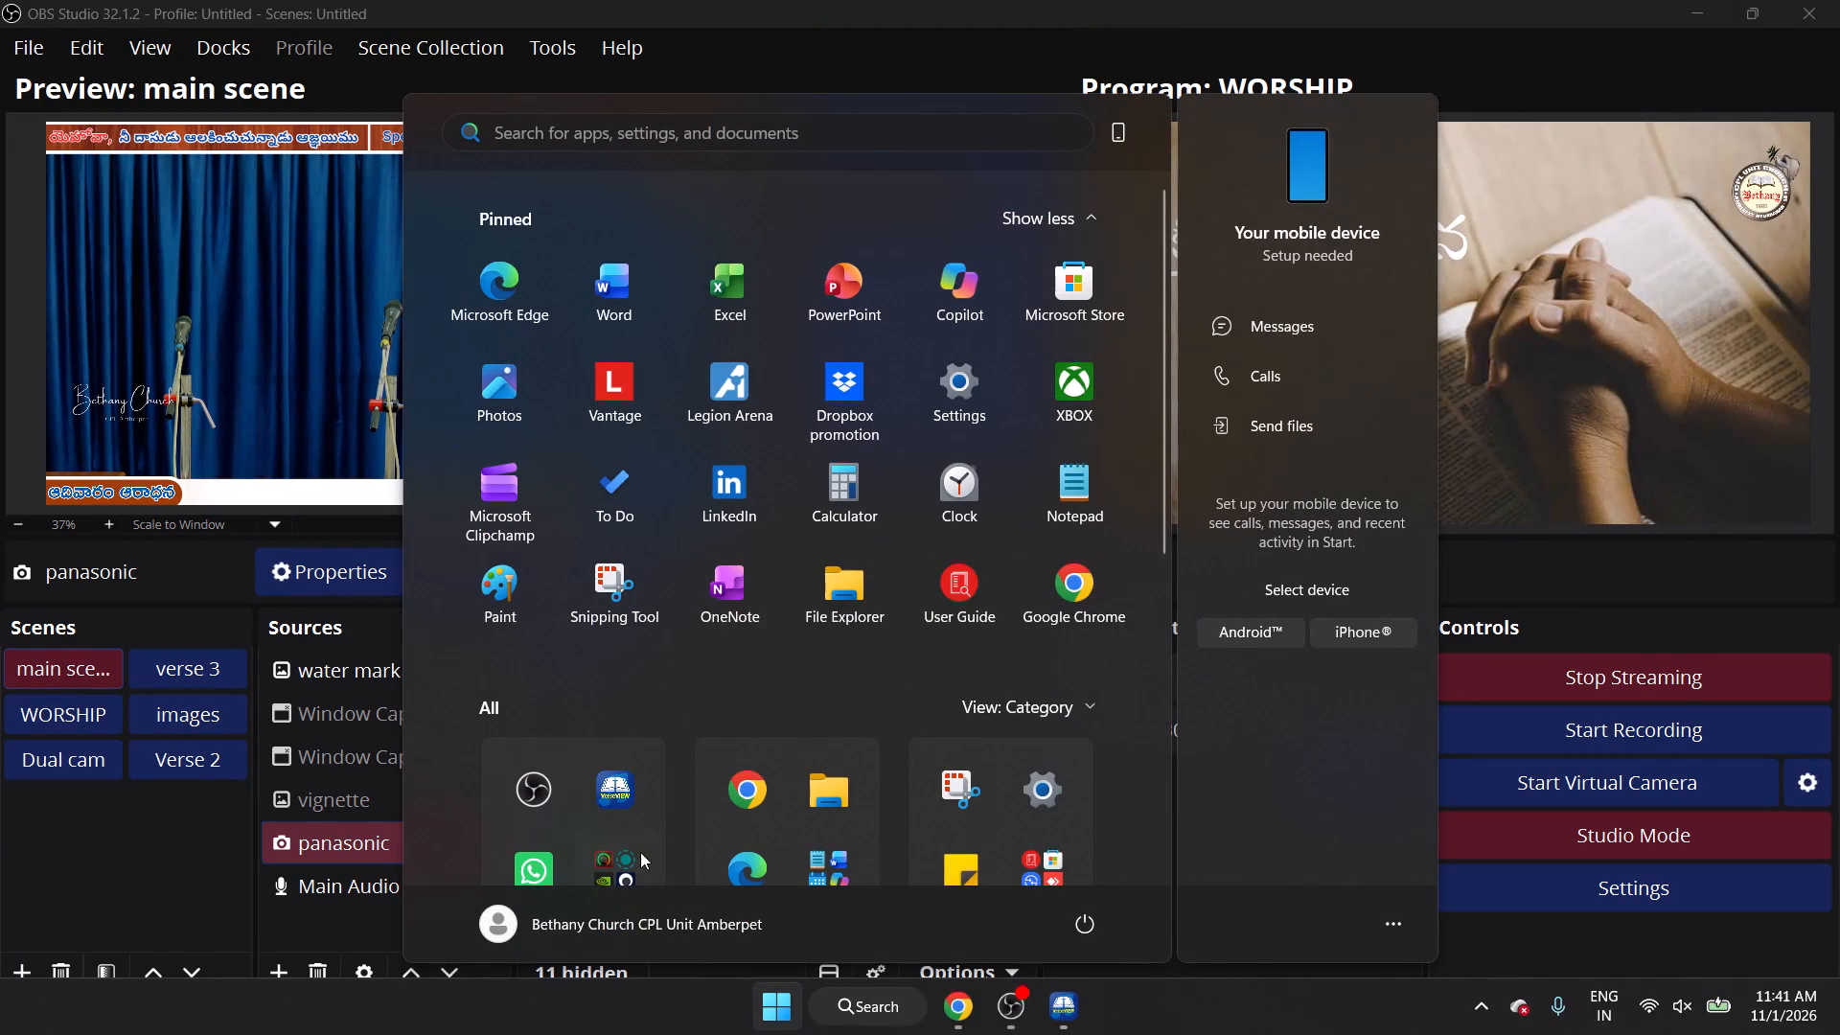
Open Canva in Chrome and open the two-page green-background verse banner design “....Speak LORD....” in a maximized window.
left_click(749, 777)
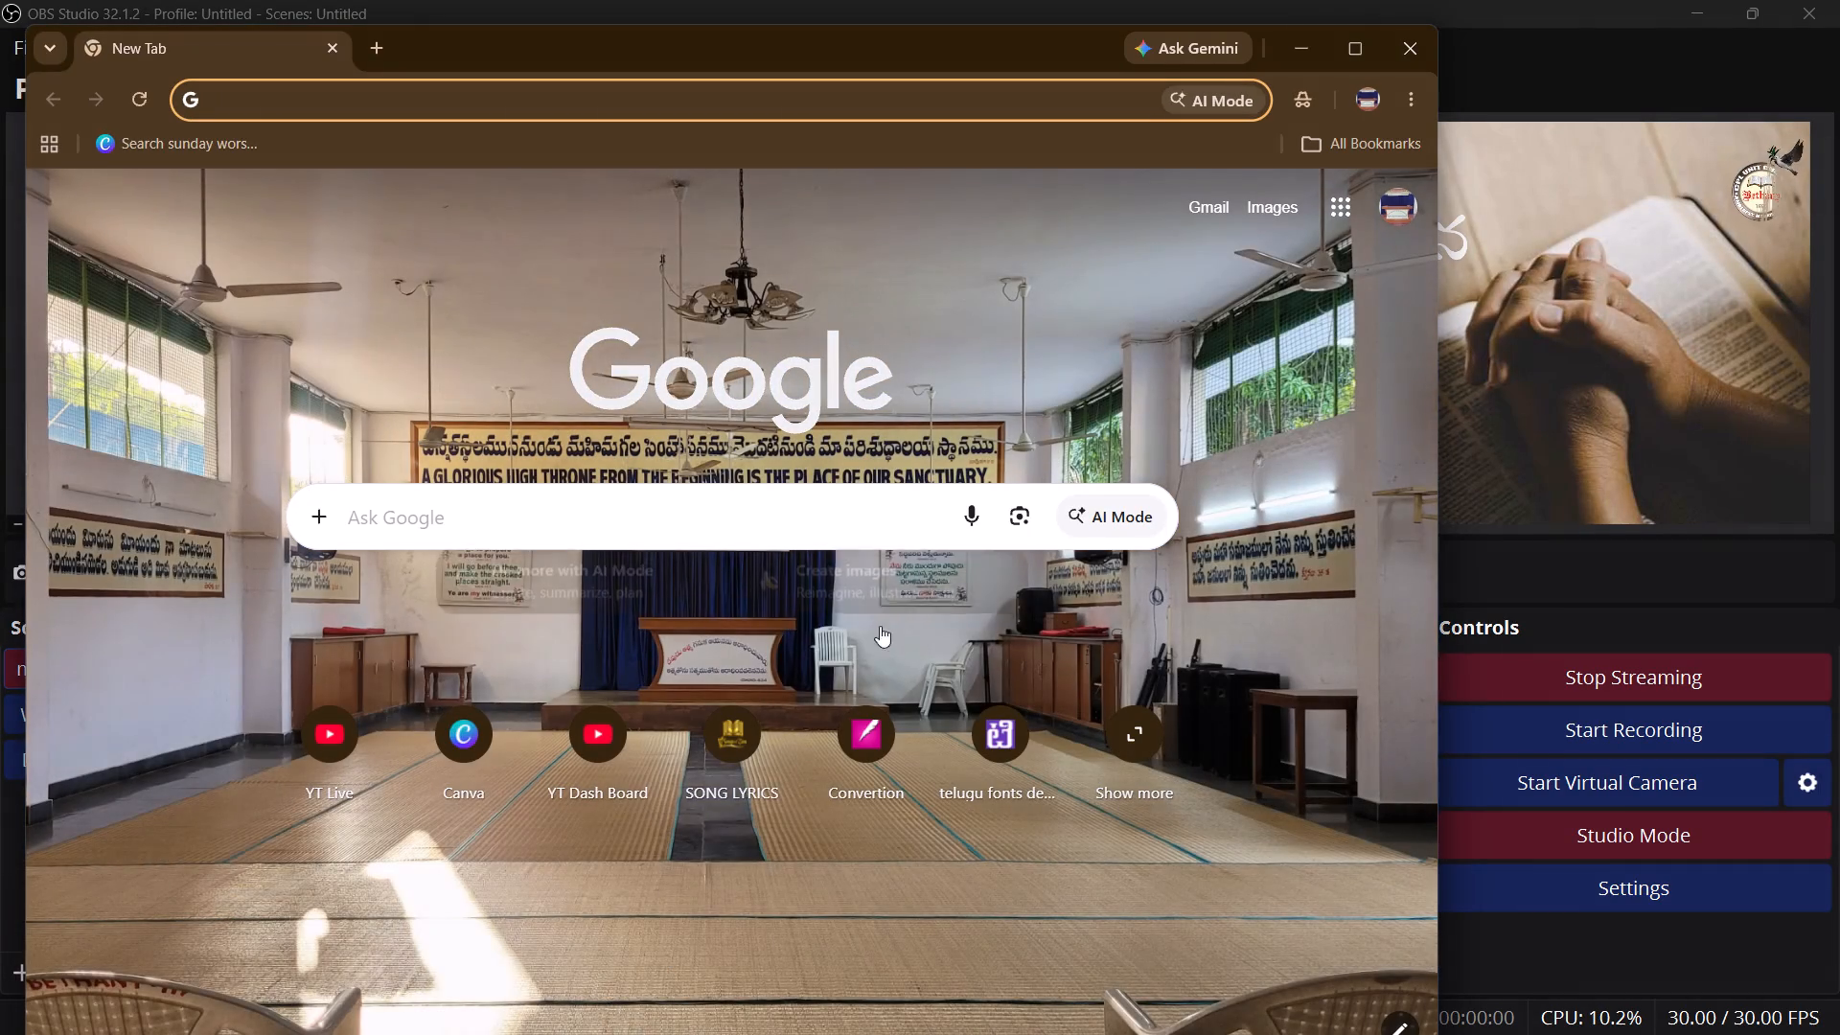
left_click(458, 732)
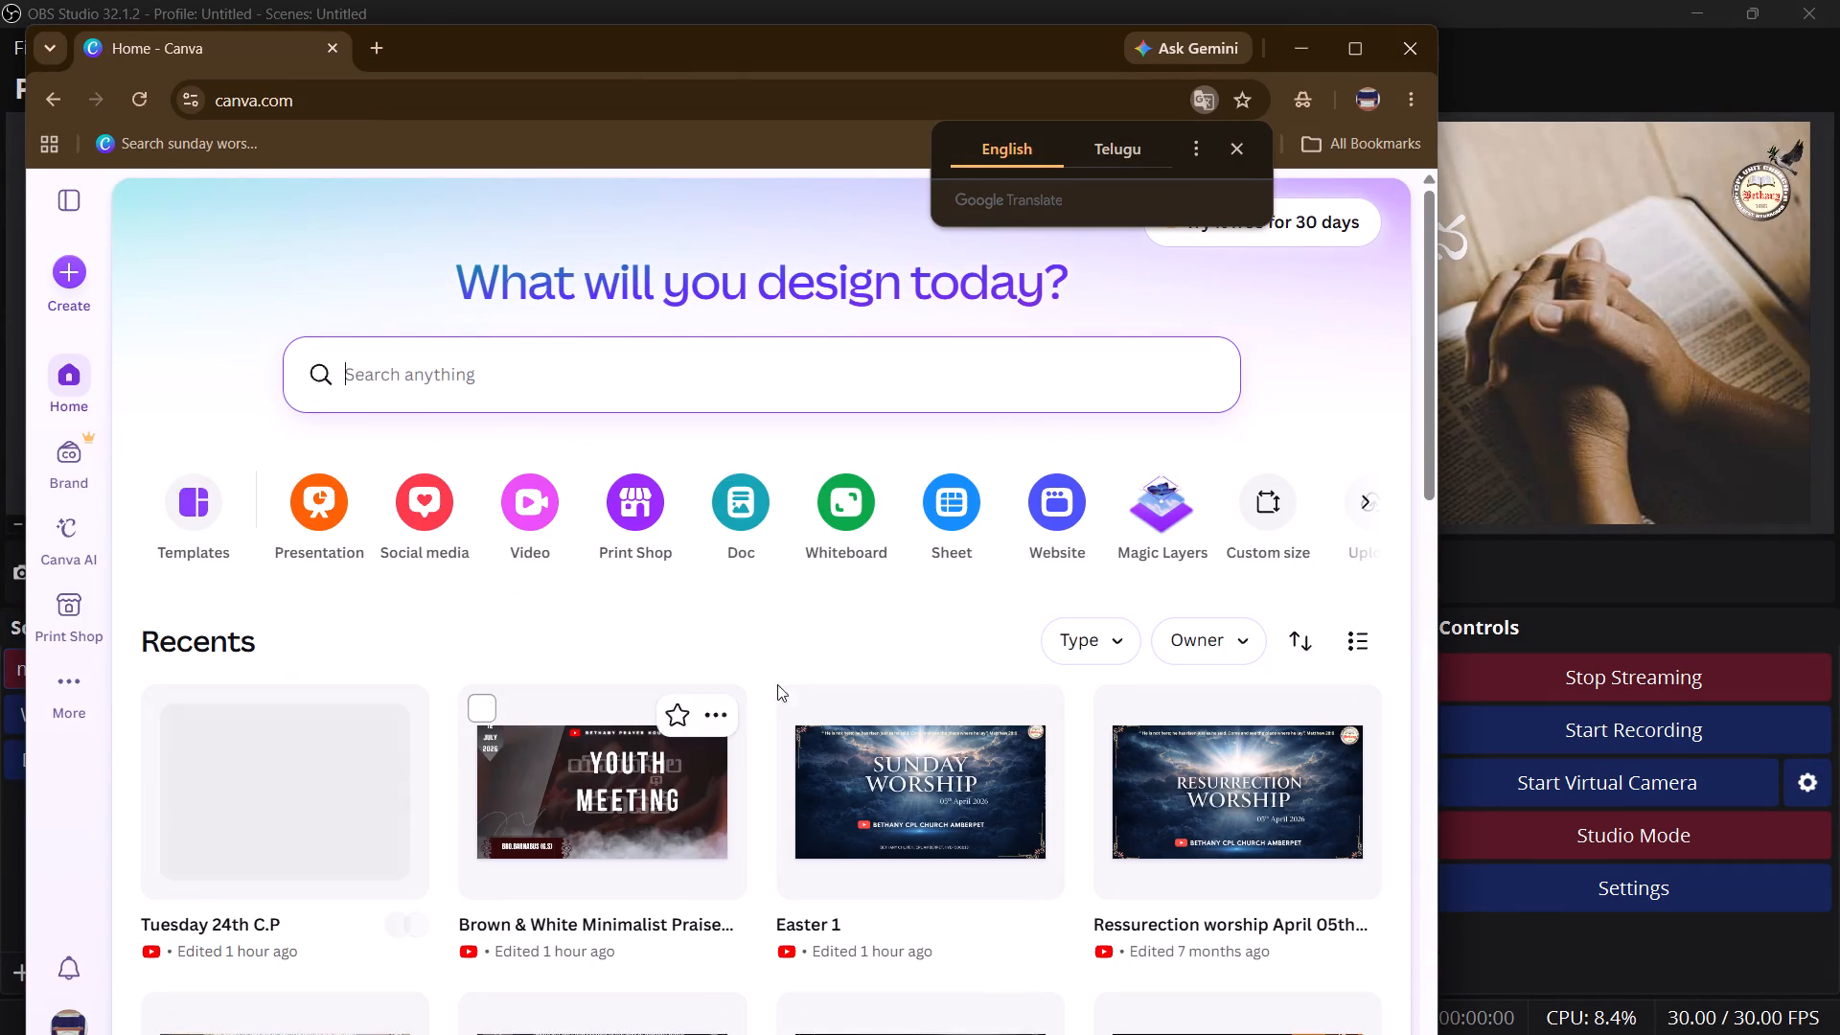
scroll(741, 740, "down", 4)
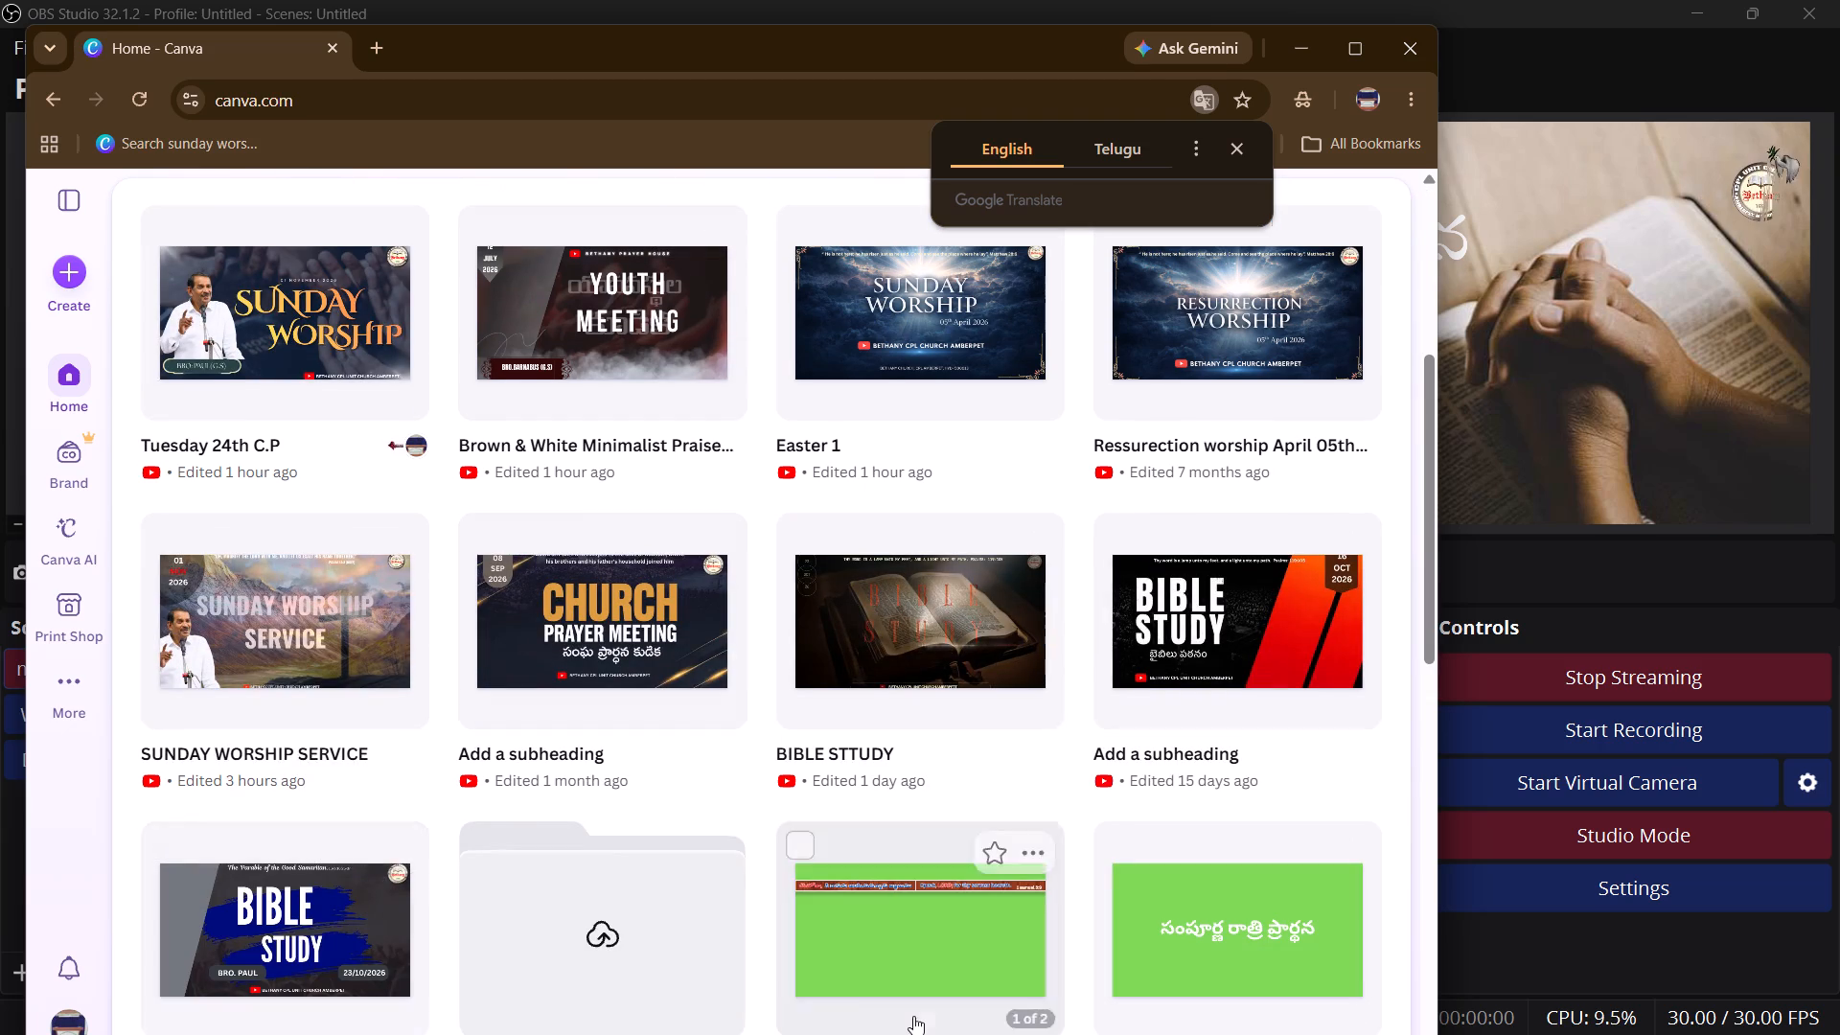
scroll(948, 871, "down", 1)
left_click(876, 771)
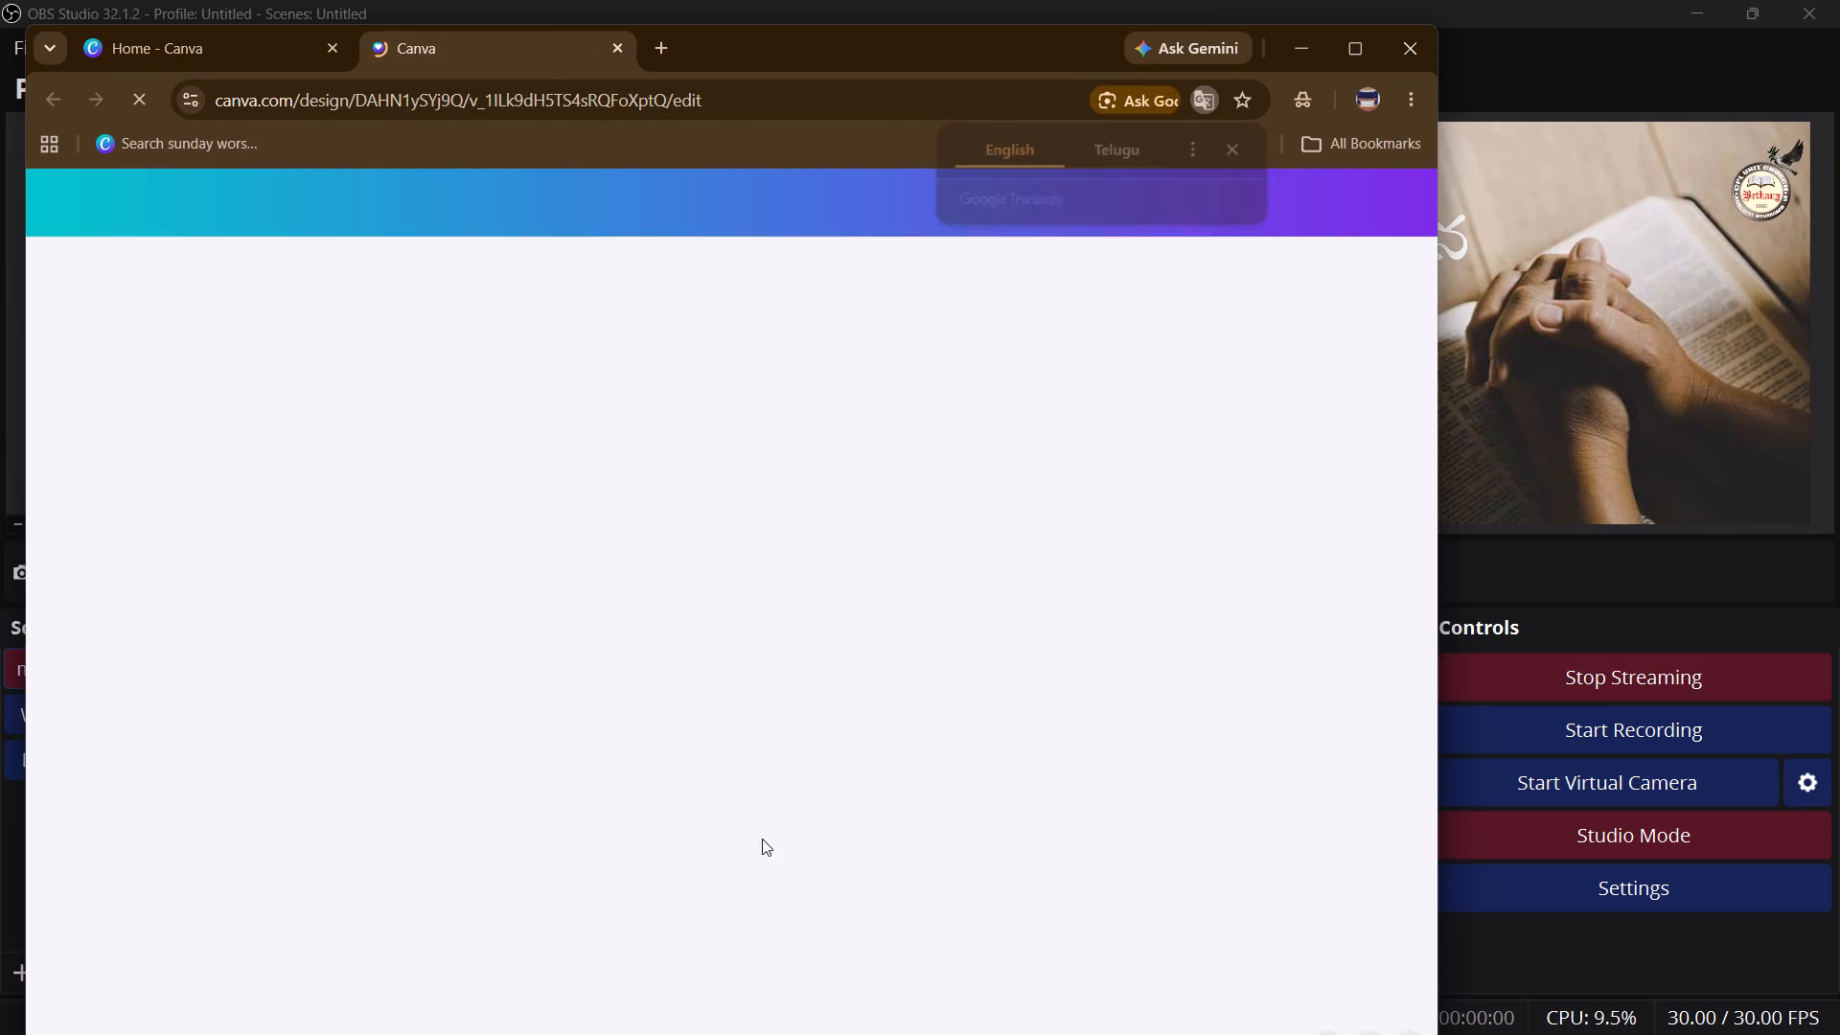
left_click(1346, 34)
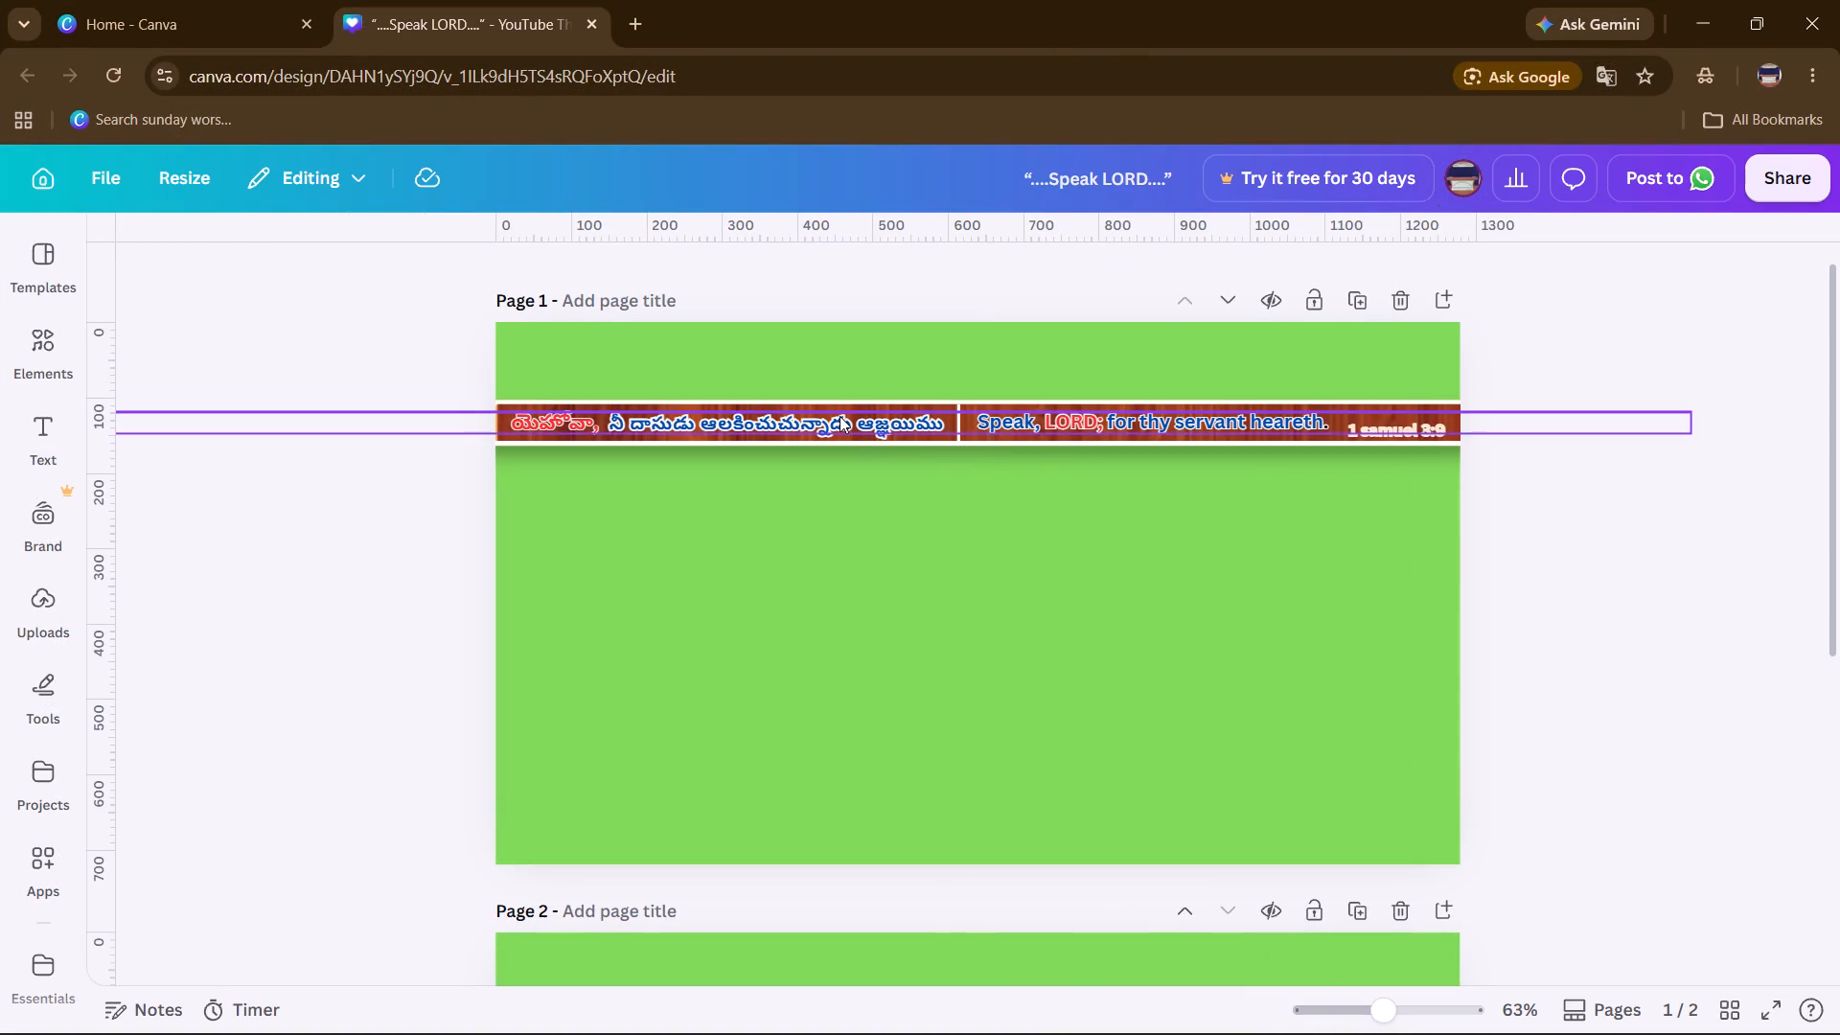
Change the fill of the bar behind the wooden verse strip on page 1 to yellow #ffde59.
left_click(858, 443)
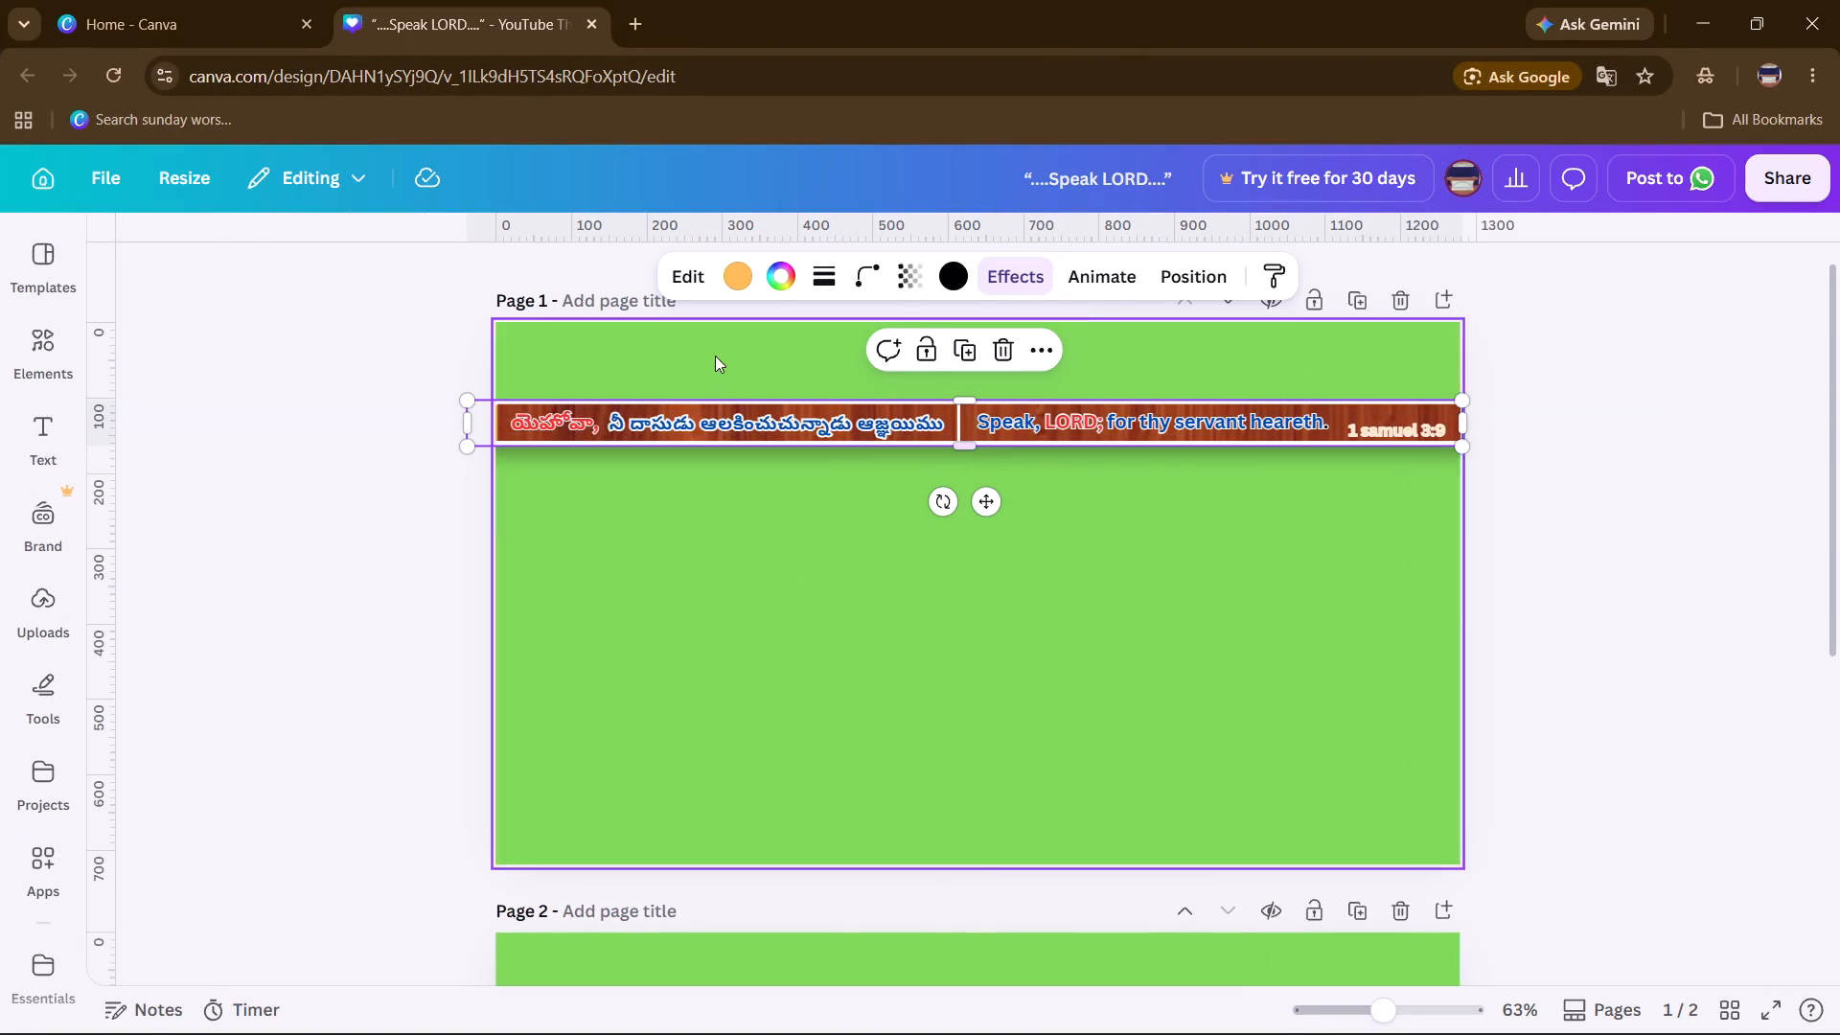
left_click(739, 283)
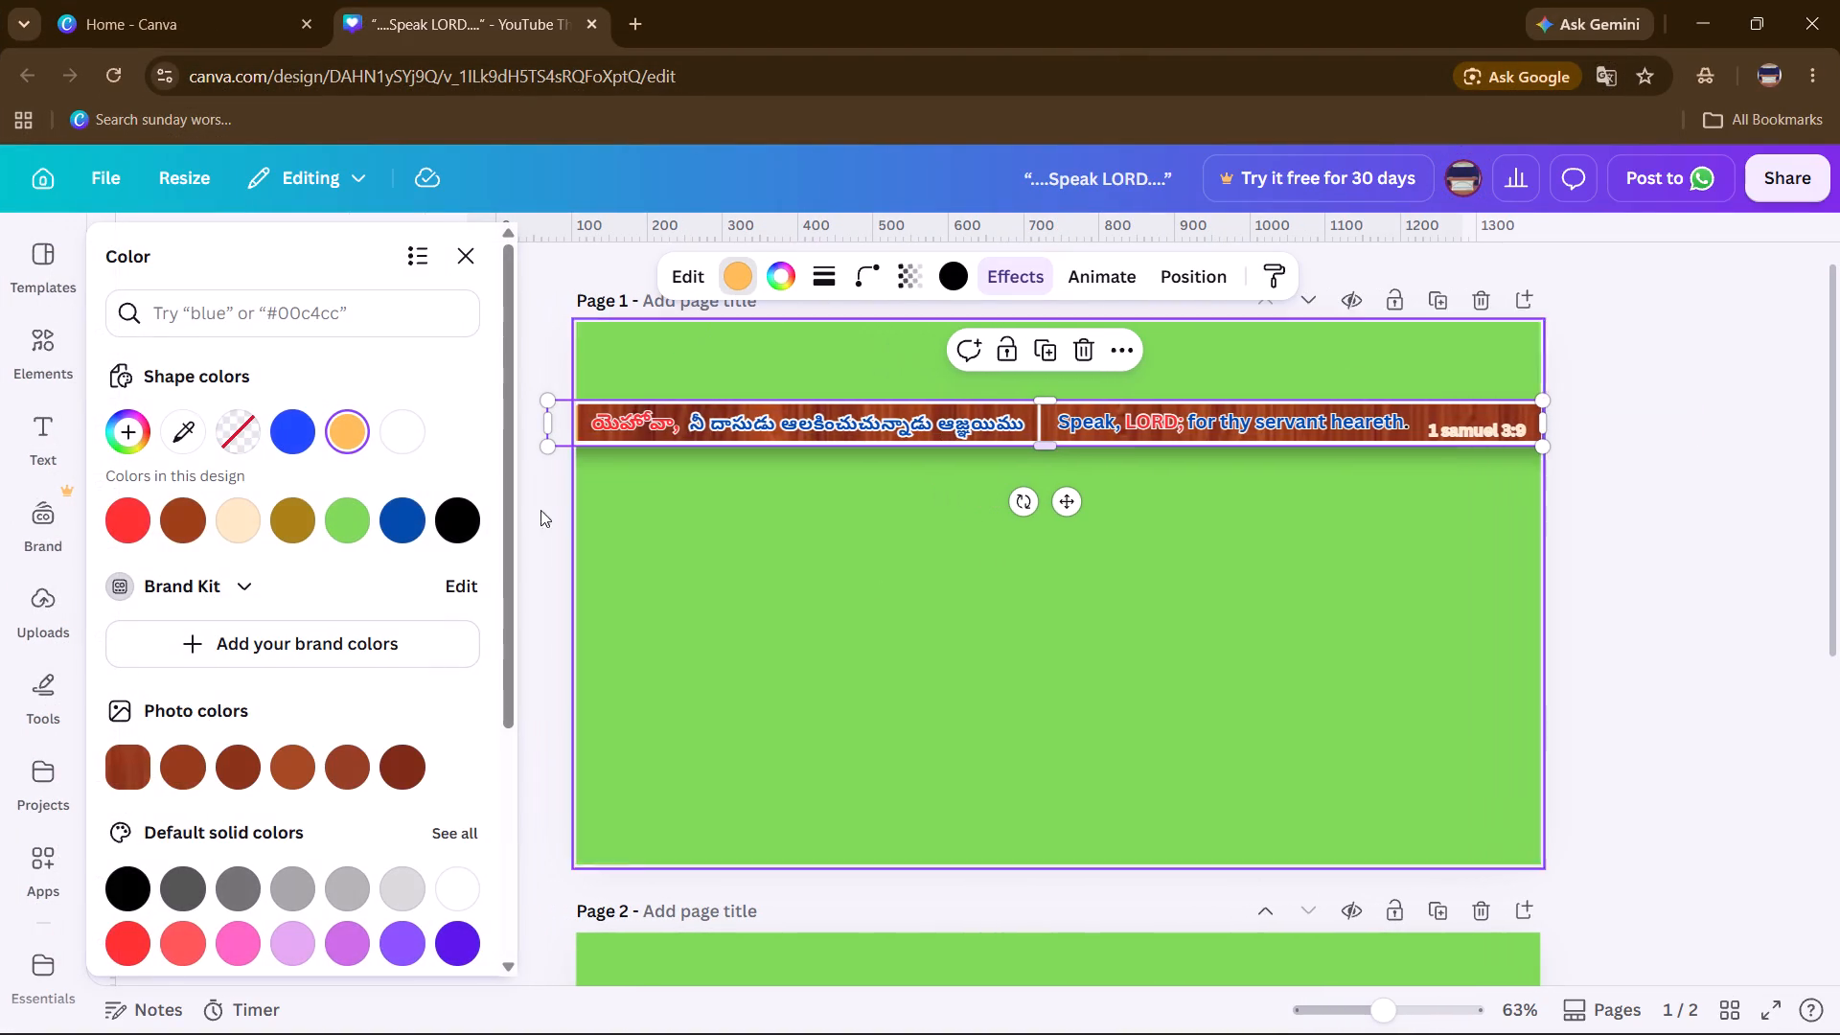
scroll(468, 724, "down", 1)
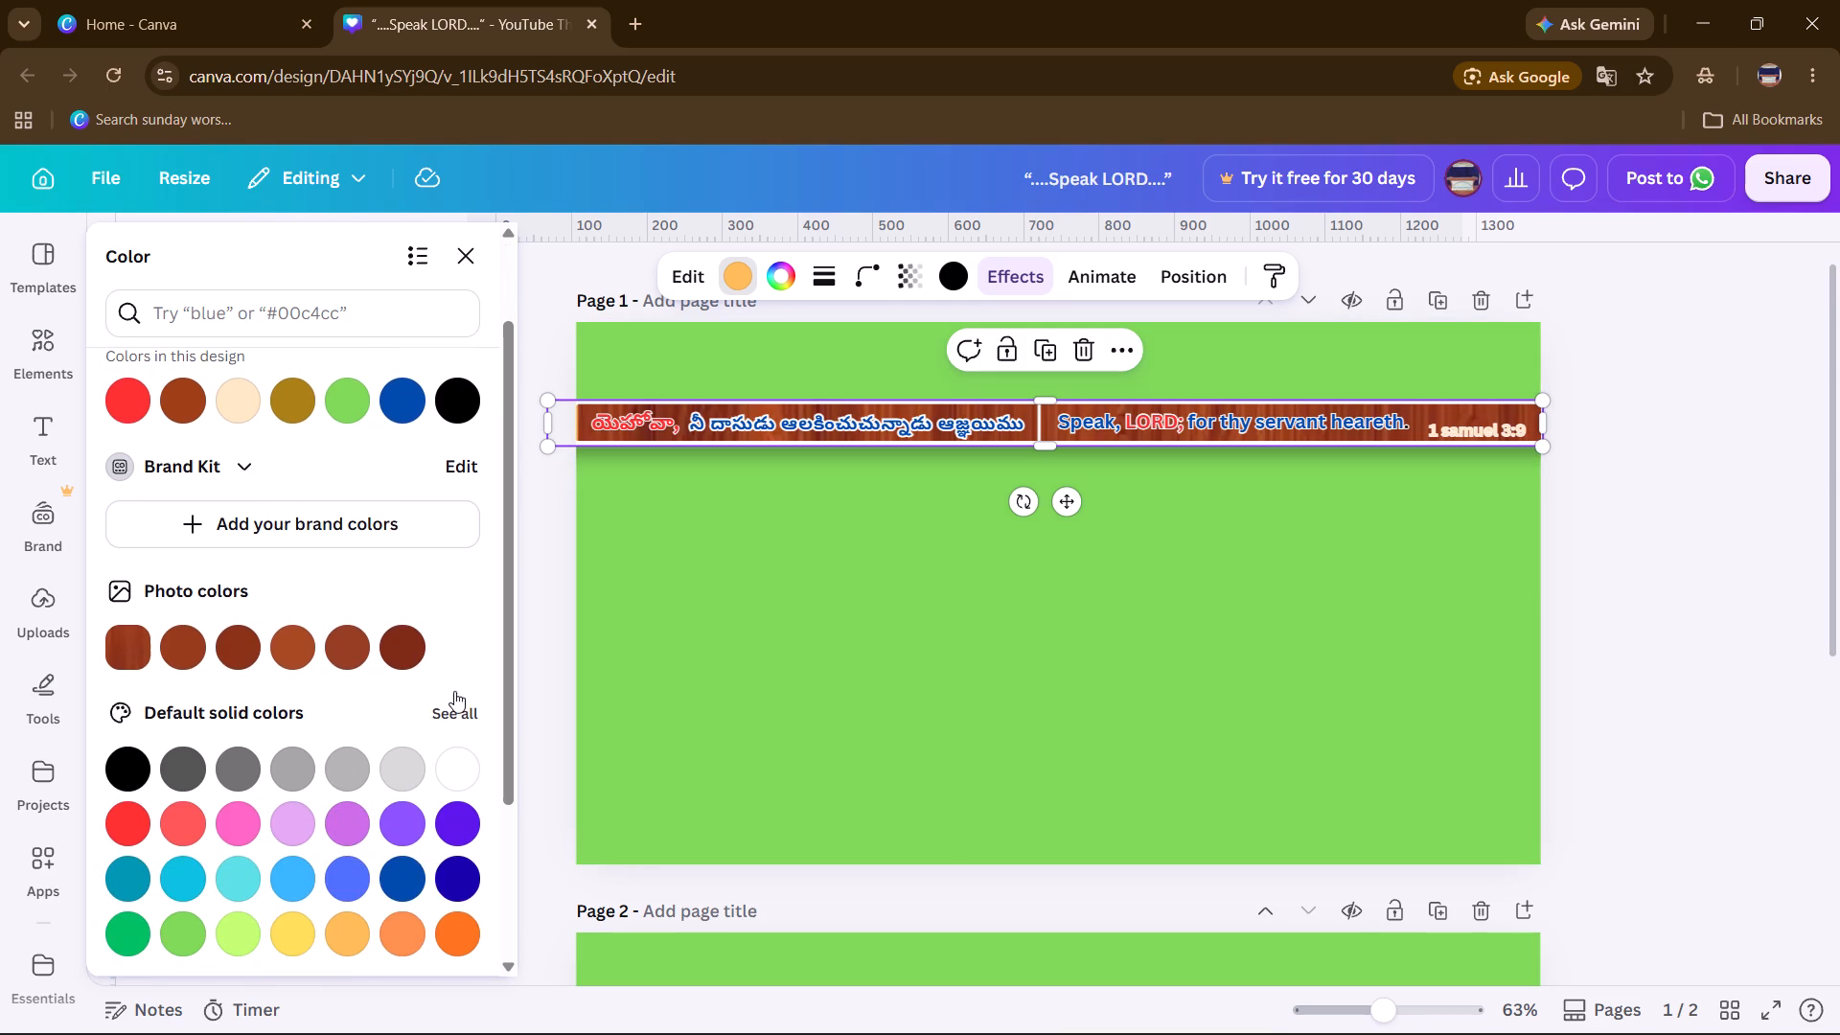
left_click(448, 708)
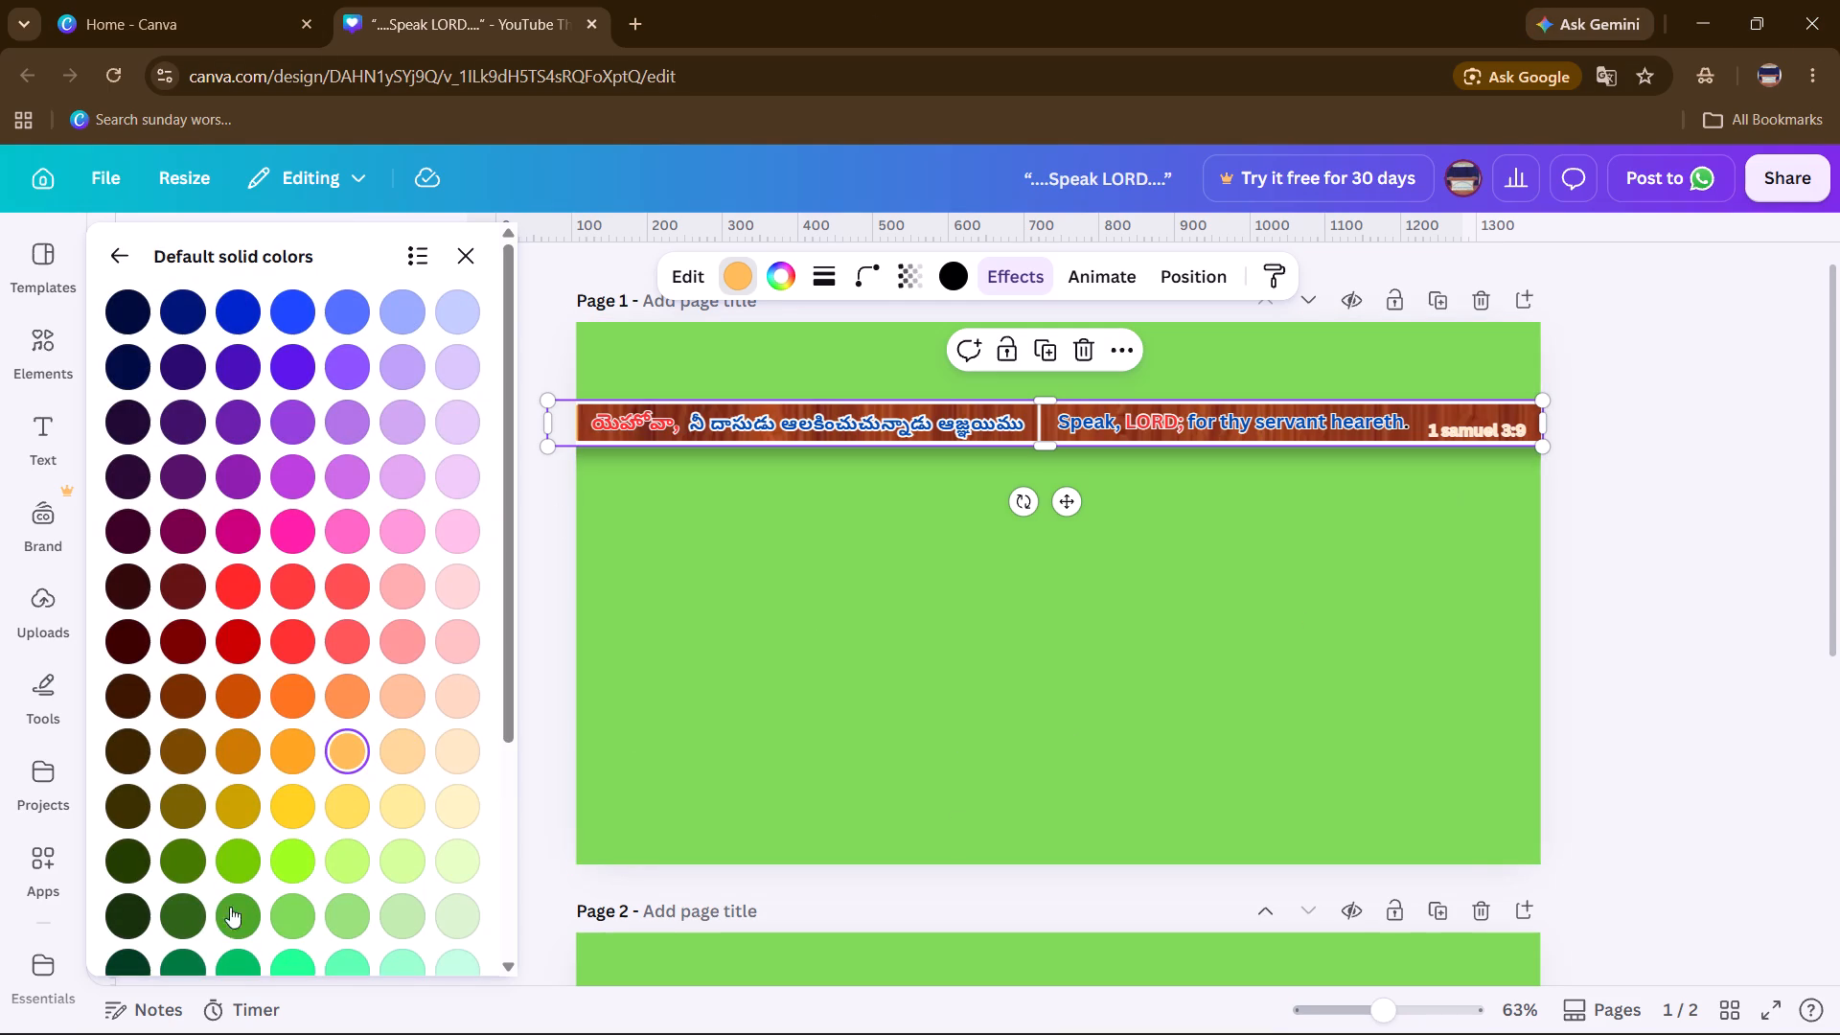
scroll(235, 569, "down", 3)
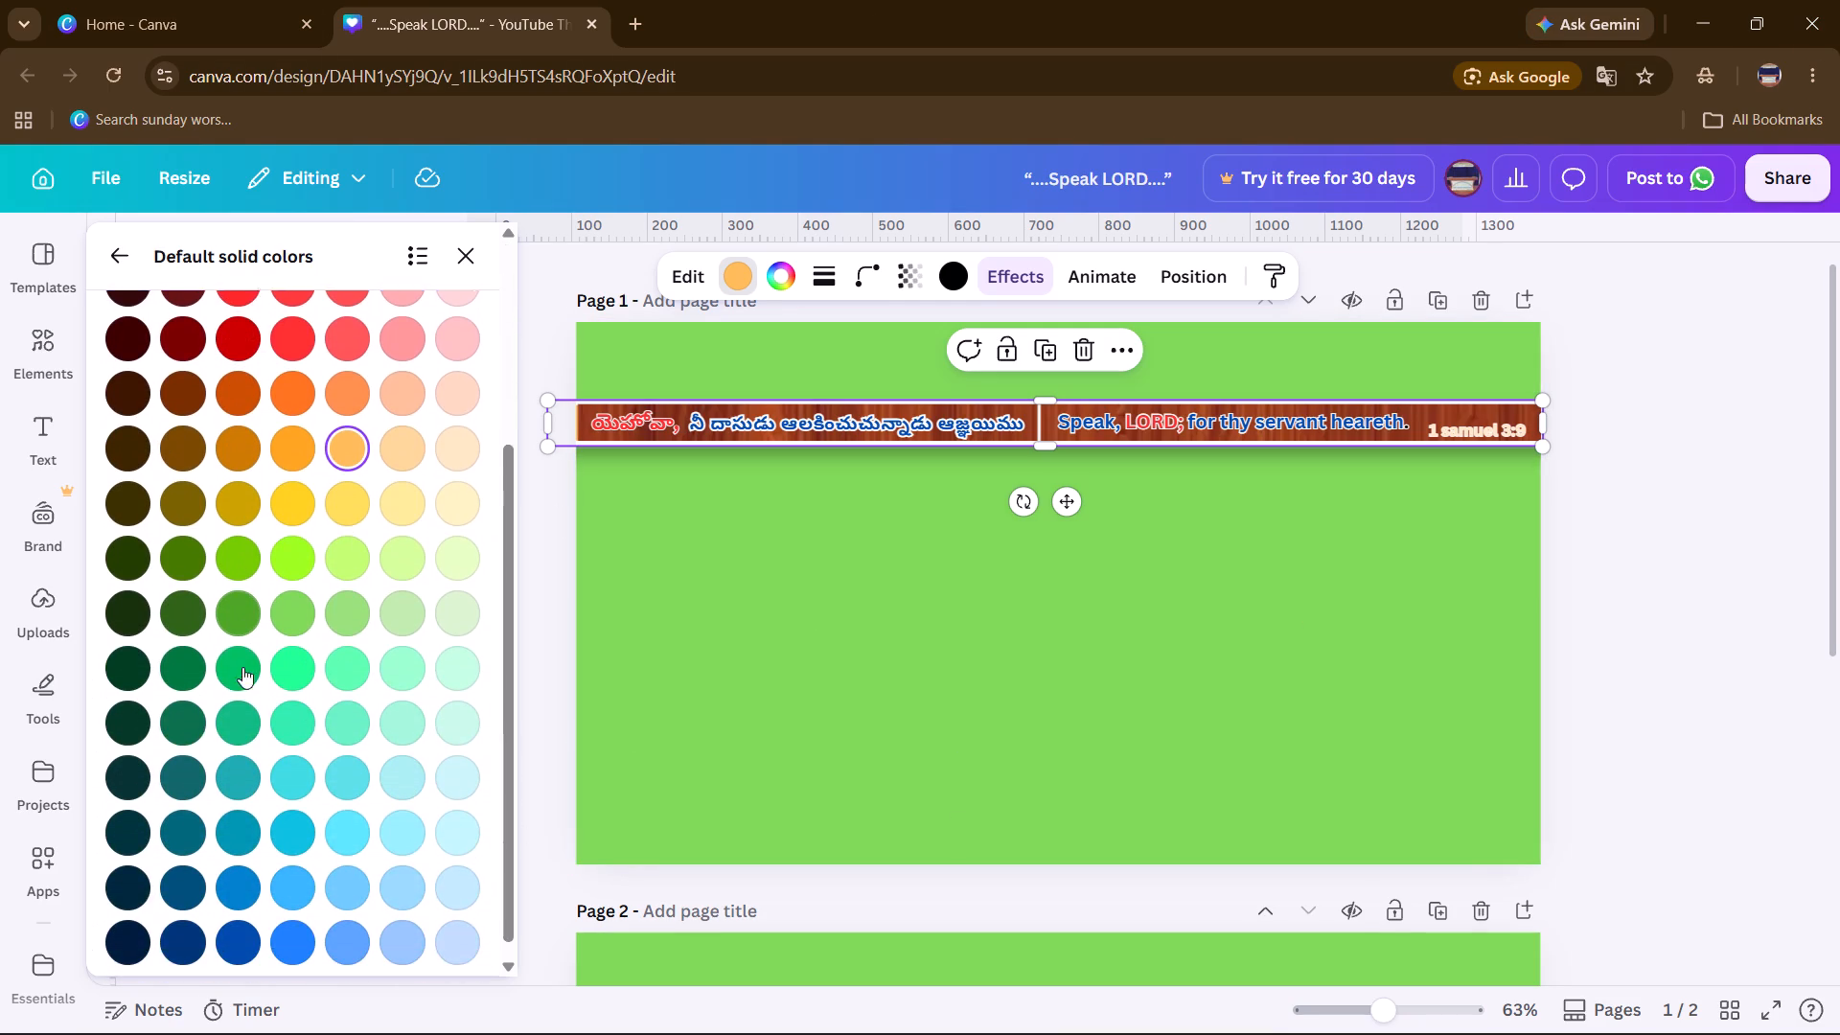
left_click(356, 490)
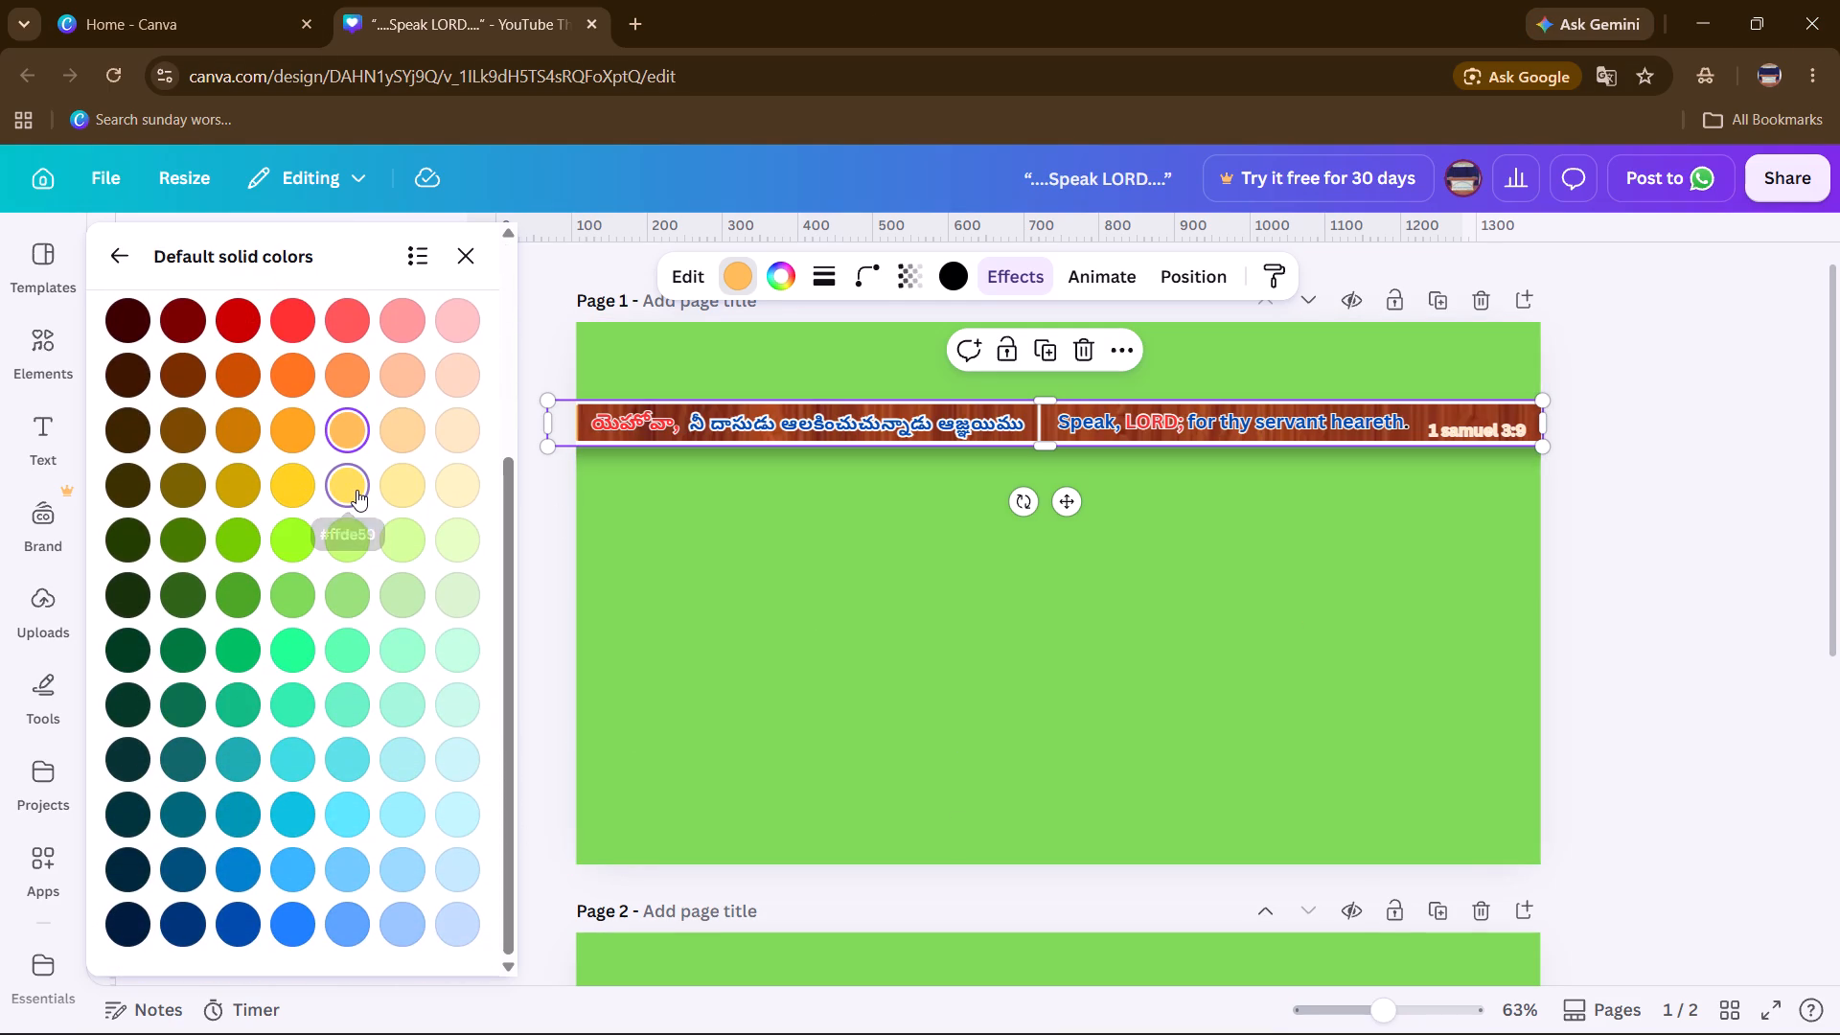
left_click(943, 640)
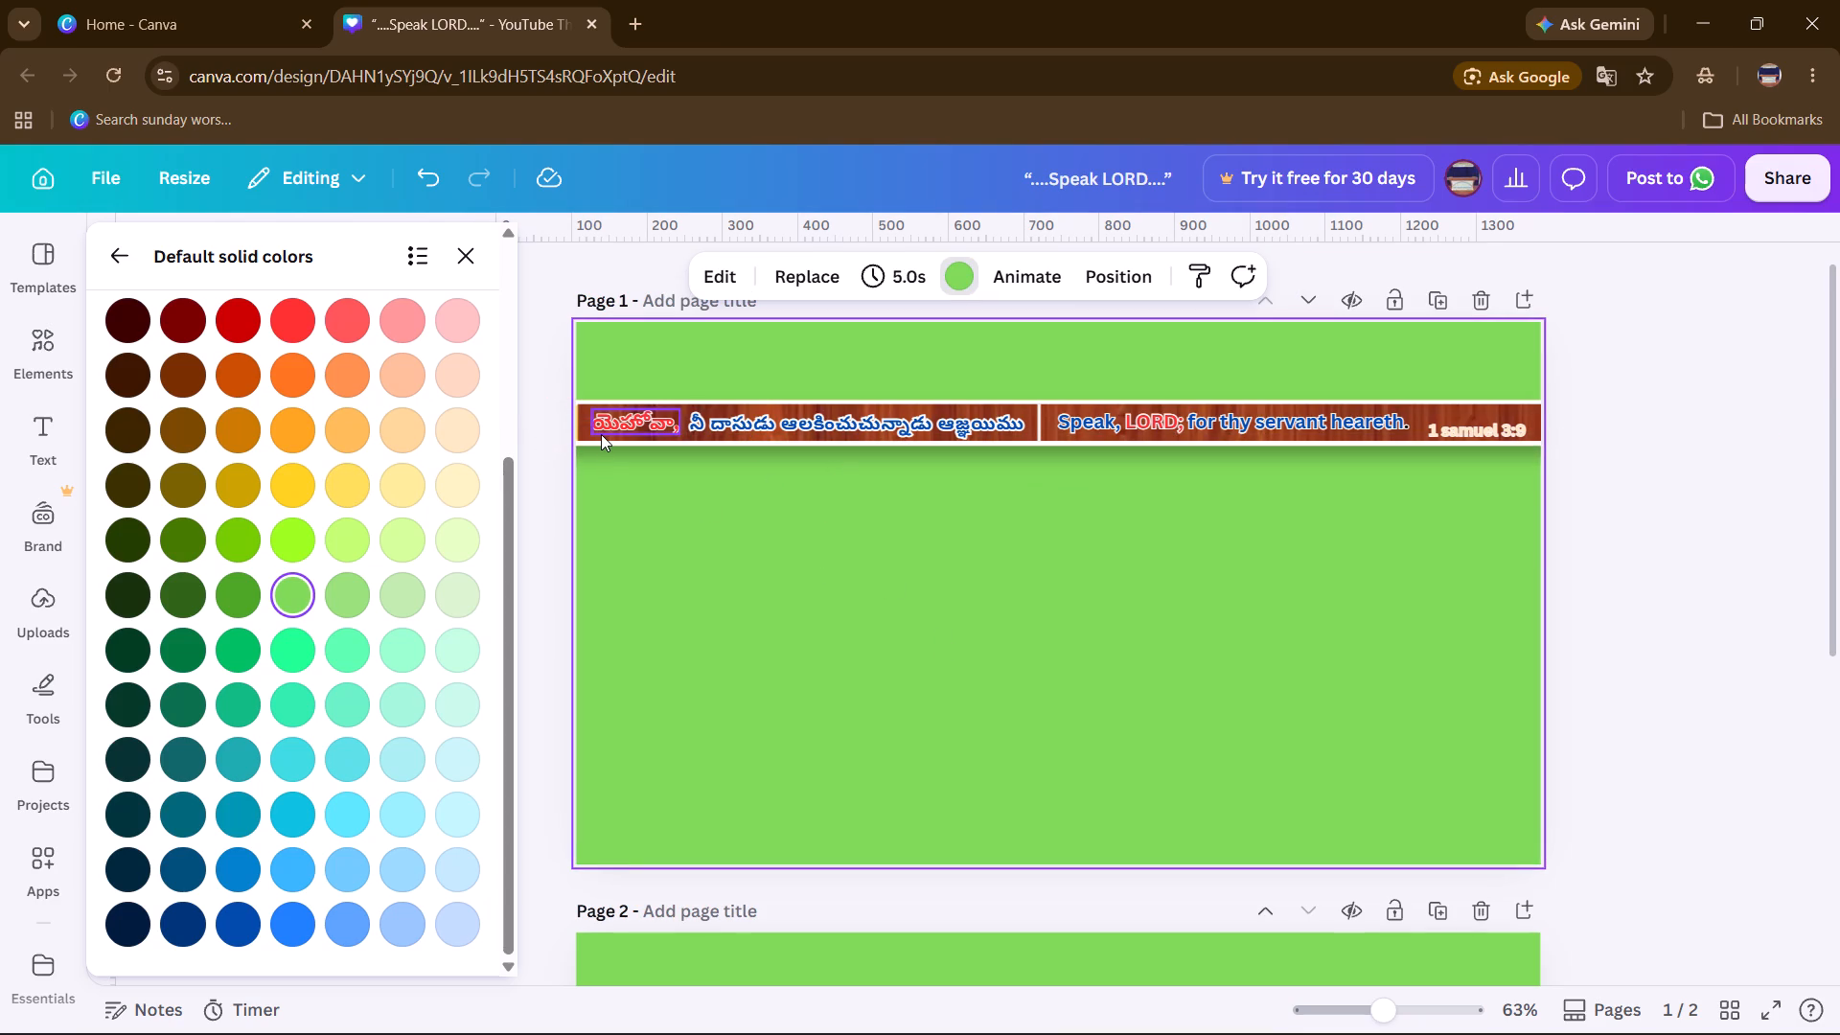
Move the yellow bar out from behind the wooden strip to the lower part of page 1.
left_click_drag(604, 438, 555, 442)
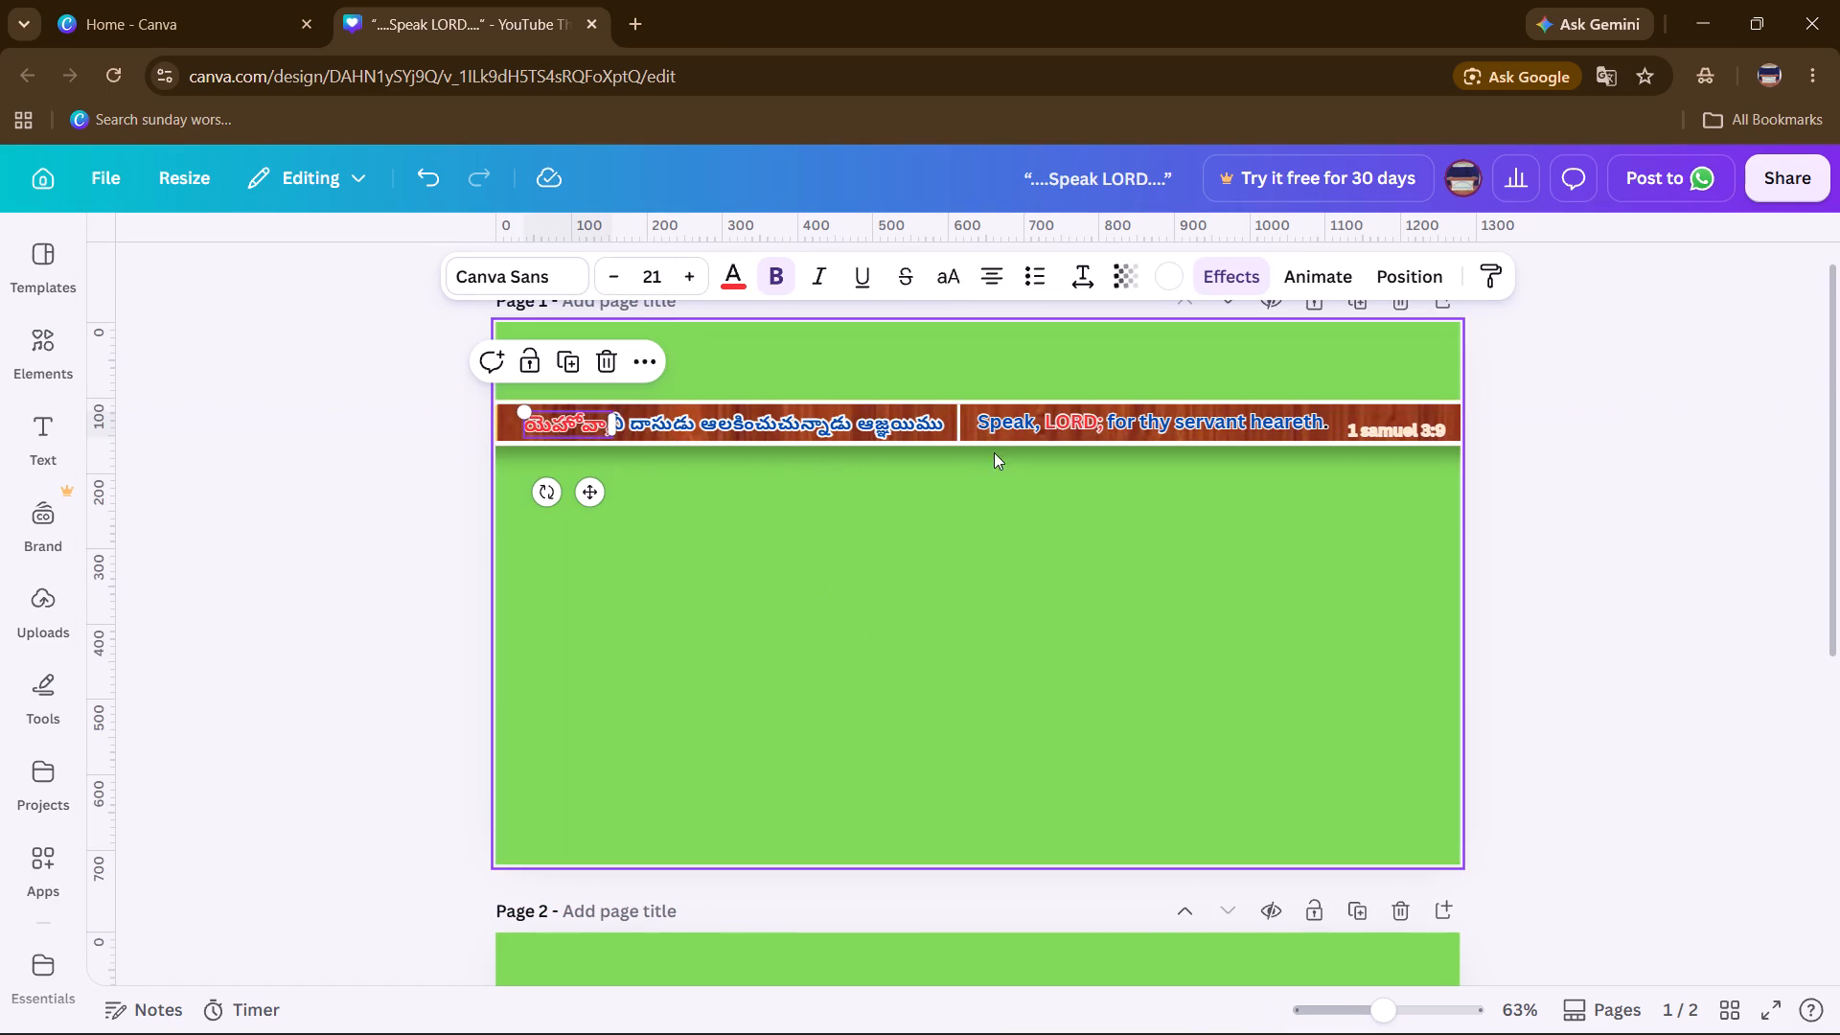
left_click_drag(932, 446, 948, 577)
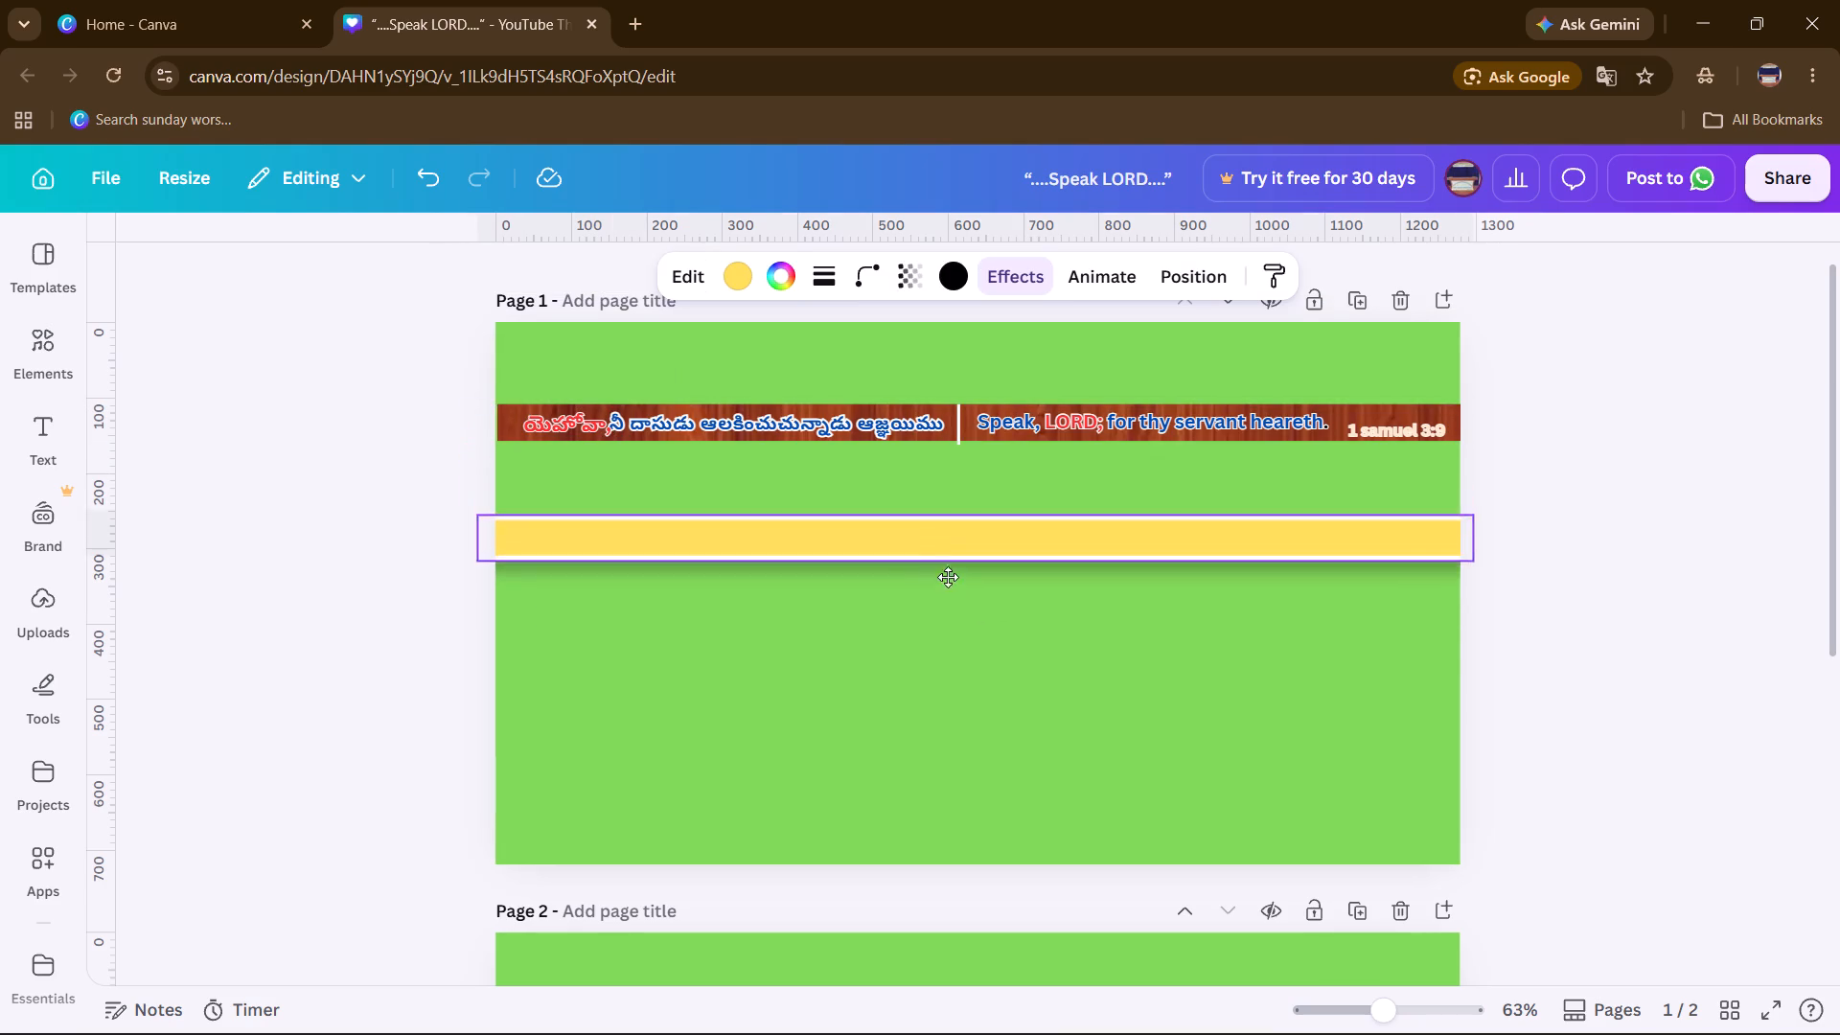
left_click_drag(948, 577, 941, 770)
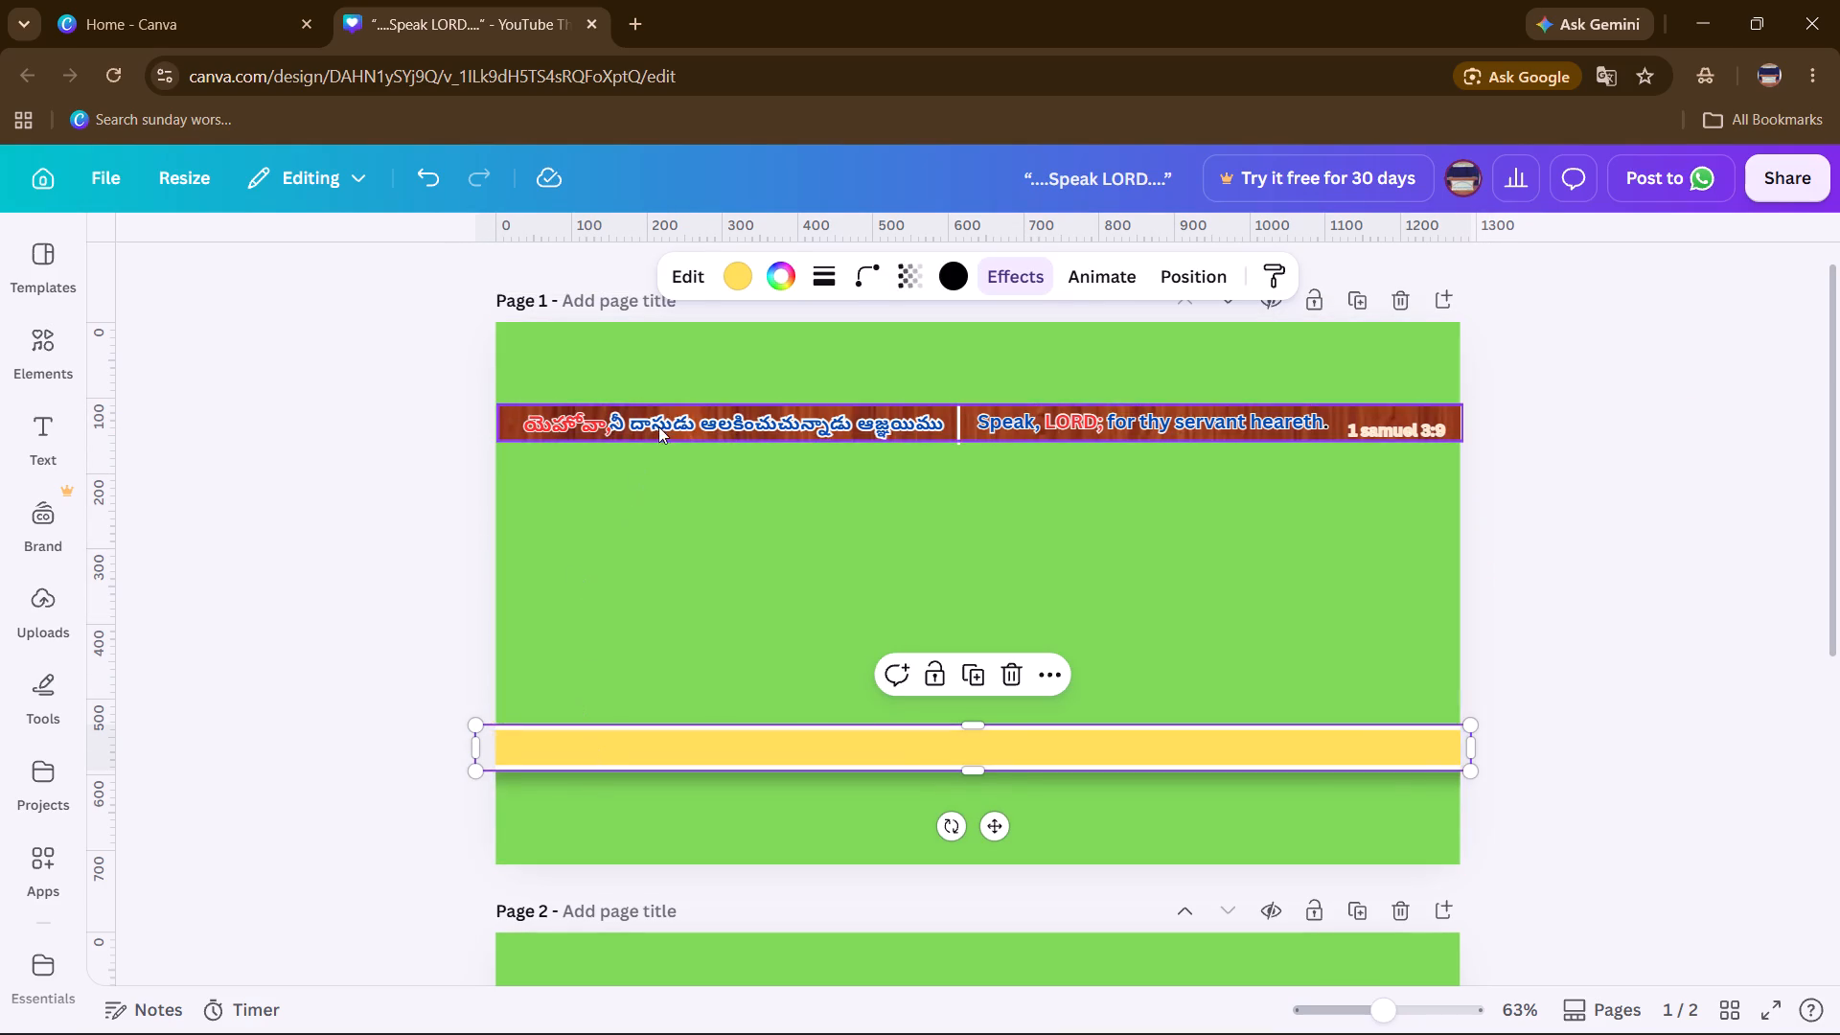
Move the blue Telugu verse text from the wooden strip onto the yellow bar.
left_click_drag(654, 424, 666, 748)
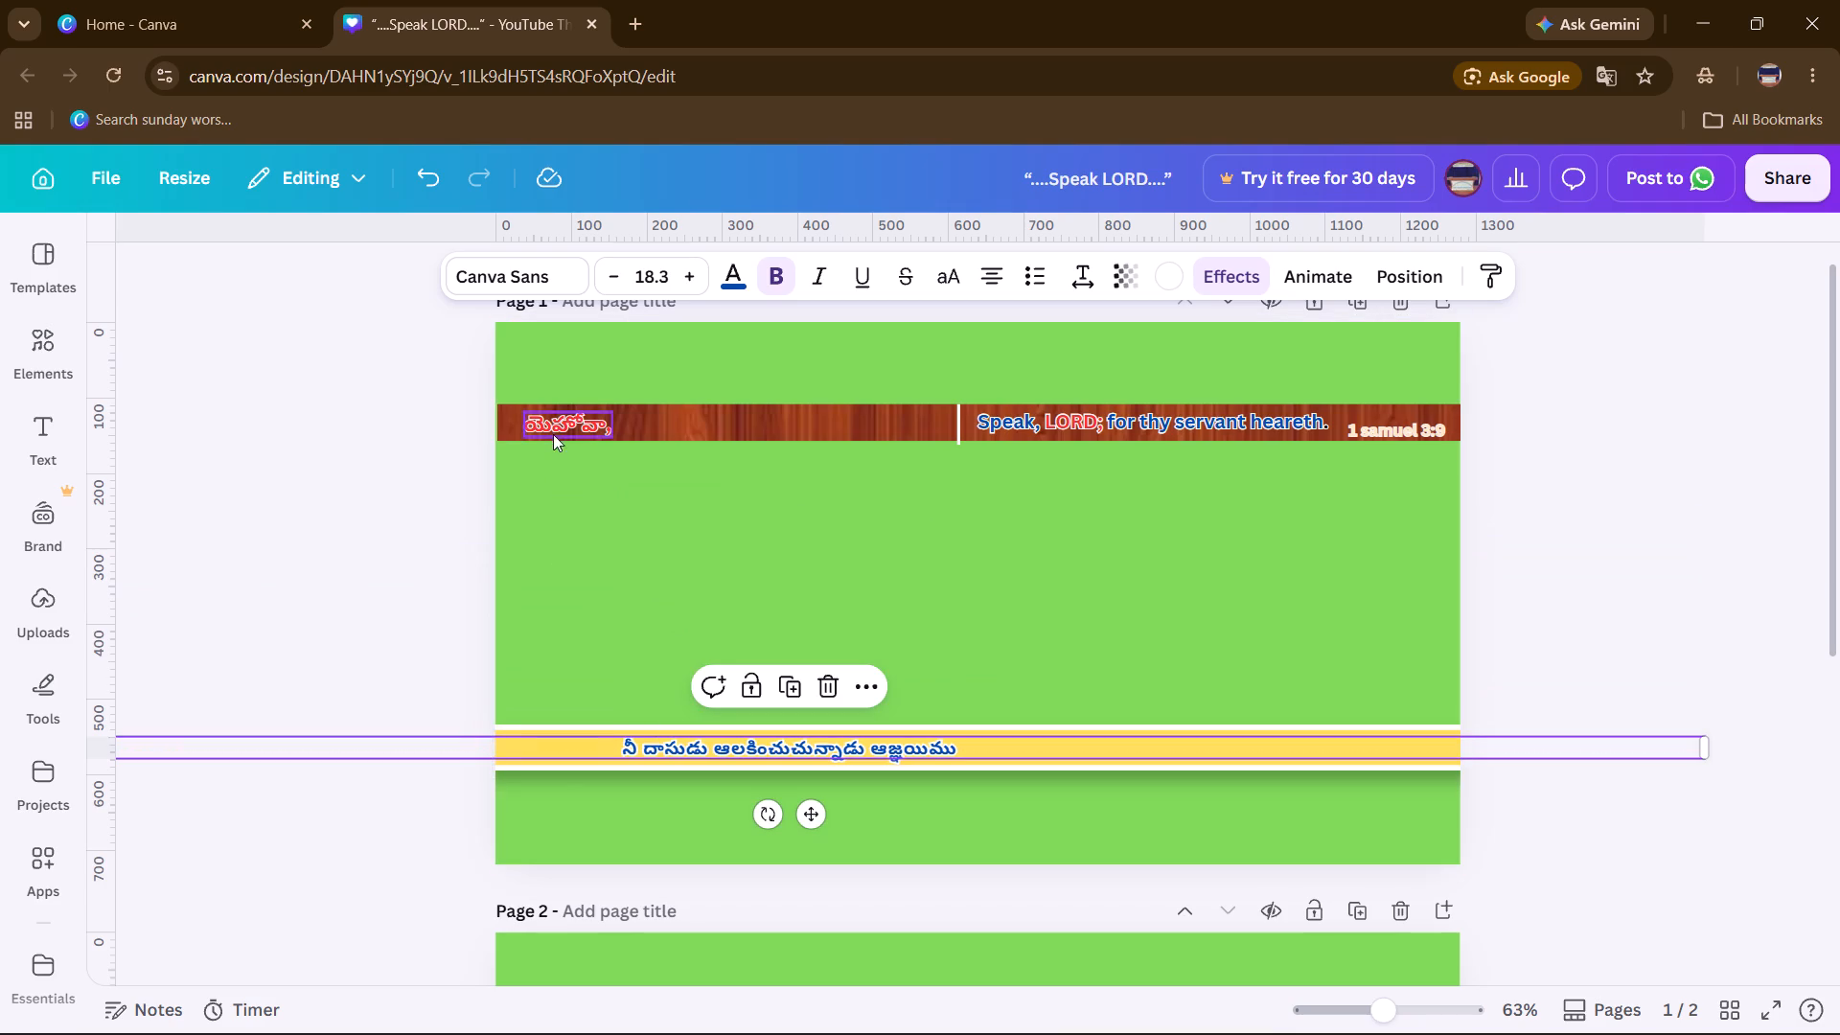
Change the fill of the lower bar to a bright orange from the default solid colors.
left_click(544, 766)
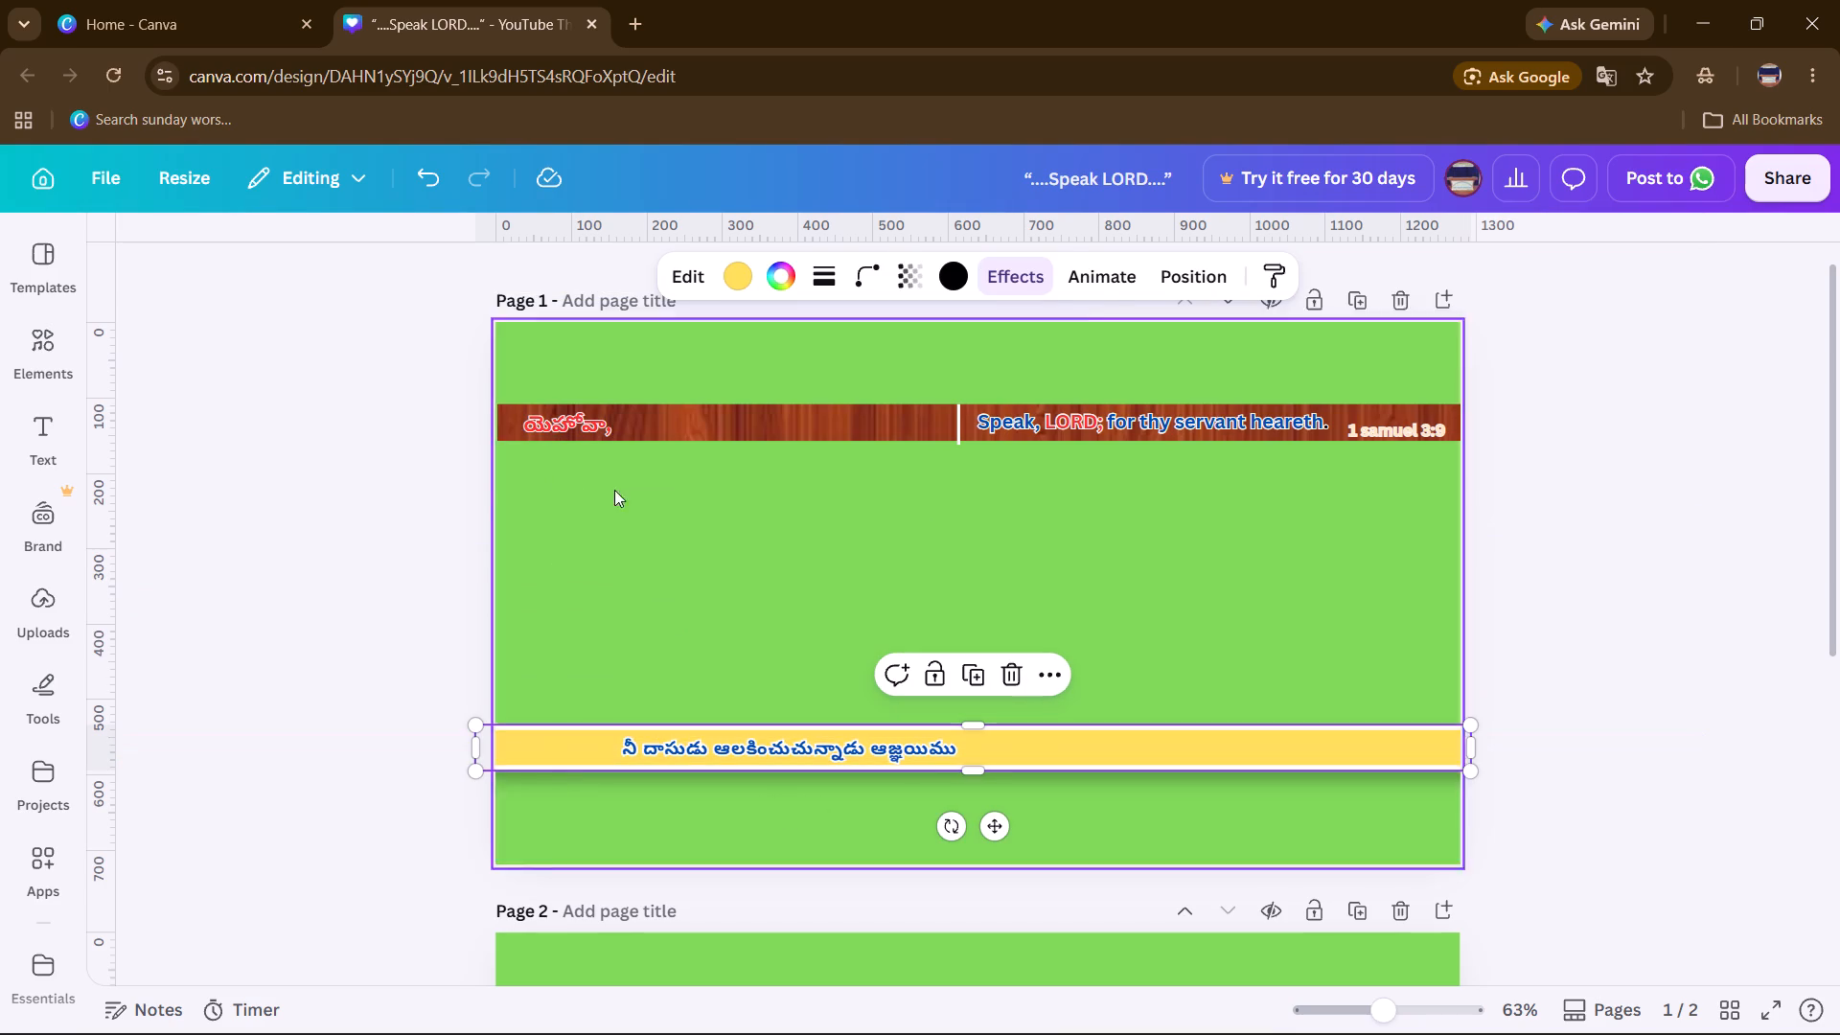
left_click(727, 284)
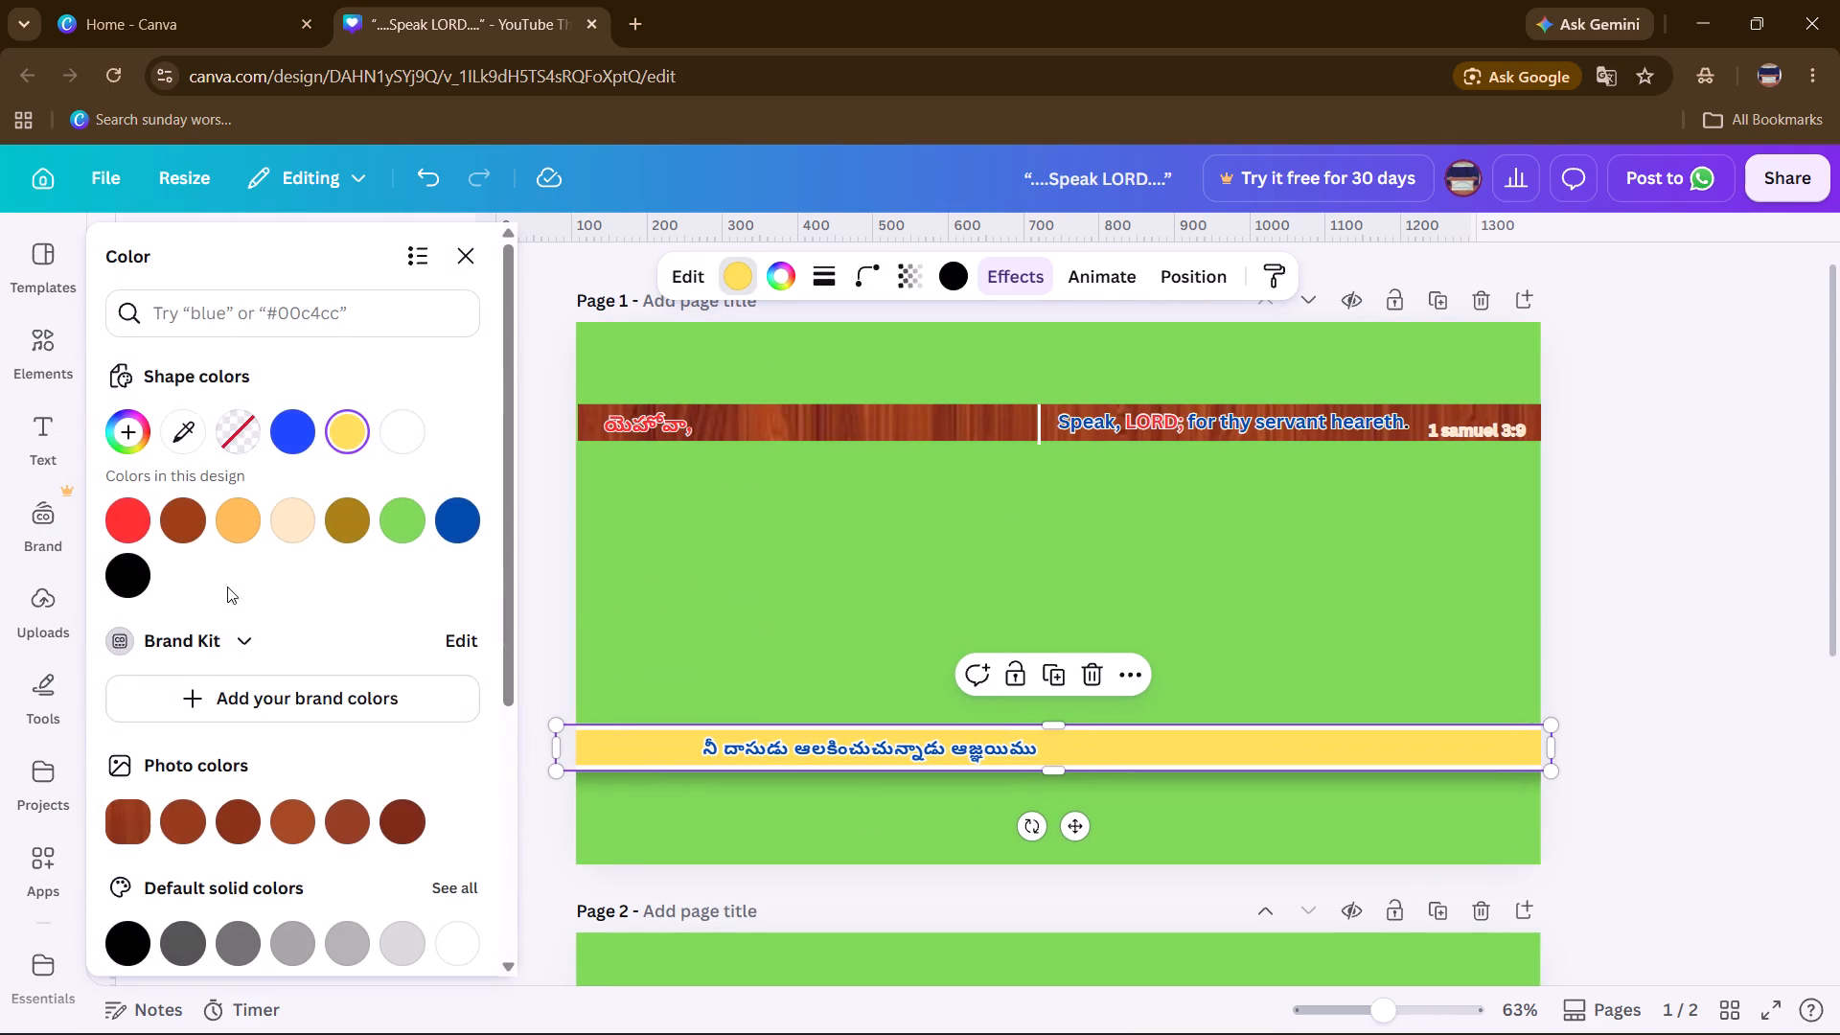
scroll(240, 655, "down", 5)
left_click(454, 474)
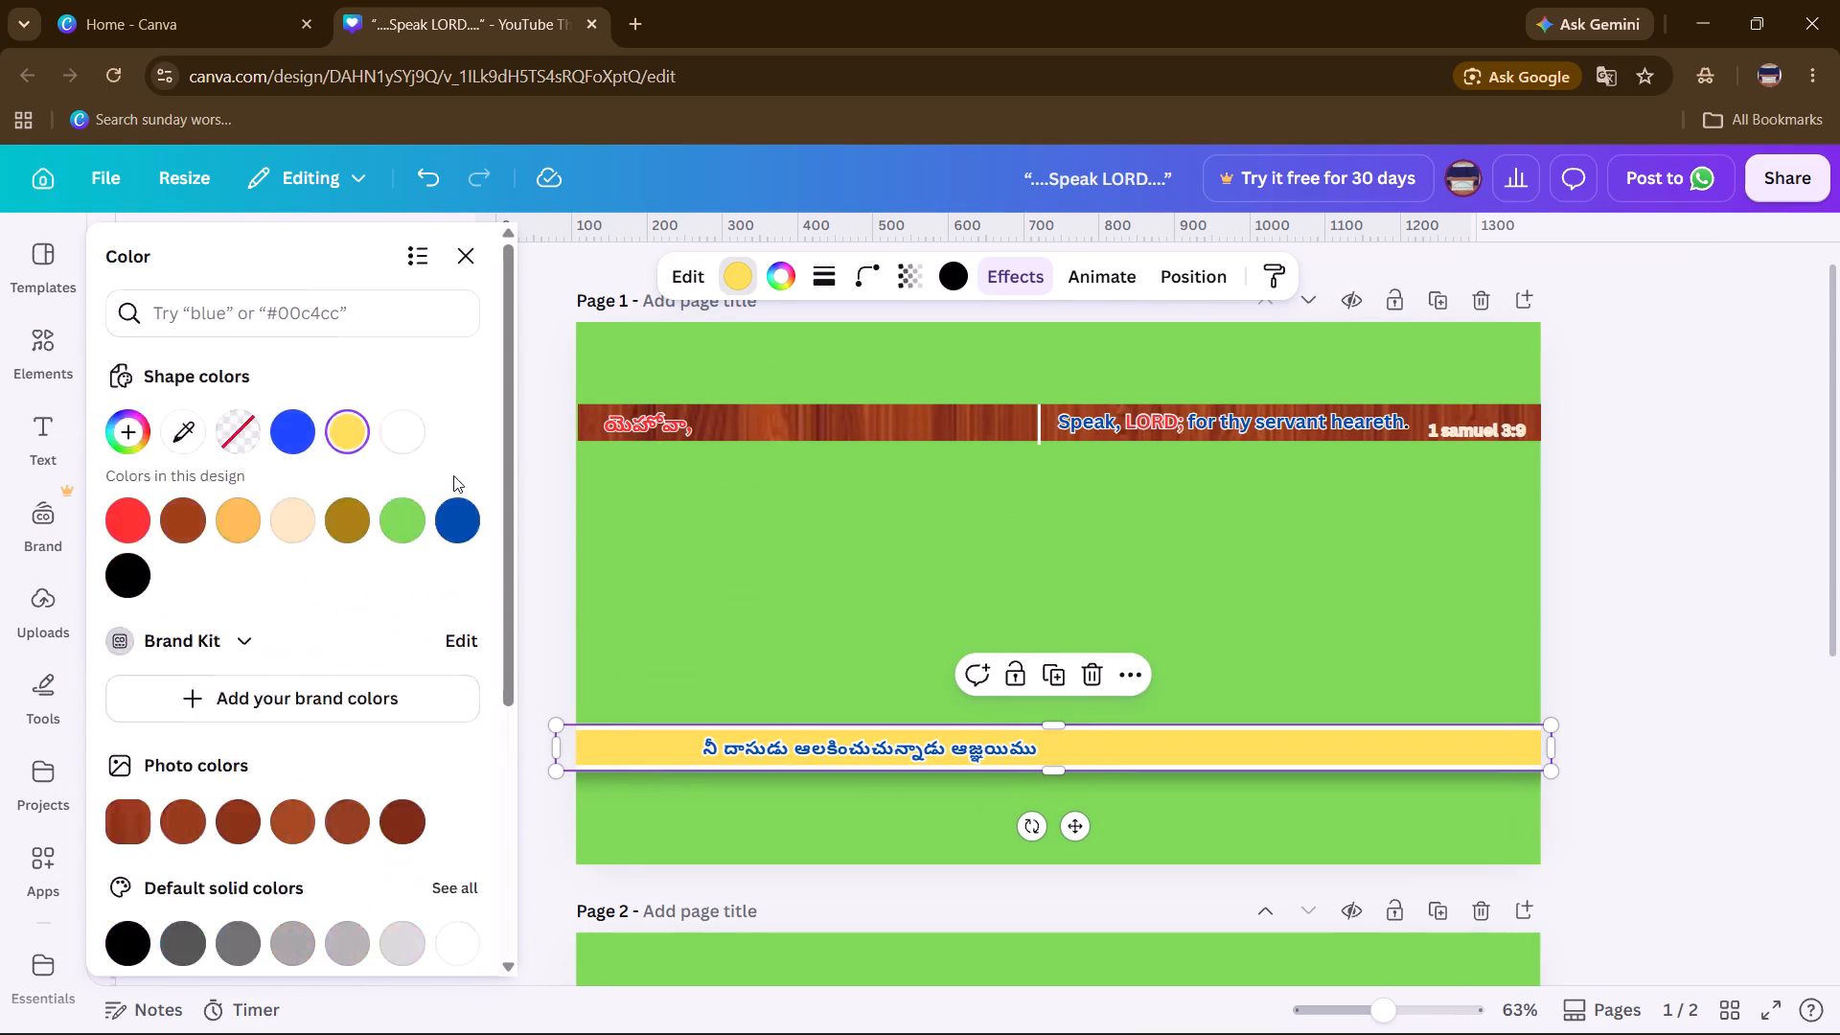
left_click(295, 745)
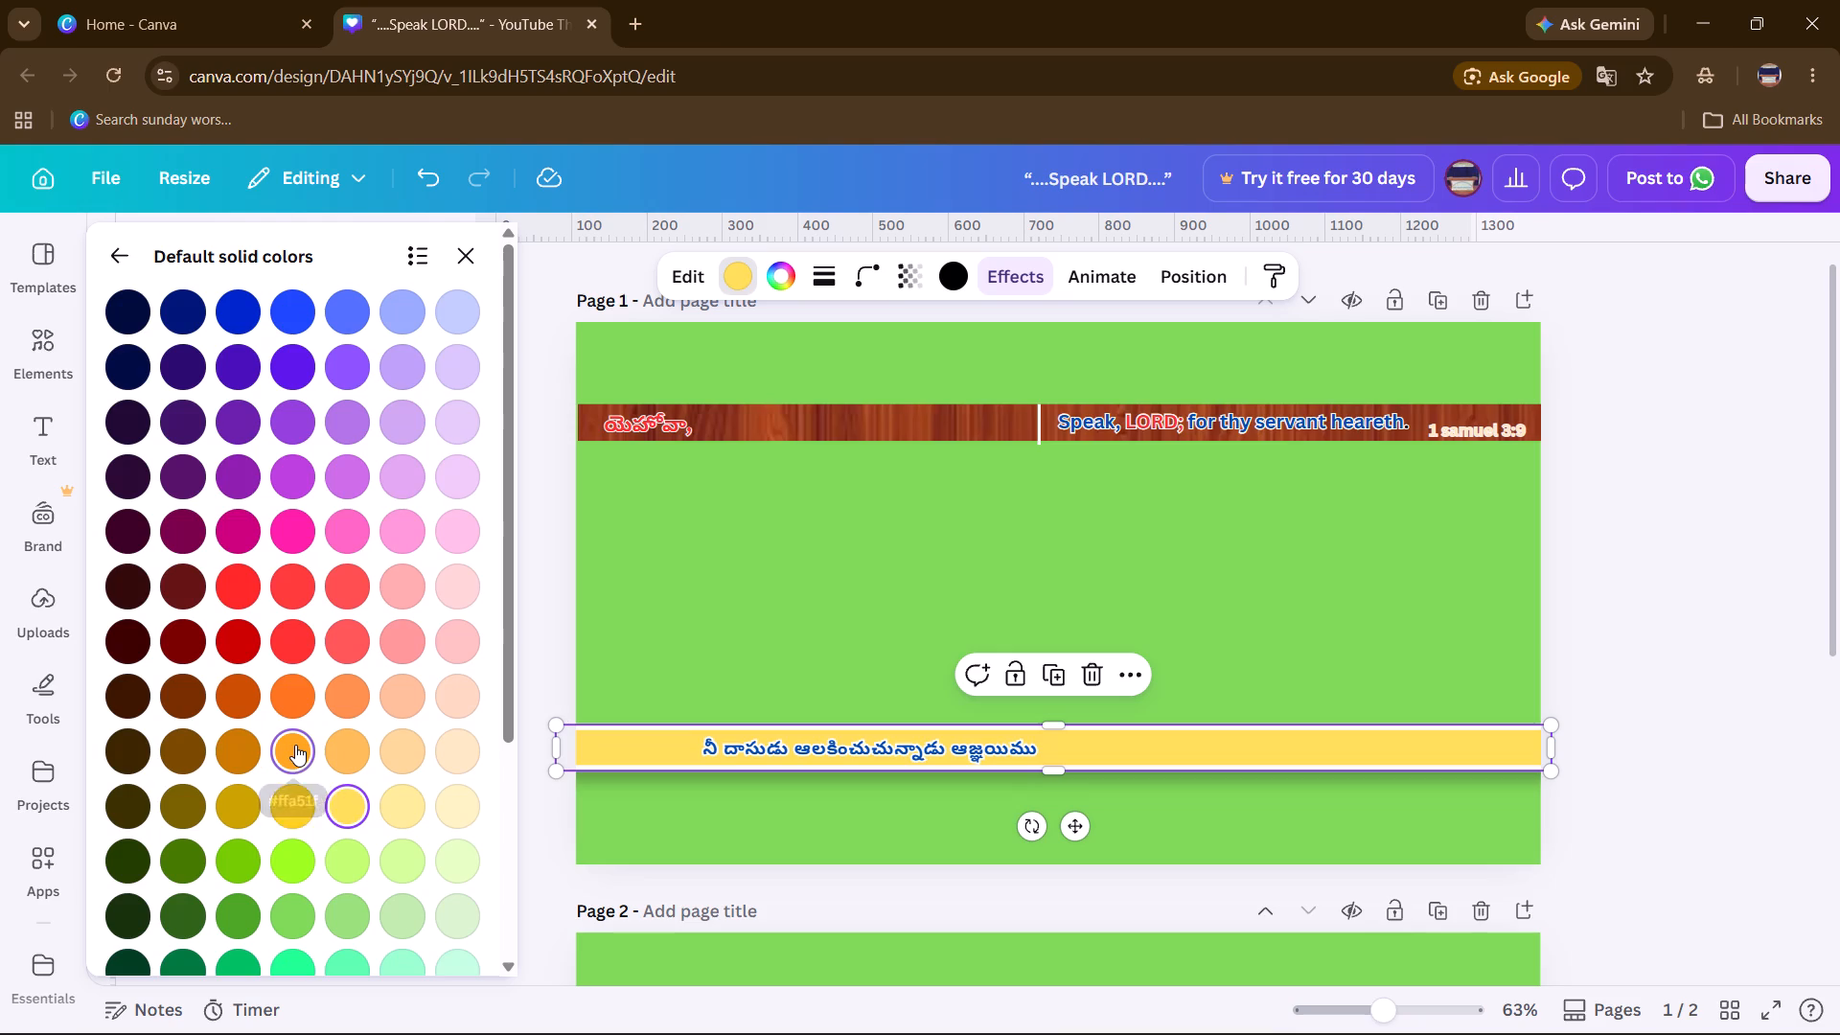
left_click(713, 555)
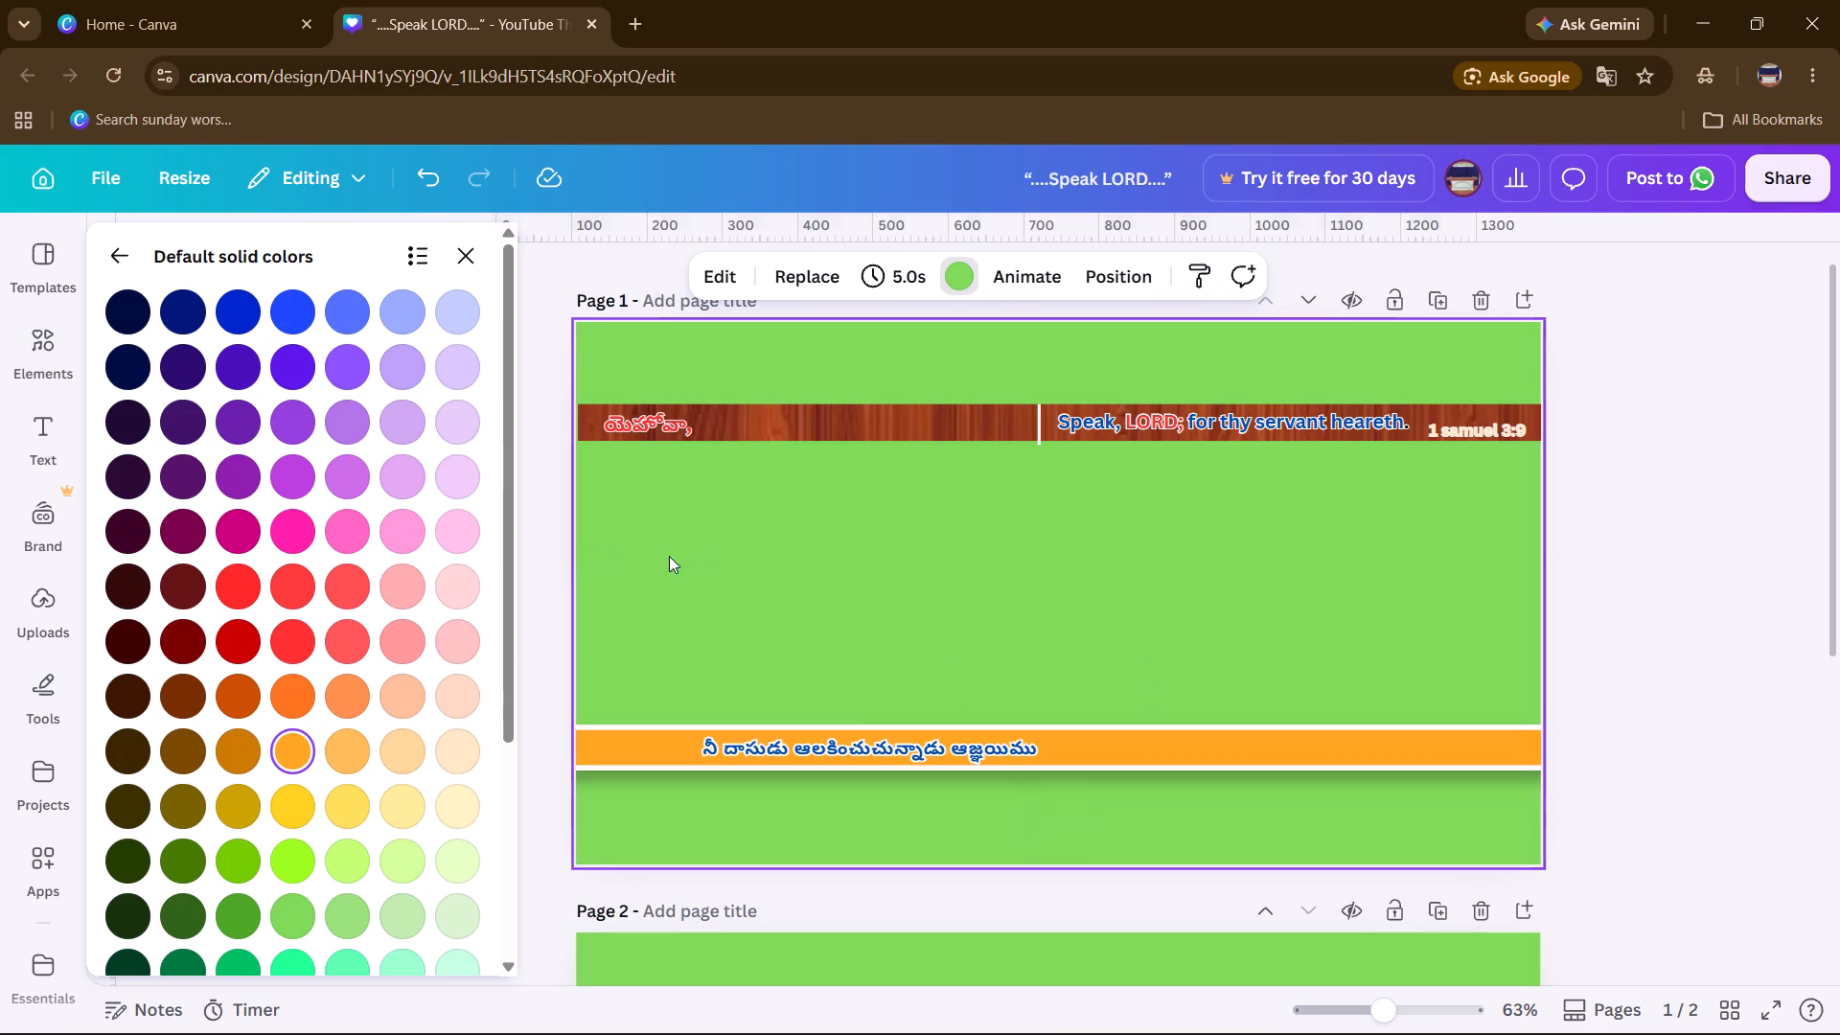
Move the red Telugu word “యెహోవా,” onto the orange bar, in front of and level with the blue Telugu text.
left_click_drag(639, 427, 535, 754)
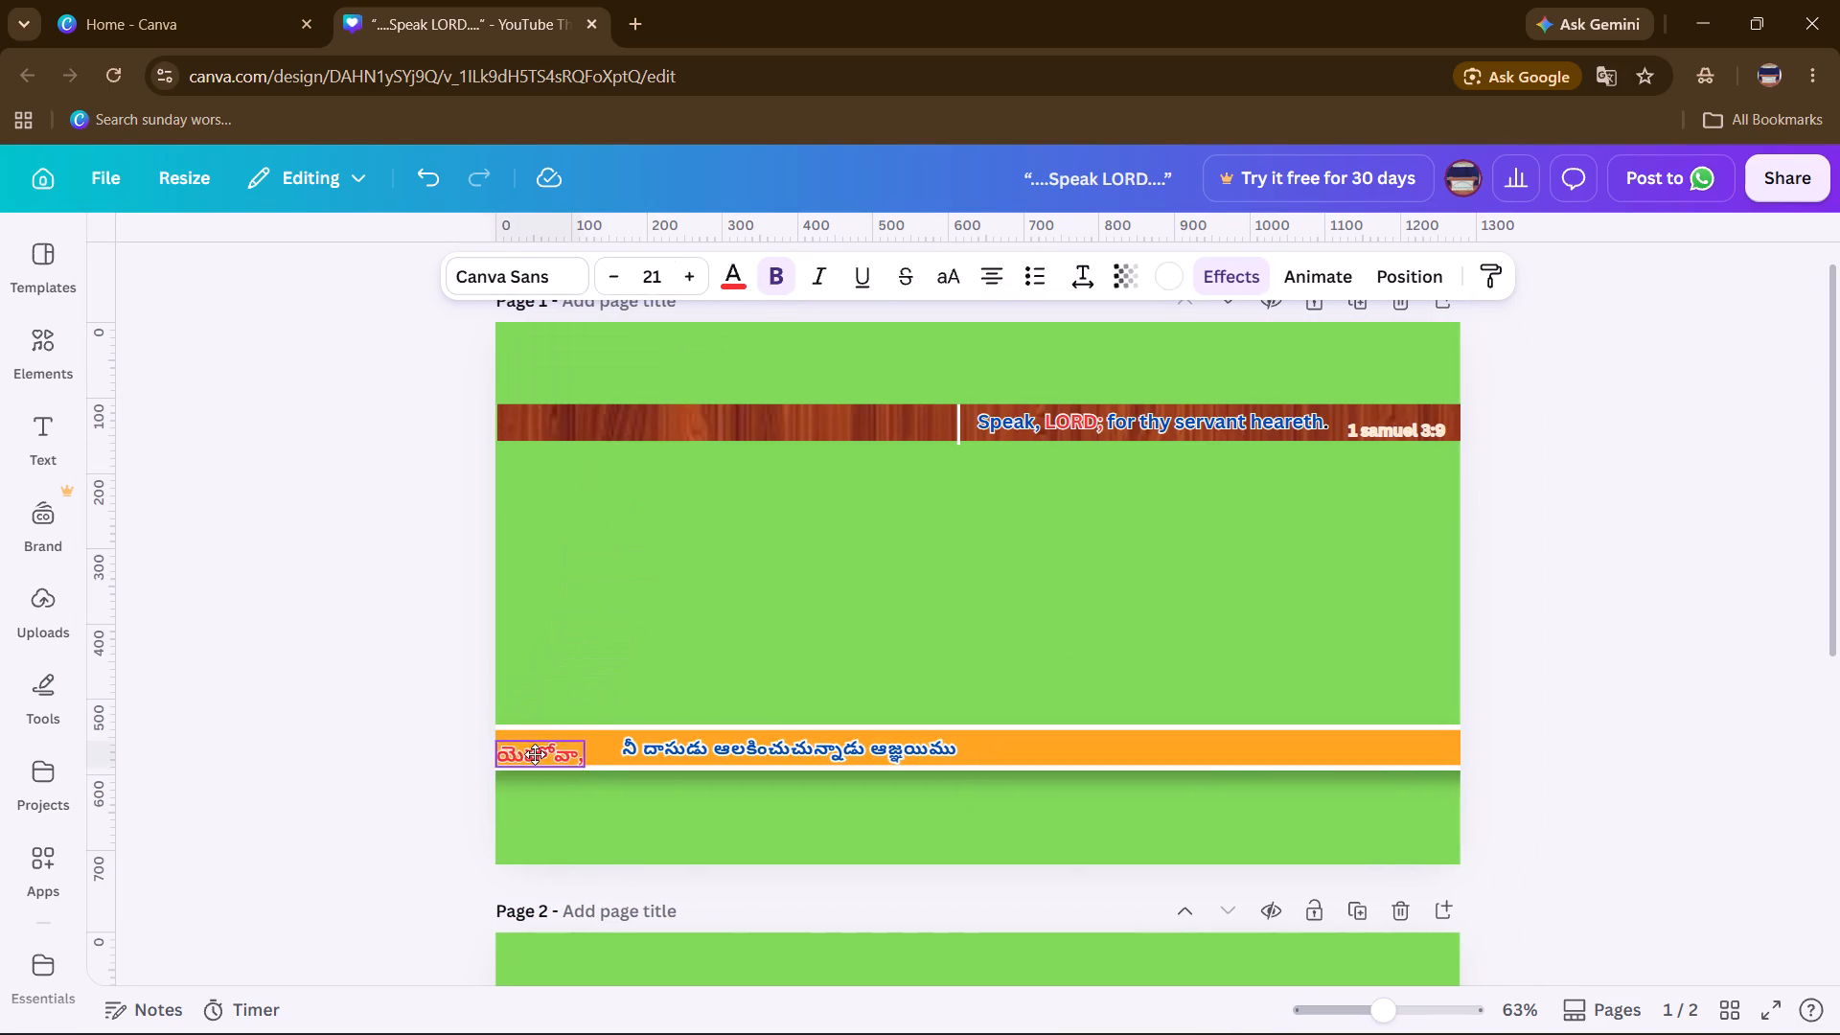
left_click_drag(535, 754, 547, 758)
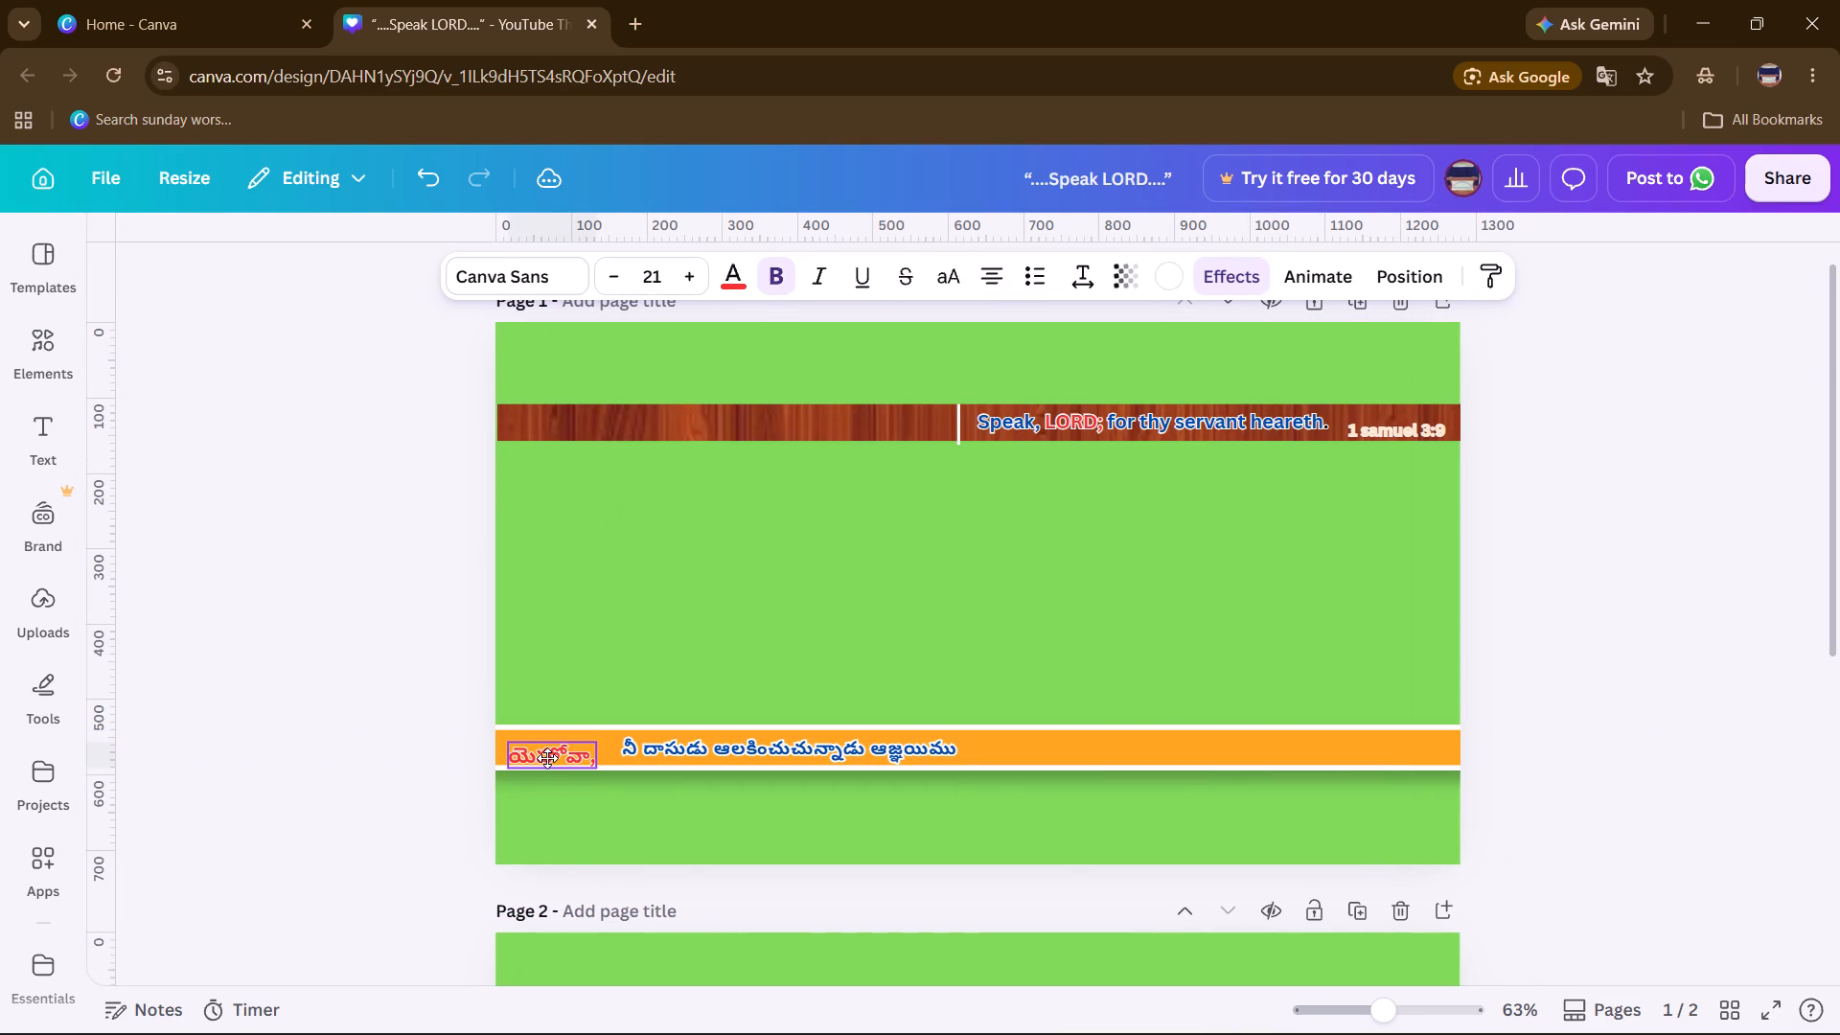
left_click_drag(547, 758, 553, 748)
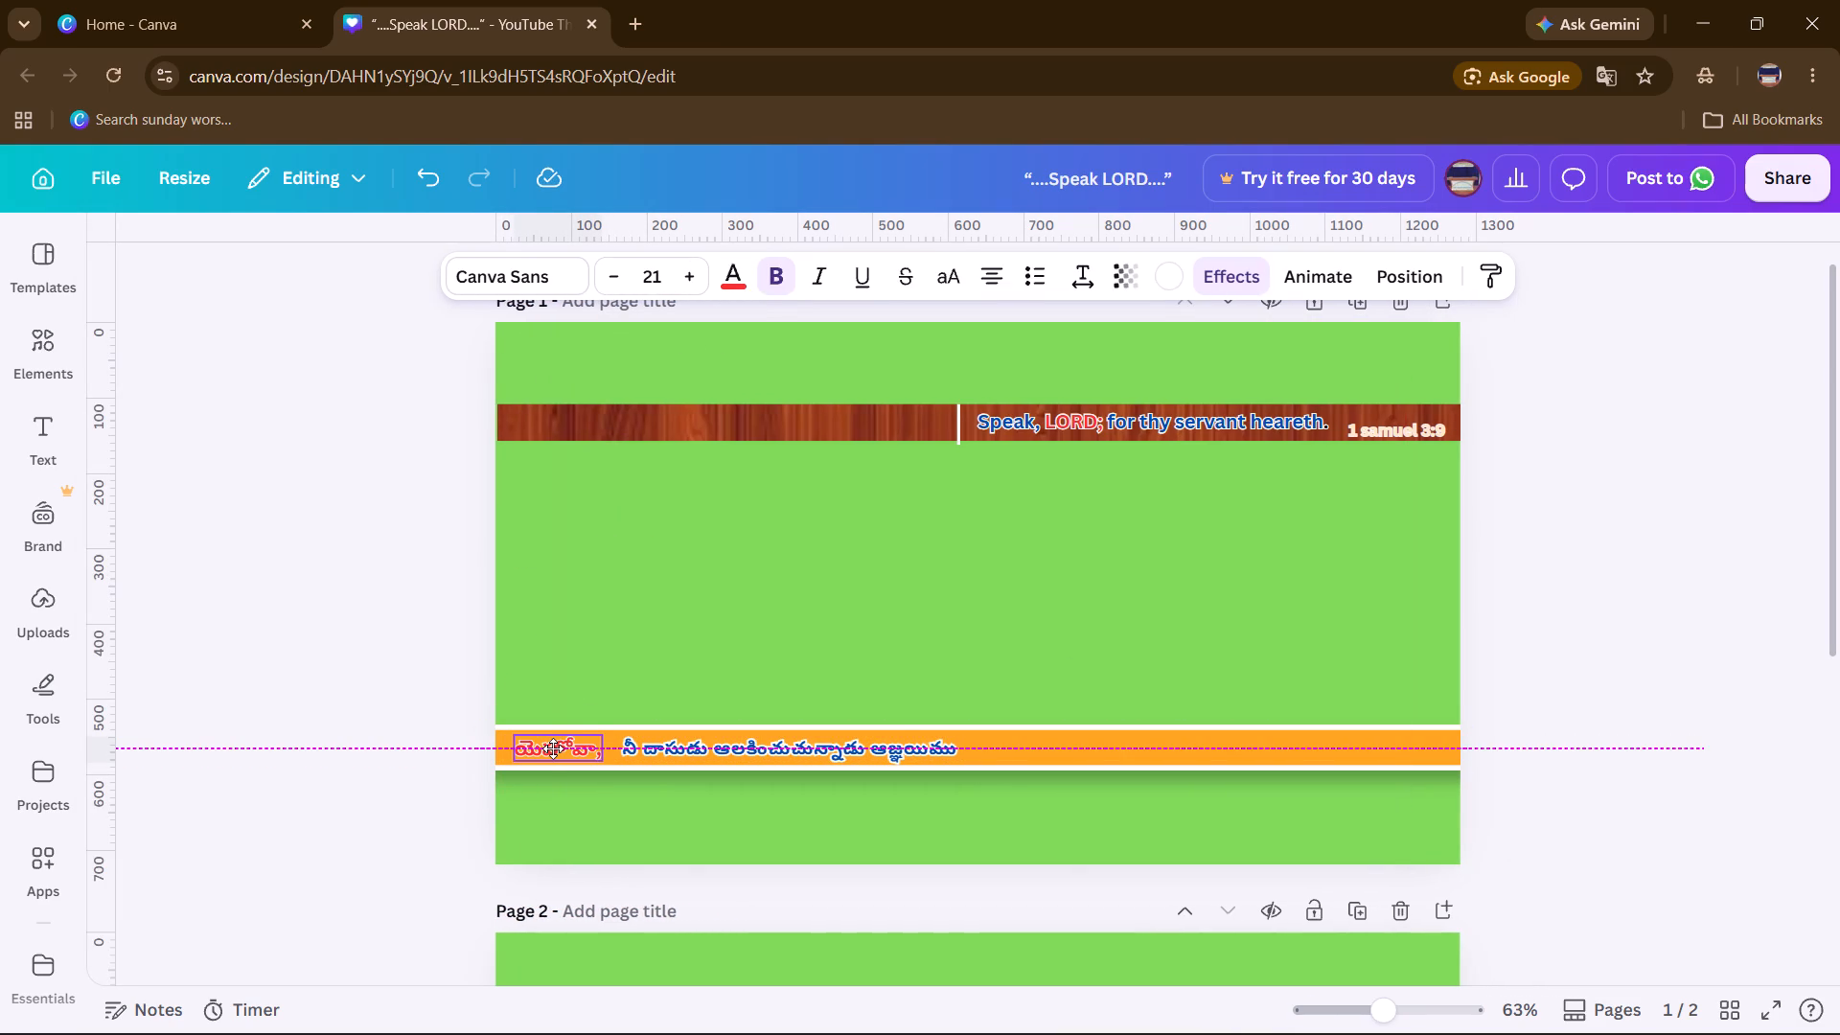
left_click_drag(553, 748, 549, 748)
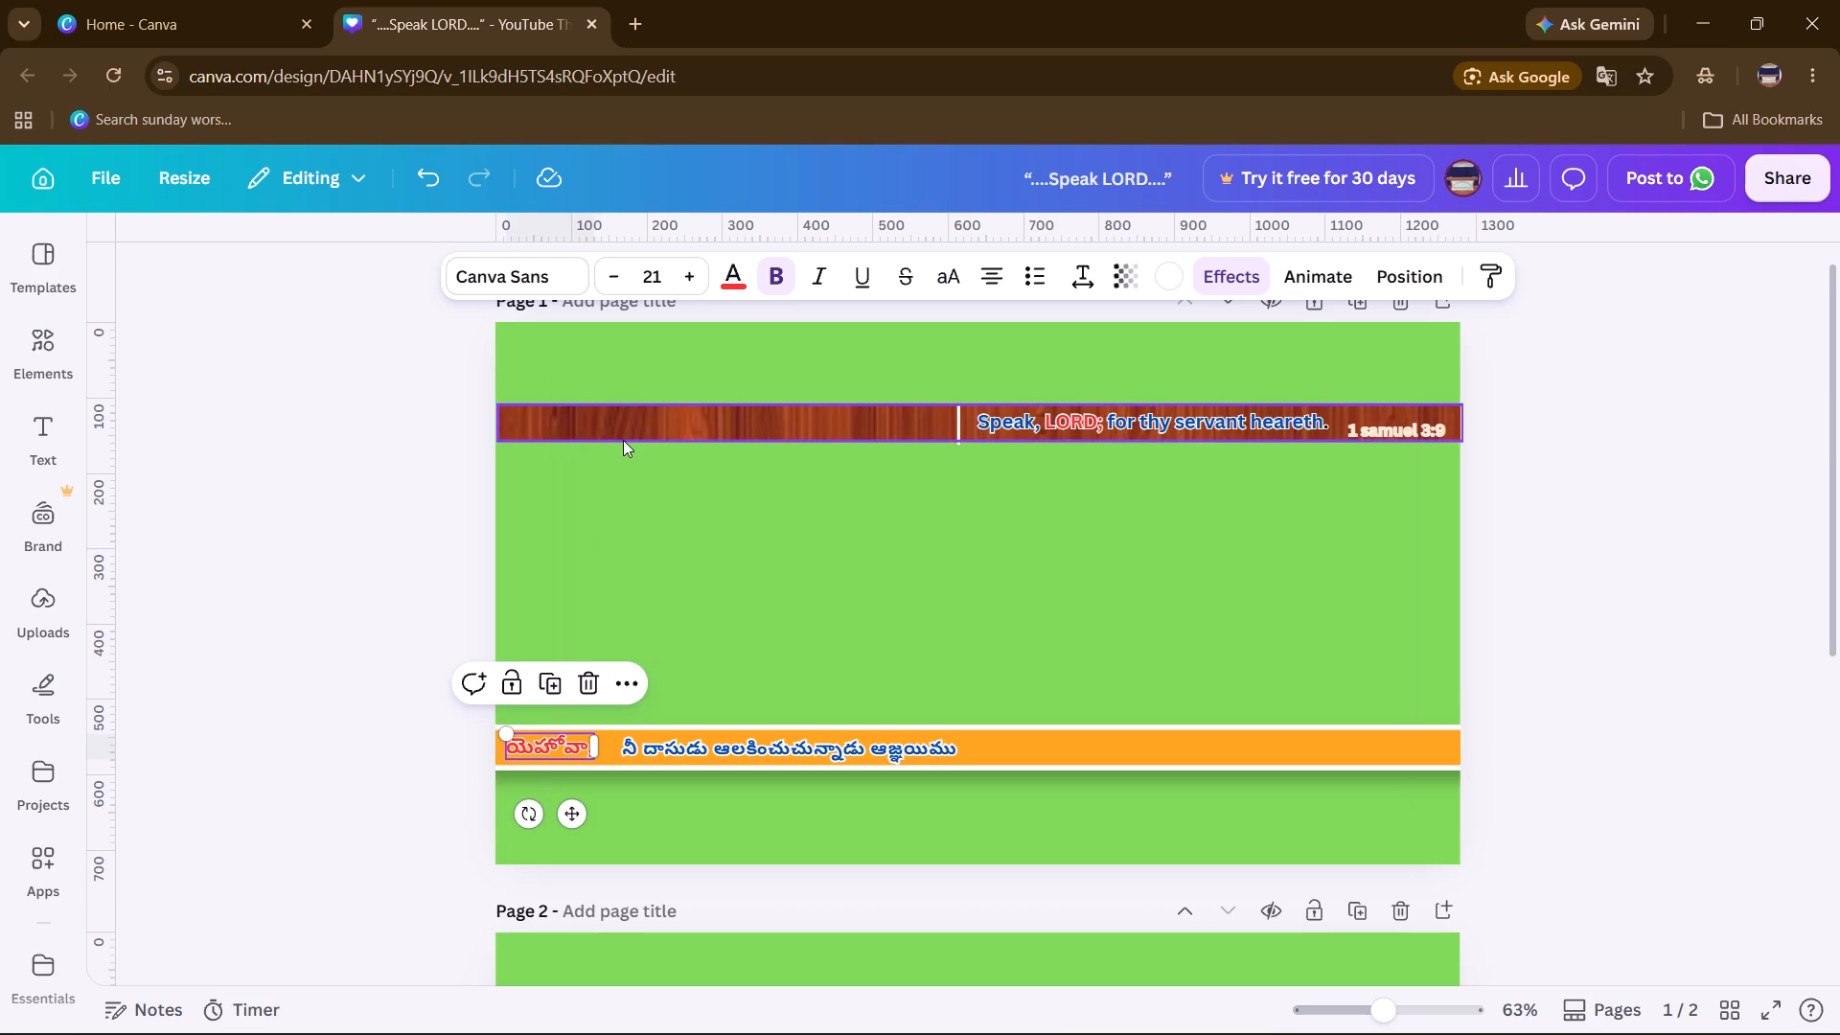
Recolor the wooden strip's dark brown to the design's bright orange and open its second color, brown.
left_click(625, 434)
left_click(888, 274)
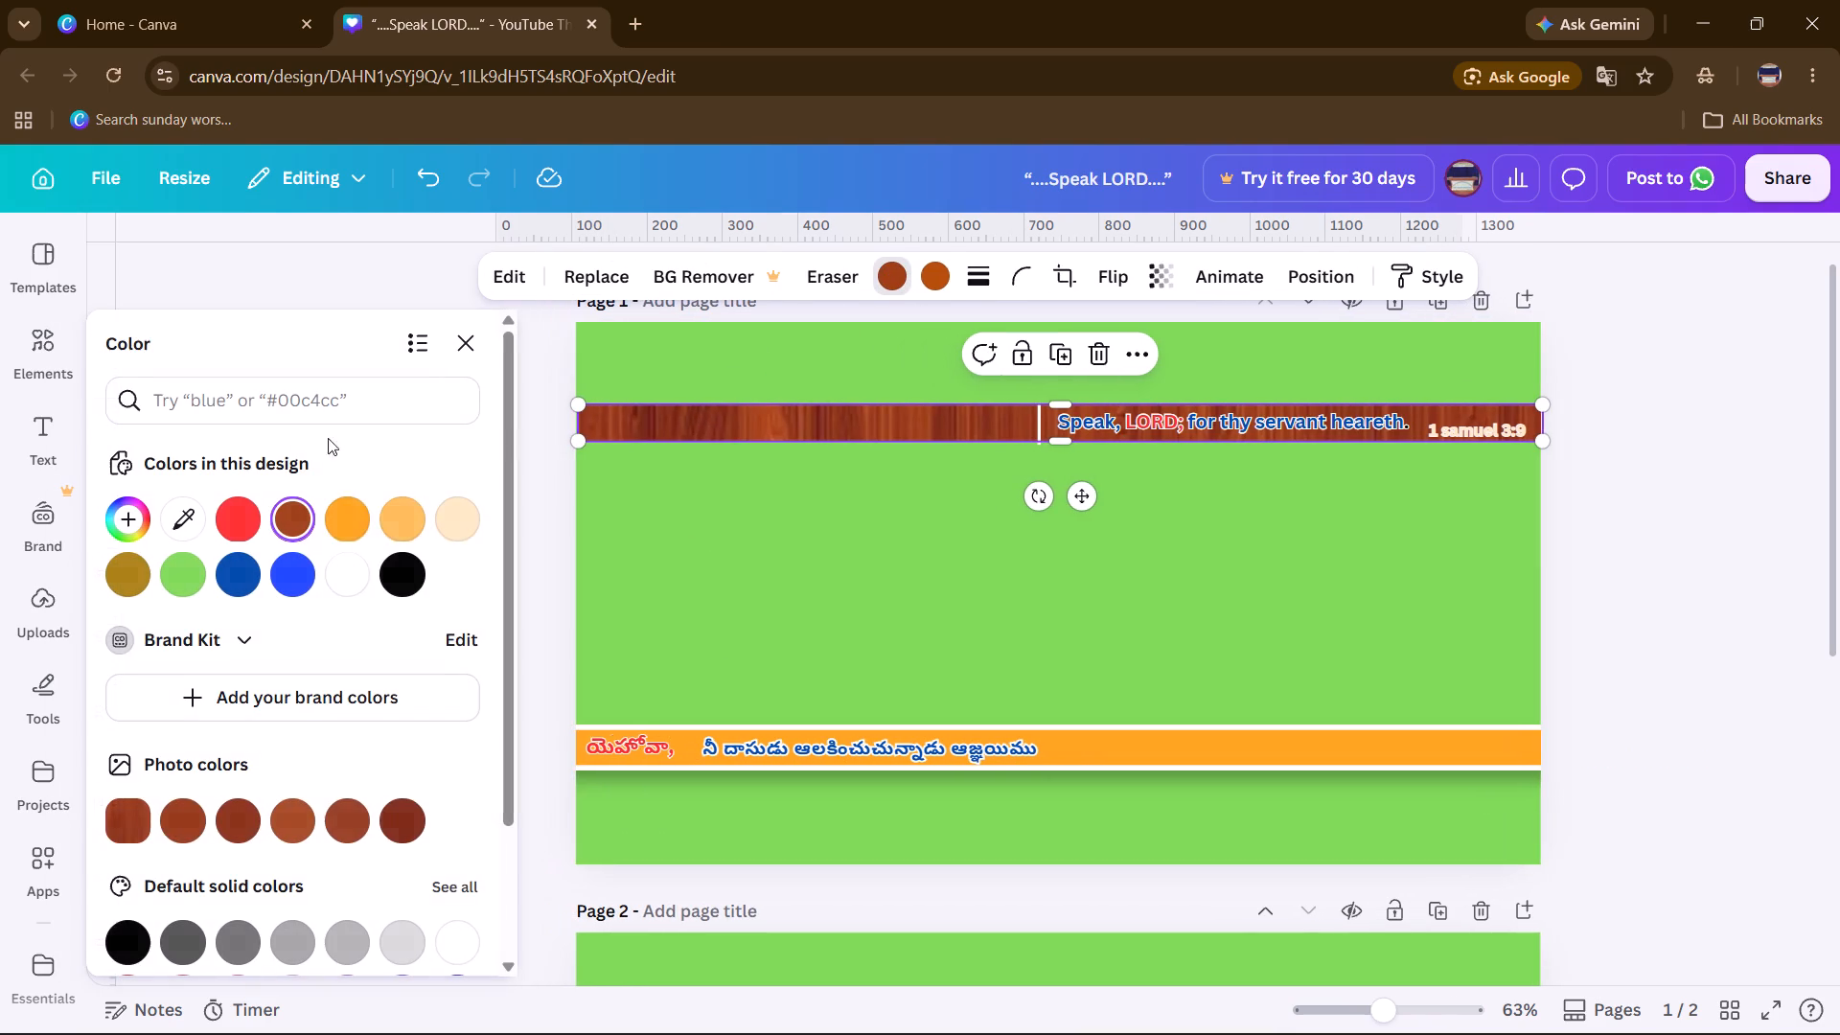
left_click(358, 518)
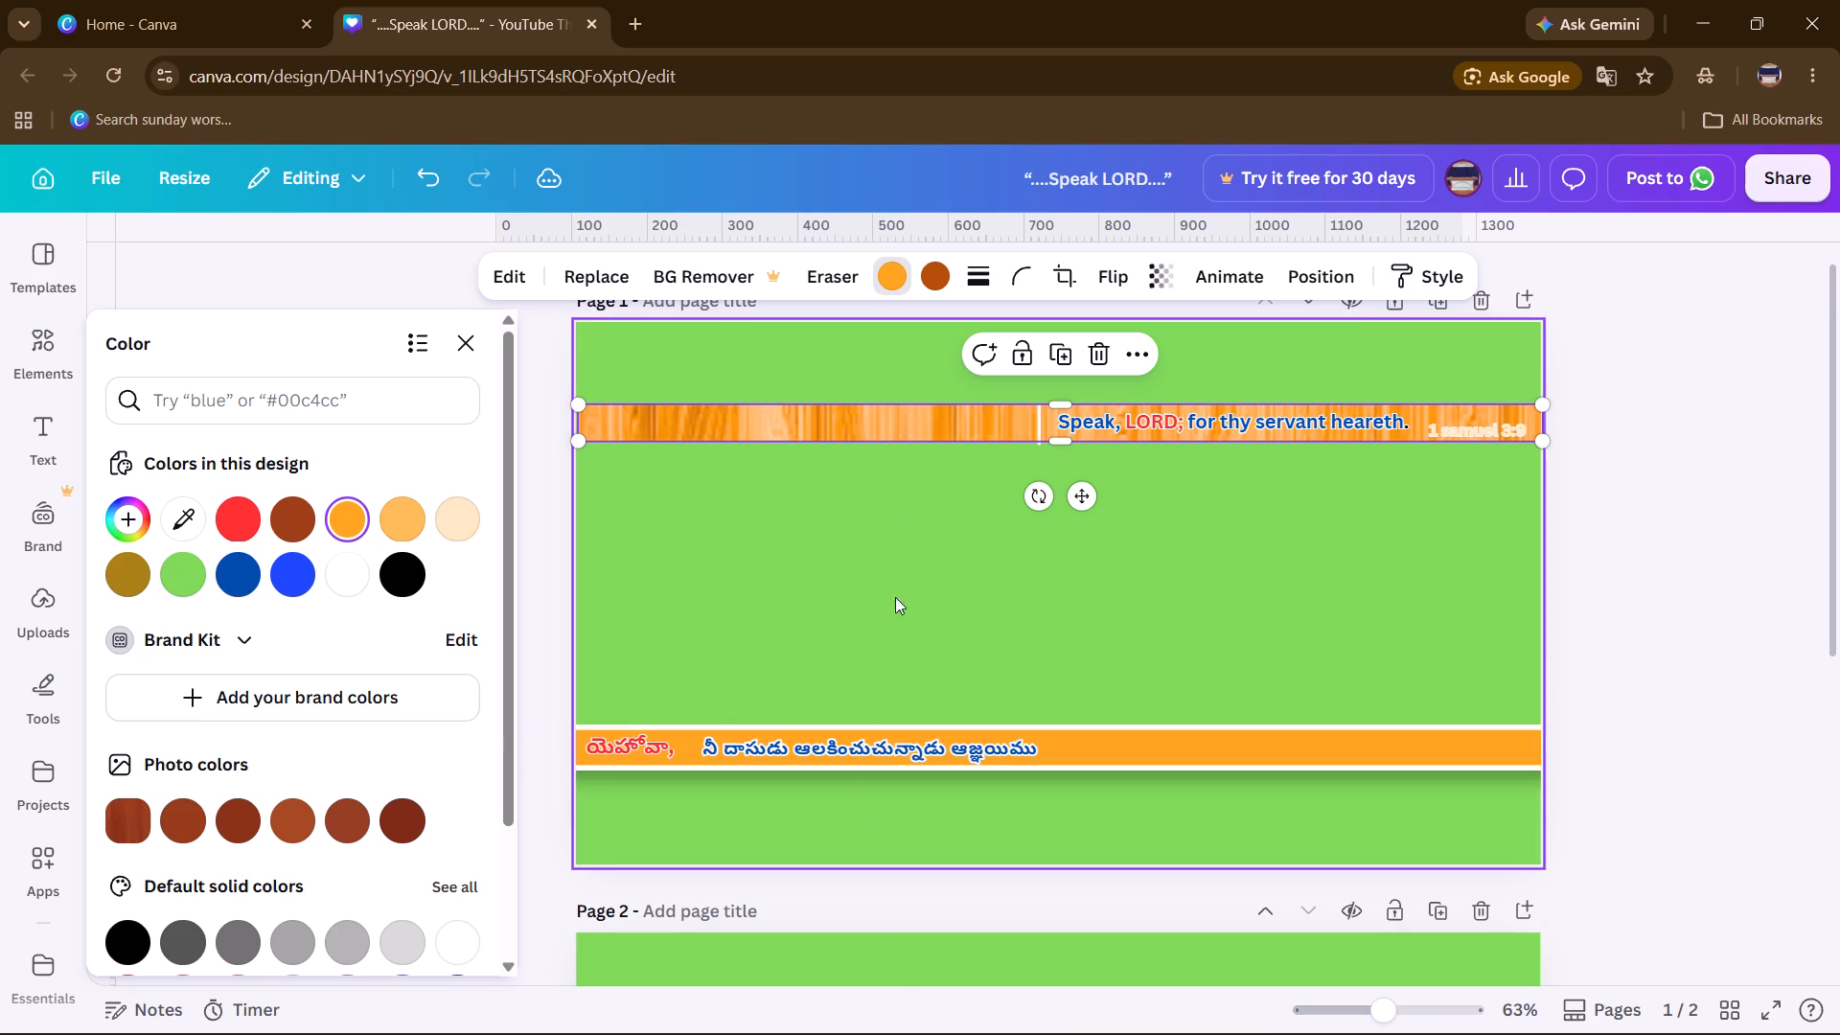
scroll(949, 665, "down", 1)
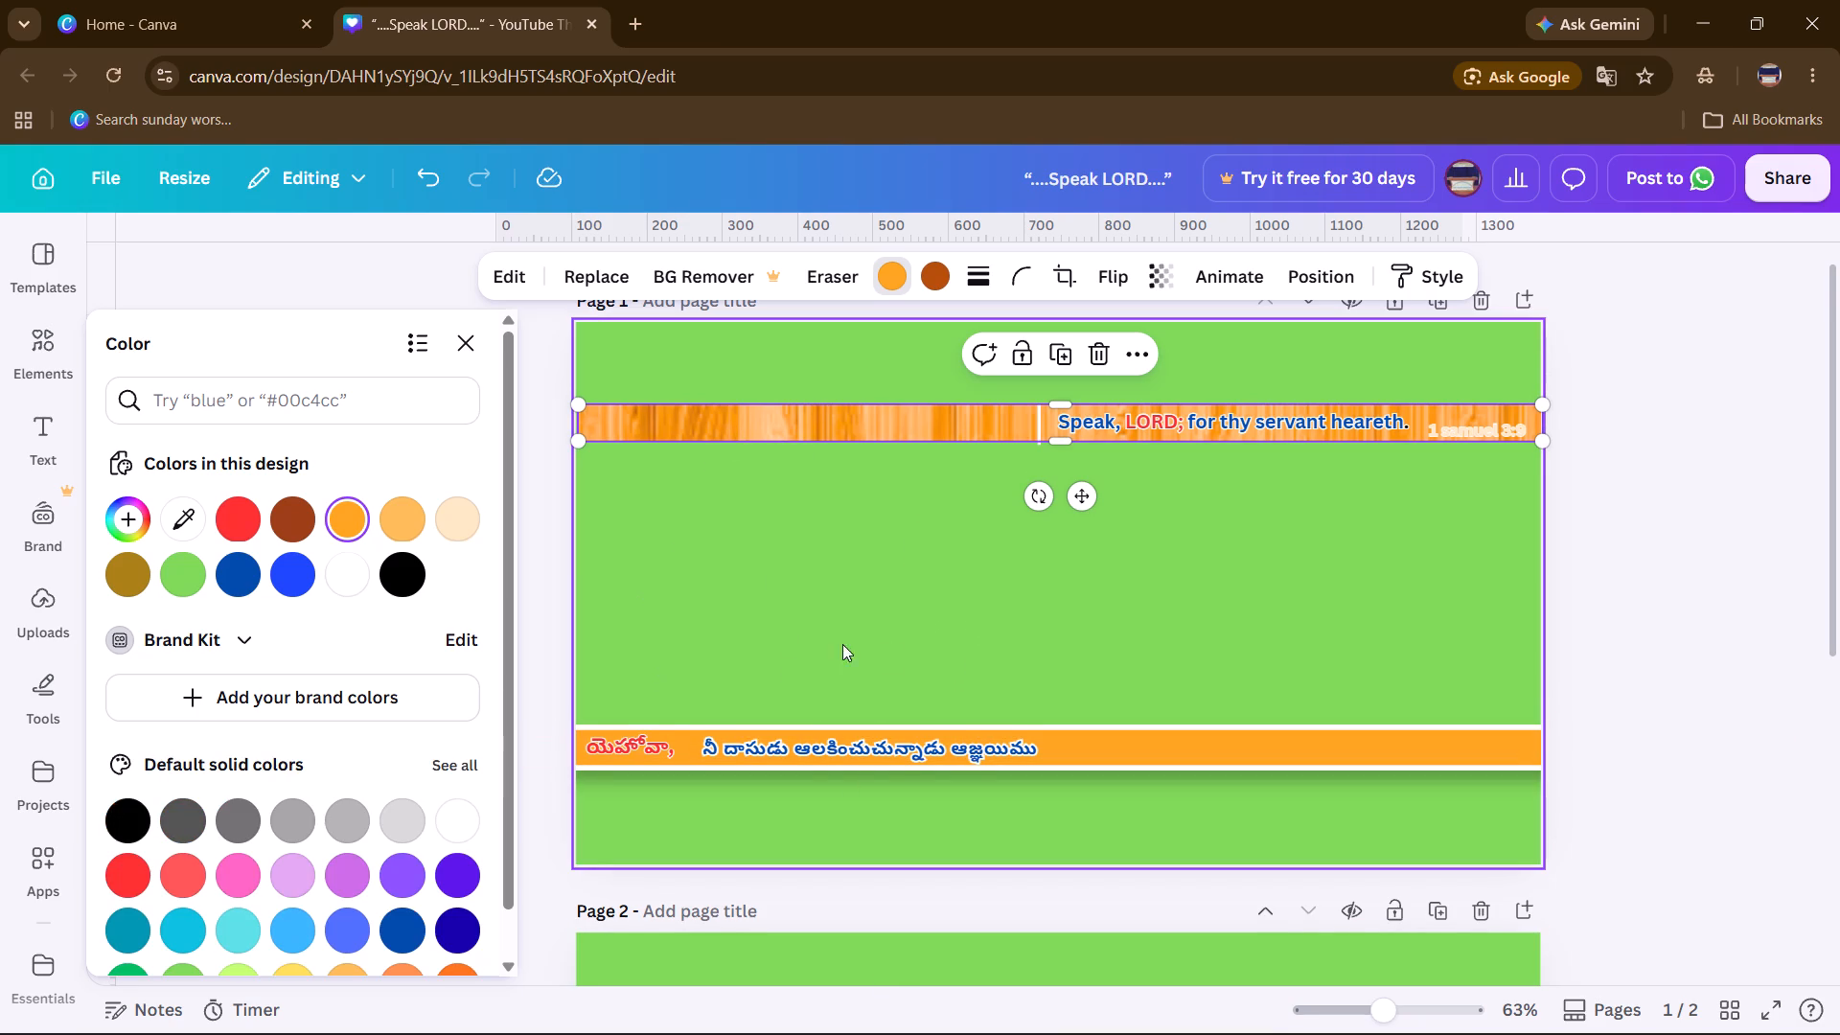
scroll(842, 644, "down", 1)
scroll(858, 498, "up", 3)
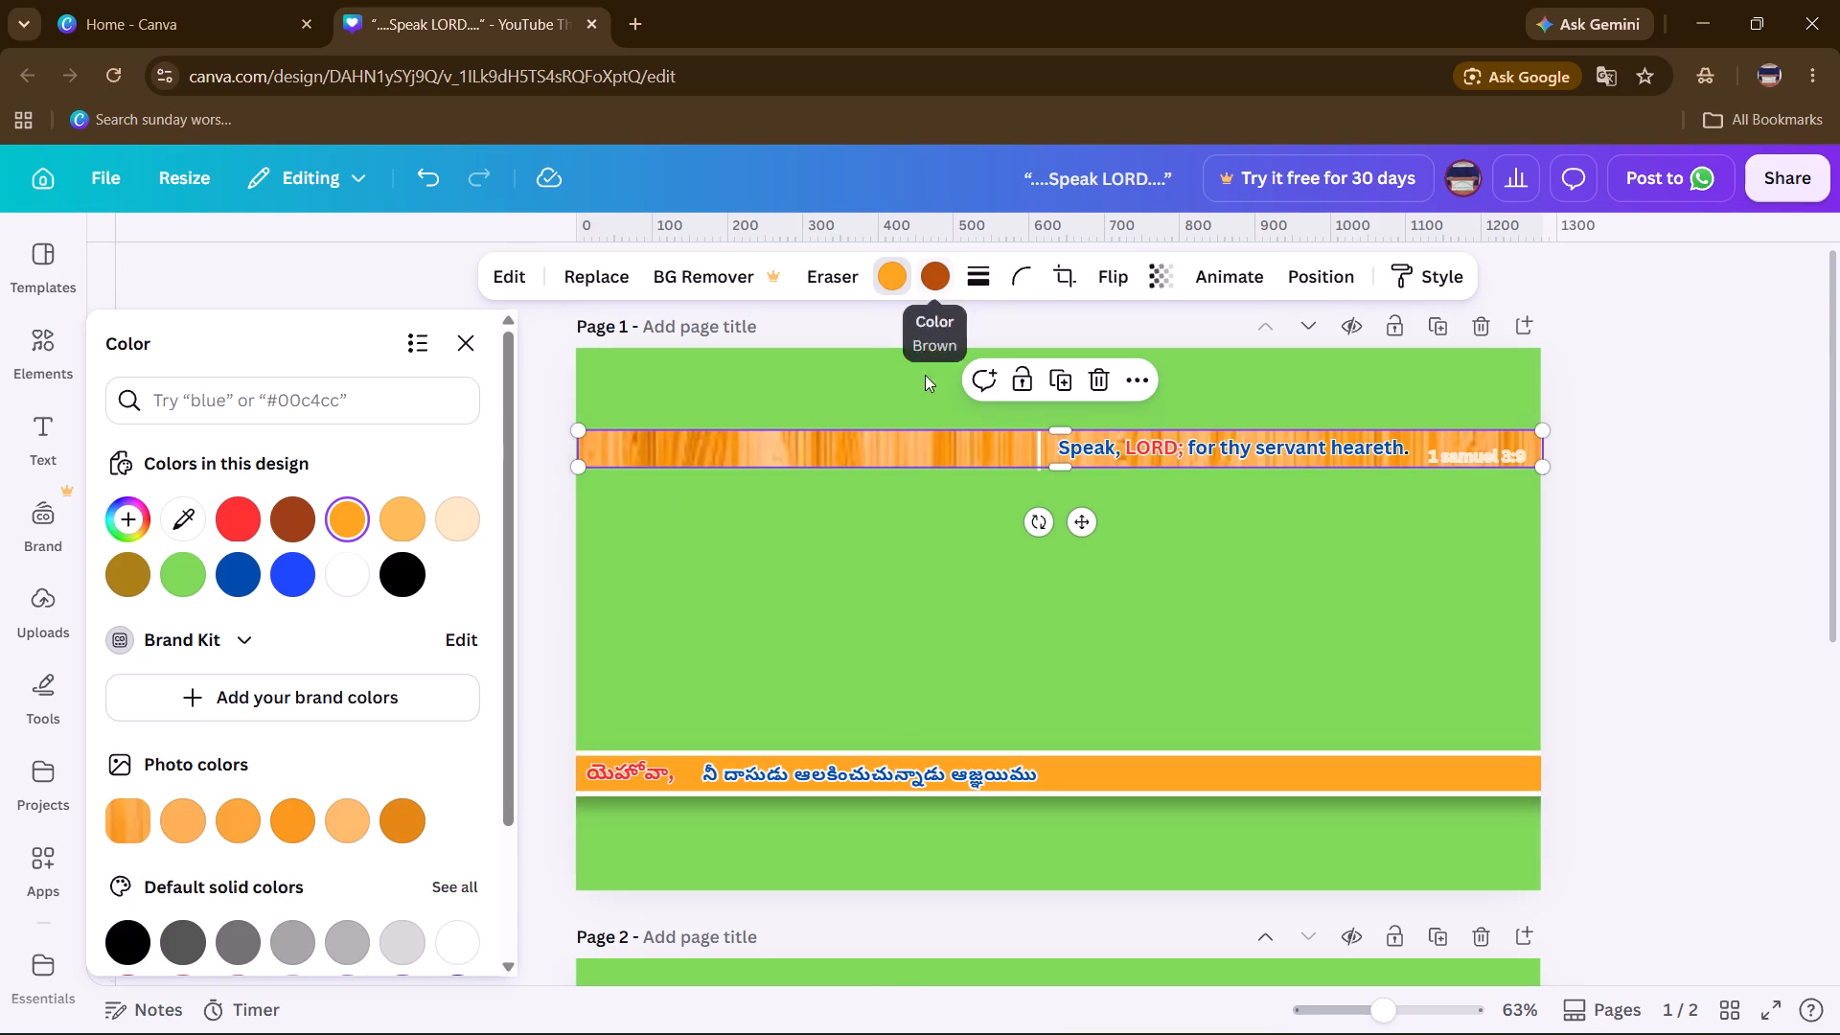
left_click(937, 283)
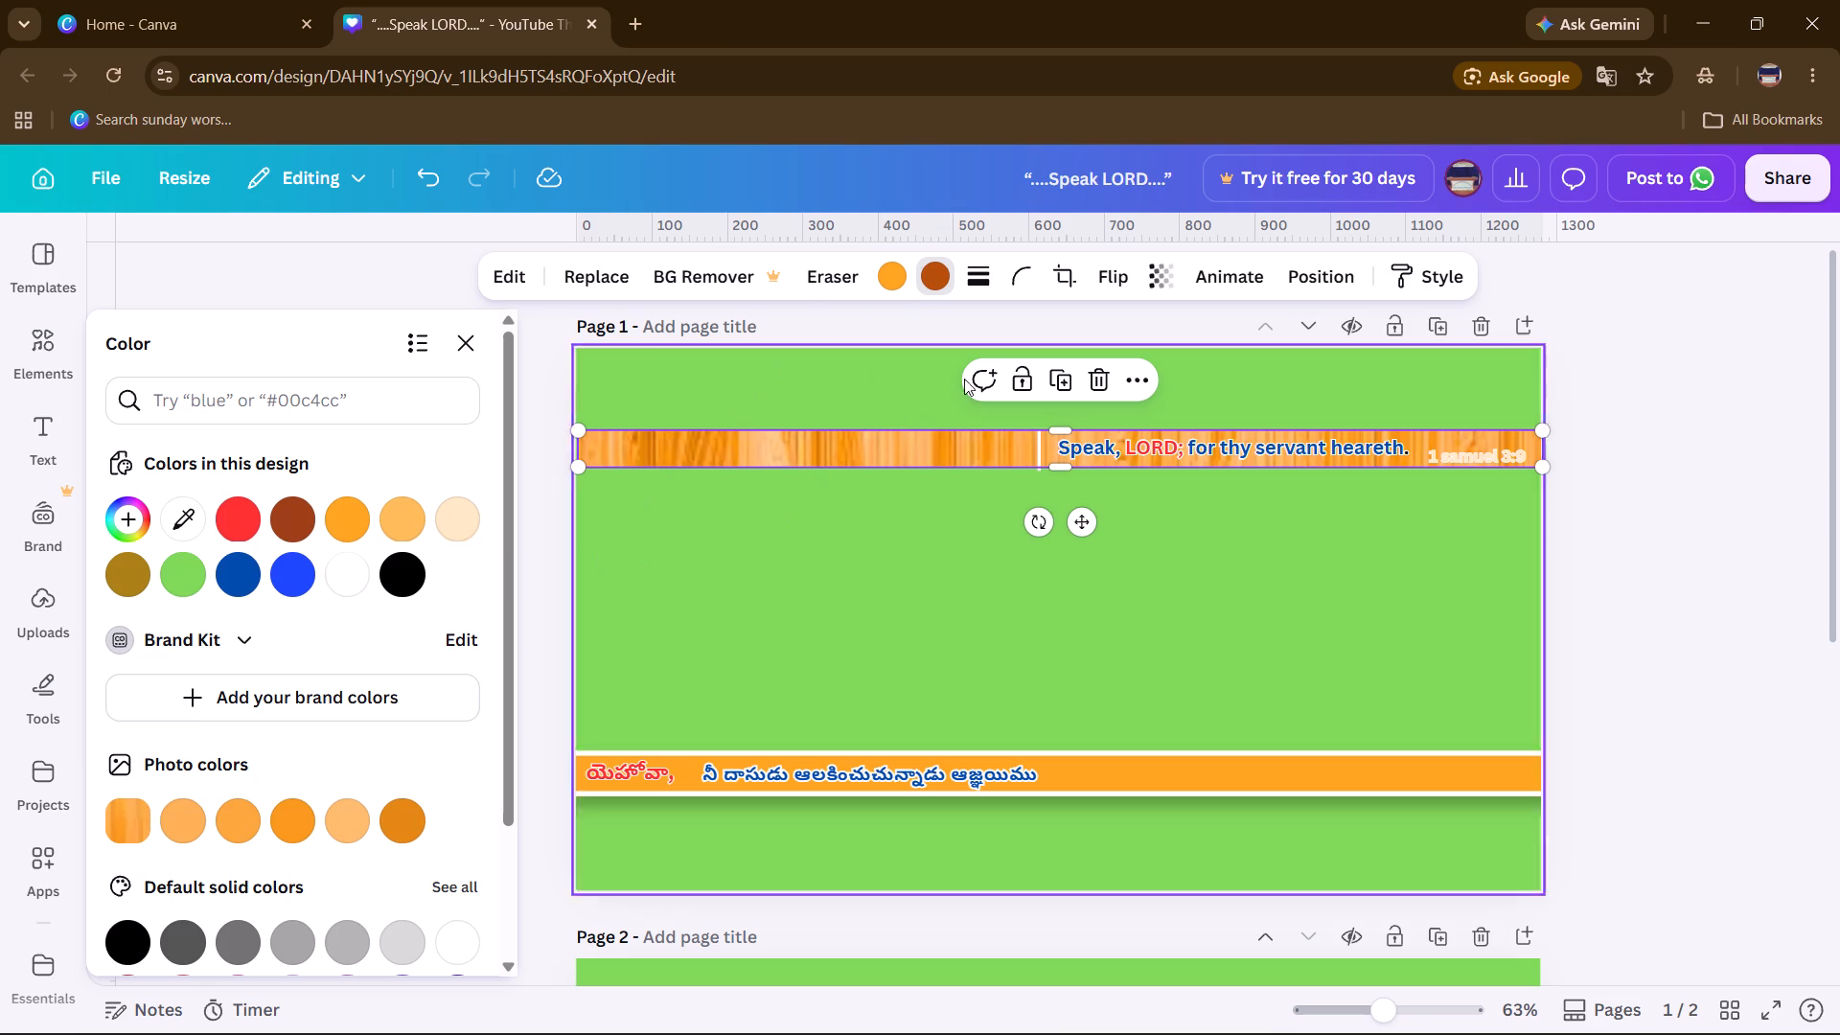
Move the English text “Speak, LORD; for thy servant heareth.” onto the orange bar, level with the Telugu text.
scroll(908, 640, "down", 1)
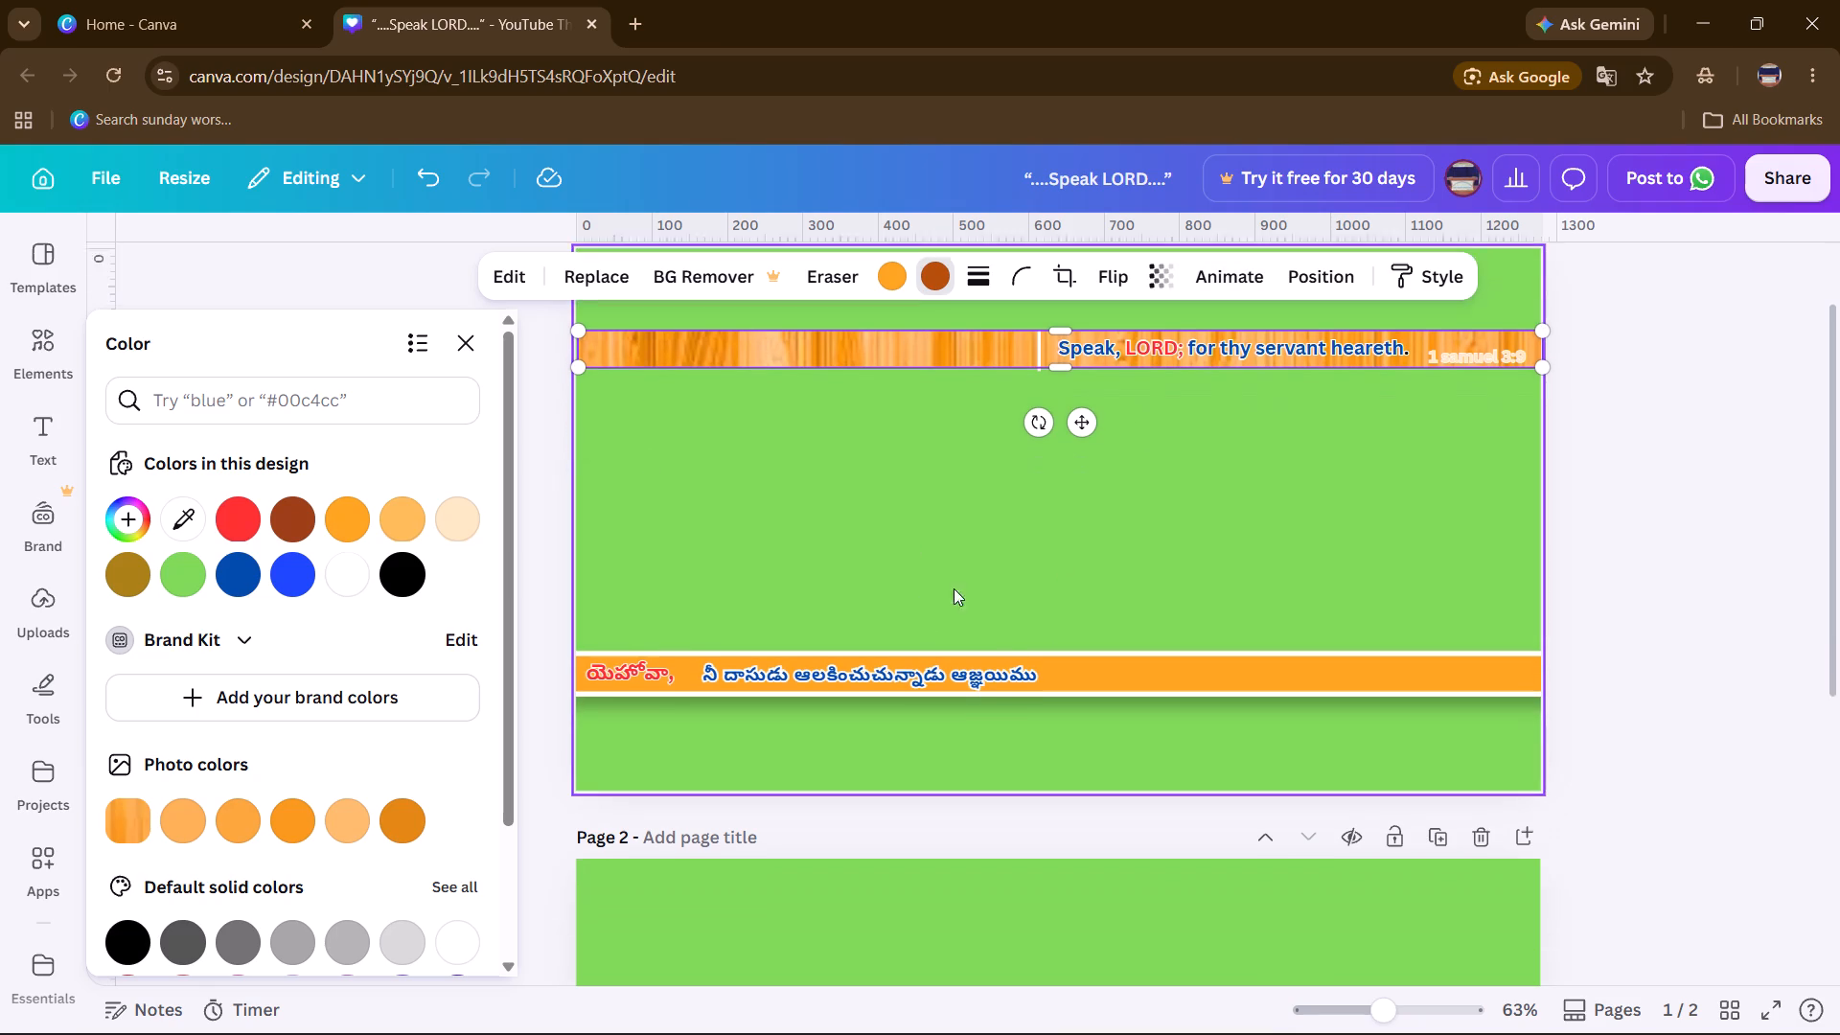
left_click_drag(1177, 337, 1133, 659)
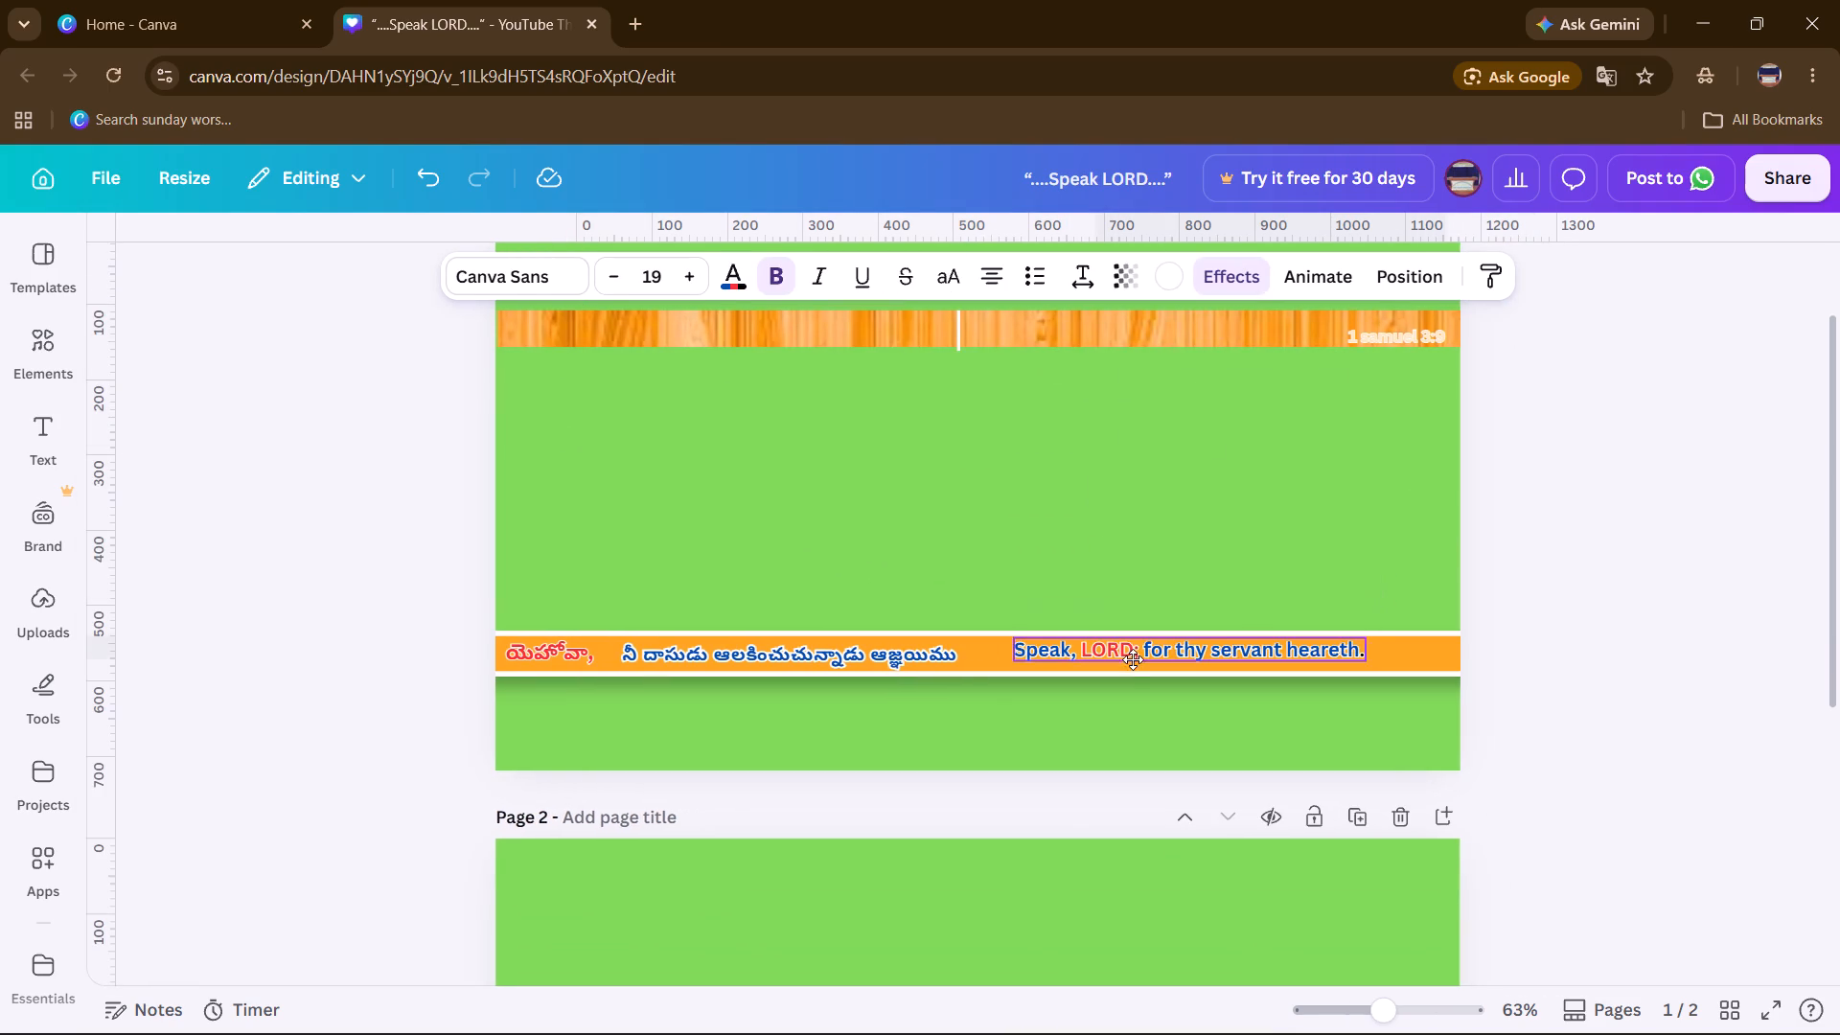
left_click_drag(1133, 659, 1133, 665)
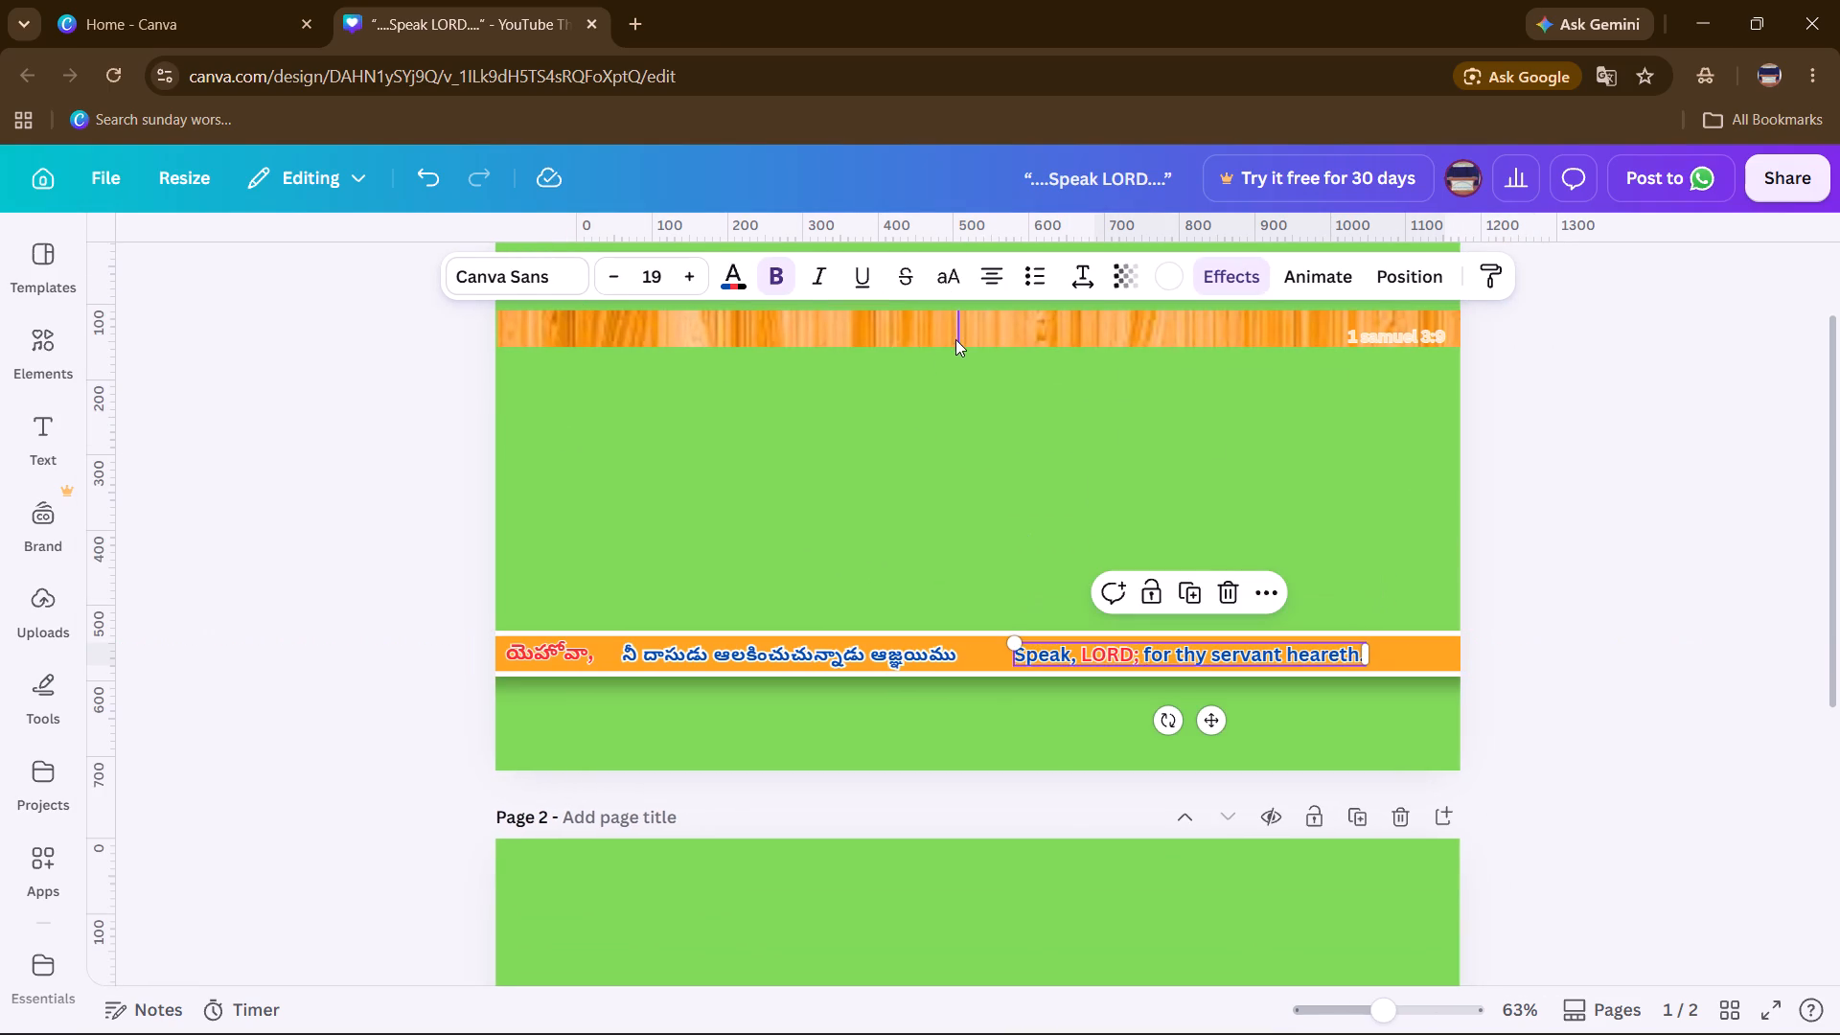
Move the white vertical divider line onto the orange bar between the Telugu and English verse texts.
left_click_drag(956, 340, 979, 671)
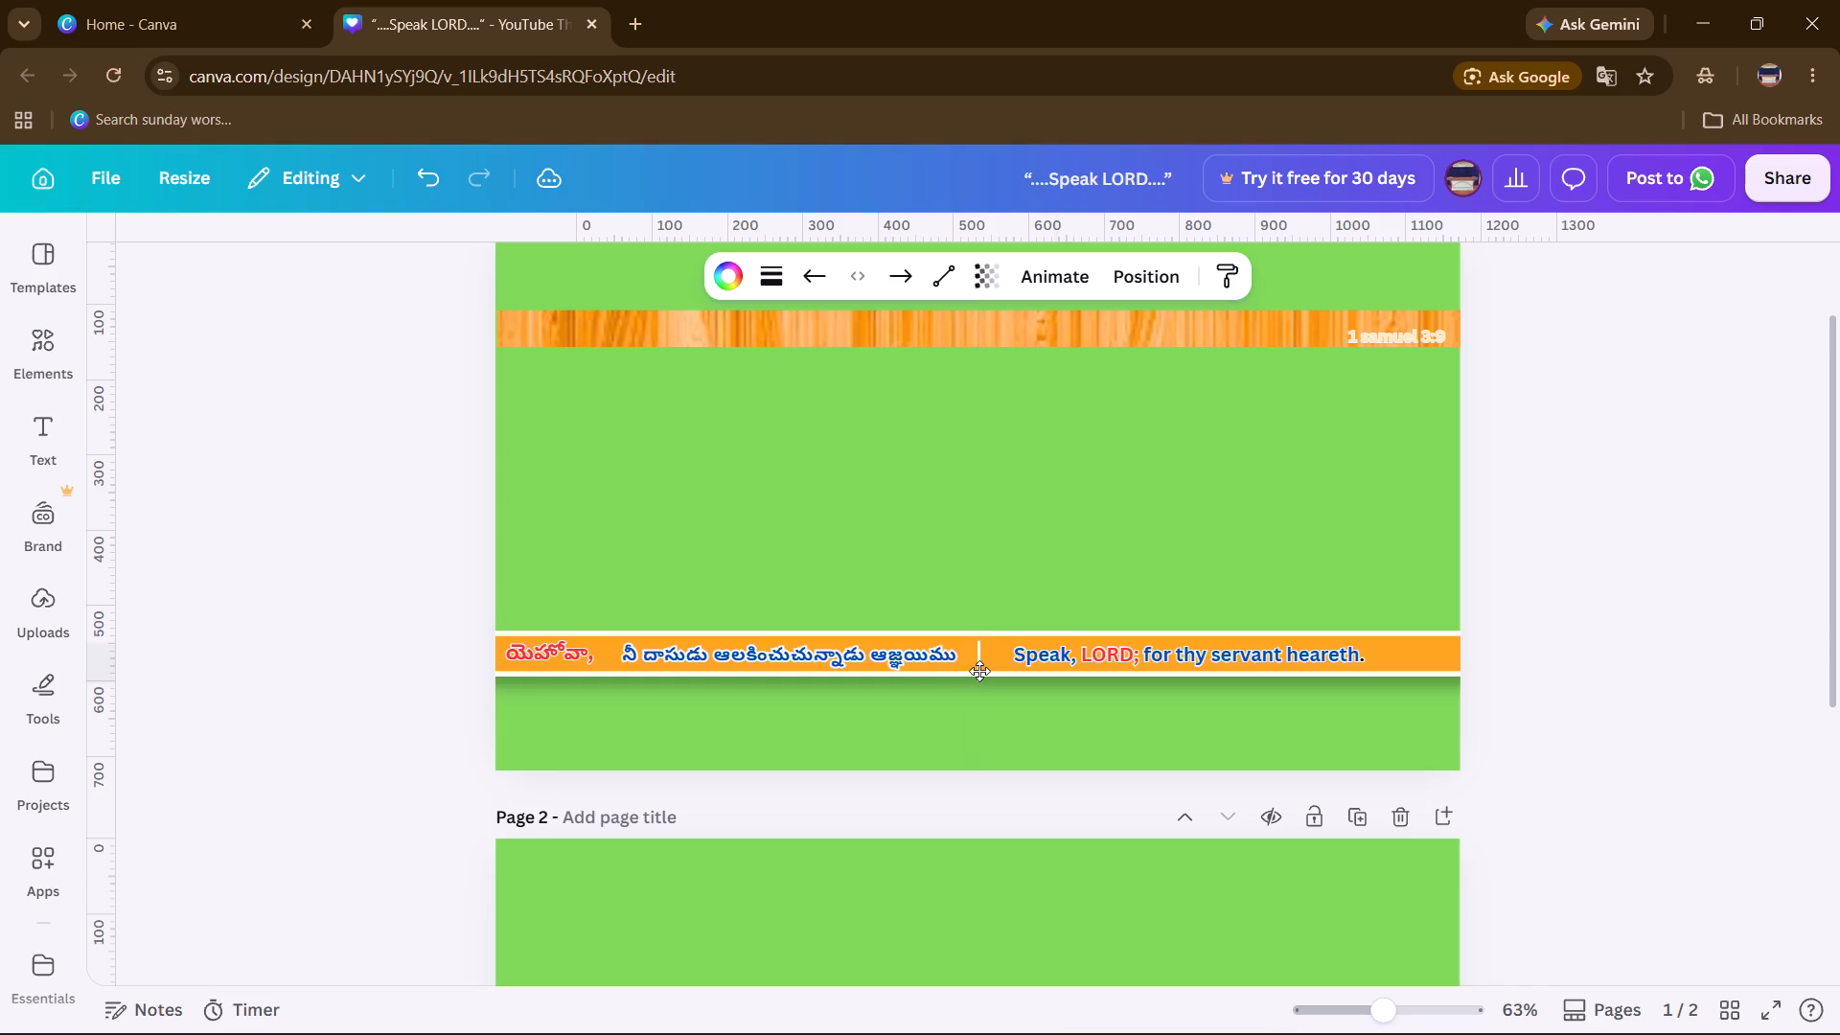
left_click_drag(979, 671, 977, 671)
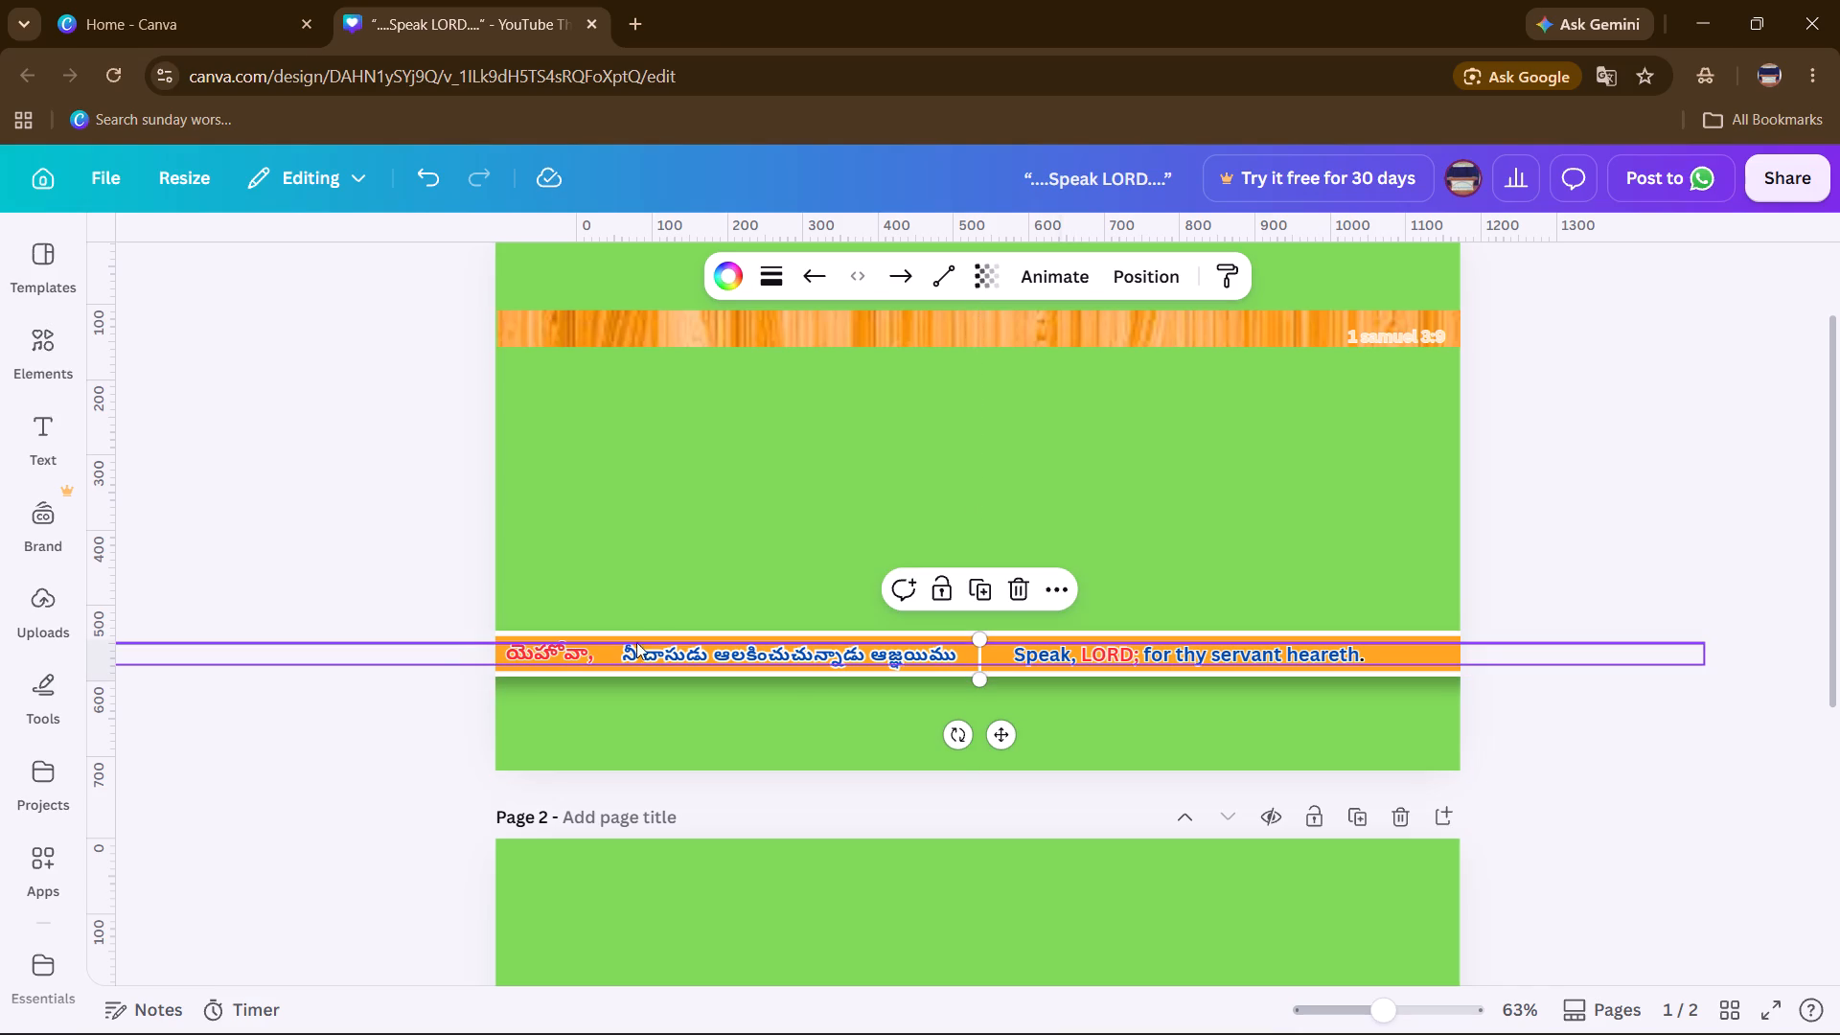
Nudge the white vertical divider line up so it fits within the orange bar's height.
left_click(810, 473)
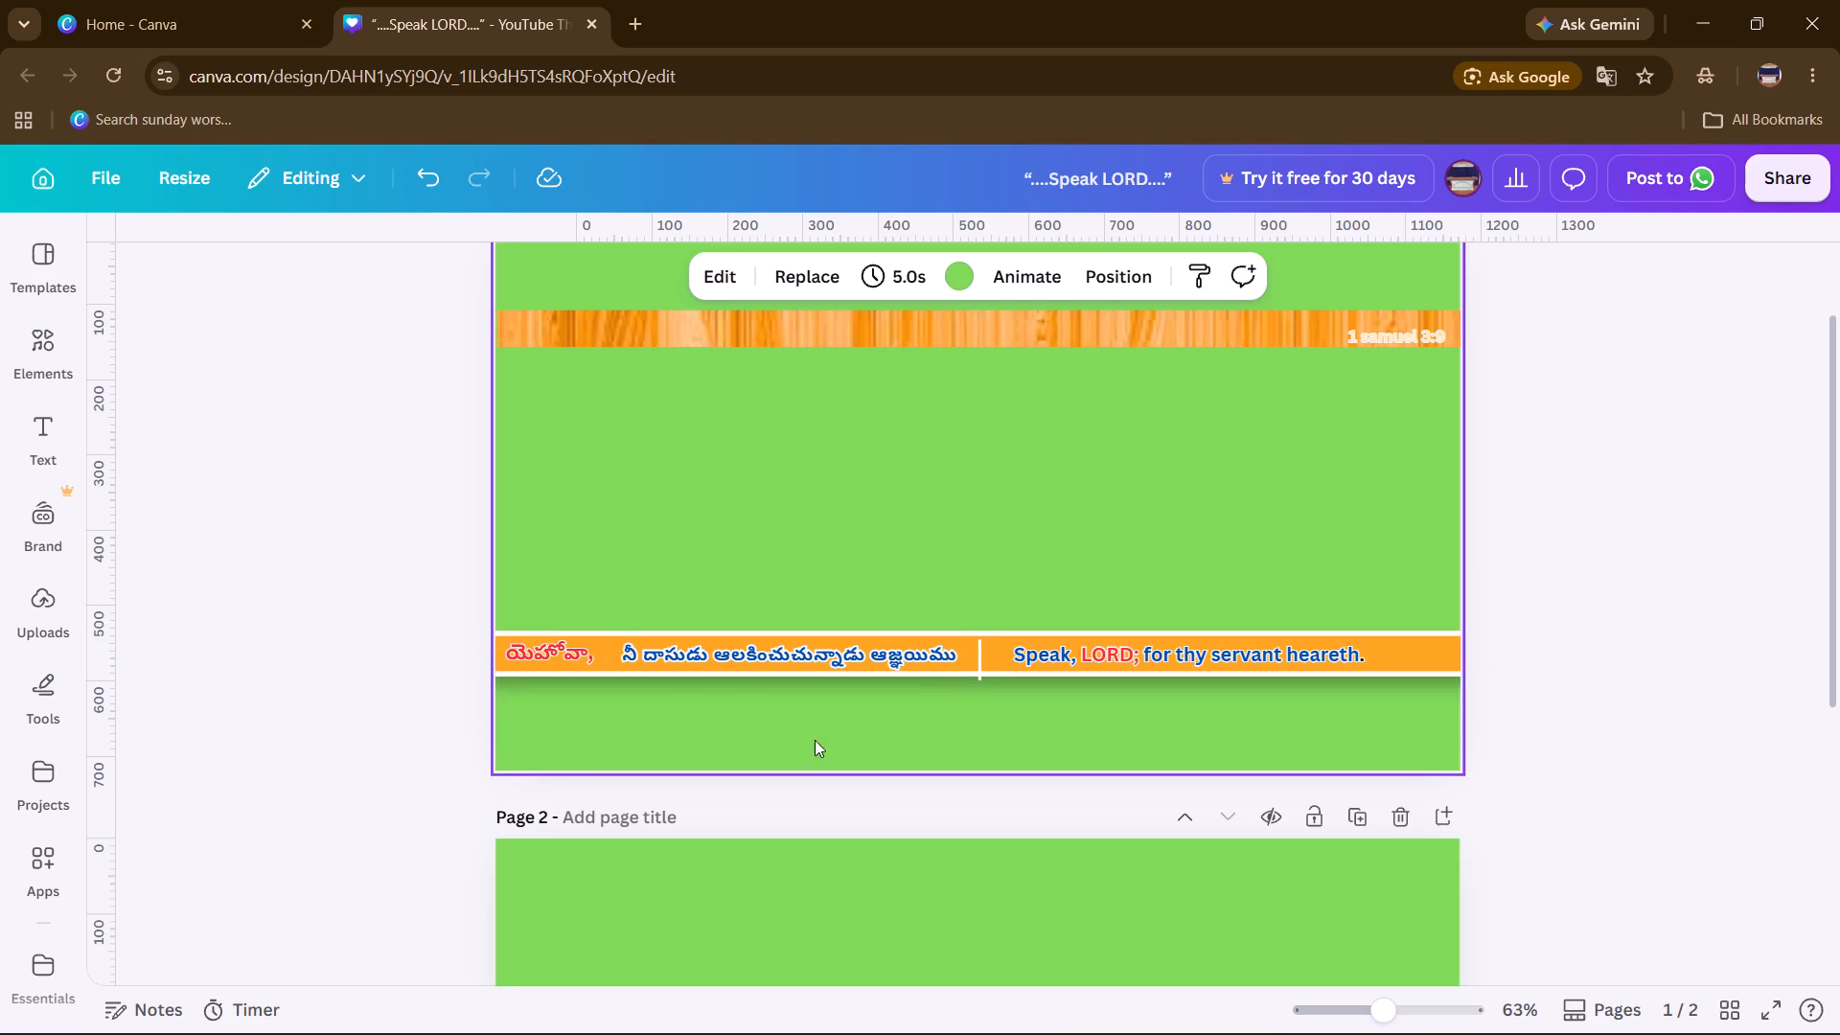
left_click(974, 666)
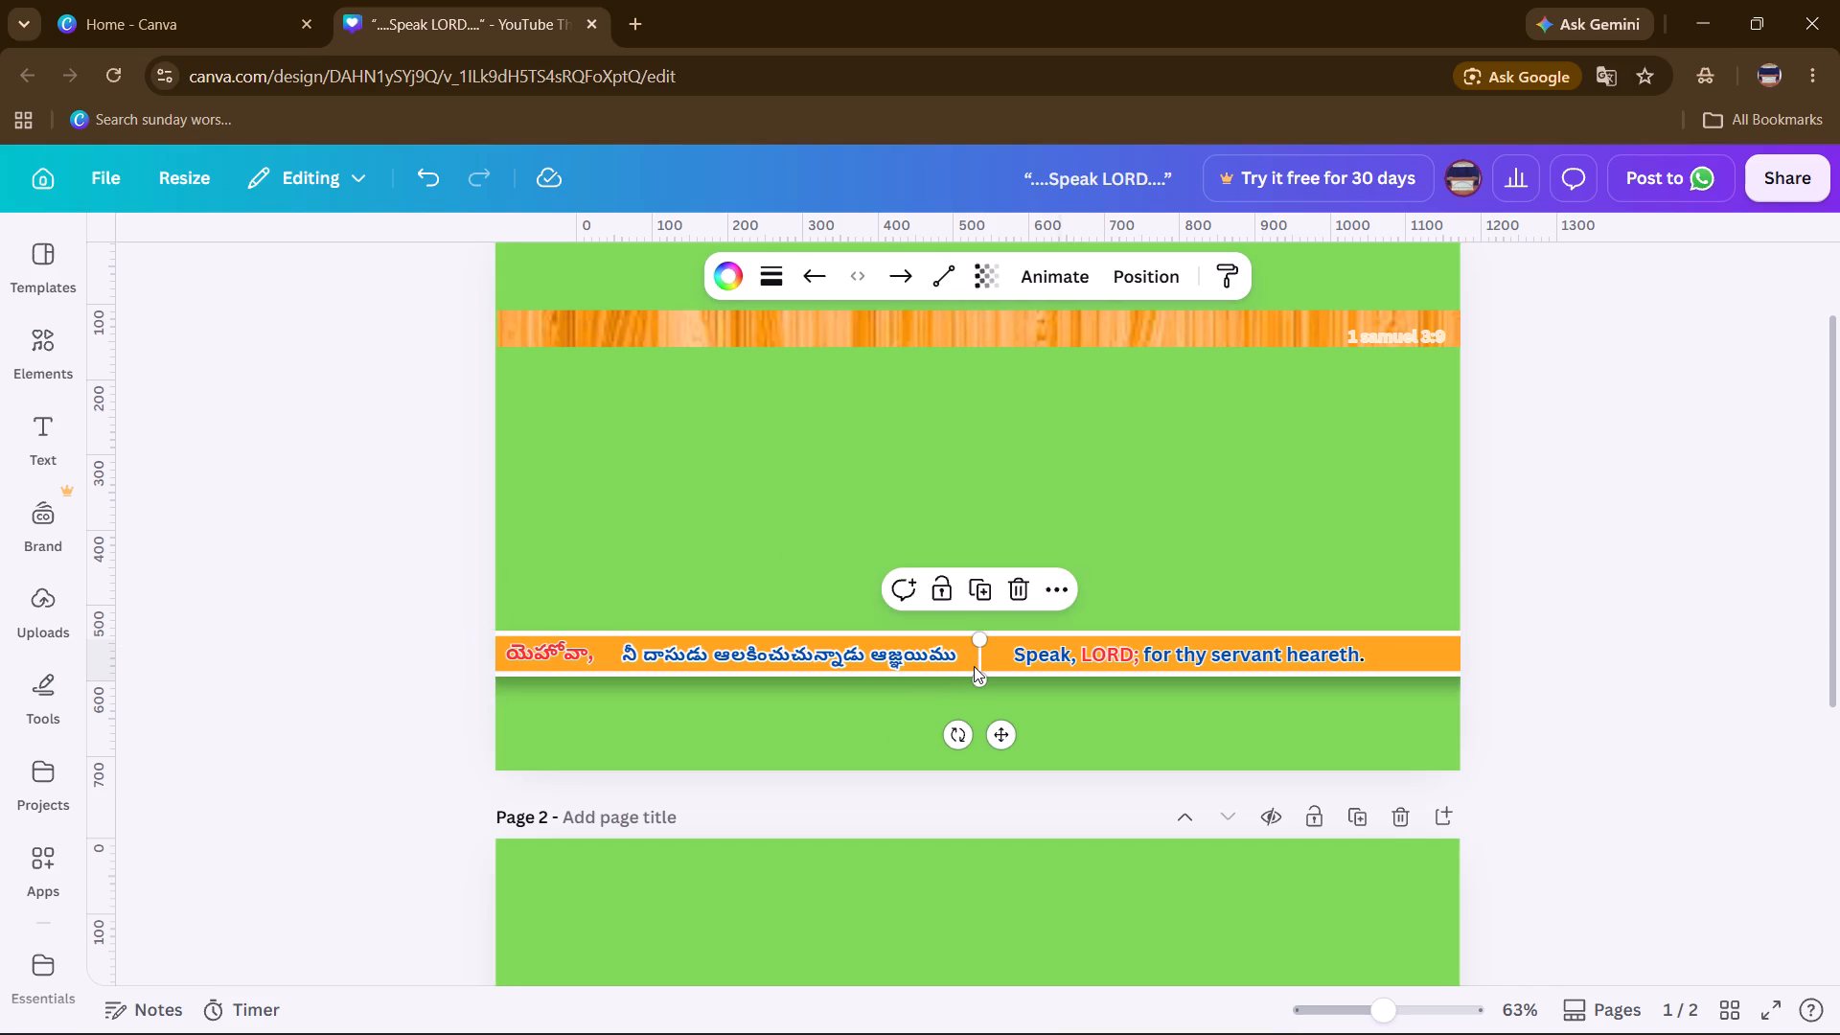
key("Up")
key("Up")
key("Up")
key("Up")
key("Up")
key("Up")
key("Up")
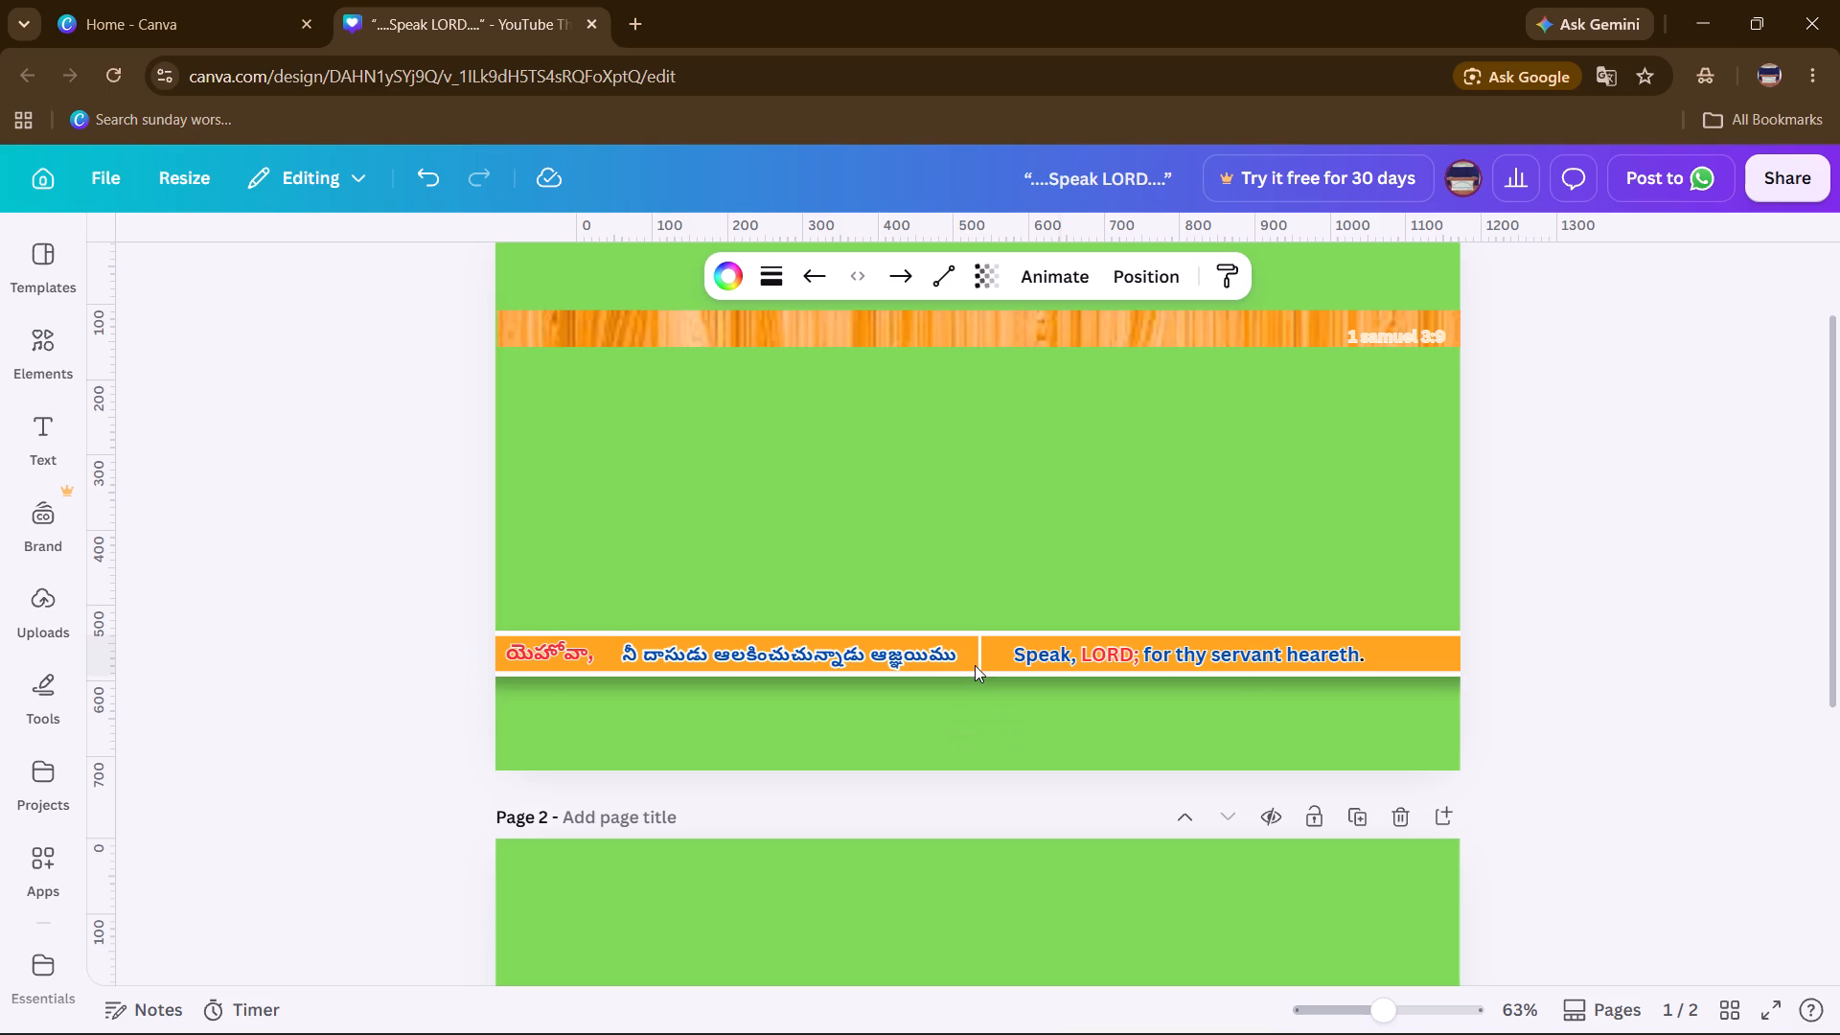
key("Down")
key("Down")
left_click_drag(974, 679, 995, 614)
left_click(1034, 480)
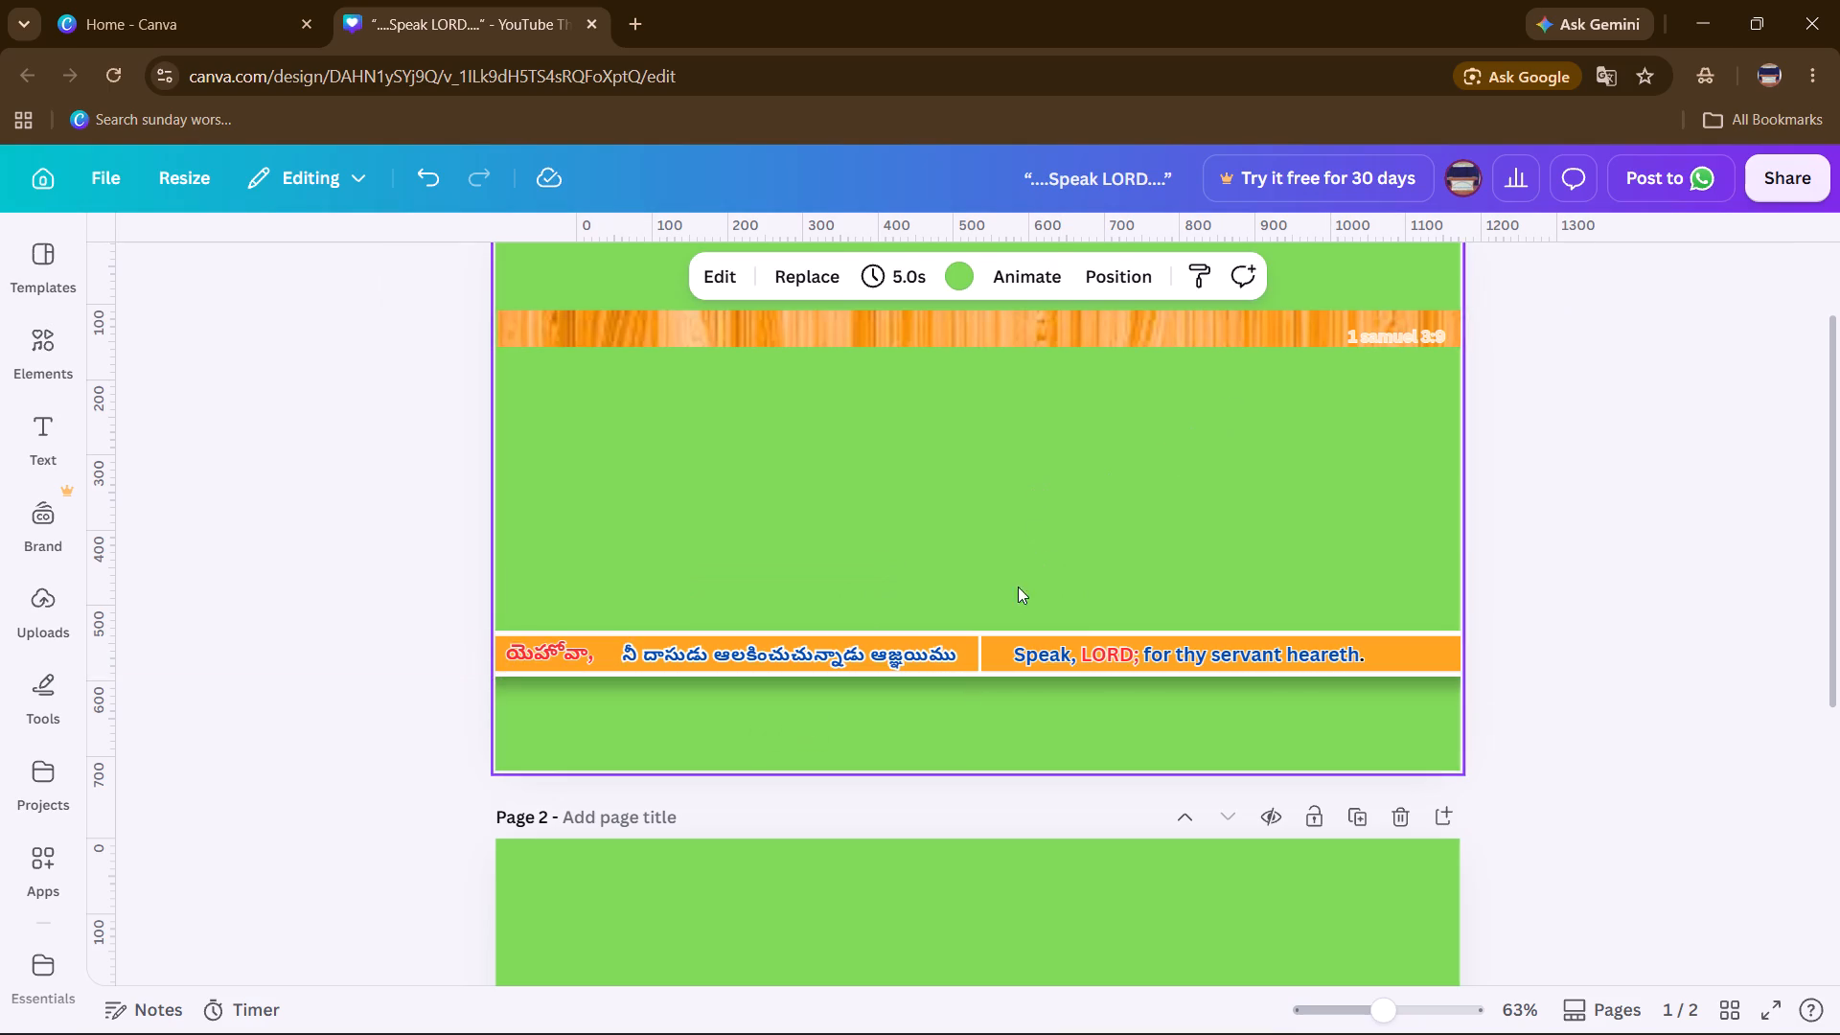
left_click(828, 676)
left_click(1023, 477)
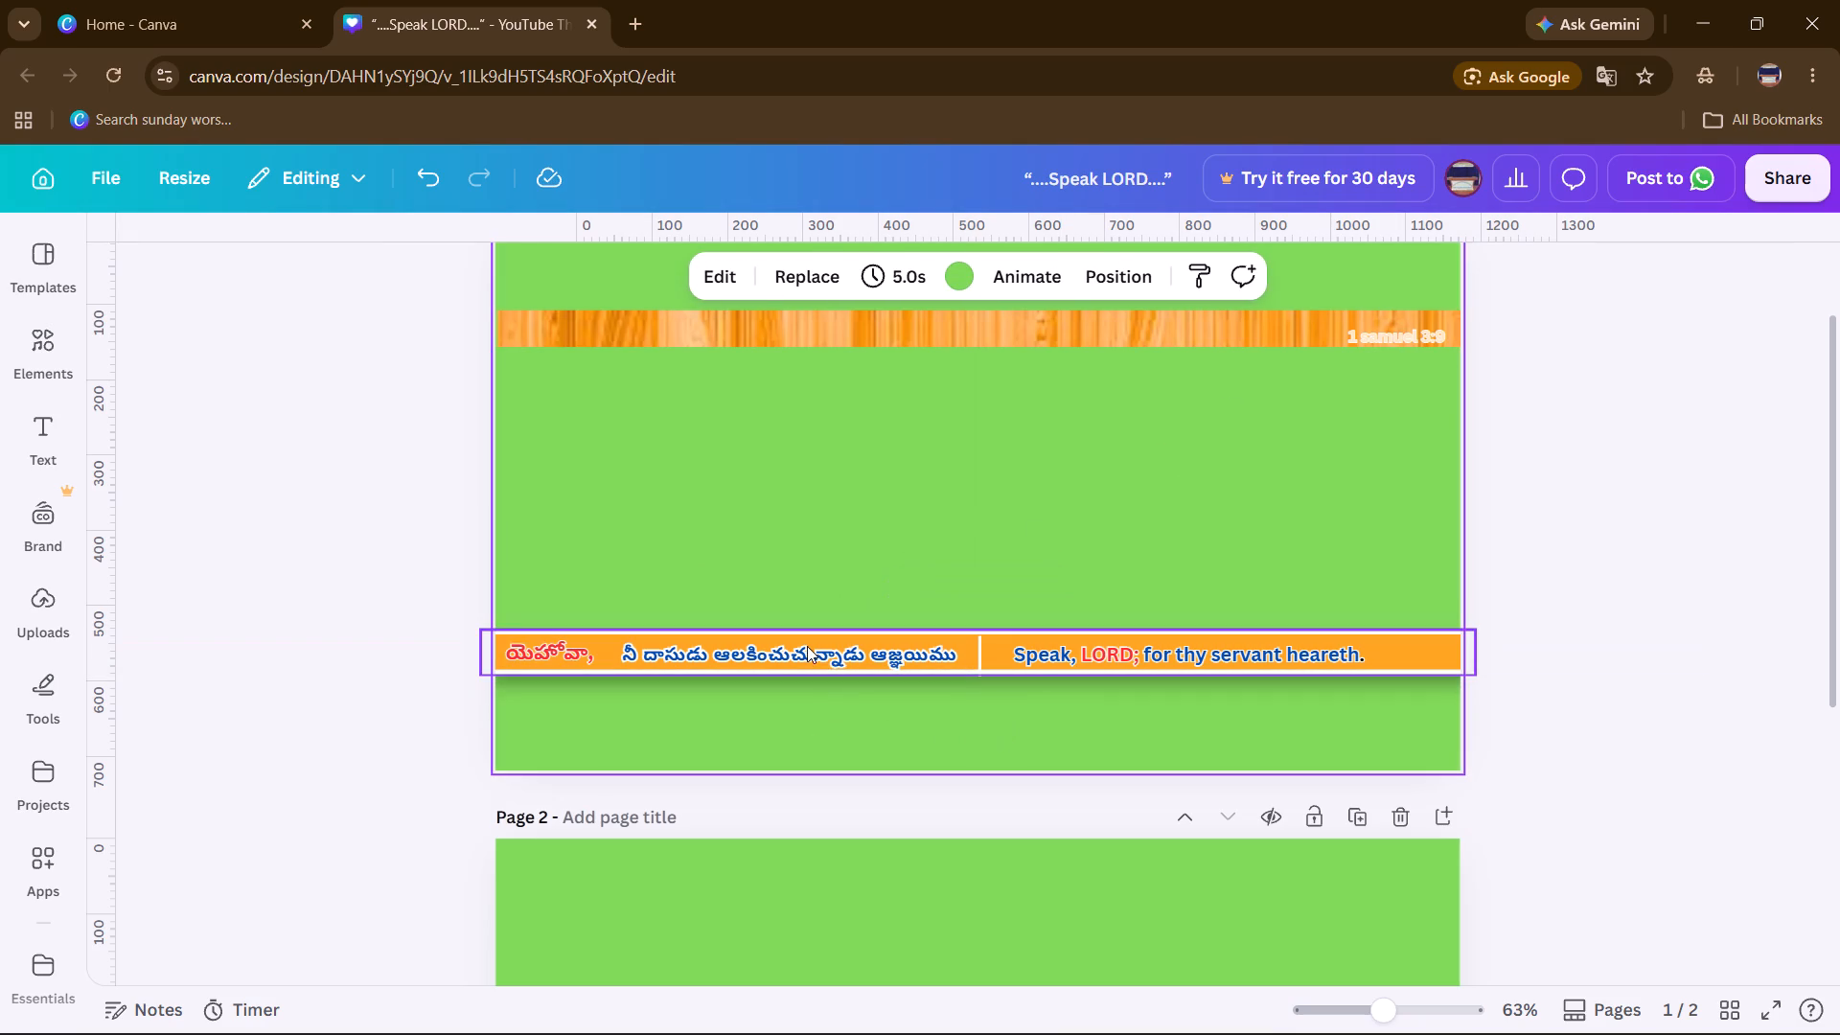
Nudge the blue Telugu text horizontally, ending slightly nearer the red word “యెహోవా,” with more space before the divider.
left_click(792, 652)
key("Right")
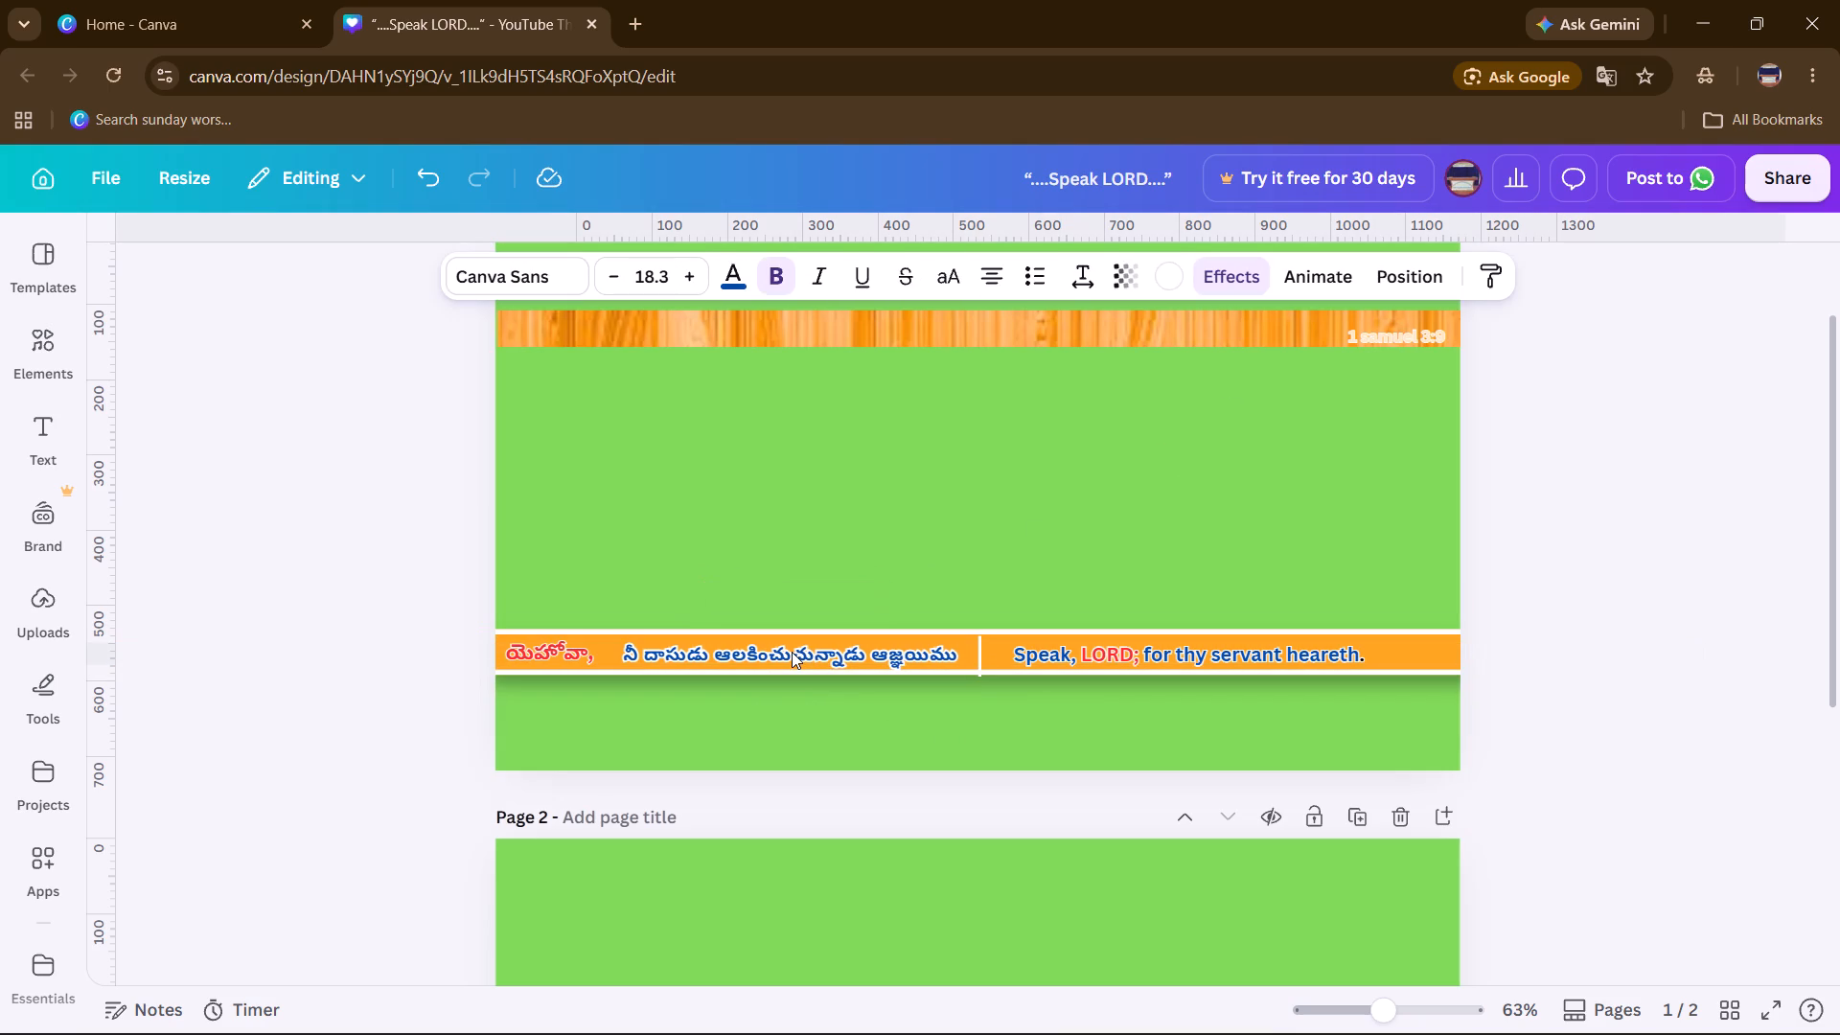
key("Right")
key("Right")
key("Right")
key("Right")
key("Right")
key("Right")
key("Right")
key("Right")
key("Right")
key("Right")
key("Right")
key("Right")
key("Right")
key("Right")
key("Left")
key("Left")
key("Left")
key("Left")
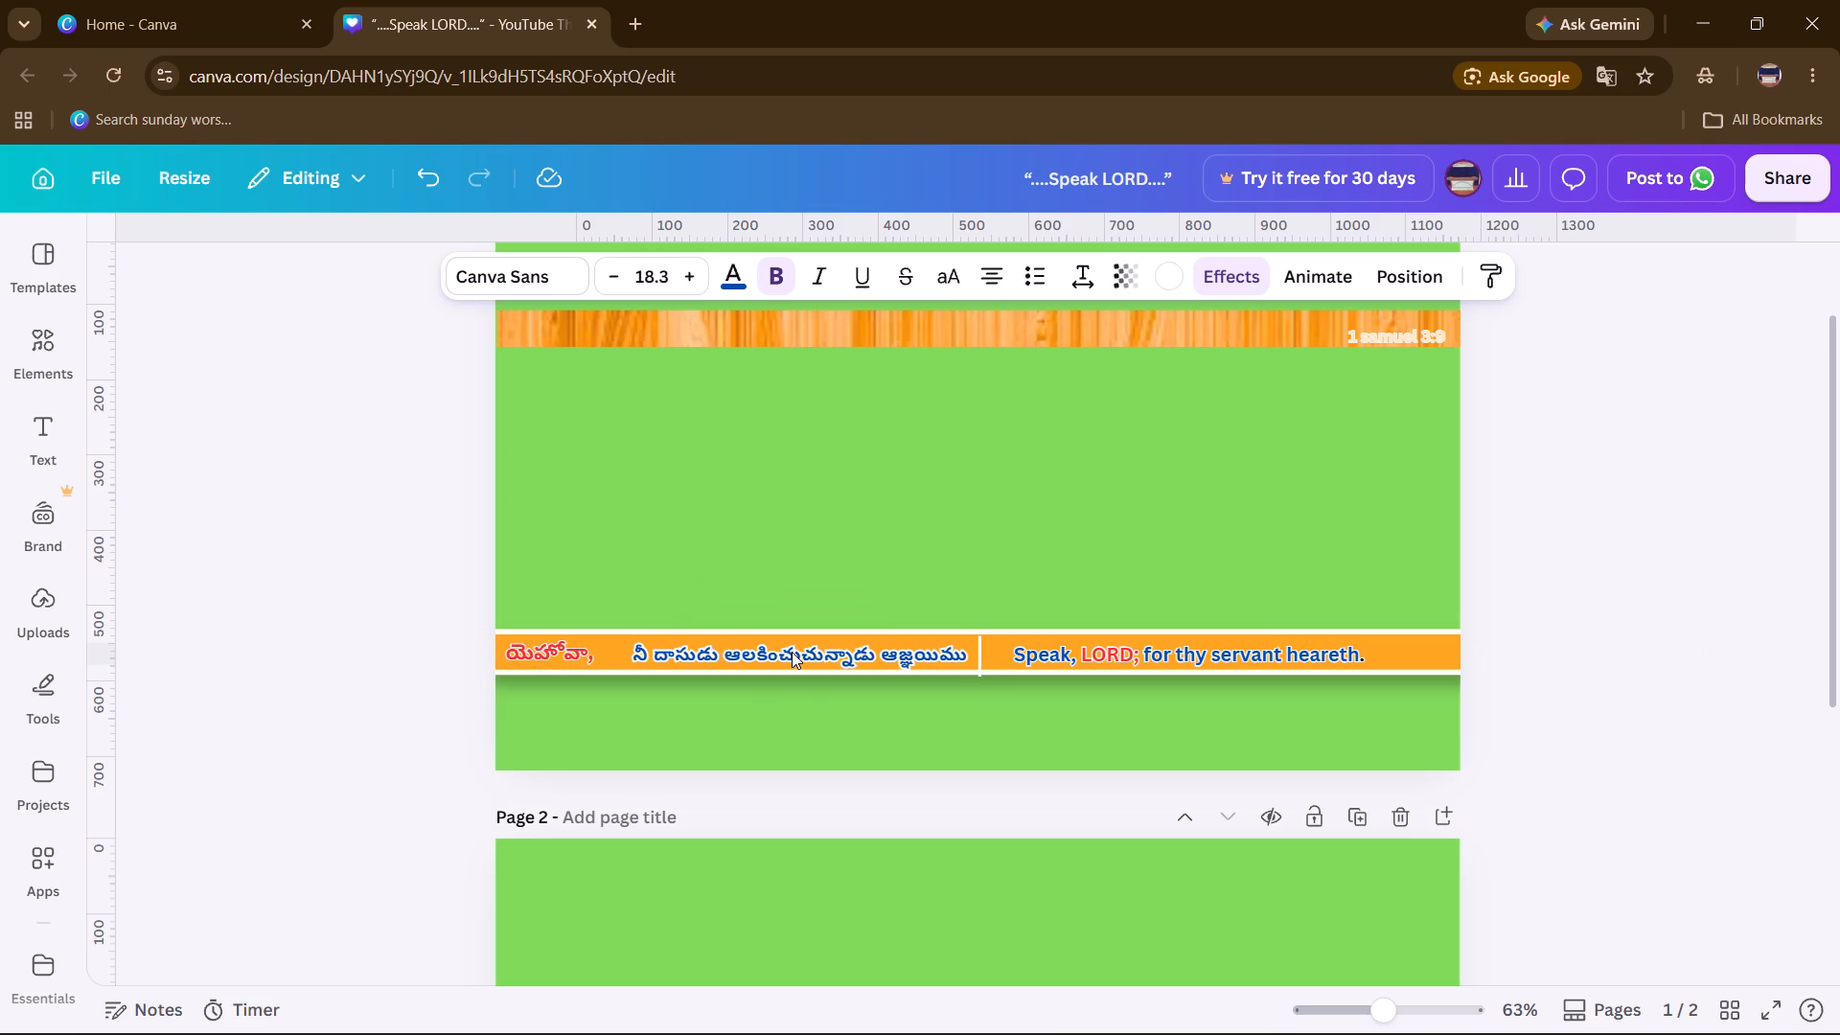
key("Left")
key("Left")
key("Left")
key("Left")
key("Left")
key("Left")
key("Left")
key("Left")
key("Left")
key("Left")
key("Left")
key("Left")
key("Left")
key("Left")
key("Left")
key("Left")
key("Left")
key("Left")
key("Left")
key("Left")
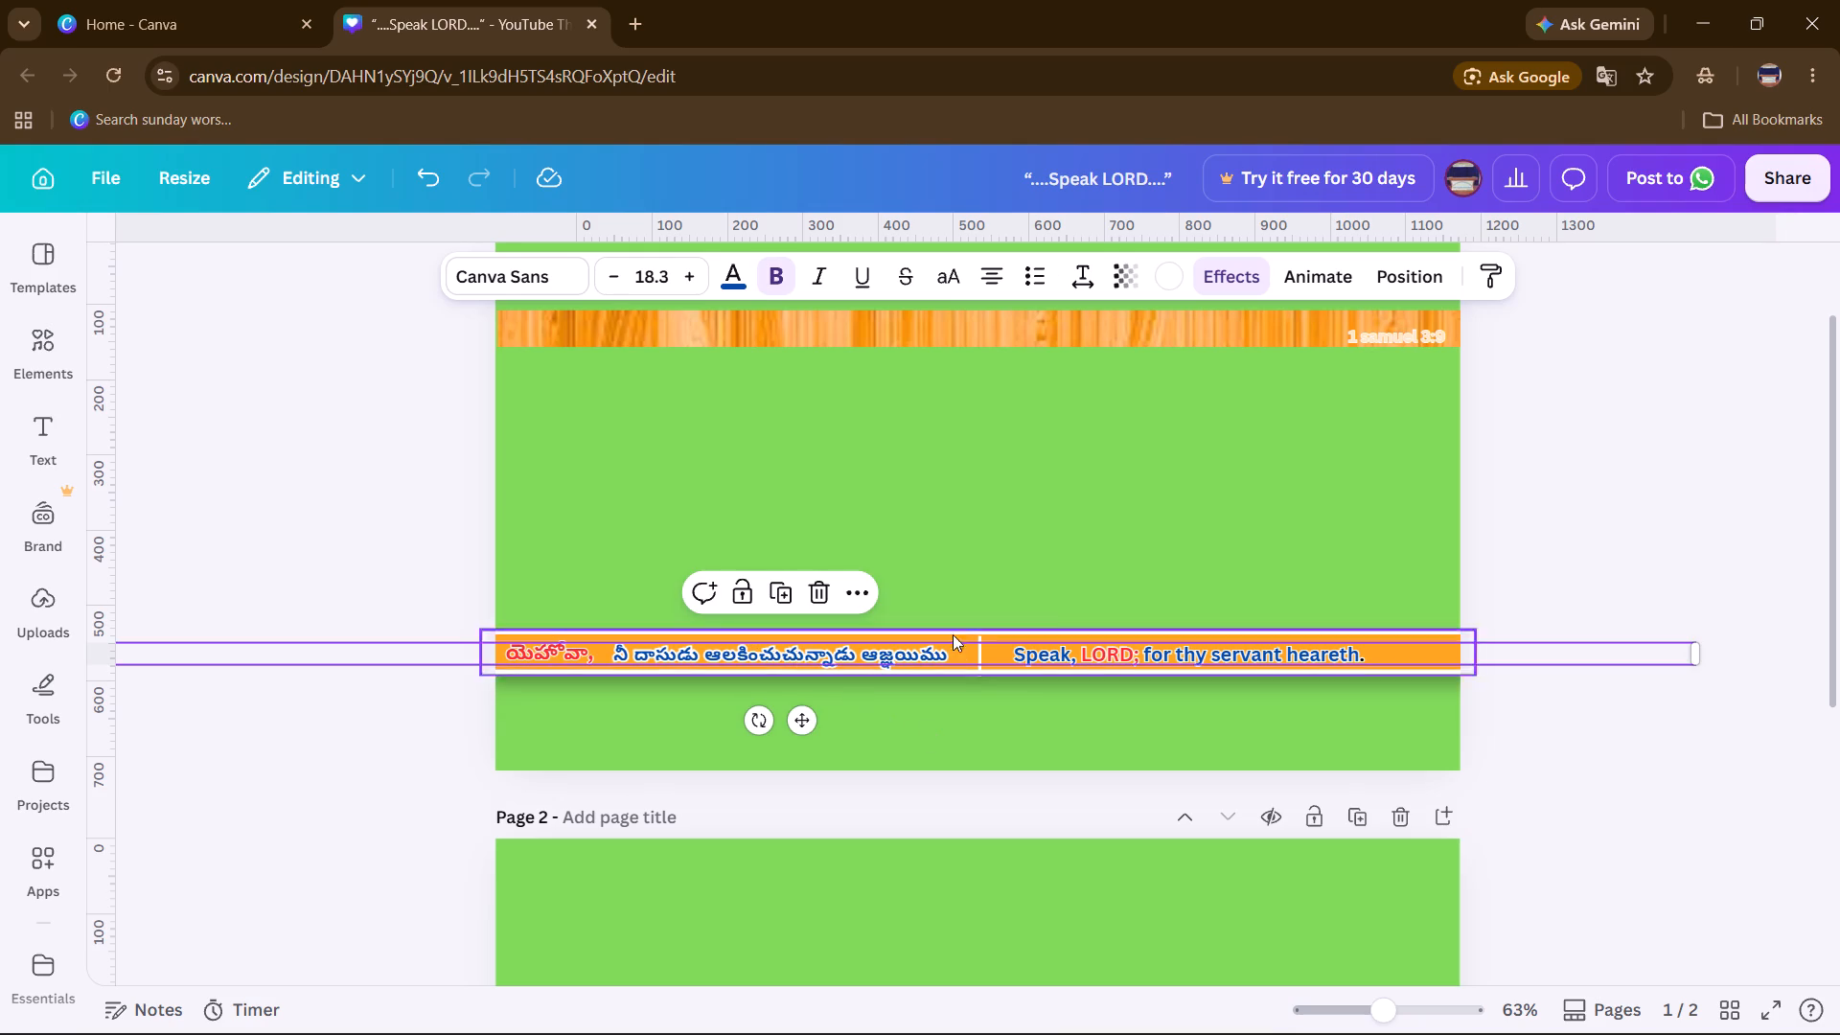
Nudge the English text “Speak, LORD; for thy servant heareth.” closer to the divider and slightly up.
left_click(1088, 503)
left_click(1081, 661)
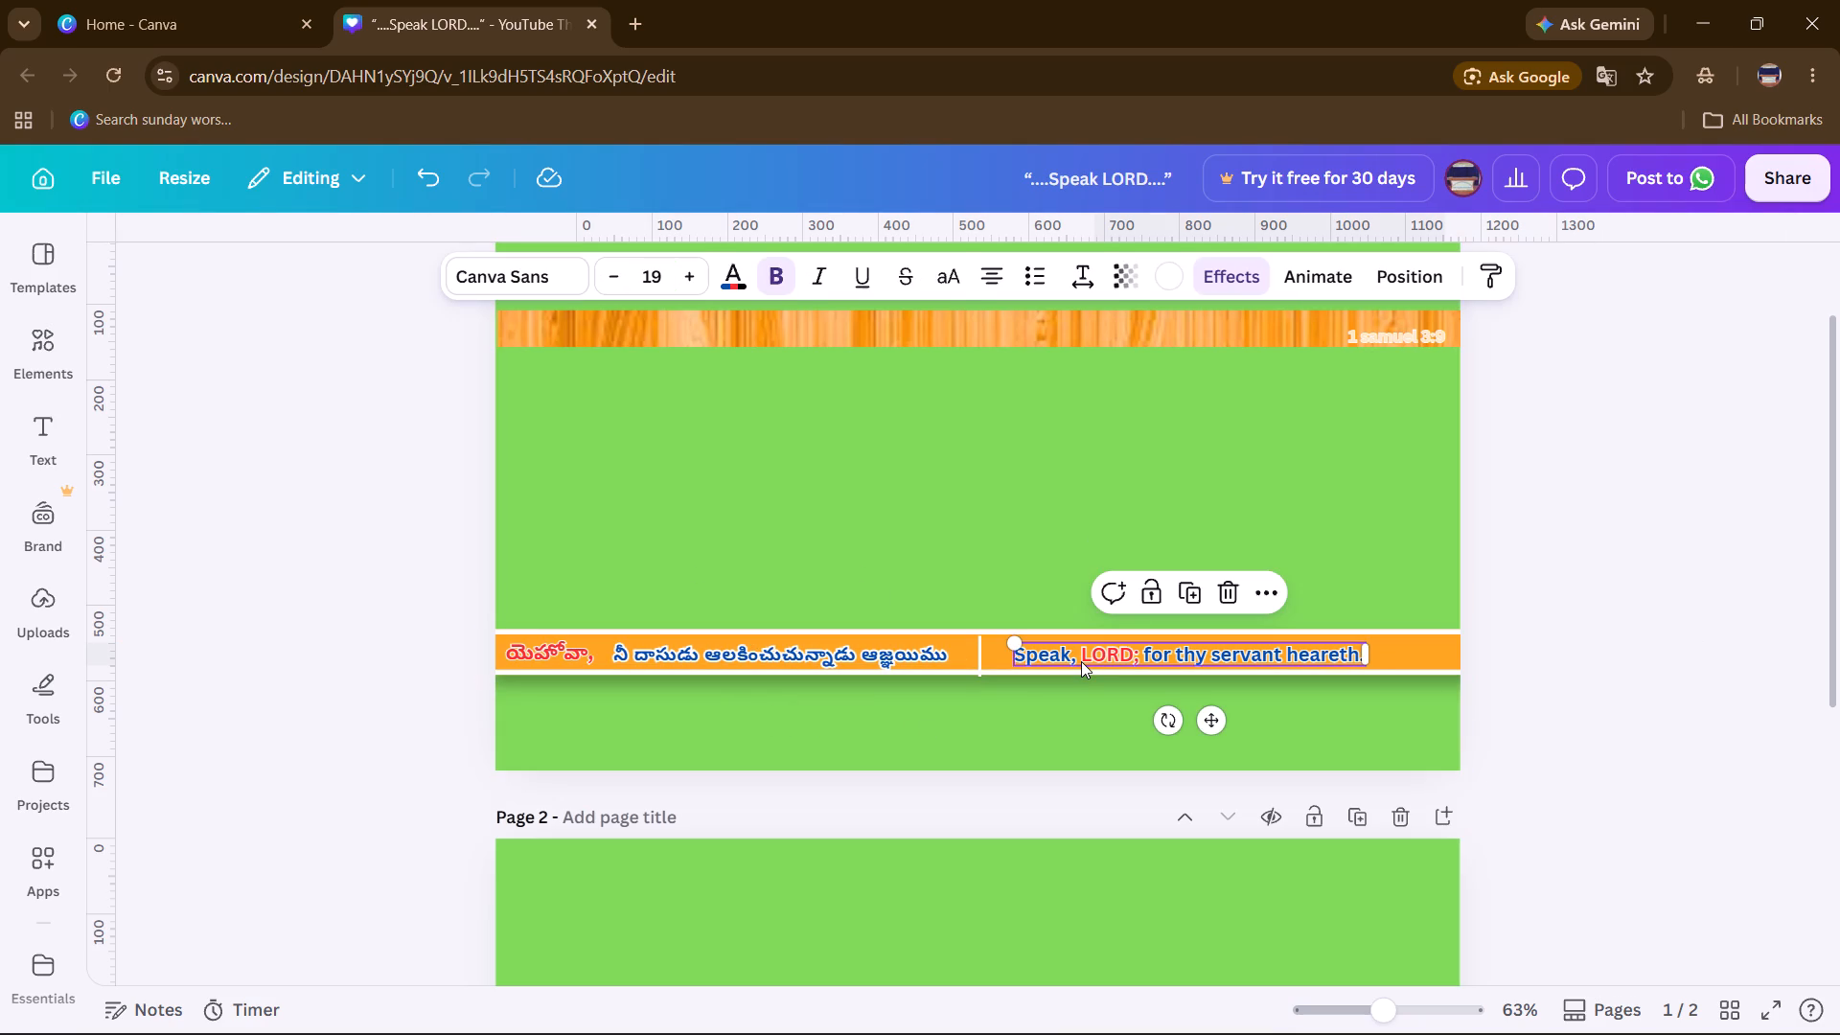
key("Left")
key("Left")
key("Left")
key("Left")
key("Left")
key("Left")
key("Left")
key("Left")
key("Left")
key("Left")
key("Left")
key("Left")
key("Left")
key("Left")
key("Left")
key("Up")
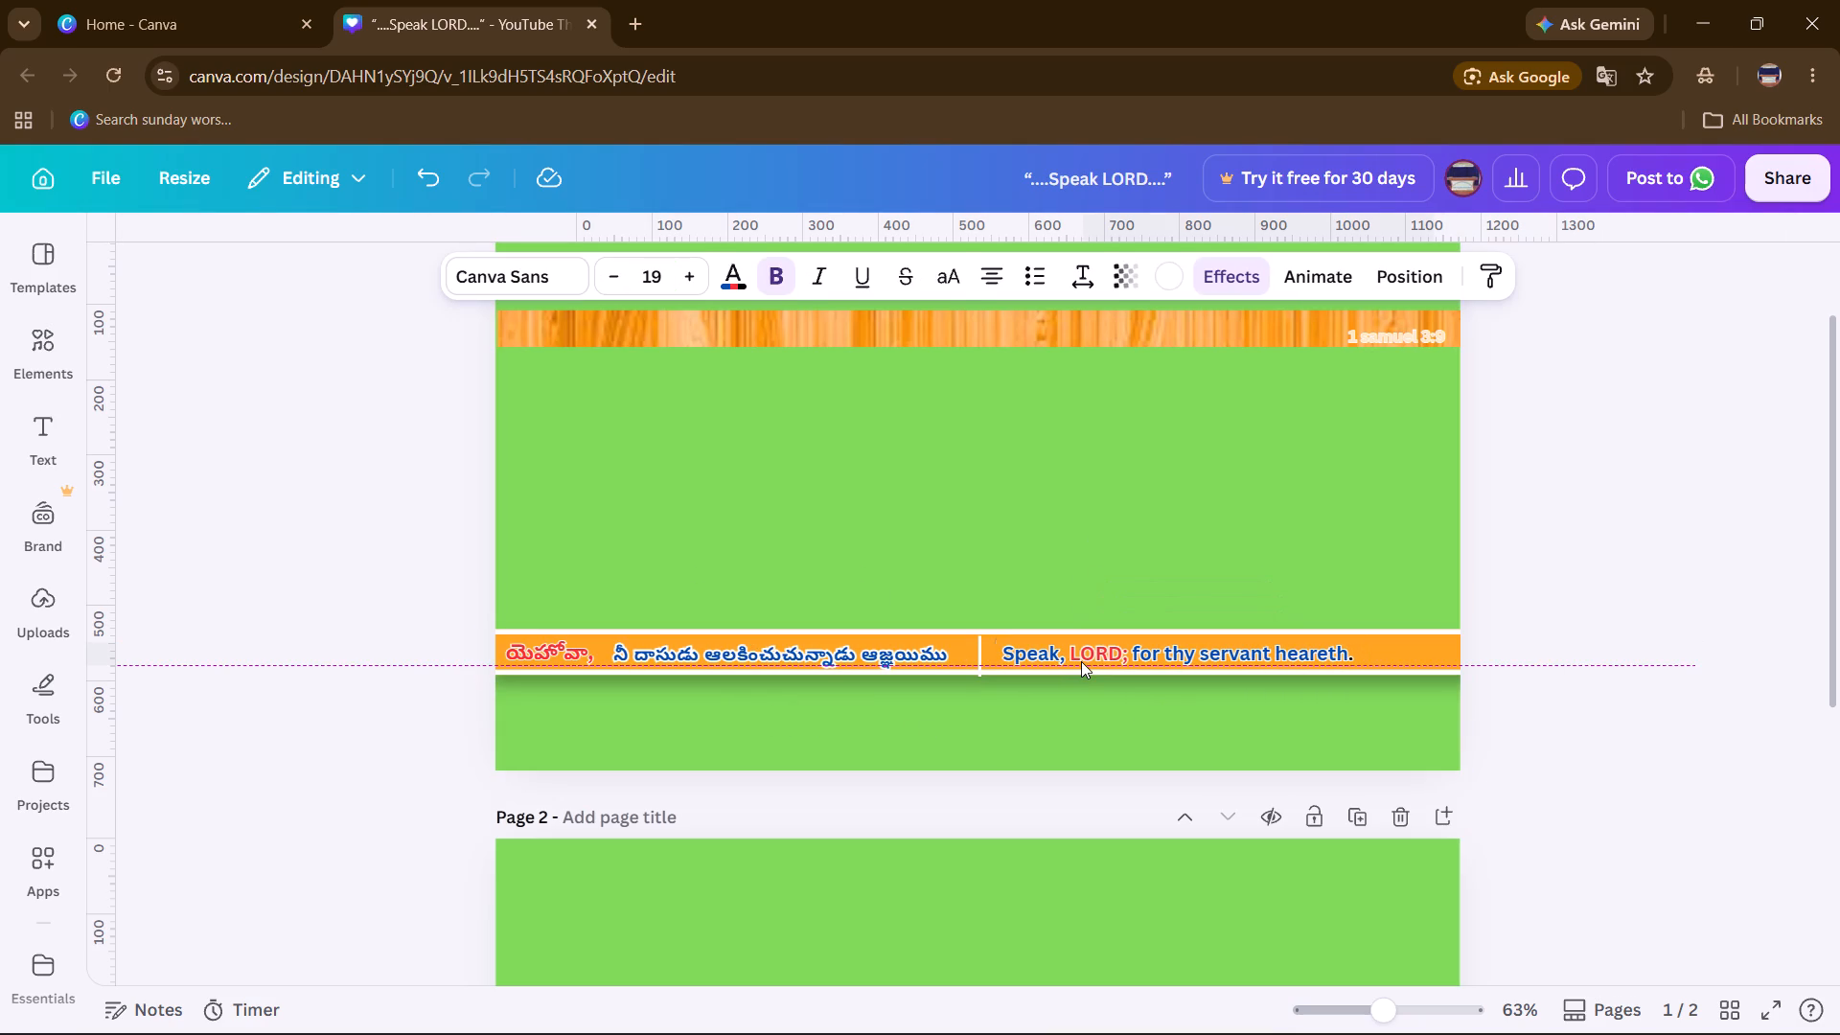
Nudge the blue Telugu text slightly up so it lines up with the English text.
left_click(719, 654)
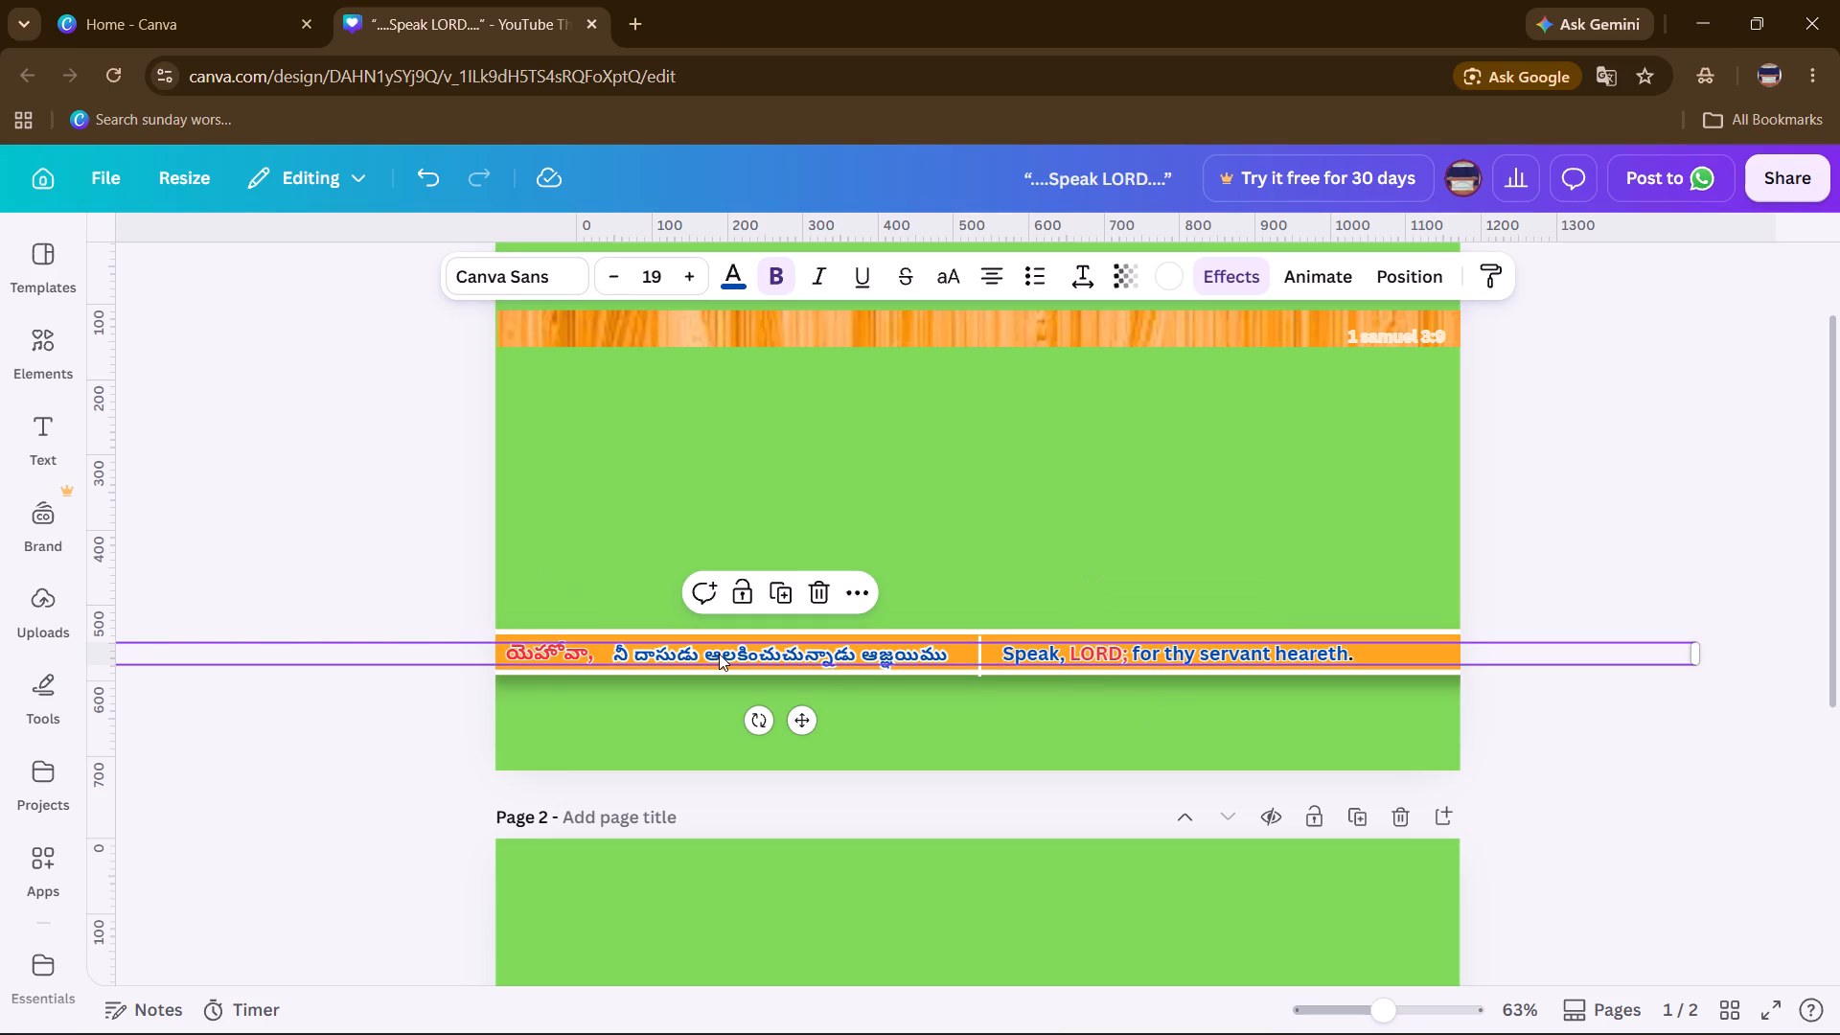
key("Up")
key("Up")
key("Up")
key("Down")
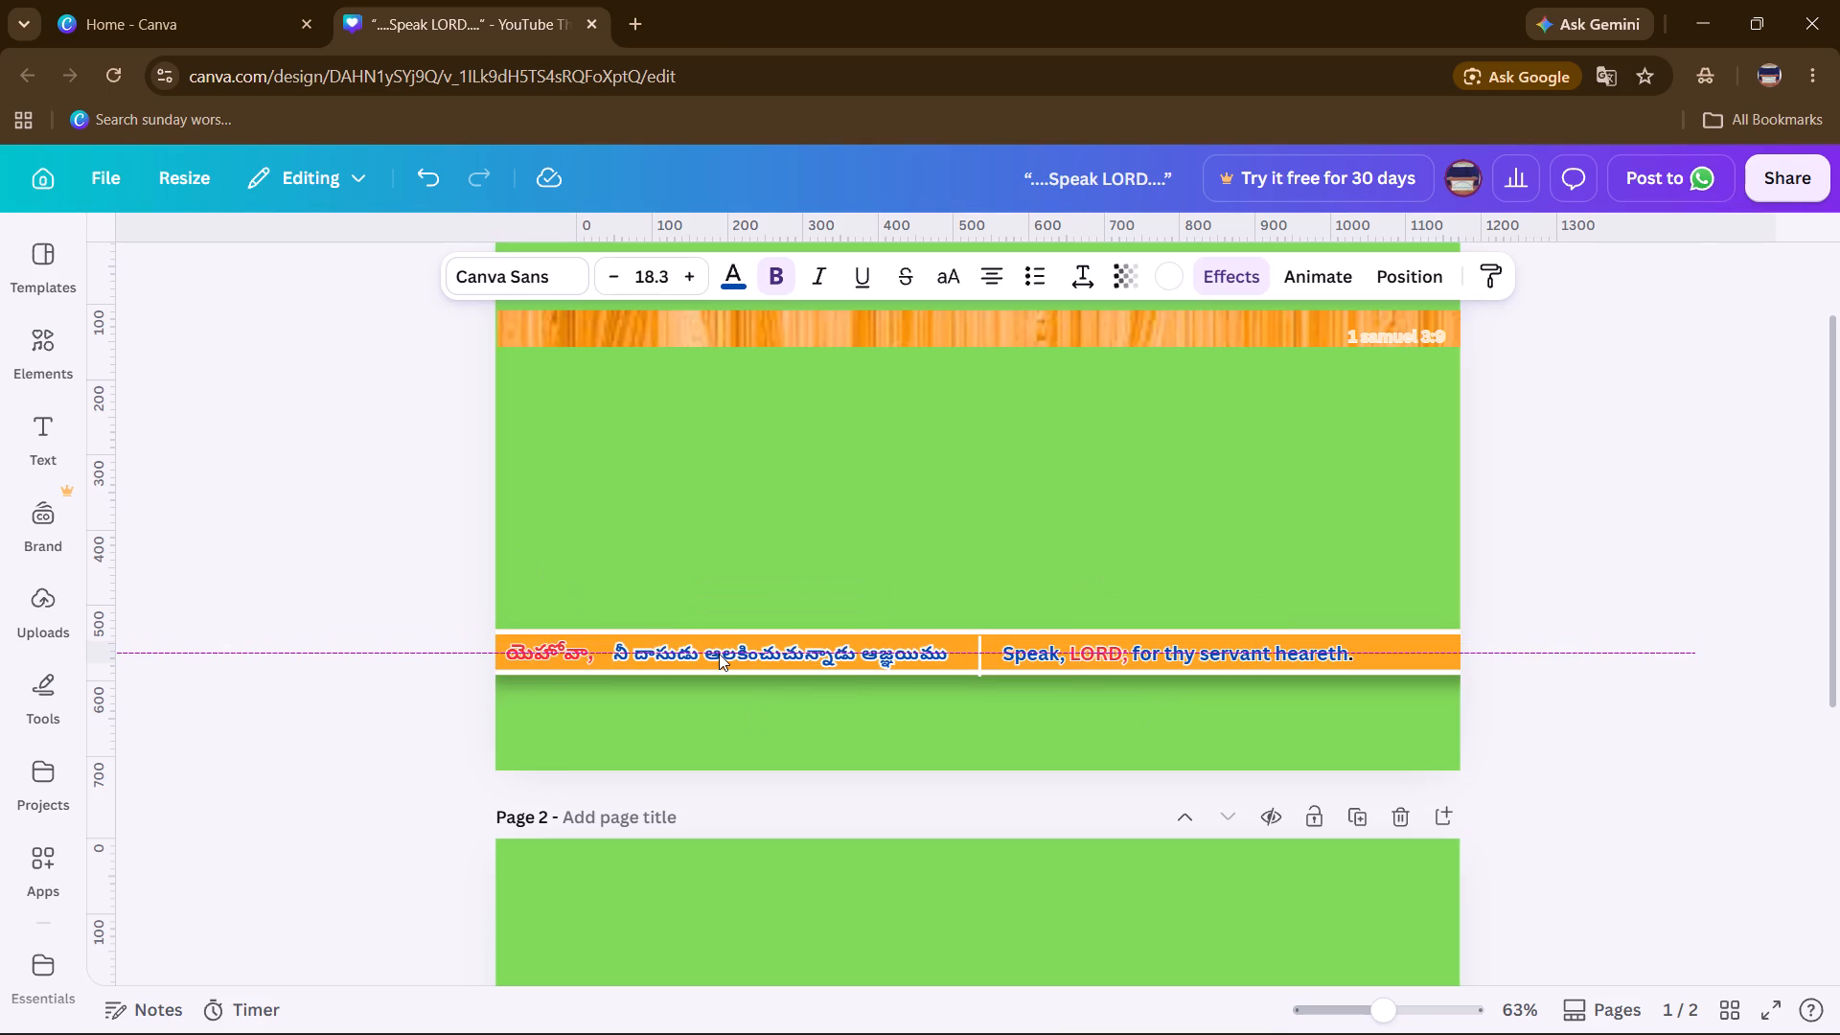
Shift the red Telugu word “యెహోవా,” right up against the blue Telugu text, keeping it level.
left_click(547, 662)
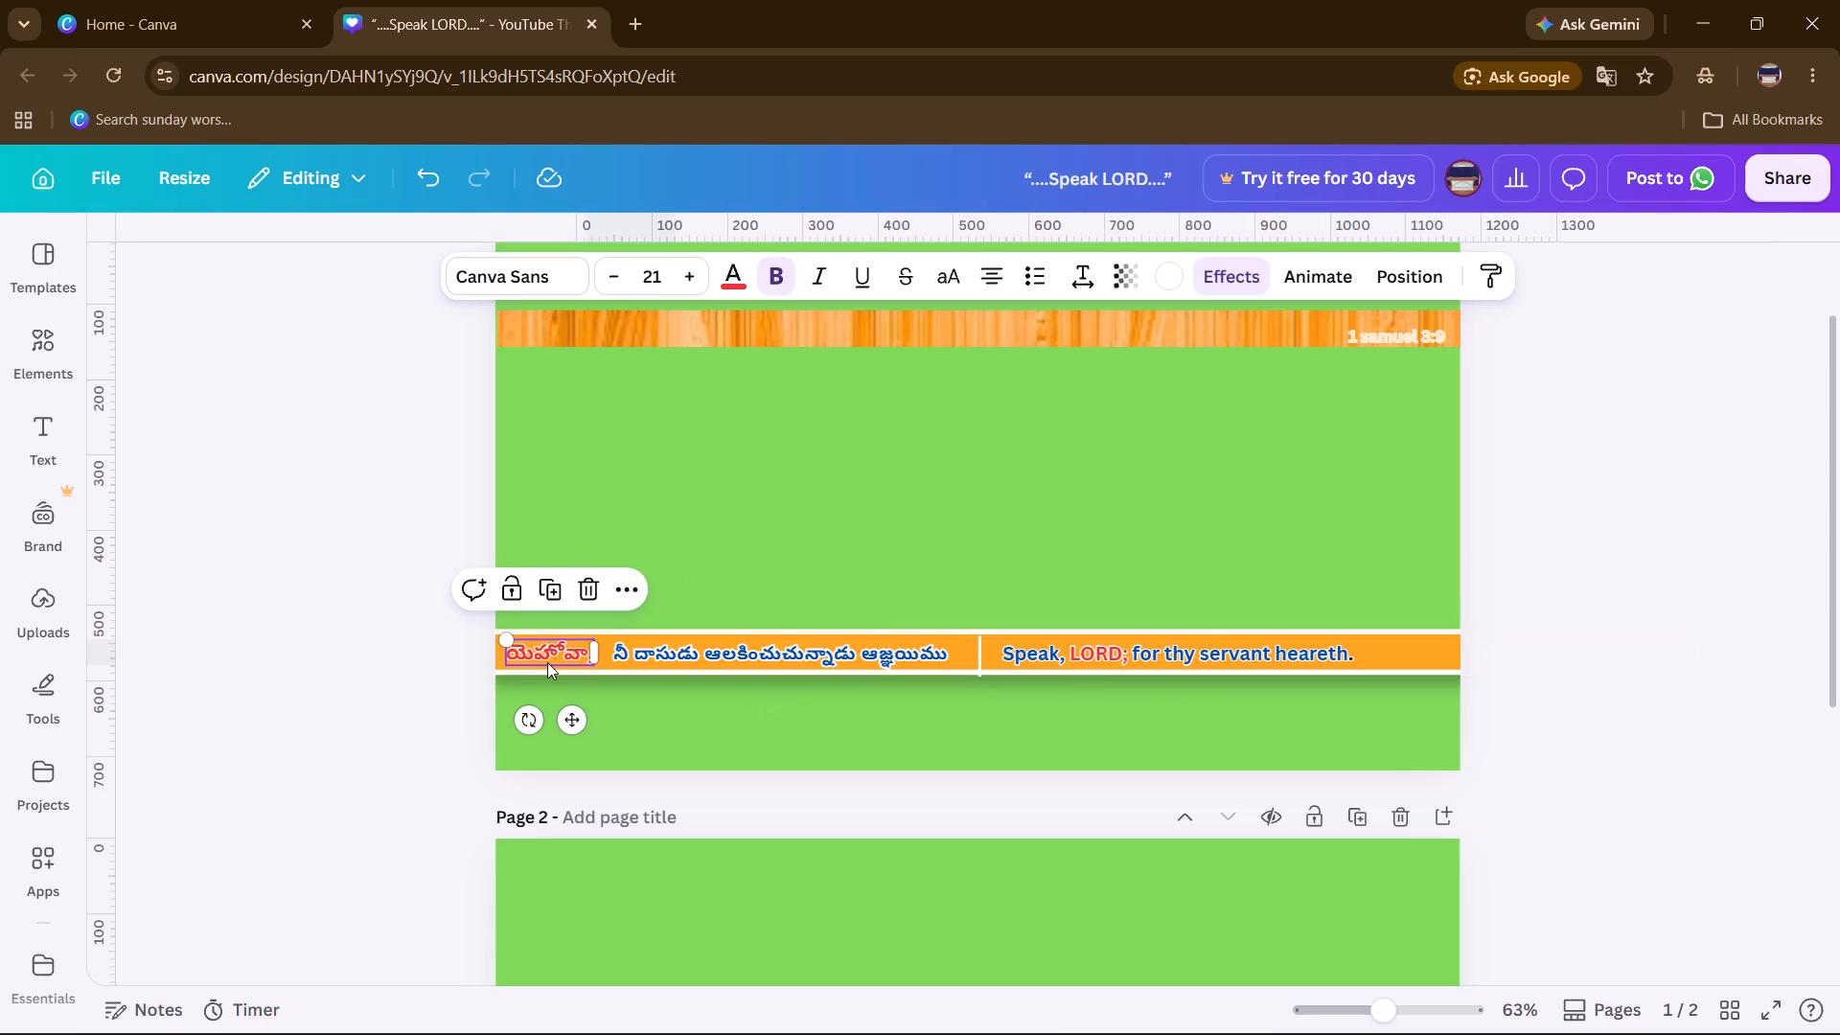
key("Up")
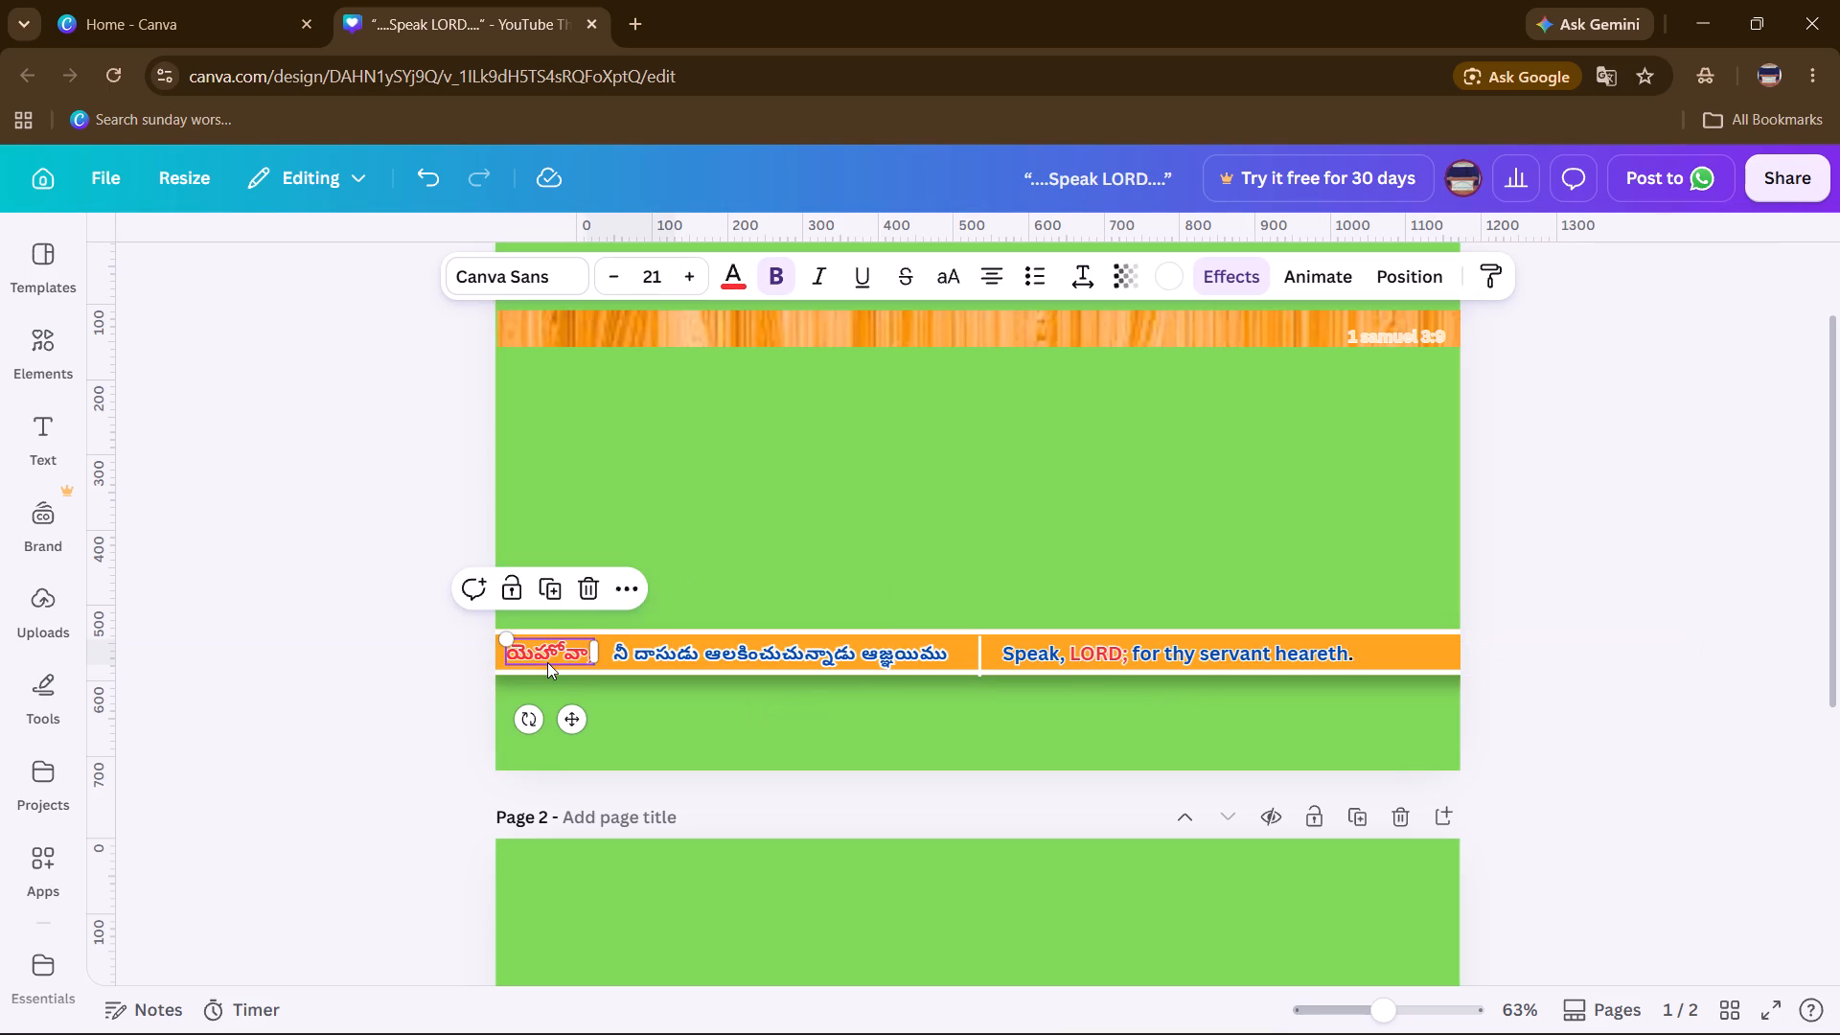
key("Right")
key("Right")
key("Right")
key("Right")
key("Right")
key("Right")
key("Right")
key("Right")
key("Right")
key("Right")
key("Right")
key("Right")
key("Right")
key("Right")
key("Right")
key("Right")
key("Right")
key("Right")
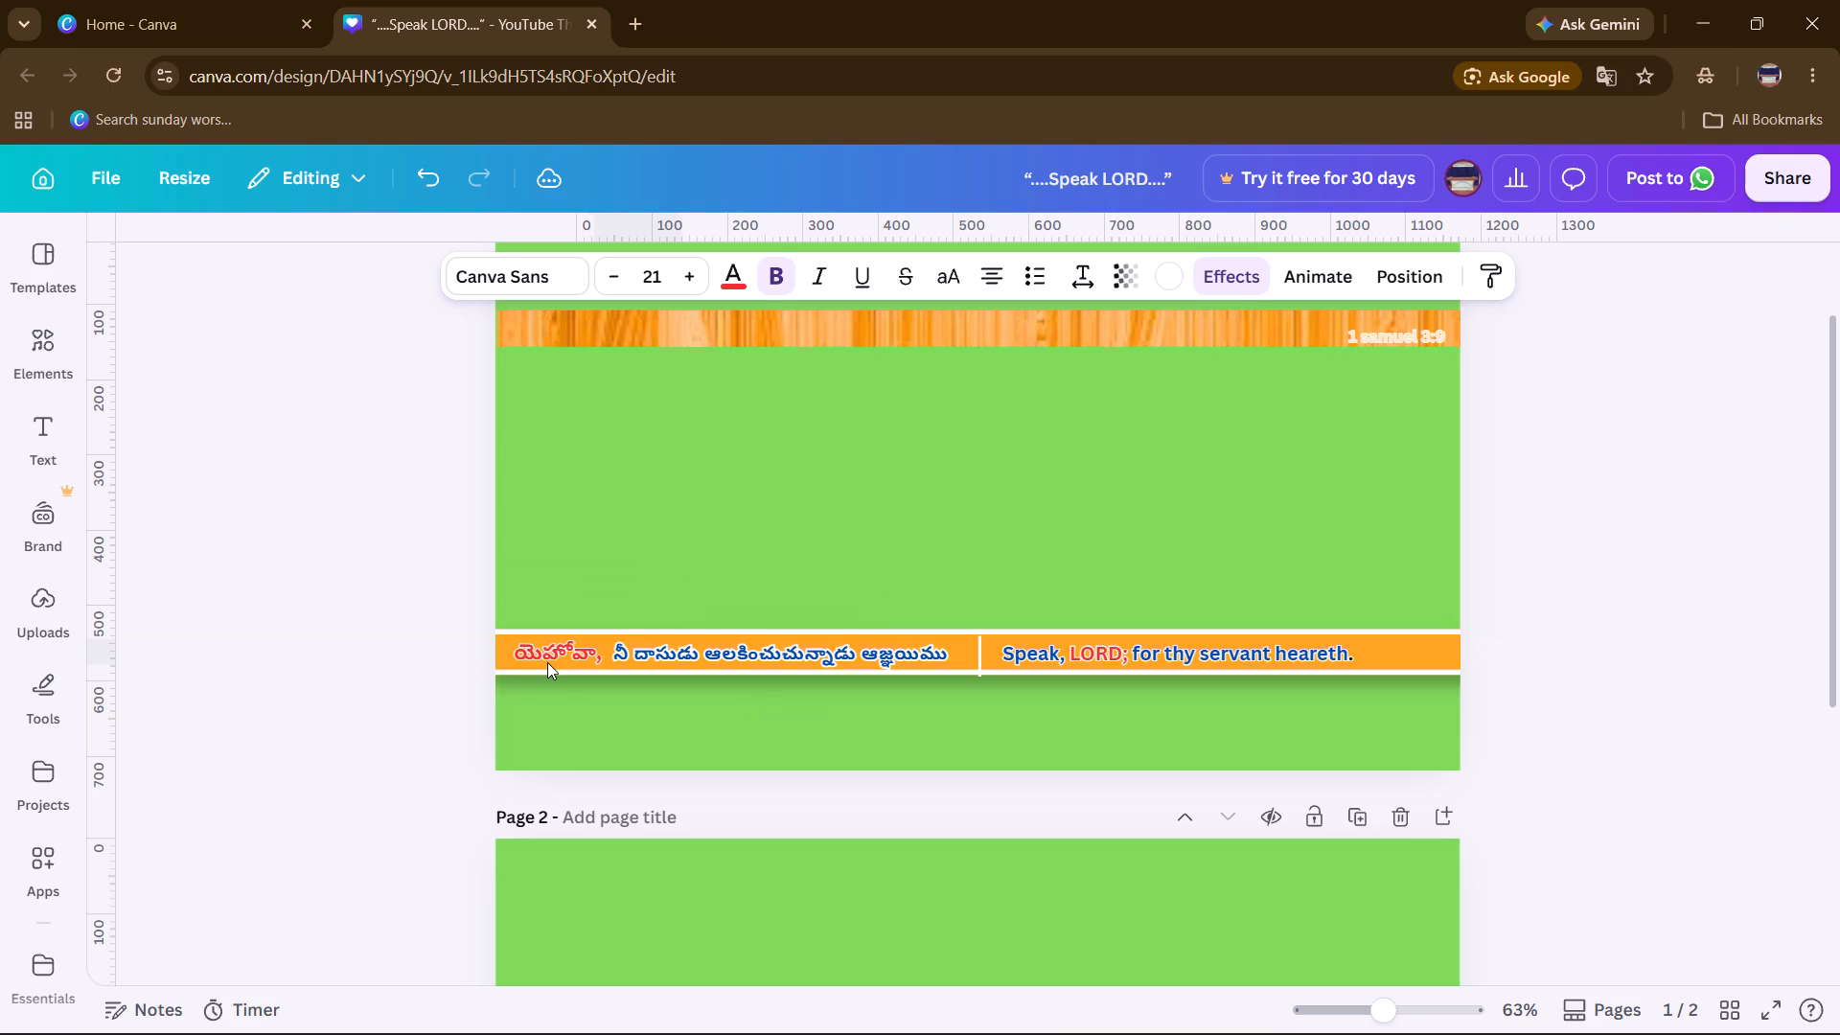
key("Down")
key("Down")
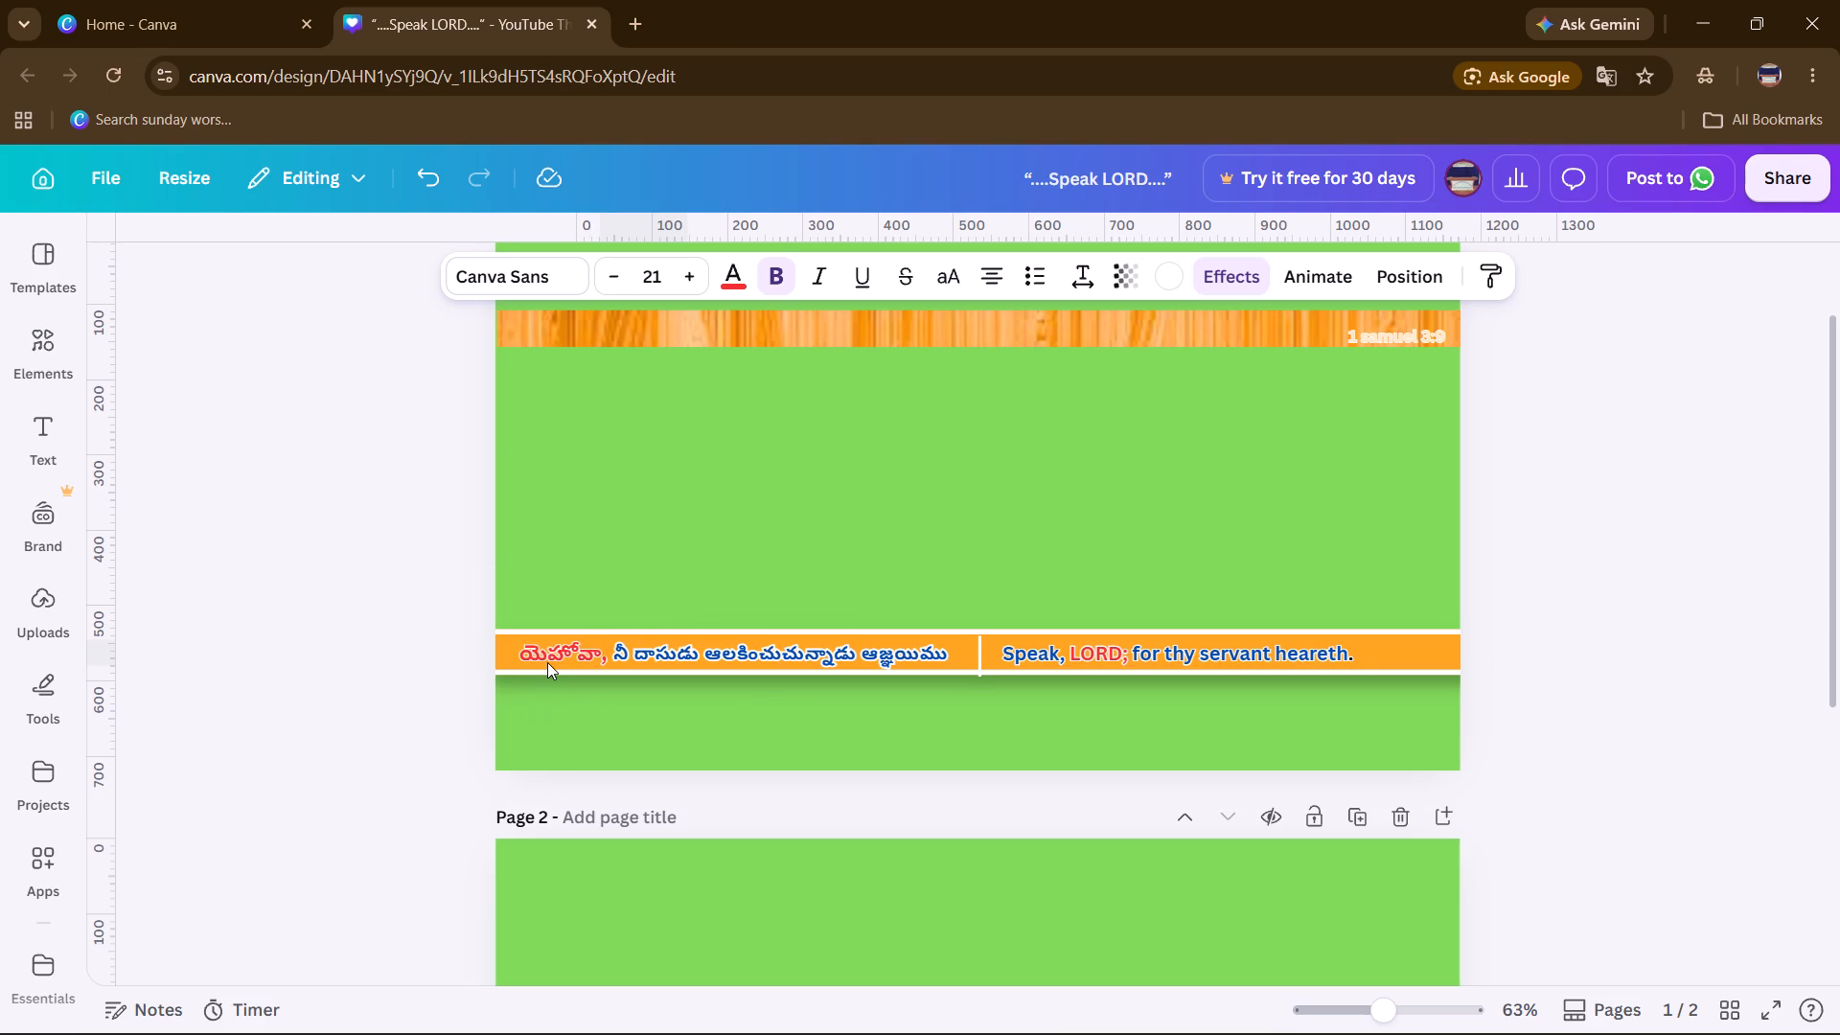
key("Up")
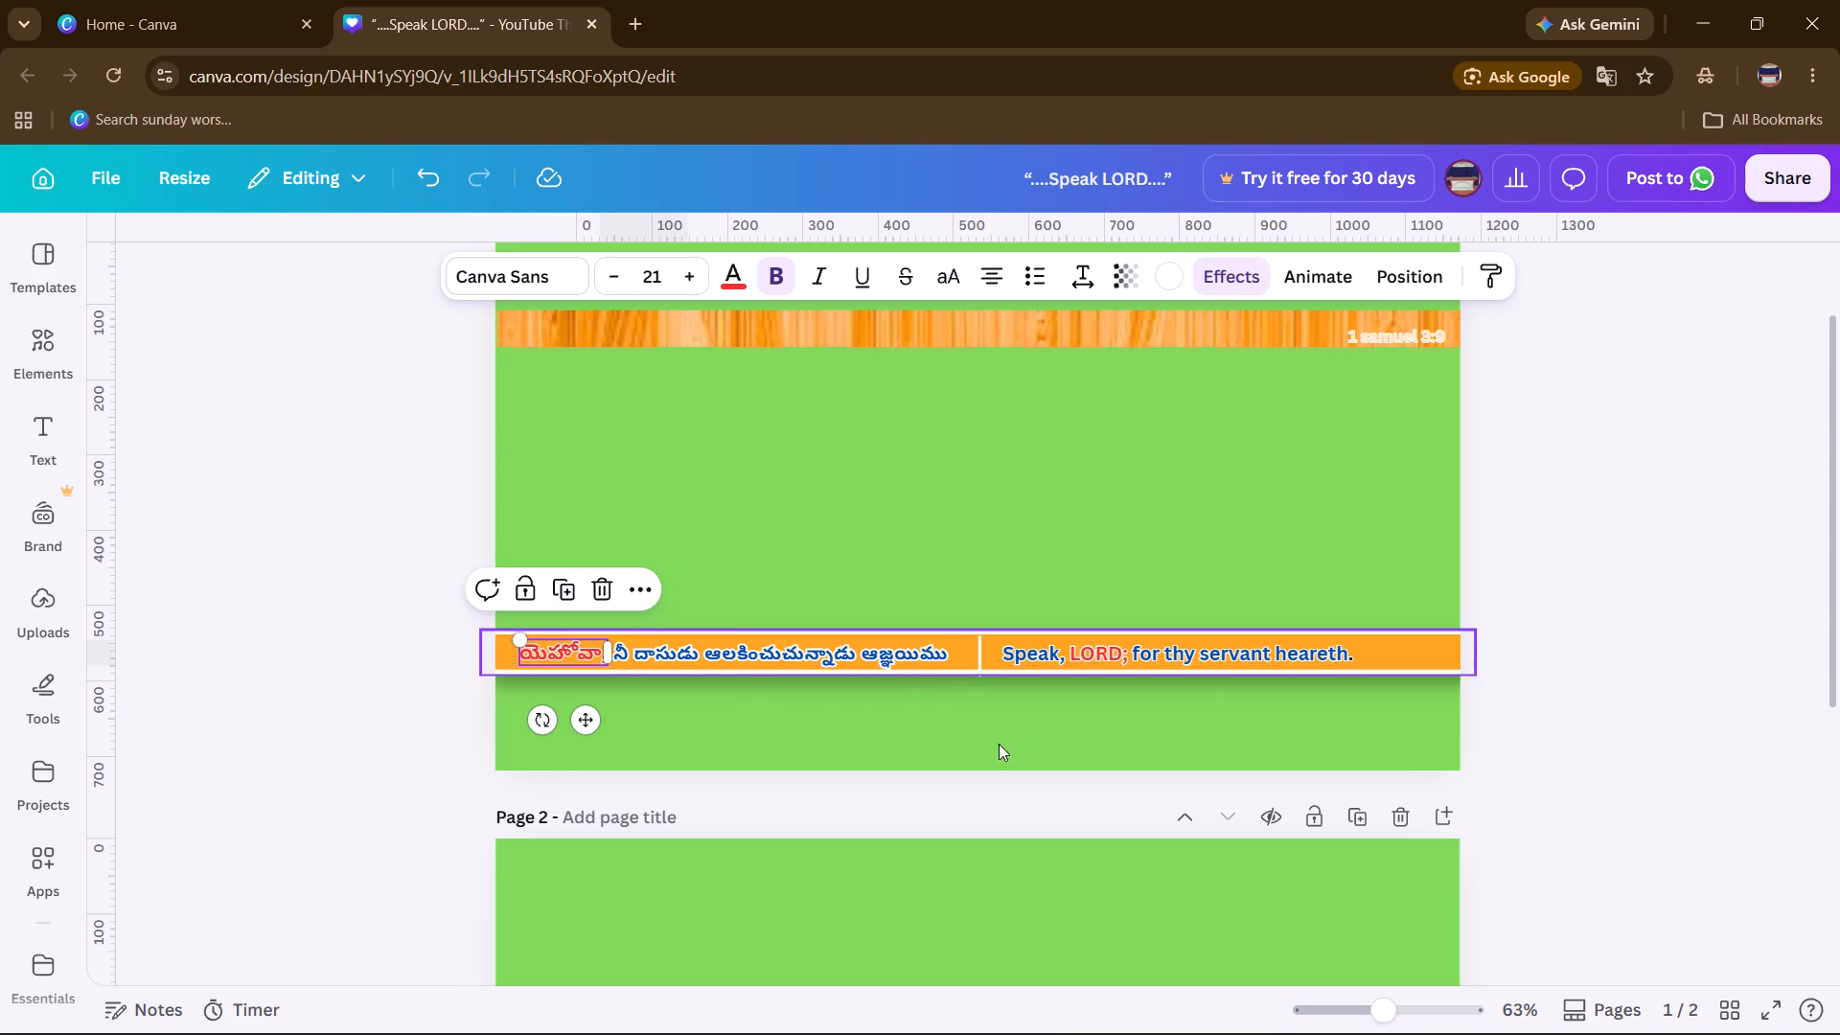
Move the verse reference “1 samuel 3:9” from the wooden strip onto the orange bar, after the English text.
left_click_drag(1383, 336, 1396, 617)
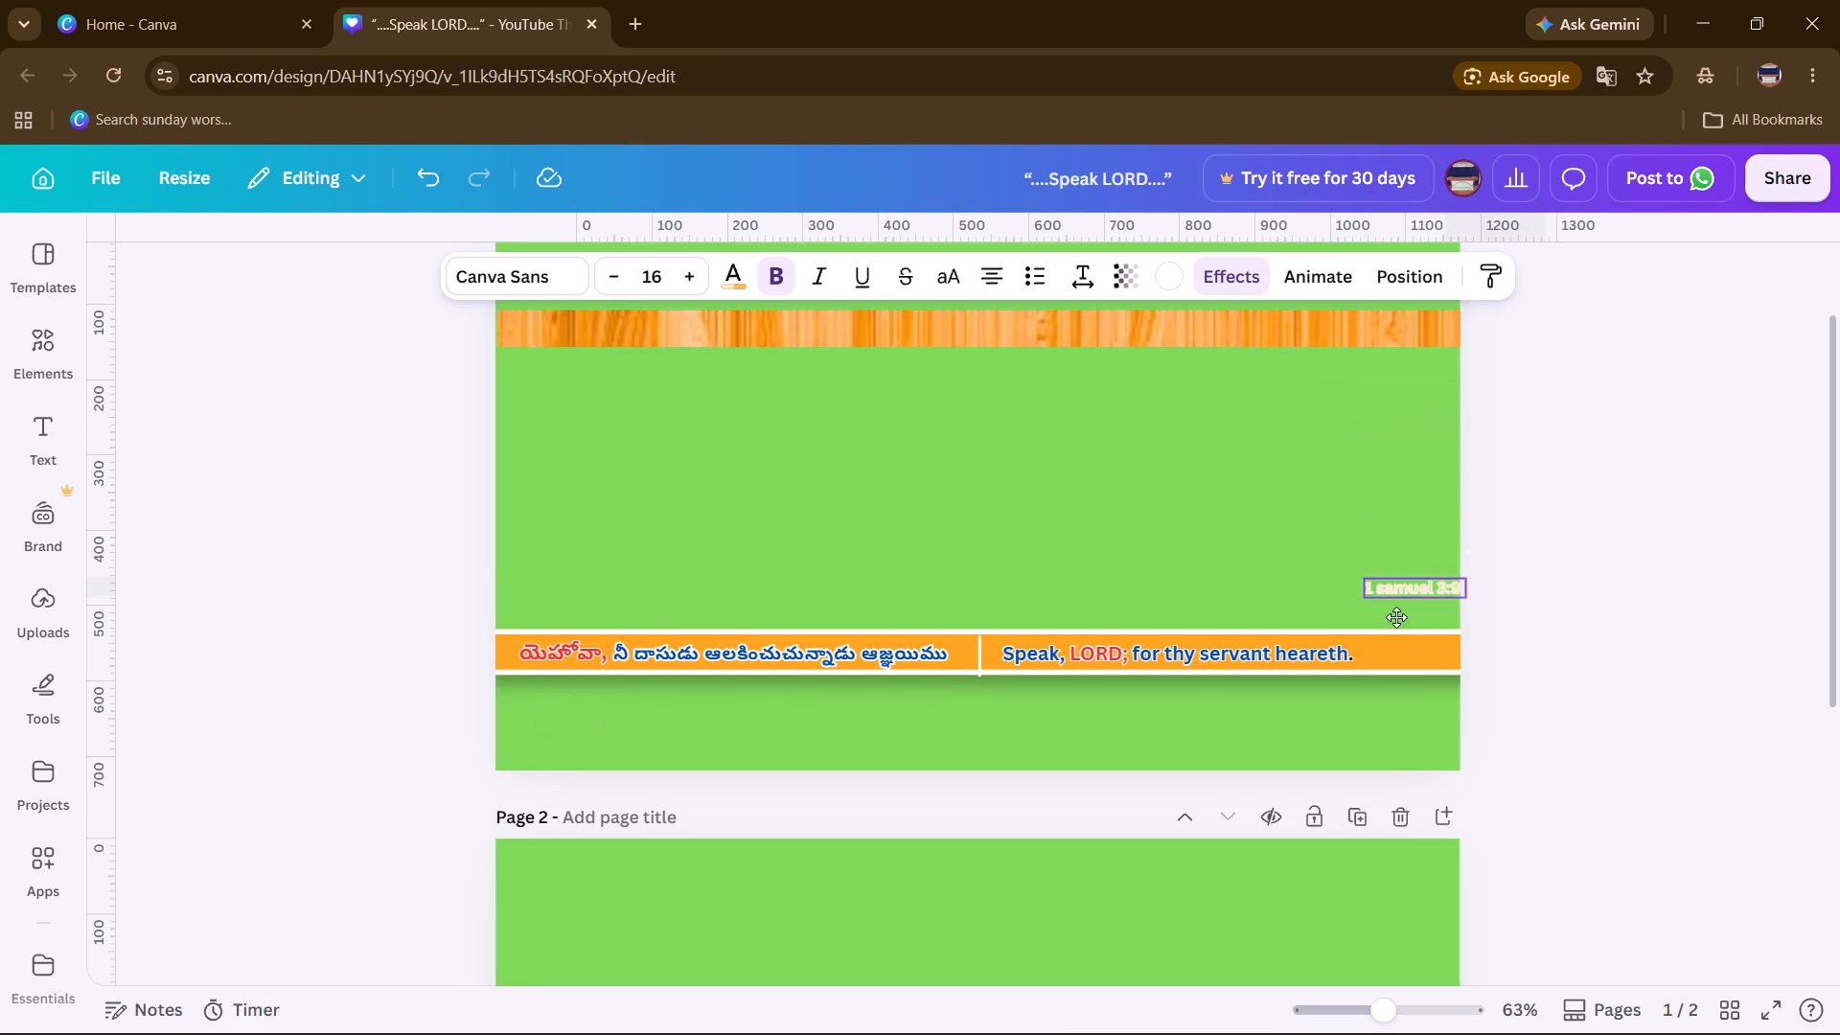
left_click_drag(1396, 617, 1396, 664)
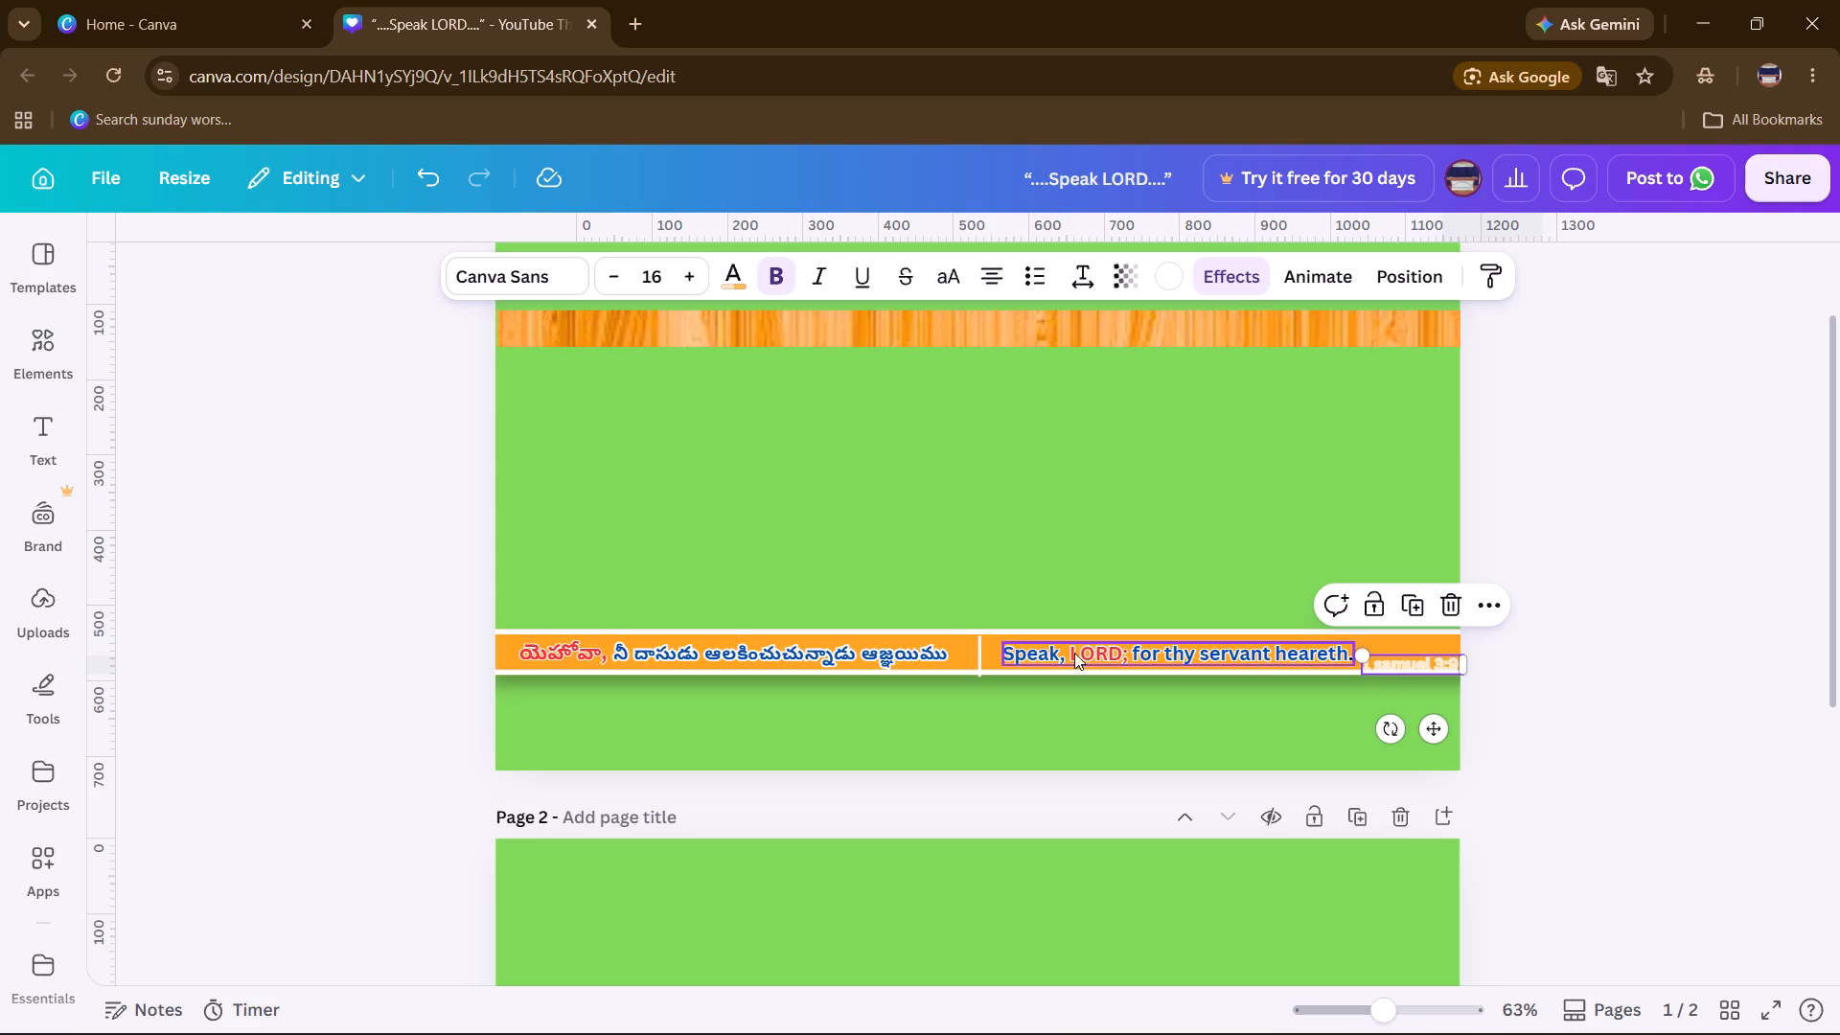
Shift the red Telugu word “యెహోవా,” away from the blue text, close to the orange bar's left end.
left_click(577, 655)
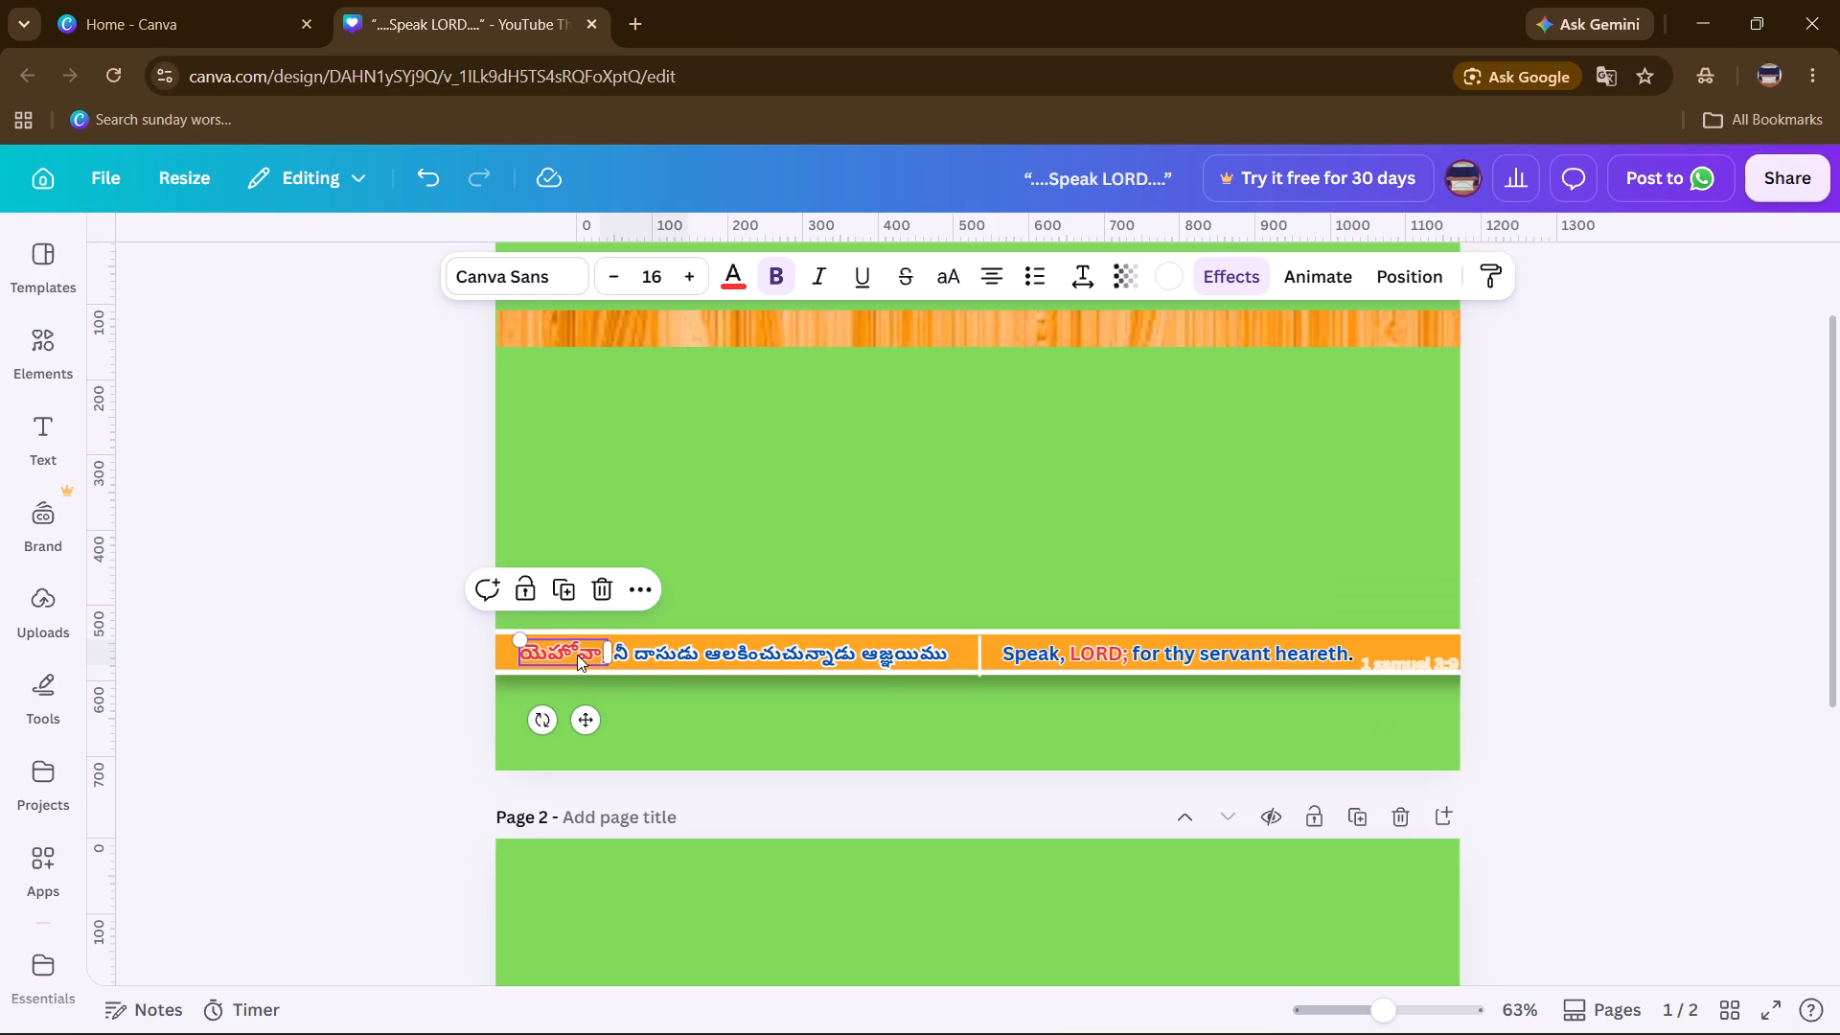
key("Left")
key("Left")
key("Left")
key("Left")
key("Left")
key("Left")
key("Left")
key("Left")
key("Left")
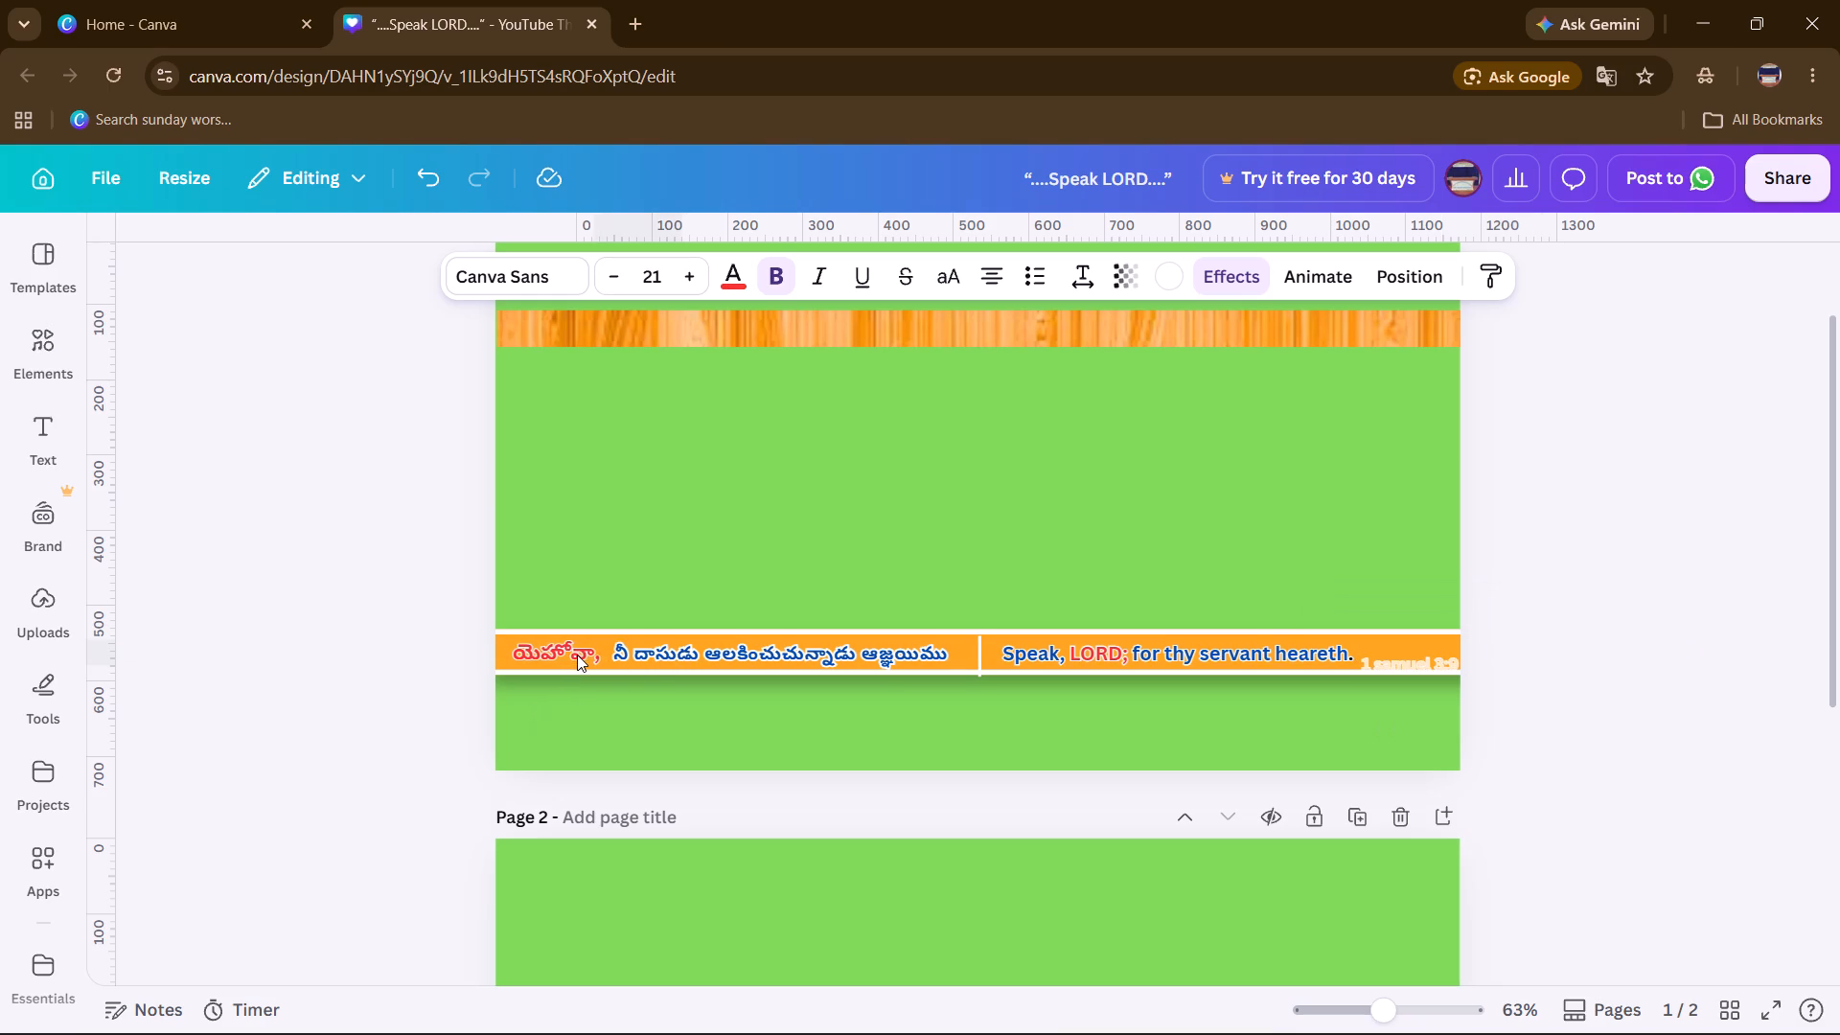
key("Left")
key("Left")
key("Left")
key("Left")
key("Left")
key("Left")
key("Left")
key("Left")
key("Left")
key("Left")
key("Left")
key("Left")
key("Left")
key("Left")
key("Left")
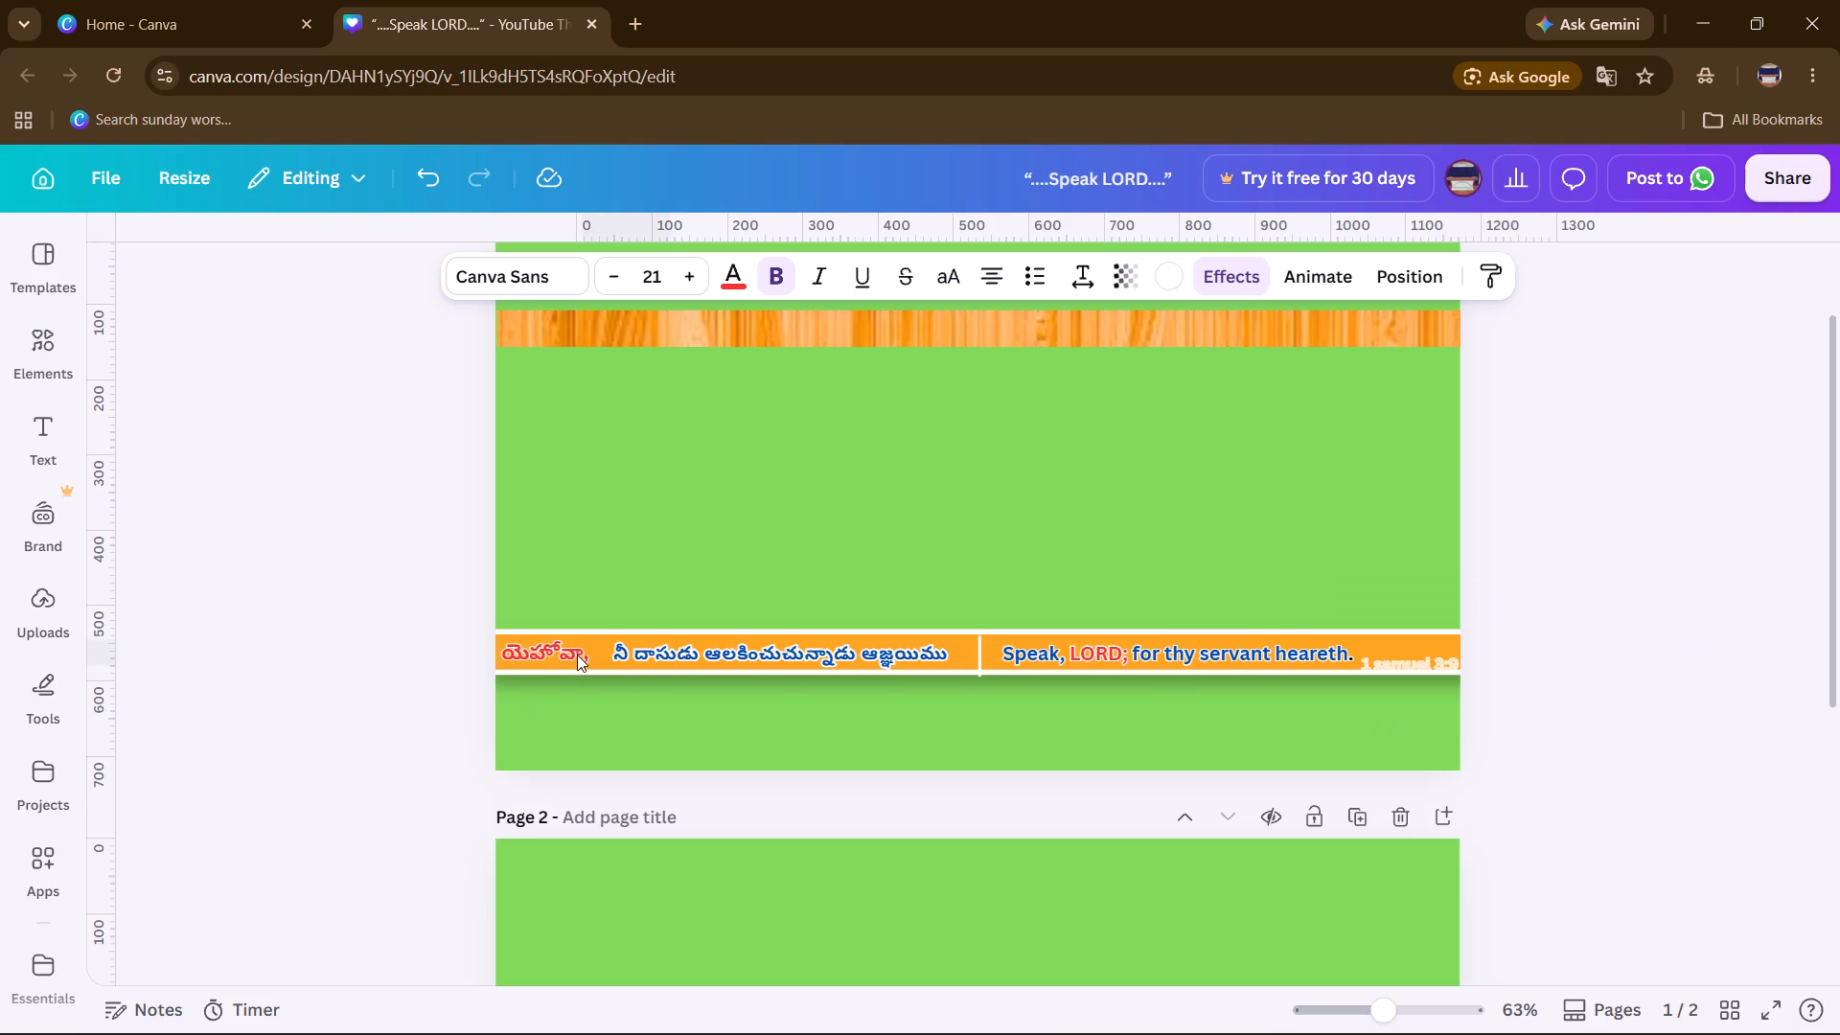
key("Right")
key("Right")
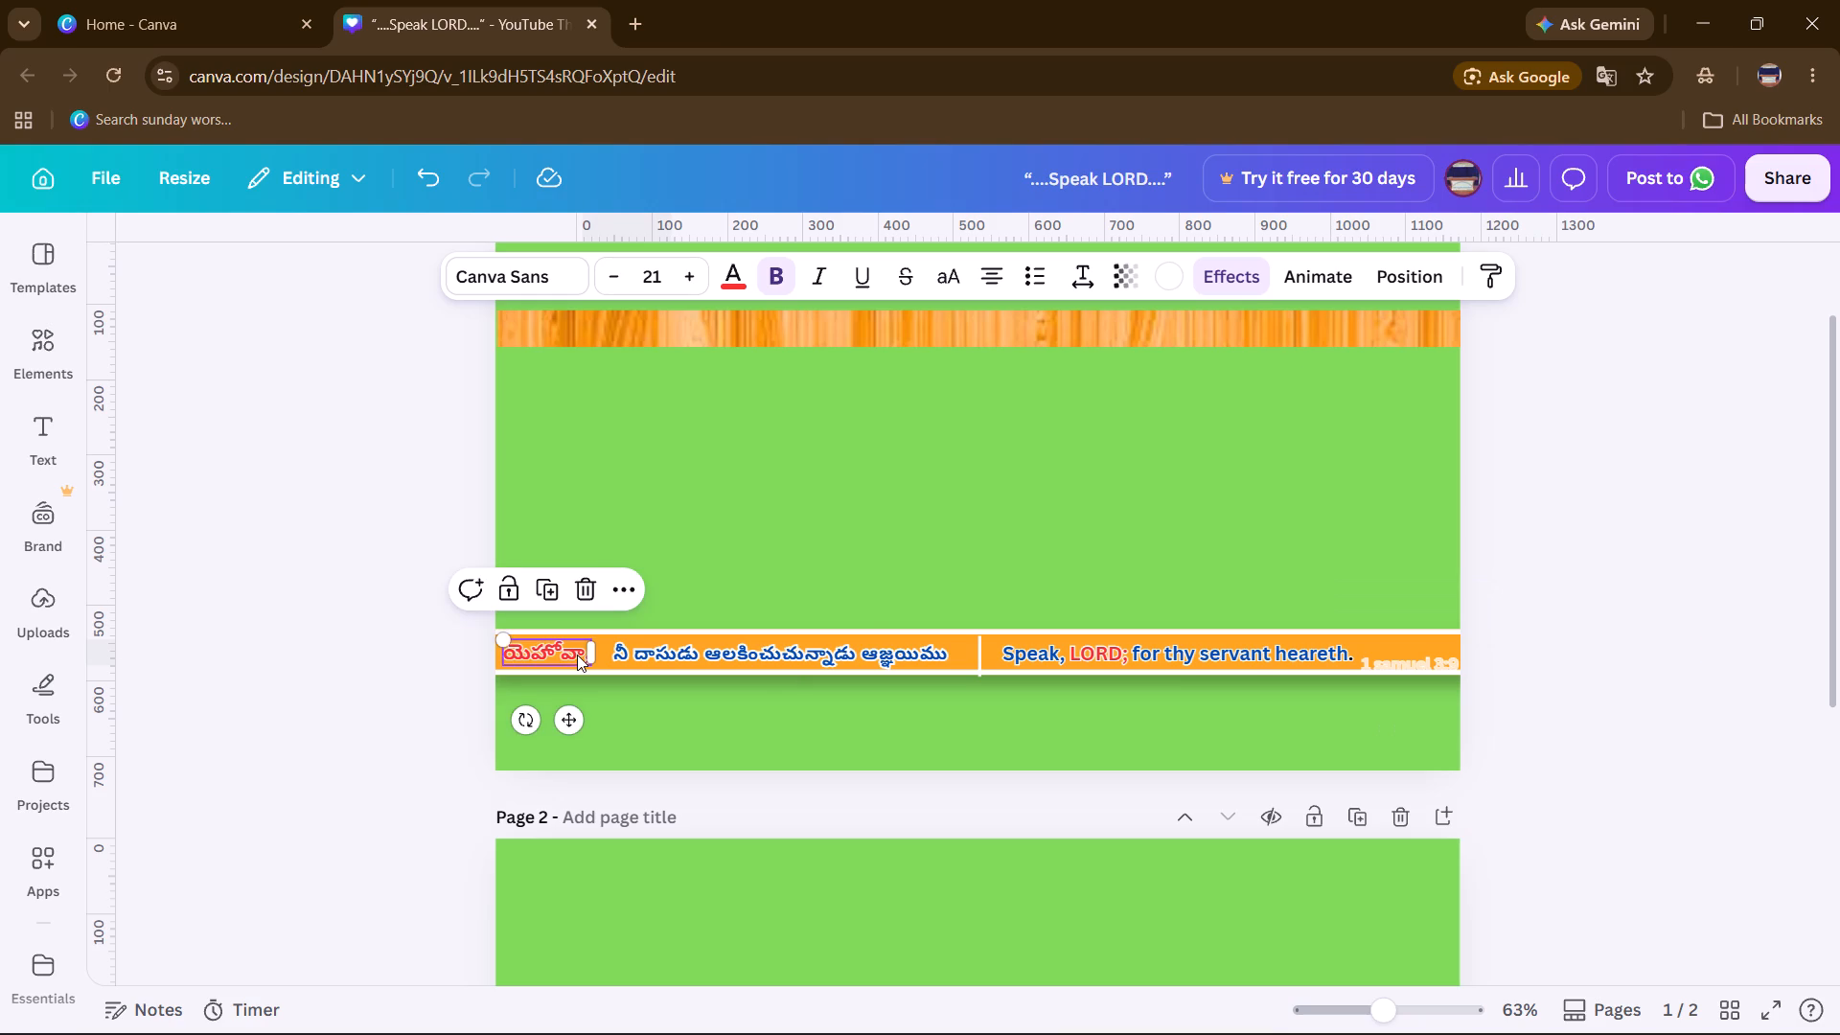
Shift the blue Telugu text left until it sits just after the red word “యెహోవా,”.
left_click(631, 644)
key("Left")
key("Left")
key("Left")
key("Left")
key("Left")
key("Left")
key("Left")
key("Left")
key("Left")
key("Left")
key("Left")
key("Left")
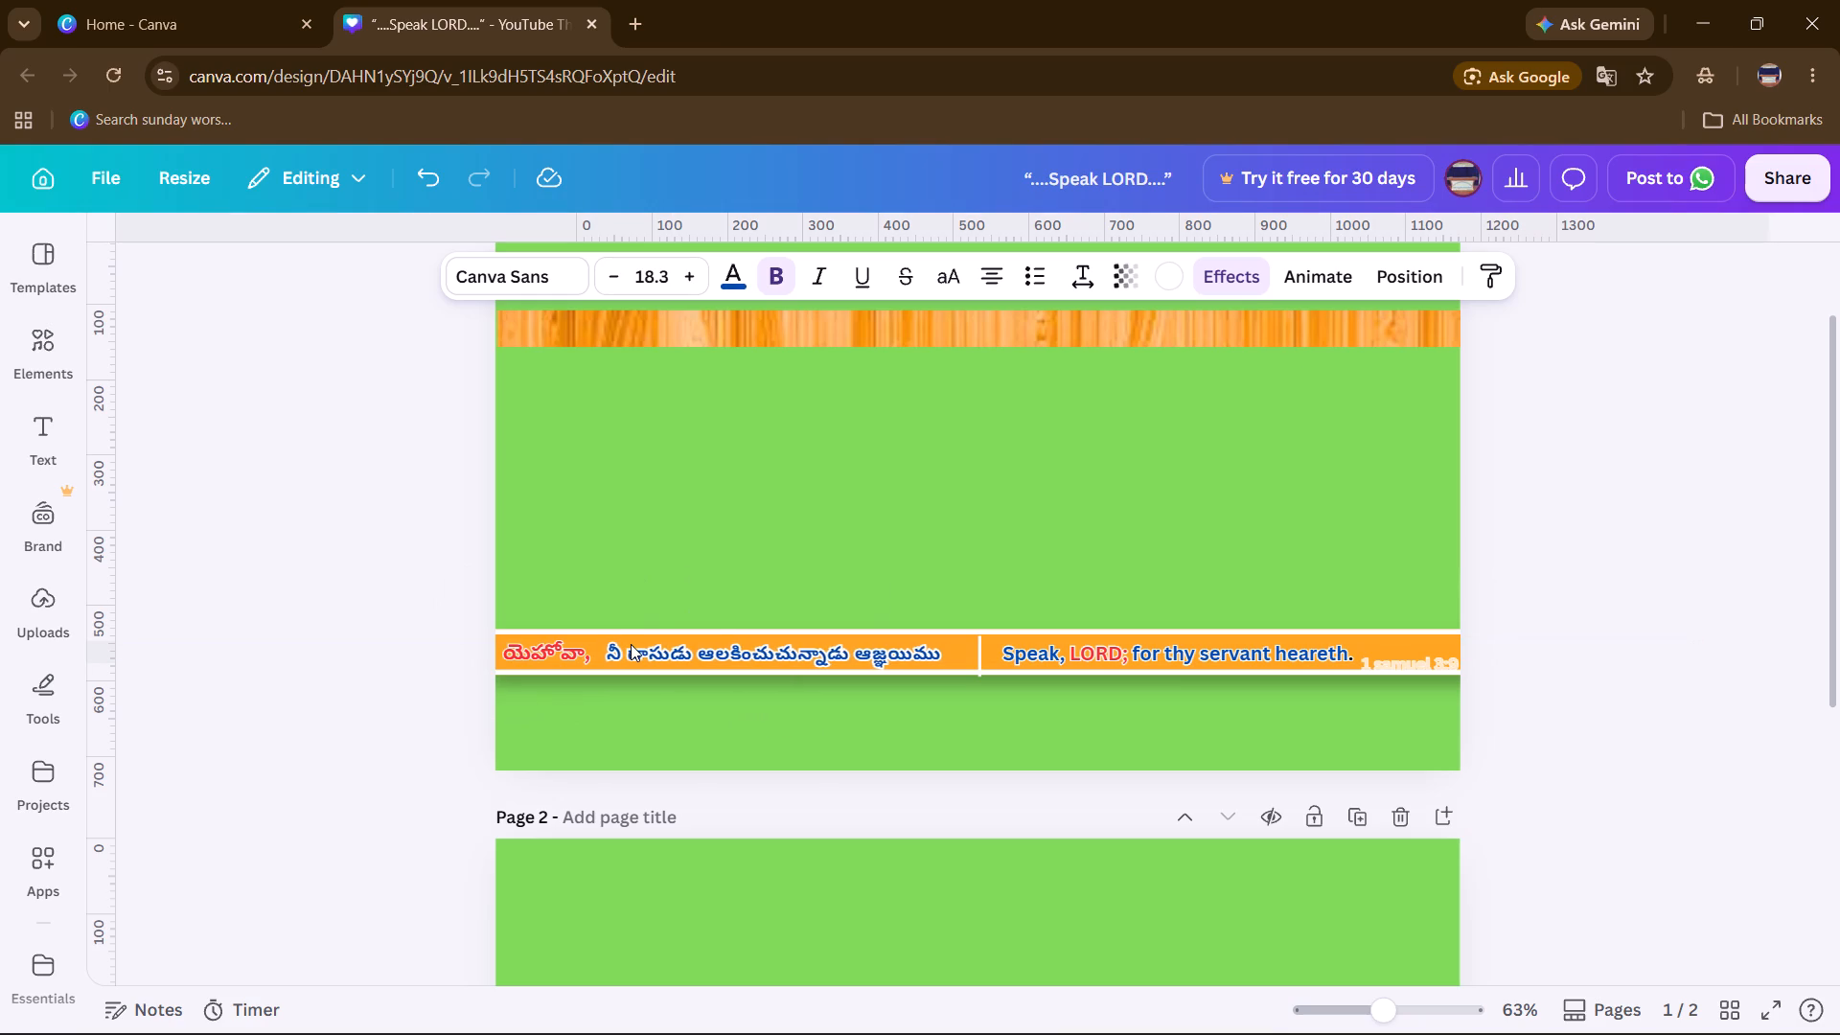
key("Left")
key("Left")
key("Left")
key("Left")
key("Left")
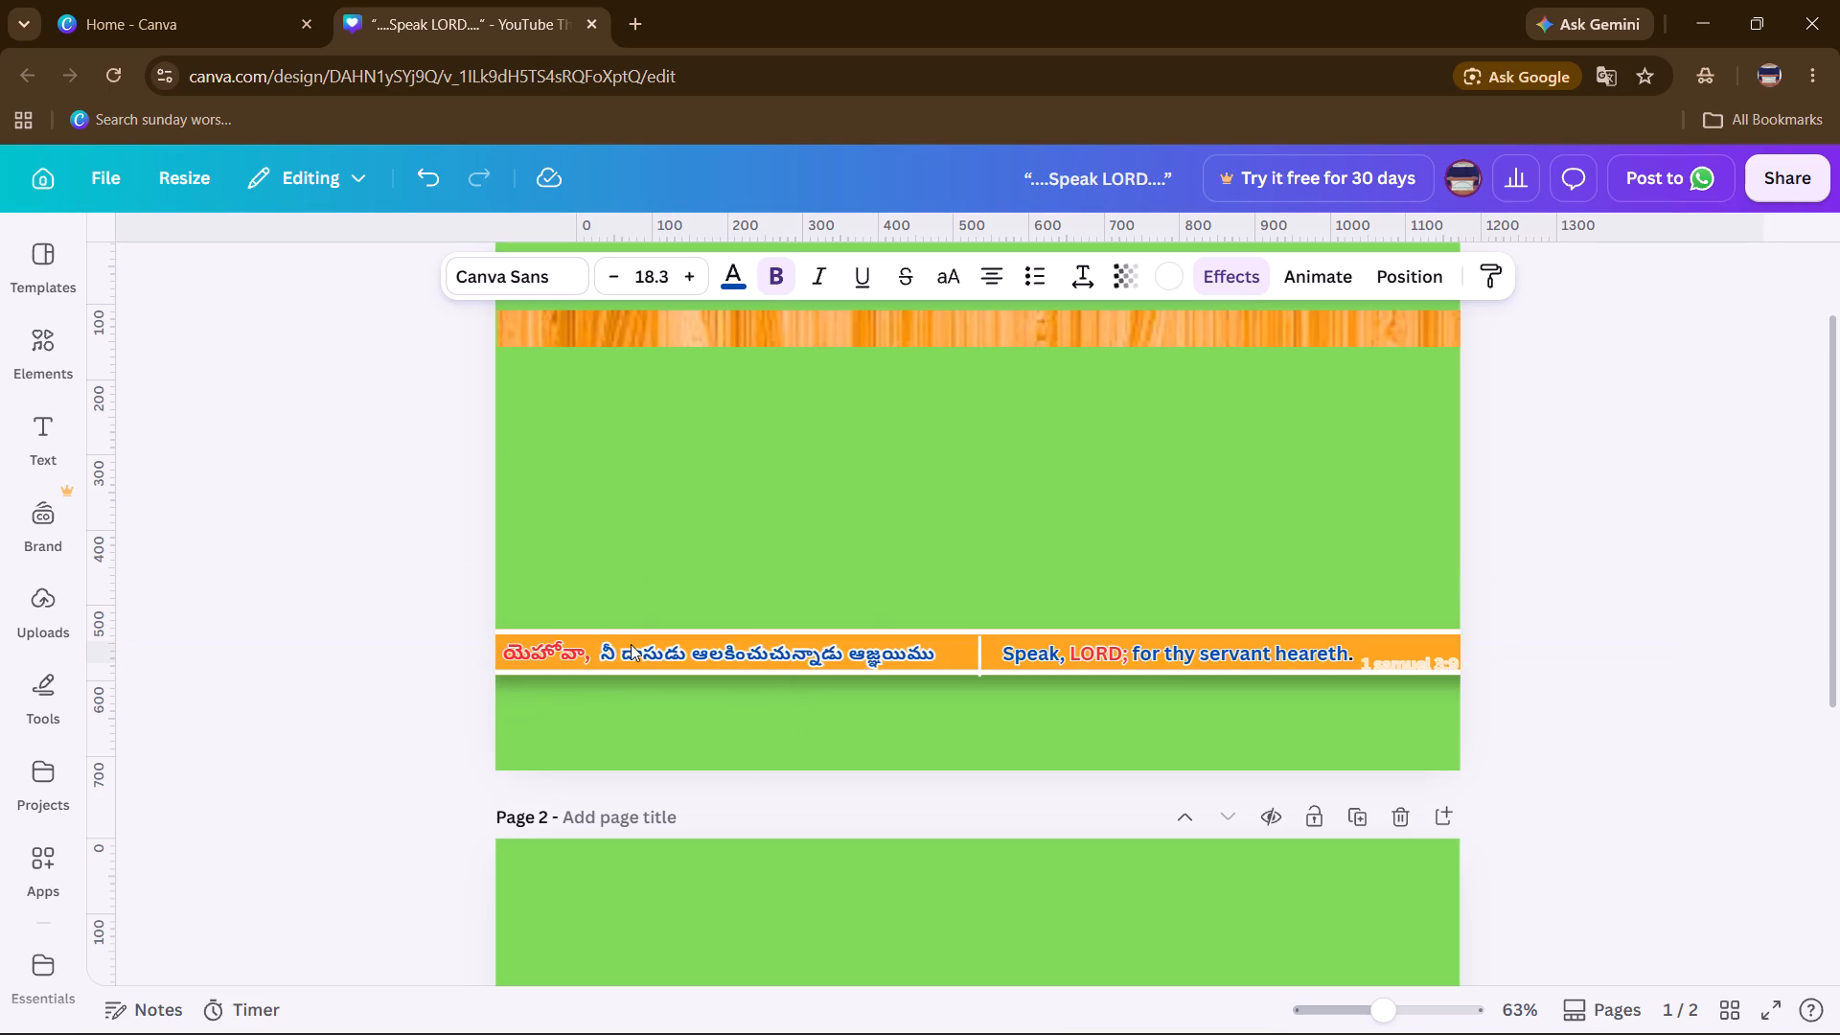
key("Left")
key("Left")
key("Left")
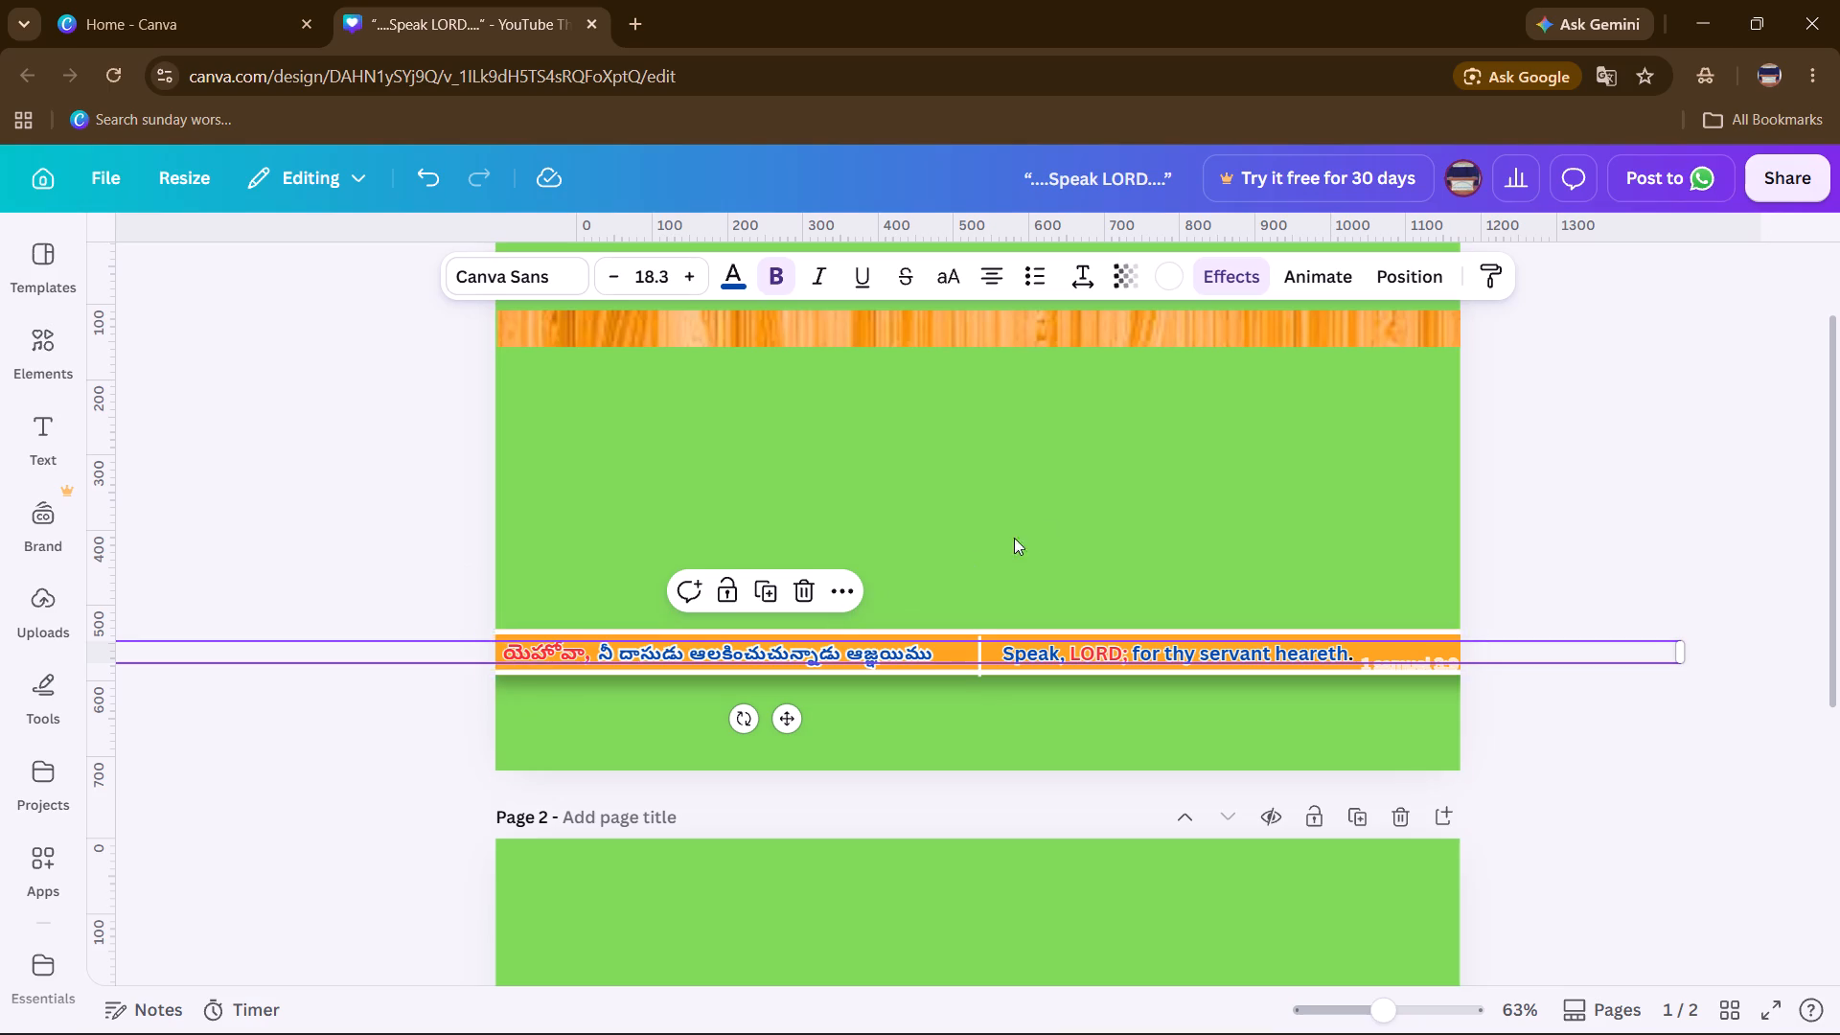
left_click(1046, 505)
Shift the white vertical divider slightly left so it sits in the gap between the Telugu text and the English text.
left_click(983, 666)
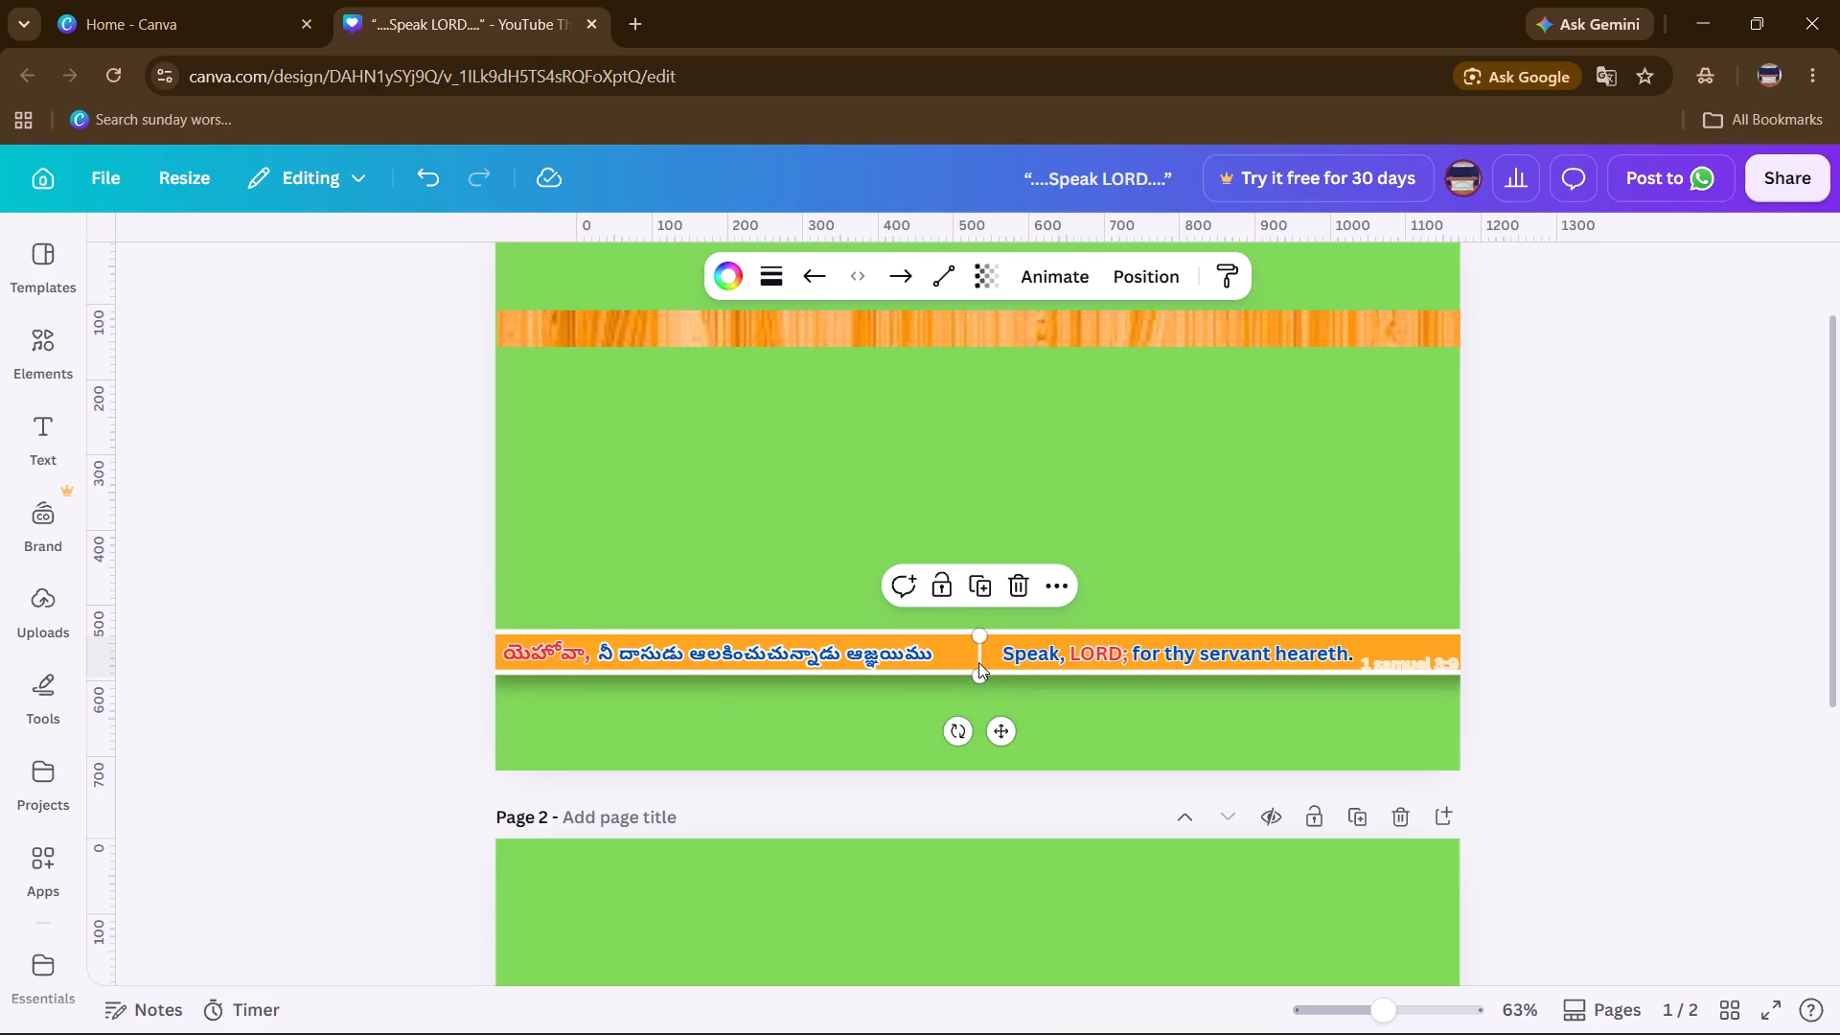
key("Left")
key("Left")
key("Left")
key("Left")
key("Left")
key("Left")
key("Left")
key("Left")
key("Left")
key("Left")
key("Left")
key("Left")
key("Left")
key("Left")
key("Left")
key("Left")
key("Left")
key("Left")
key("Left")
key("Left")
key("Left")
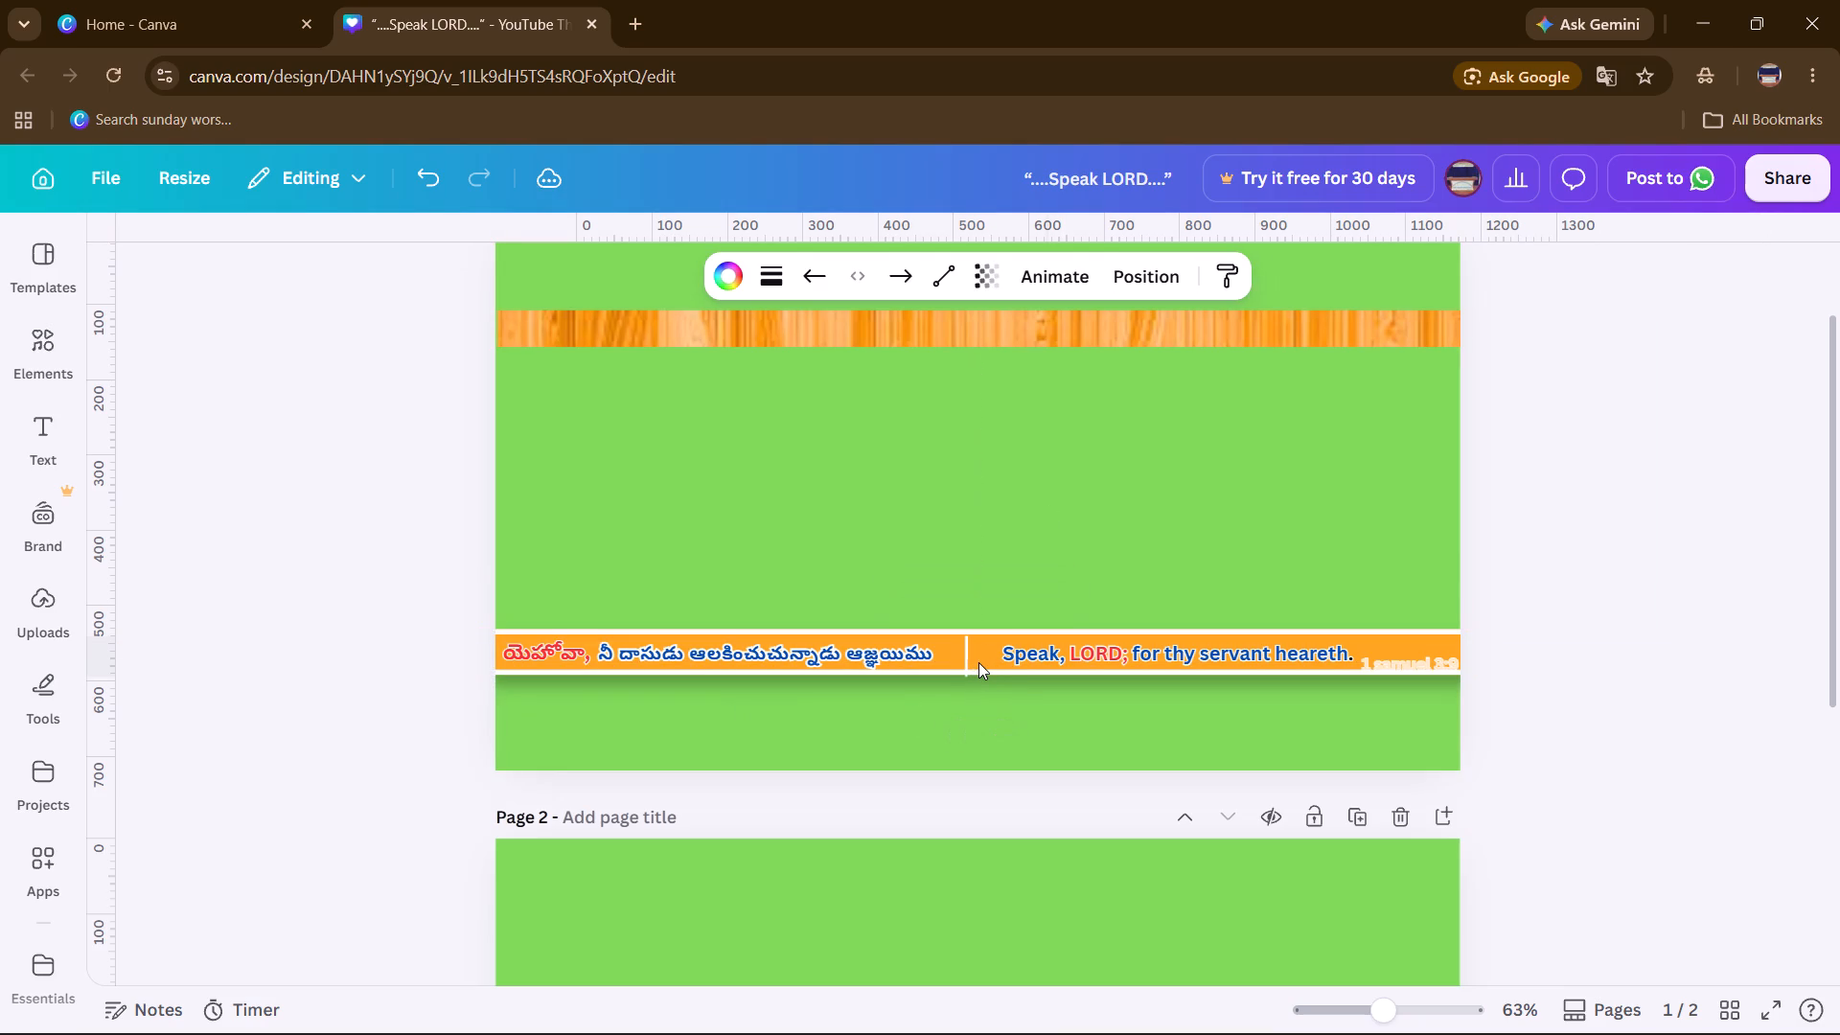
key("Right")
key("Right")
key("Right")
key("Right")
key("Right")
key("Right")
key("Right")
key("Right")
key("Right")
key("Right")
key("Right")
key("Right")
key("Right")
key("Right")
key("Left")
key("Left")
key("Left")
key("Left")
key("Left")
key("Left")
key("Left")
key("Left")
key("Left")
key("Left")
key("Left")
key("Left")
key("Left")
key("Right")
key("Right")
key("Right")
key("Right")
key("Right")
key("Right")
key("Right")
key("Right")
key("Right")
key("Right")
key("Right")
key("Right")
key("Right")
key("Left")
key("Left")
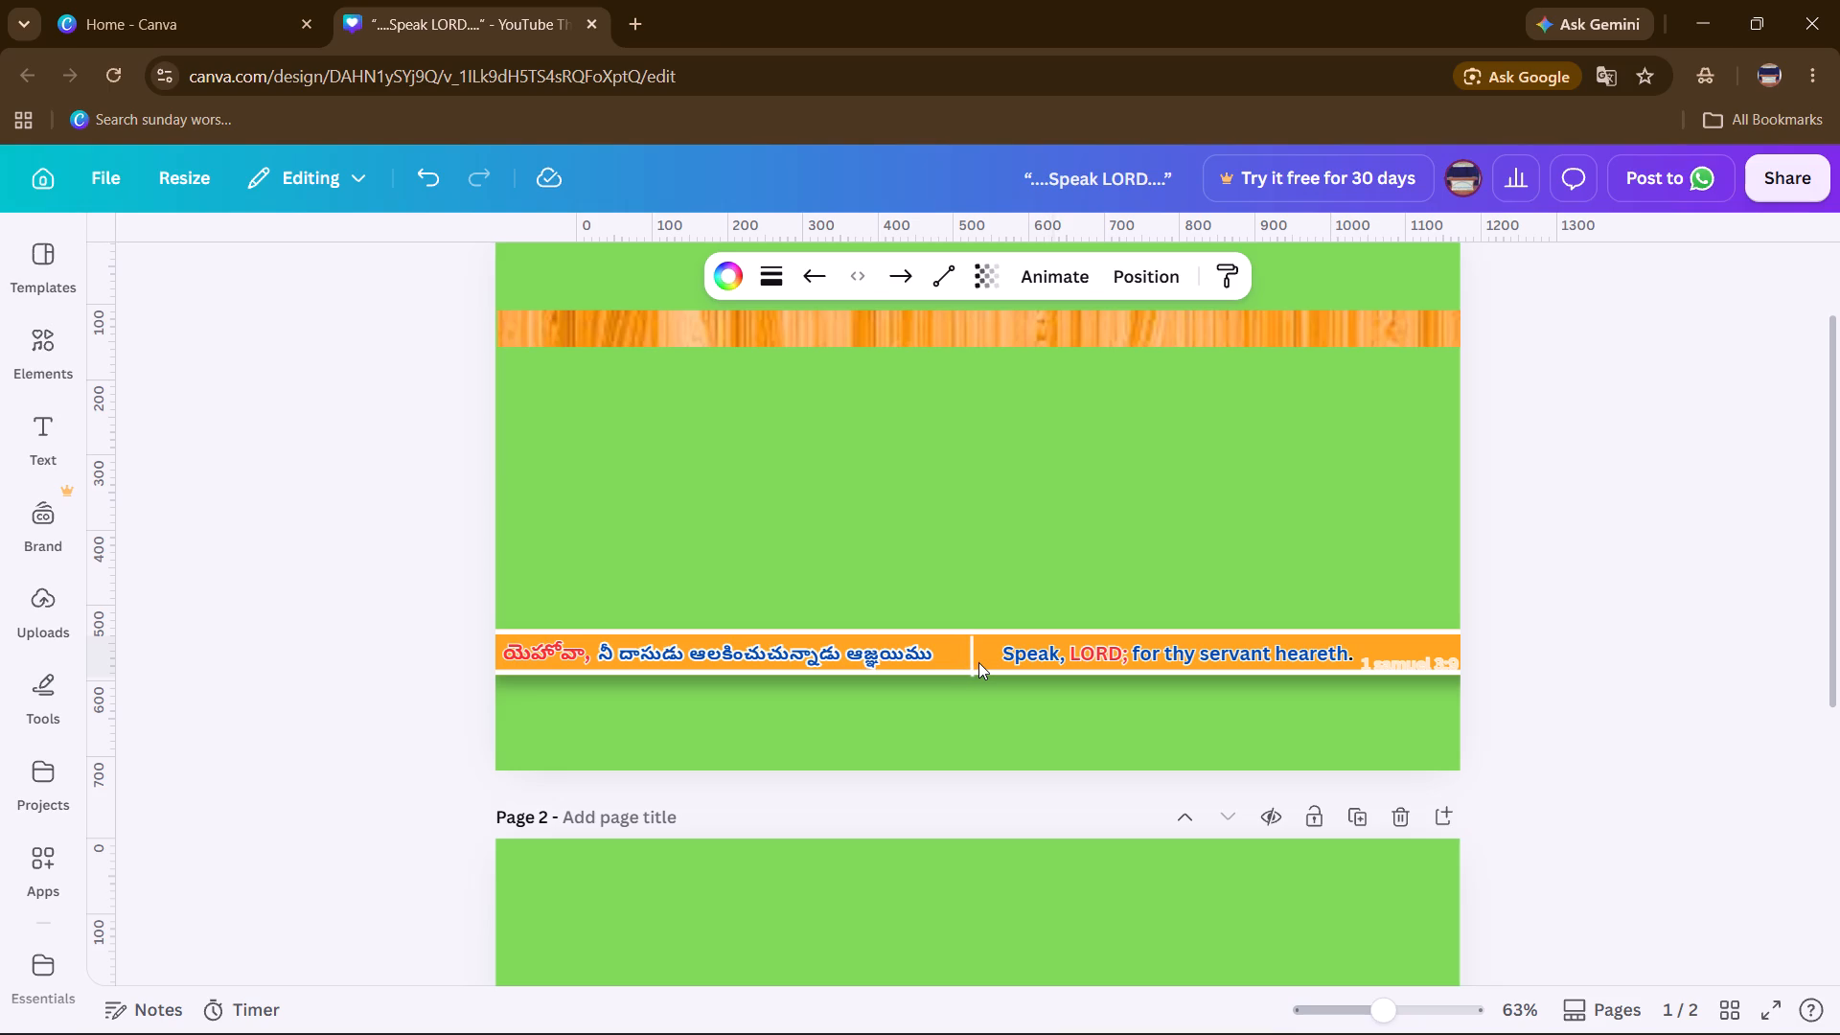
key("Left")
key("Left")
key("Left")
key("Left")
key("Left")
key("Left")
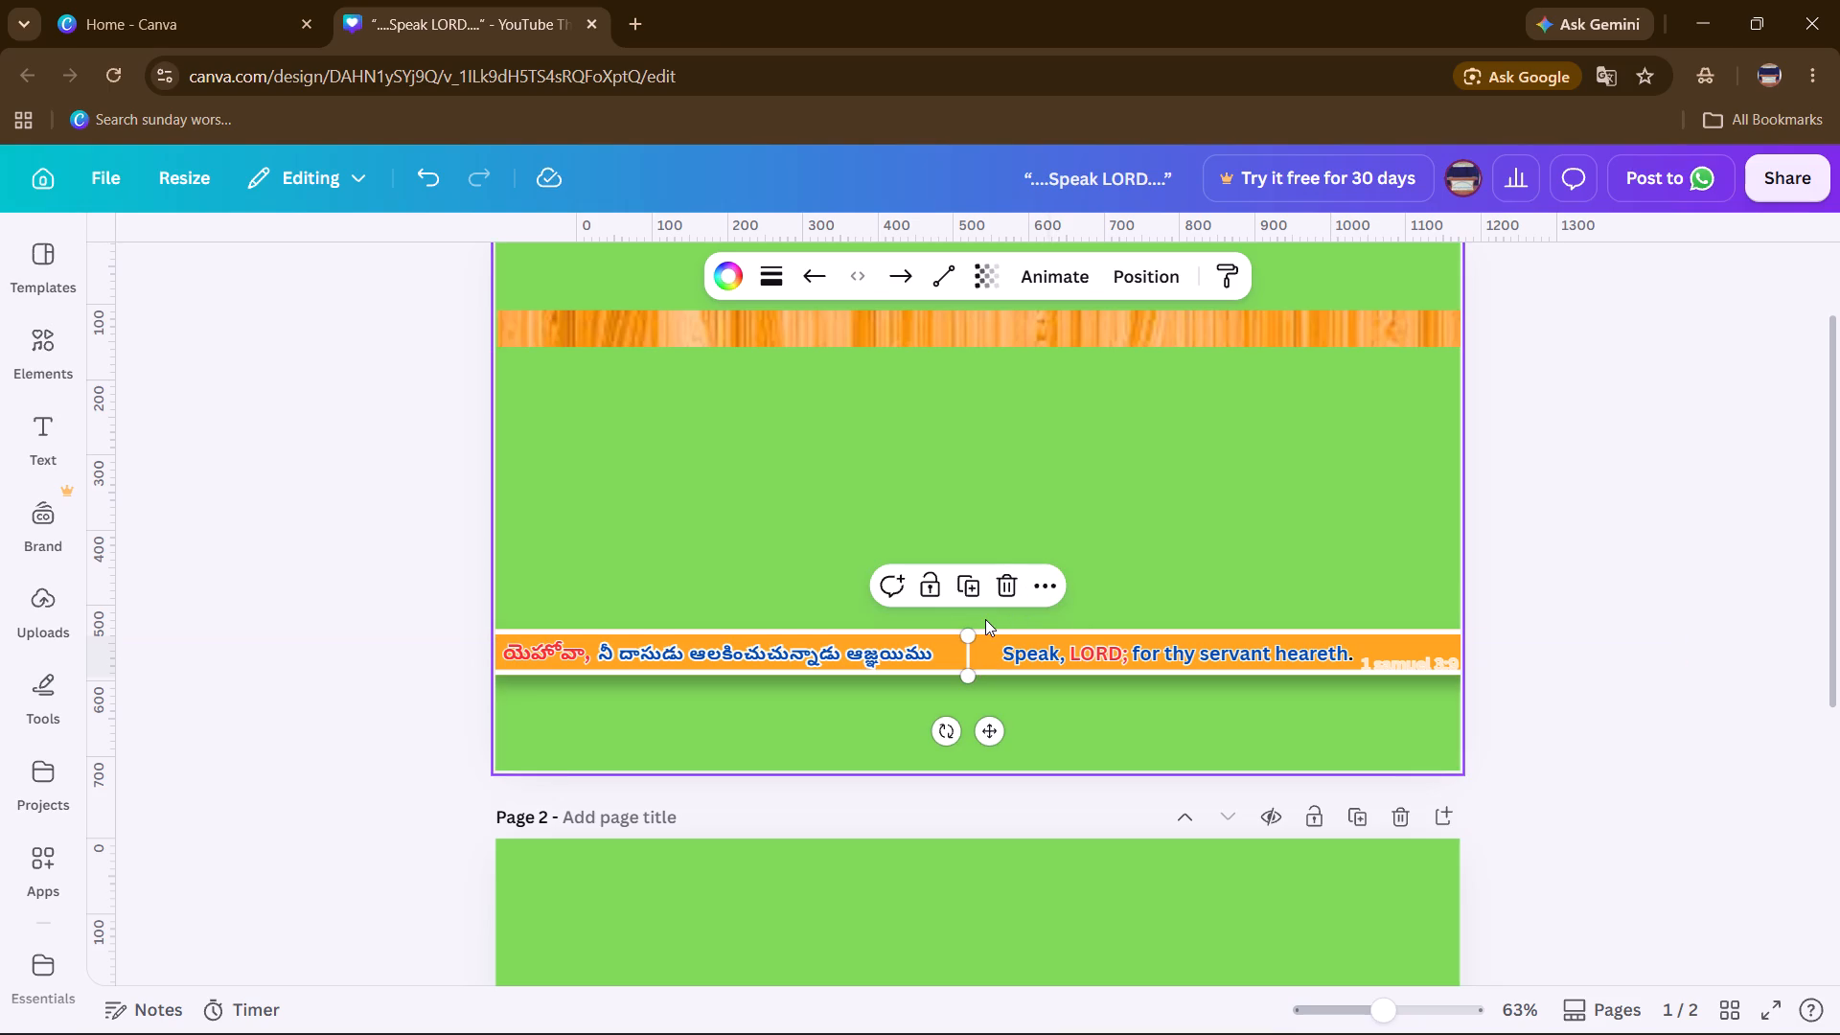
Shift the English text “Speak, LORD; for thy servant heareth.” slightly left, closer to the divider, keeping it level with the Telugu text.
left_click(1076, 658)
key("Down")
key("Down")
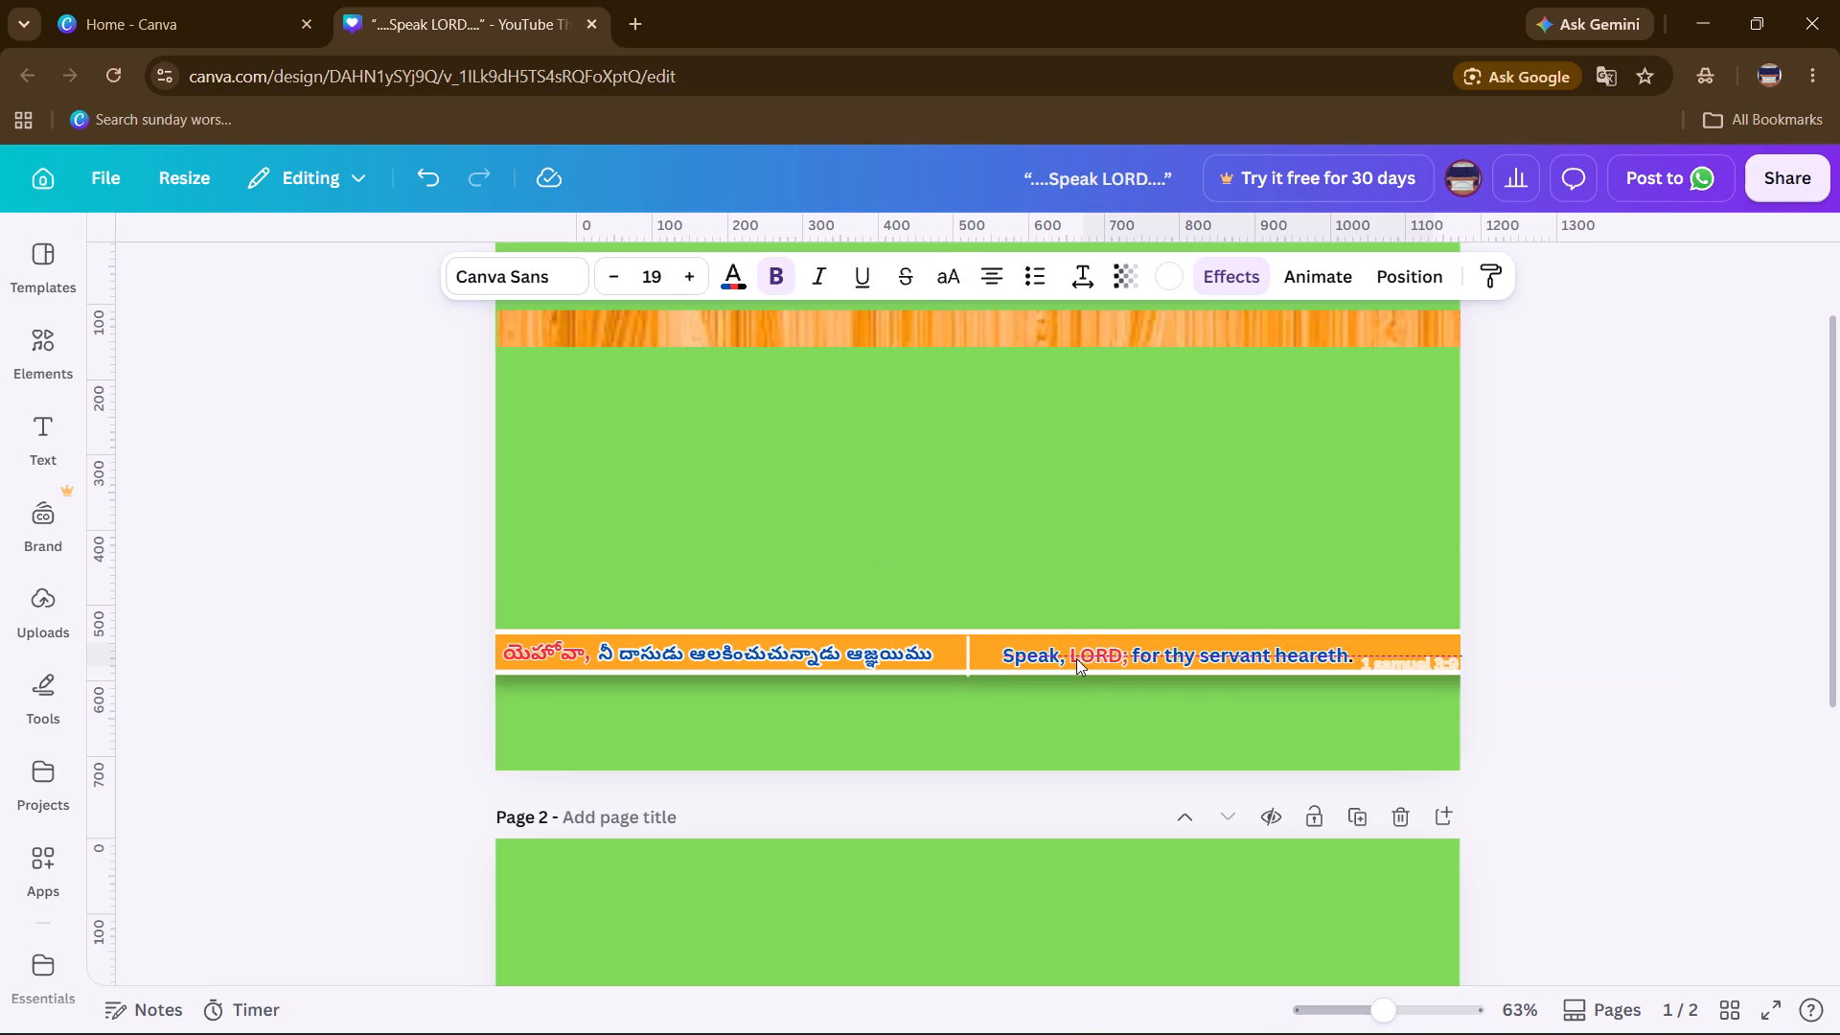
key("Left")
key("Left")
key("Left")
key("Left")
key("Left")
key("Left")
key("Left")
key("Left")
key("Left")
key("Left")
key("Left")
key("Left")
key("Left")
key("Left")
key("Left")
key("Left")
key("Up")
key("Up")
key("Up")
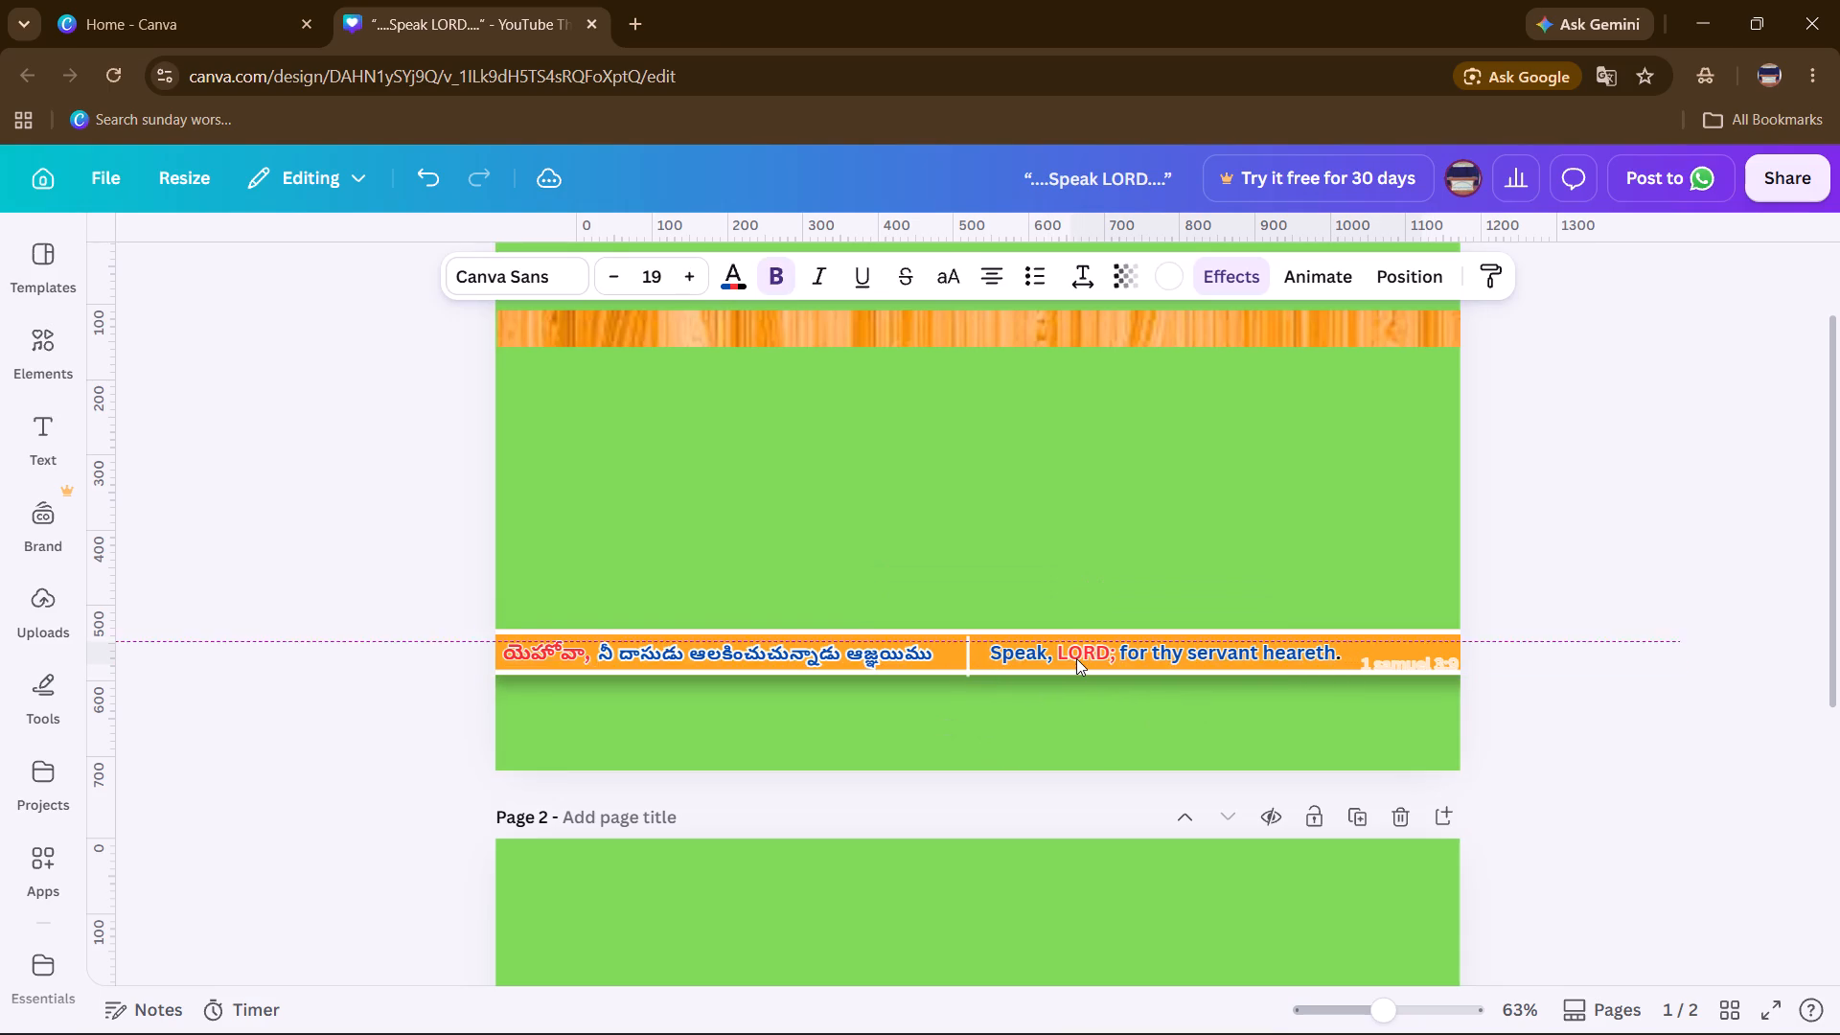
key("Up")
key("Down")
key("Down")
key("Right")
key("Right")
key("Right")
key("Right")
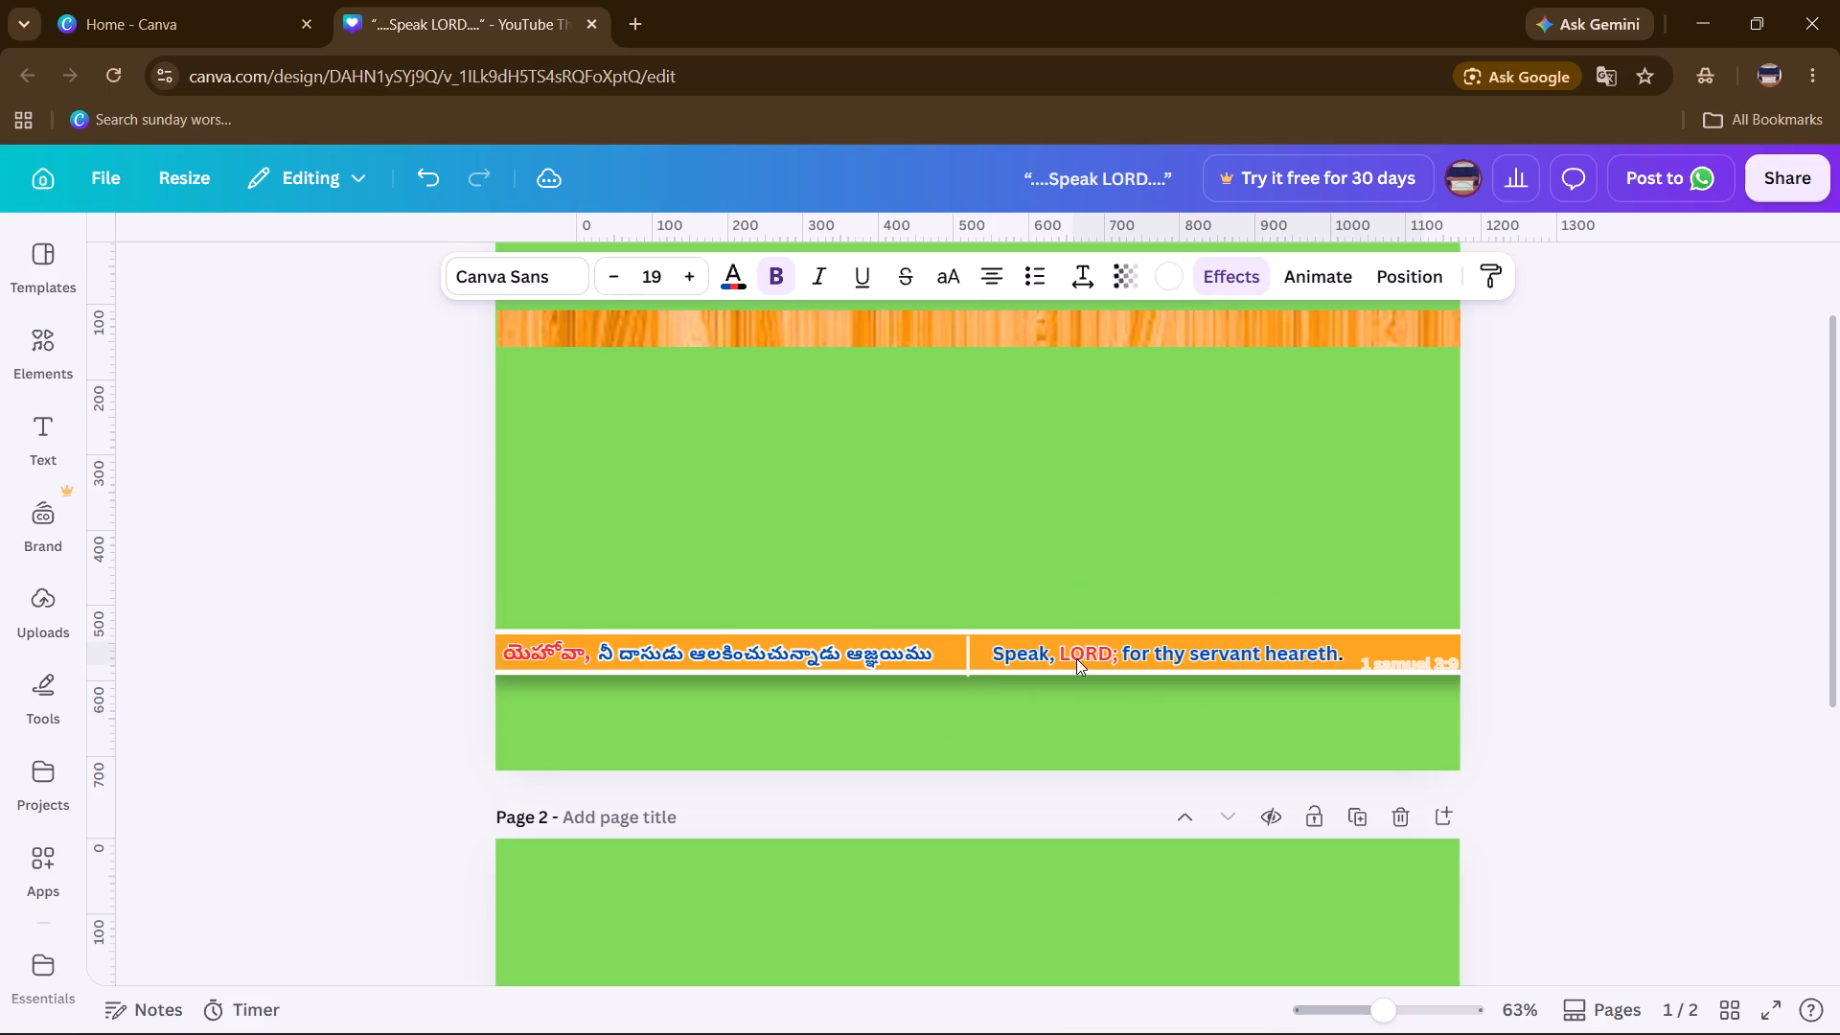
Nudge the verse reference “1 samuel 3:9” up and left so it fits inside the orange bar, just after the English text.
left_click(1398, 665)
key("Up")
key("Up")
key("Up")
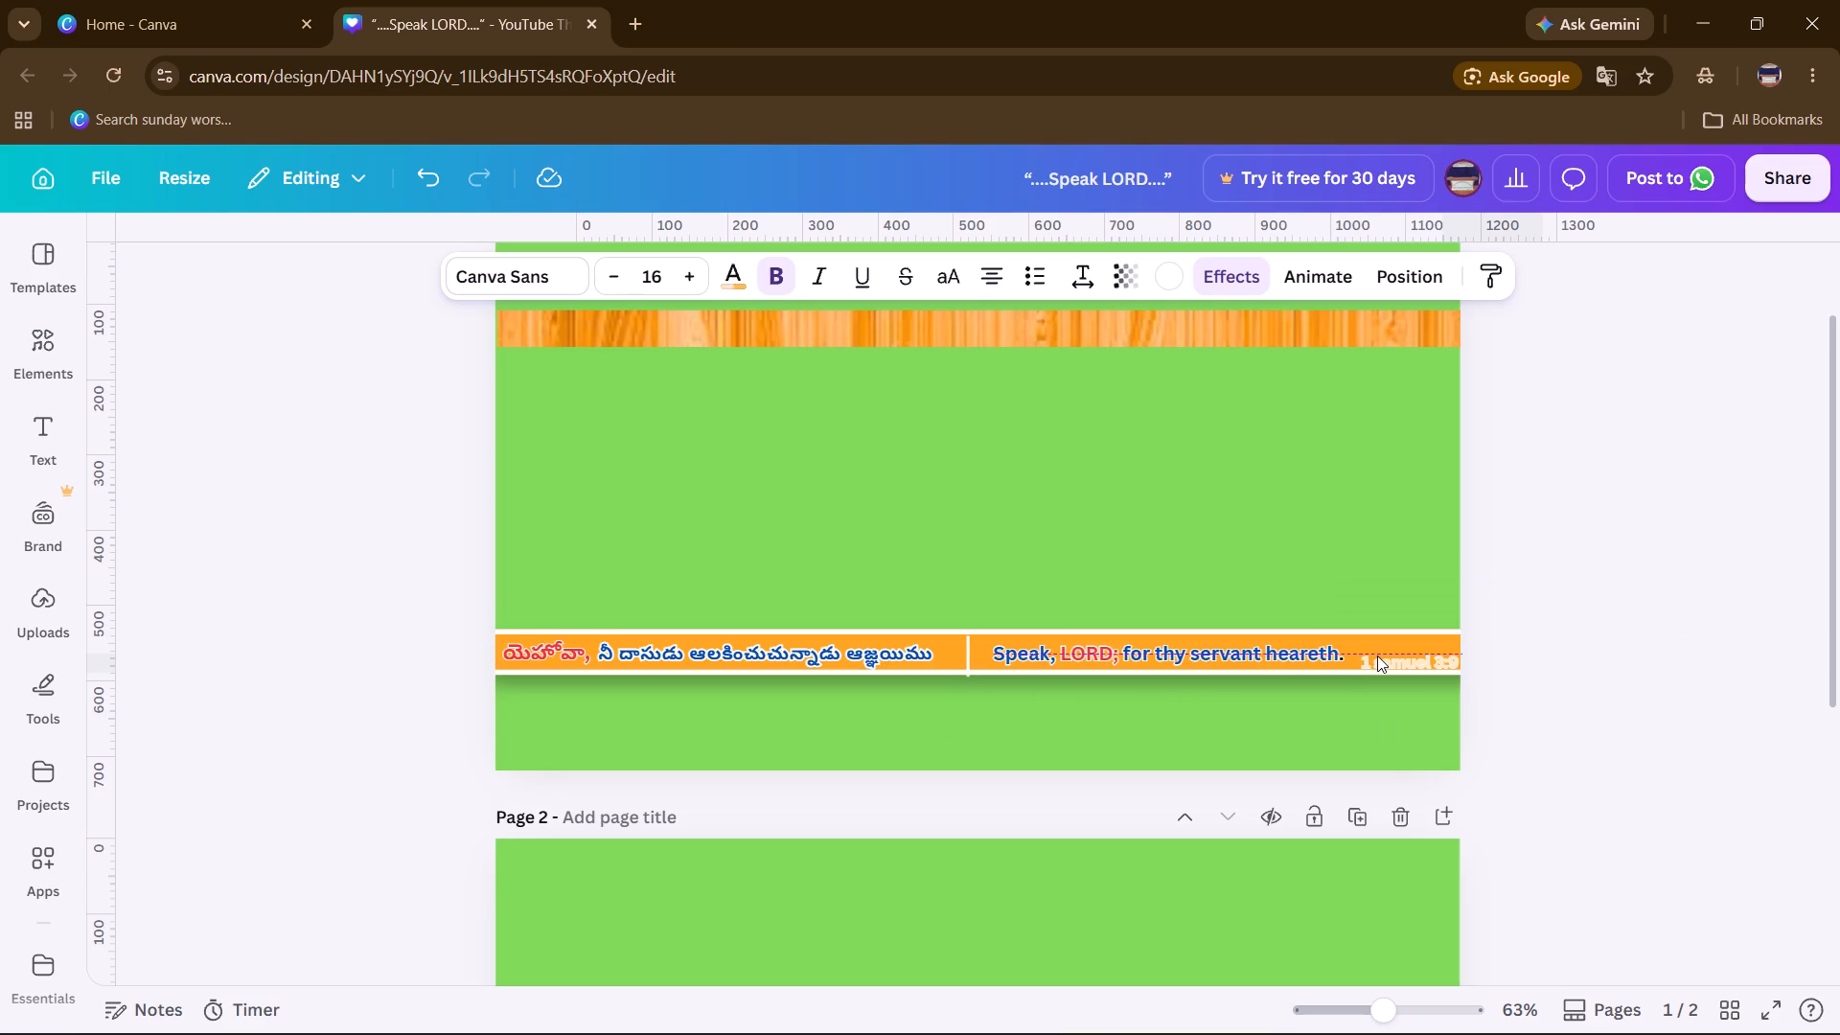
key("Up")
key("Up")
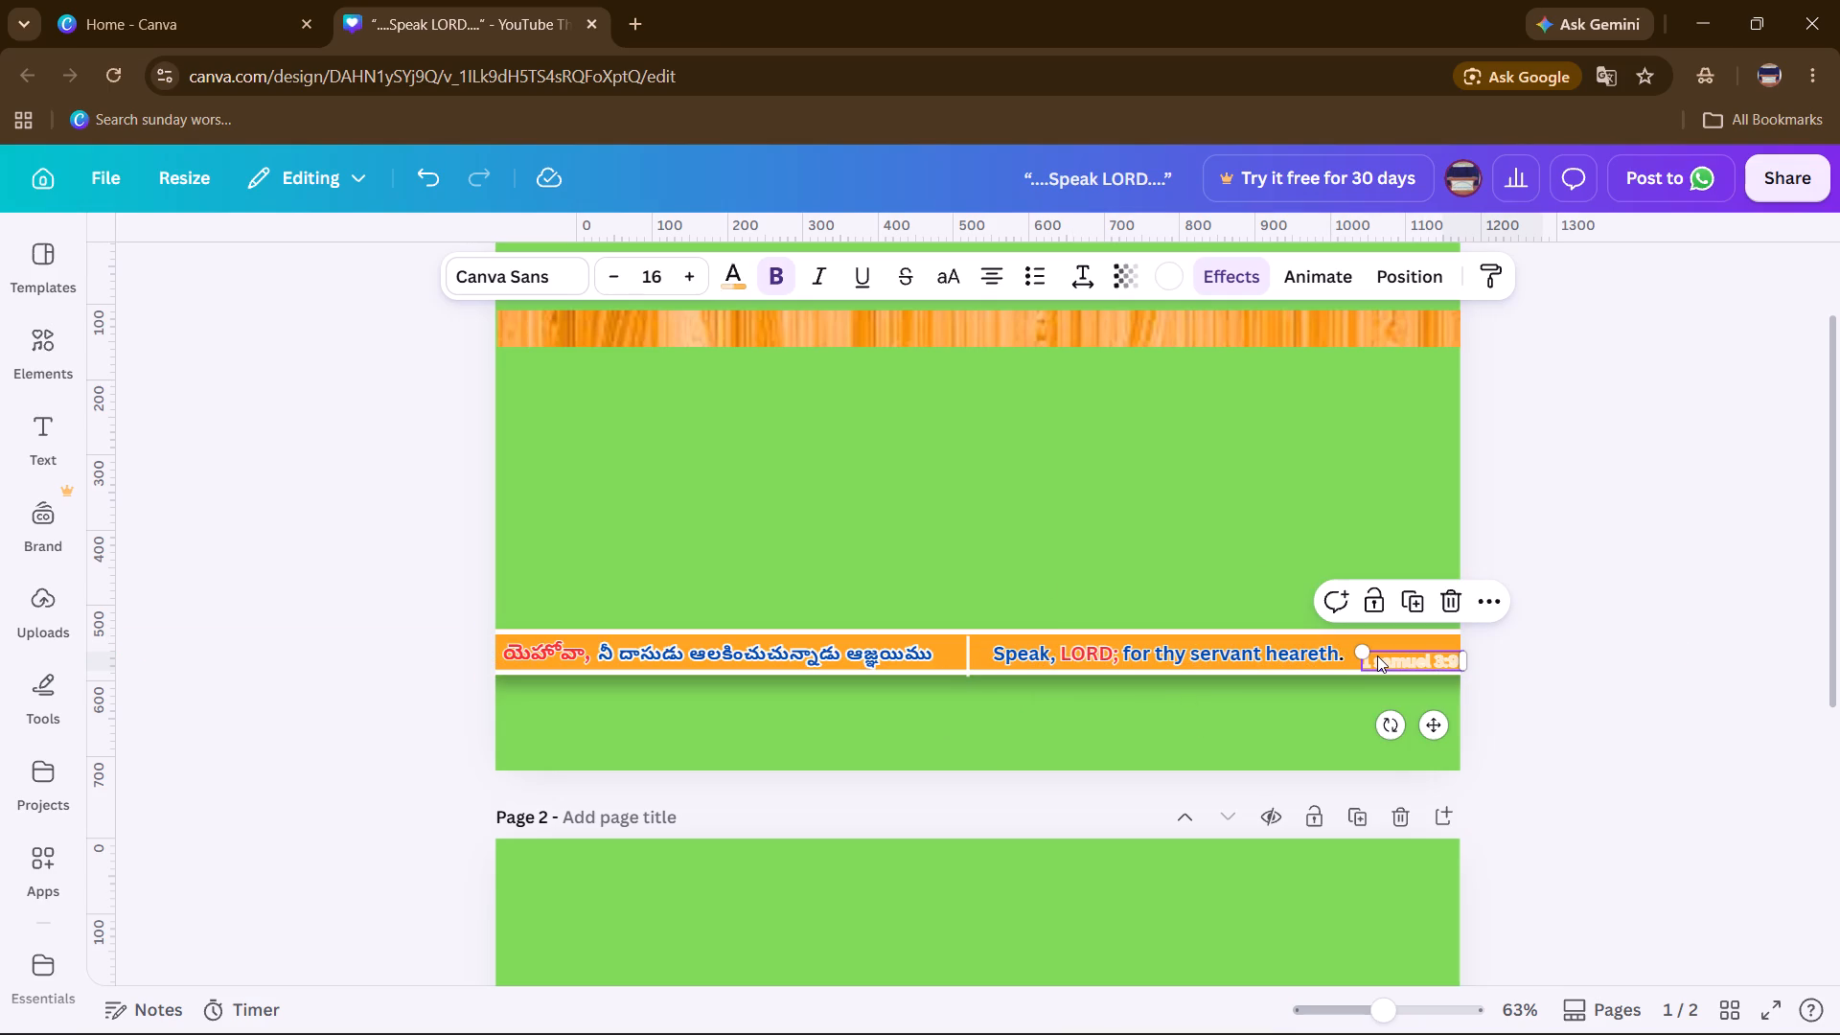
key("Left")
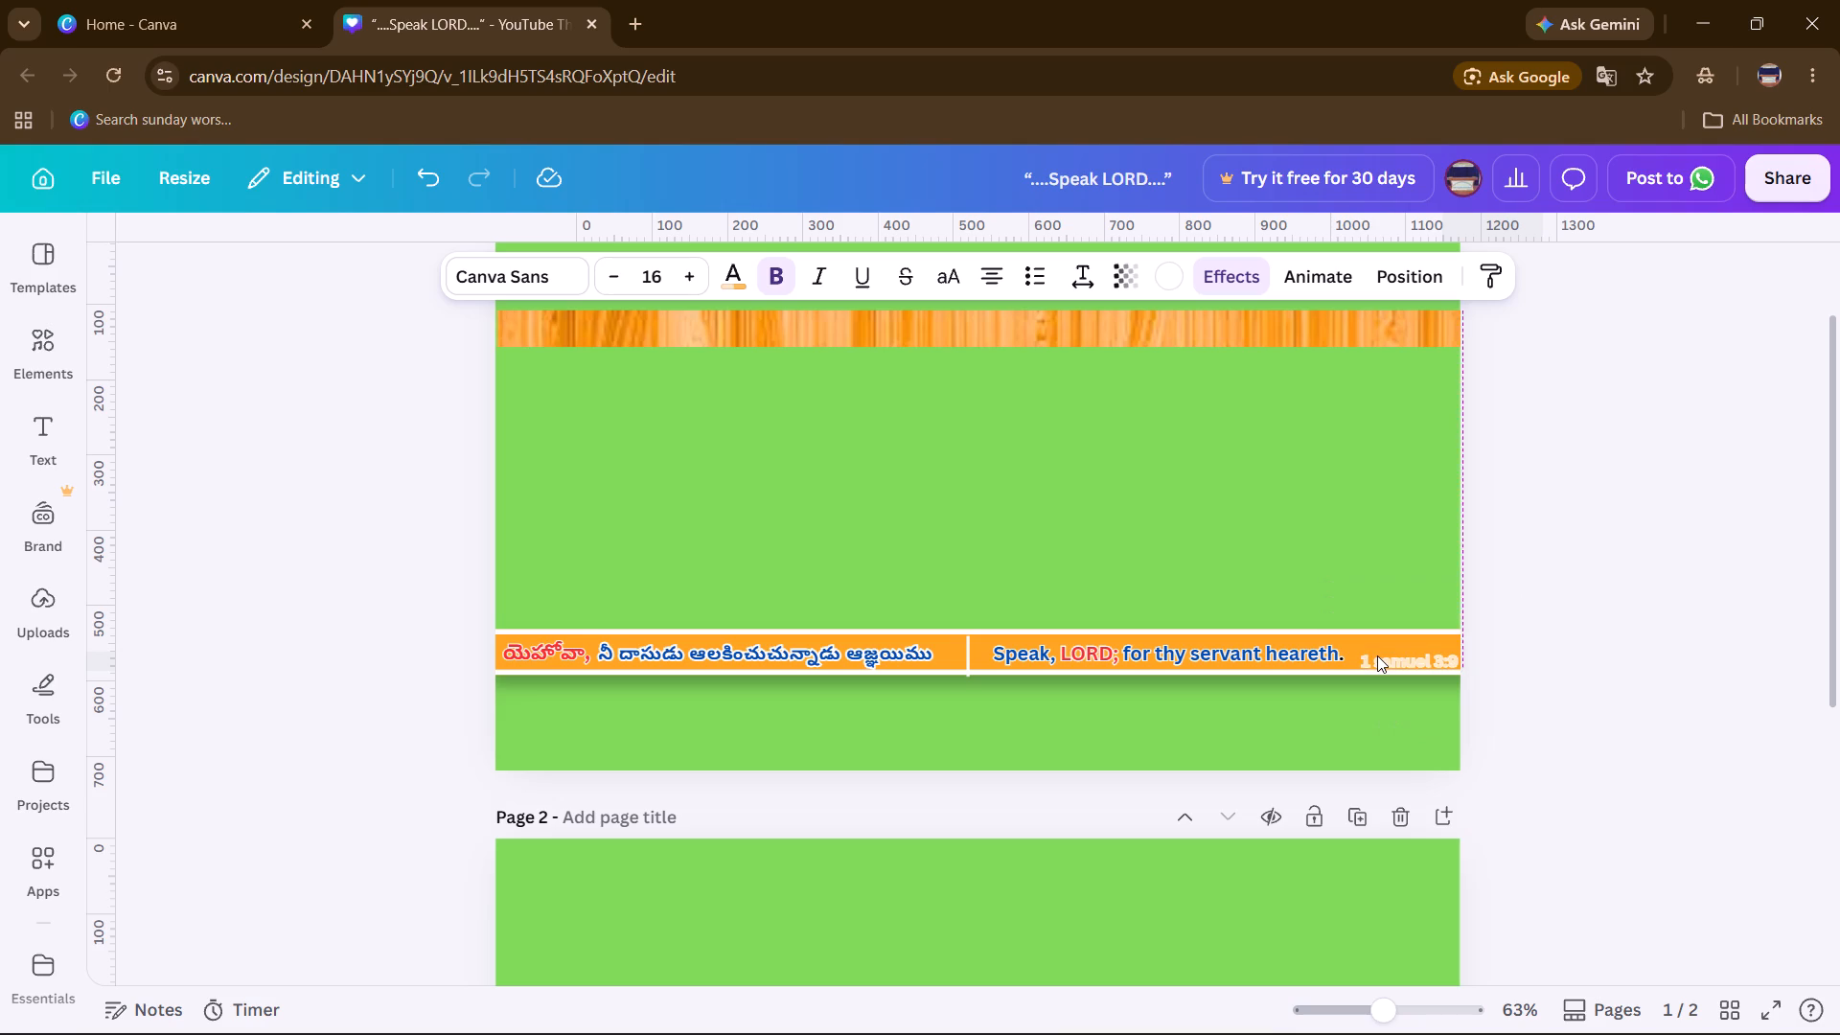
key("Left")
key("Left")
key("Left")
key("Left")
key("Left")
key("Left")
key("Left")
key("Left")
key("Up")
key("Up")
key("Up")
key("Left")
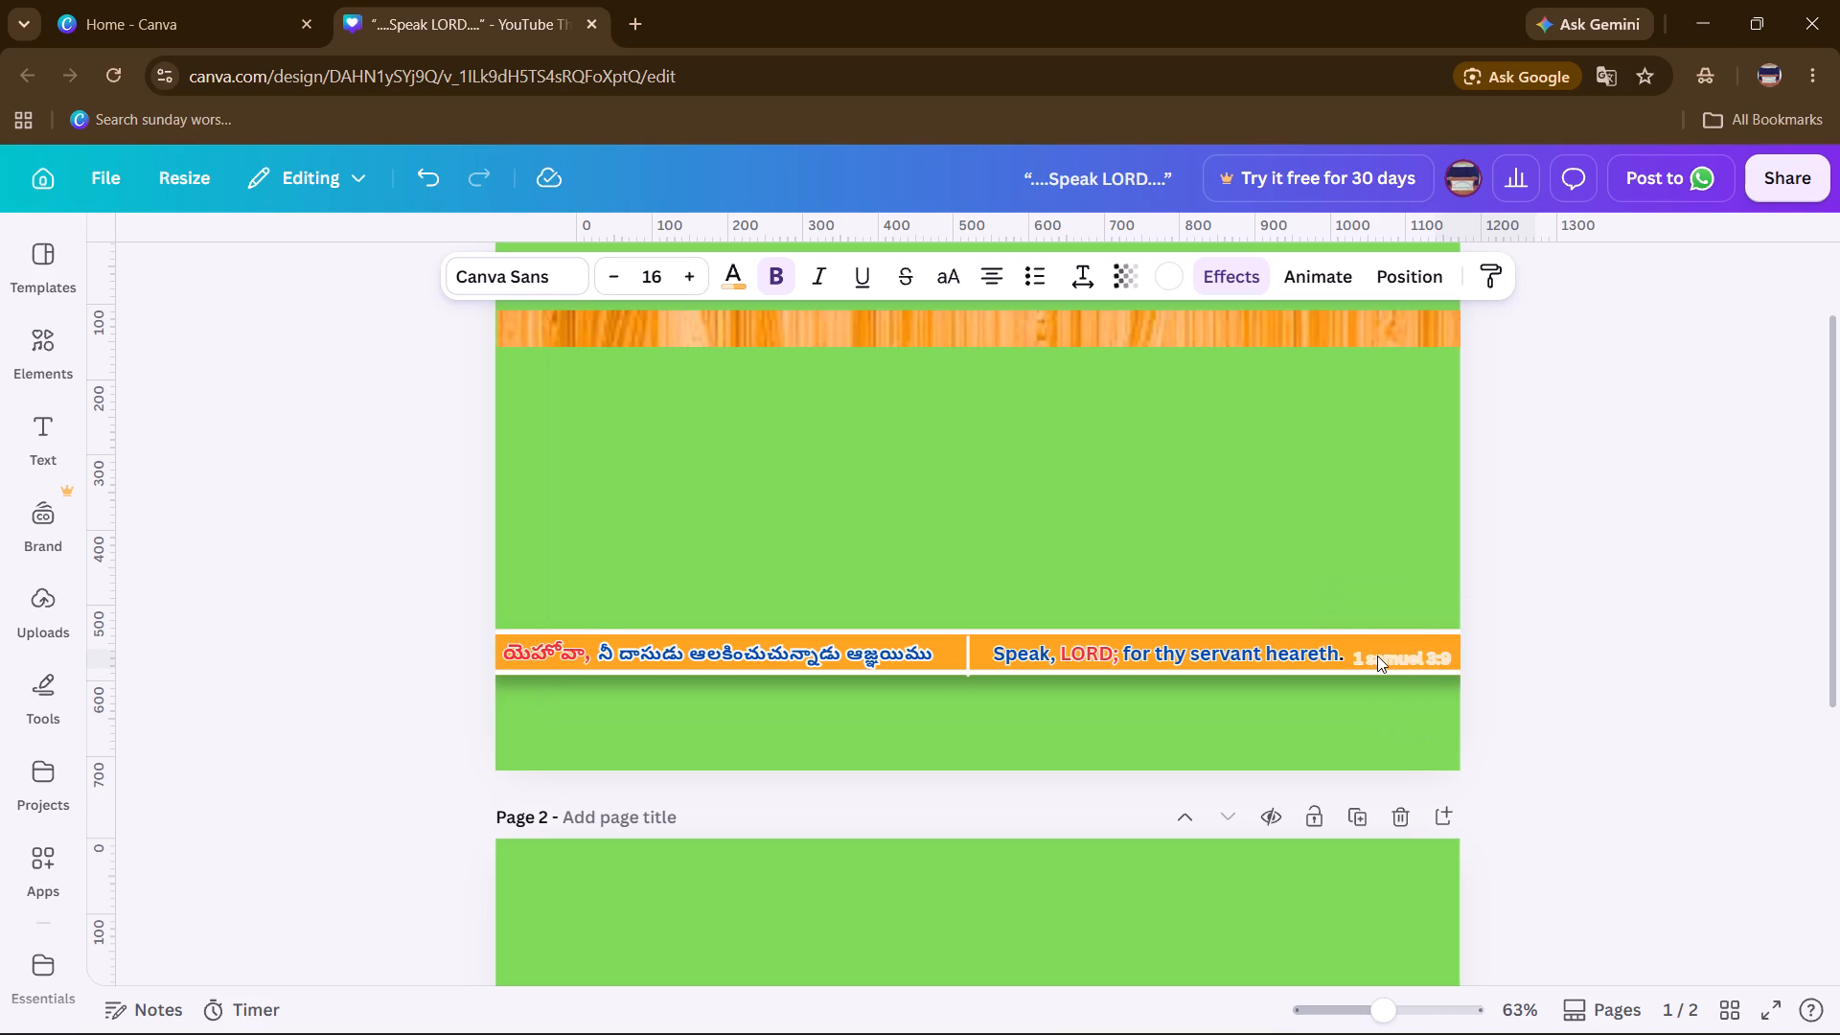
key("Left")
key("Down")
key("Down")
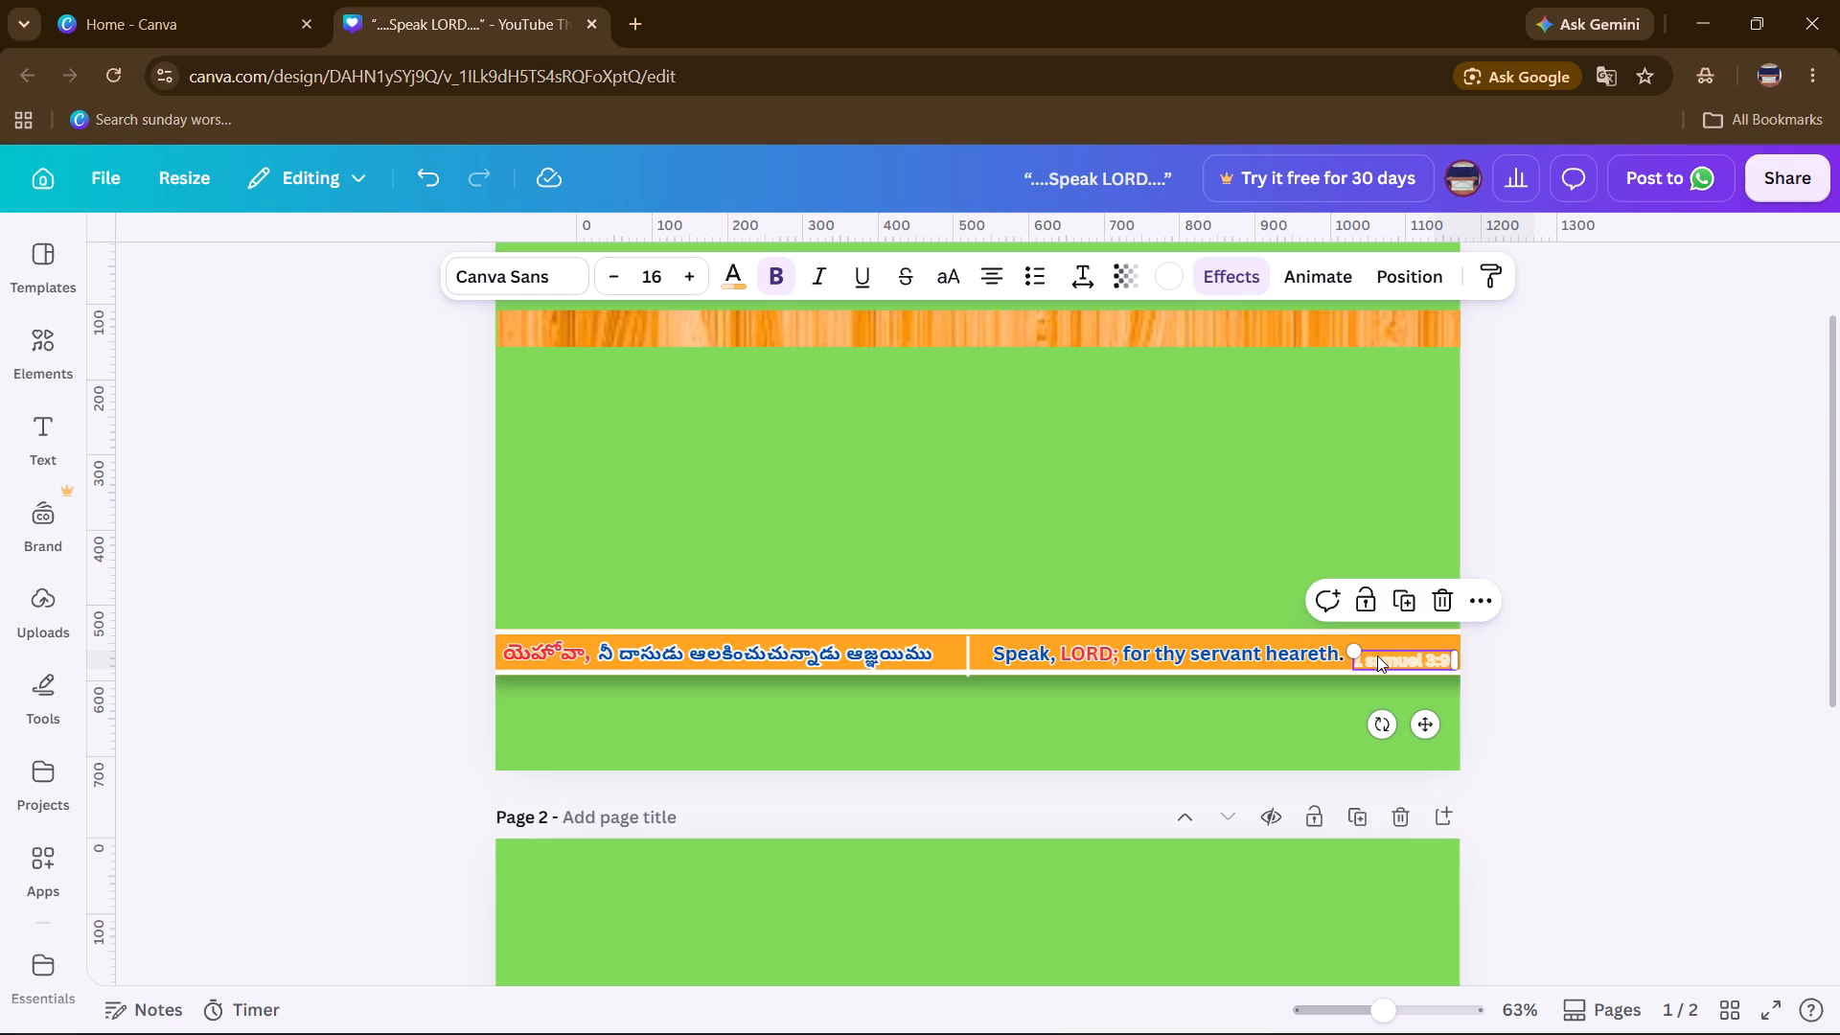
key("Up")
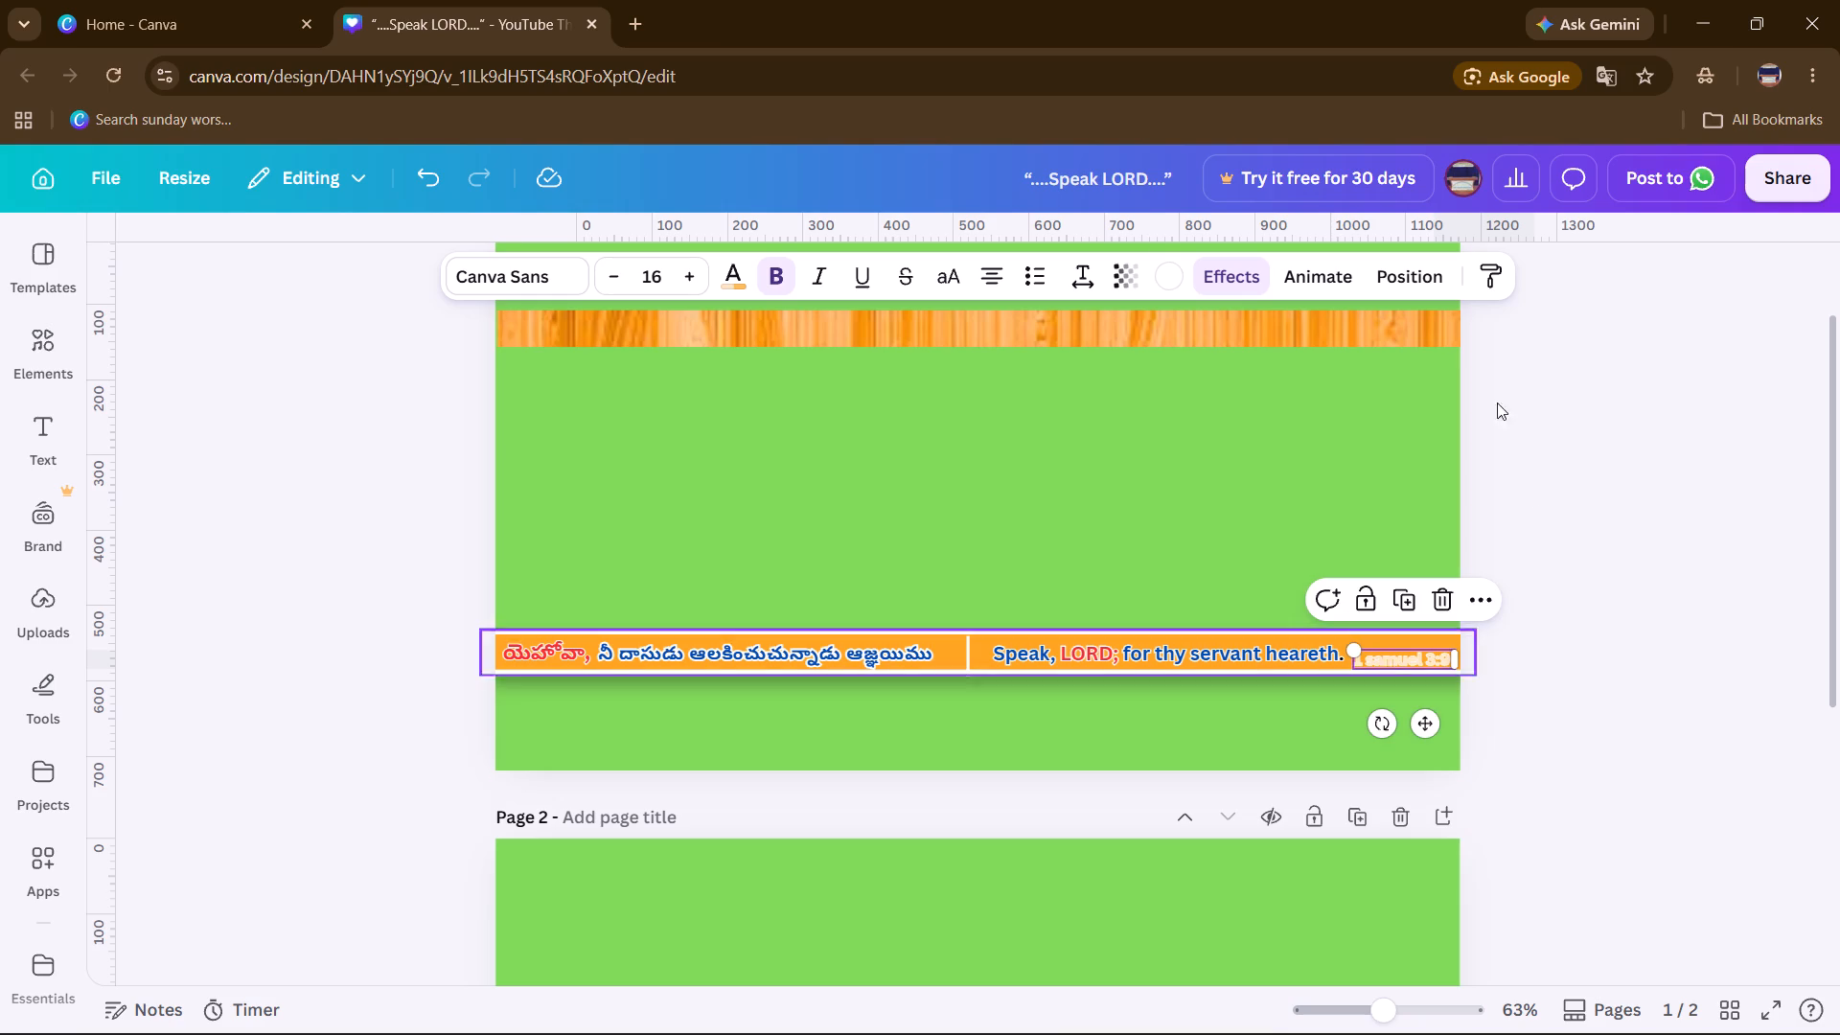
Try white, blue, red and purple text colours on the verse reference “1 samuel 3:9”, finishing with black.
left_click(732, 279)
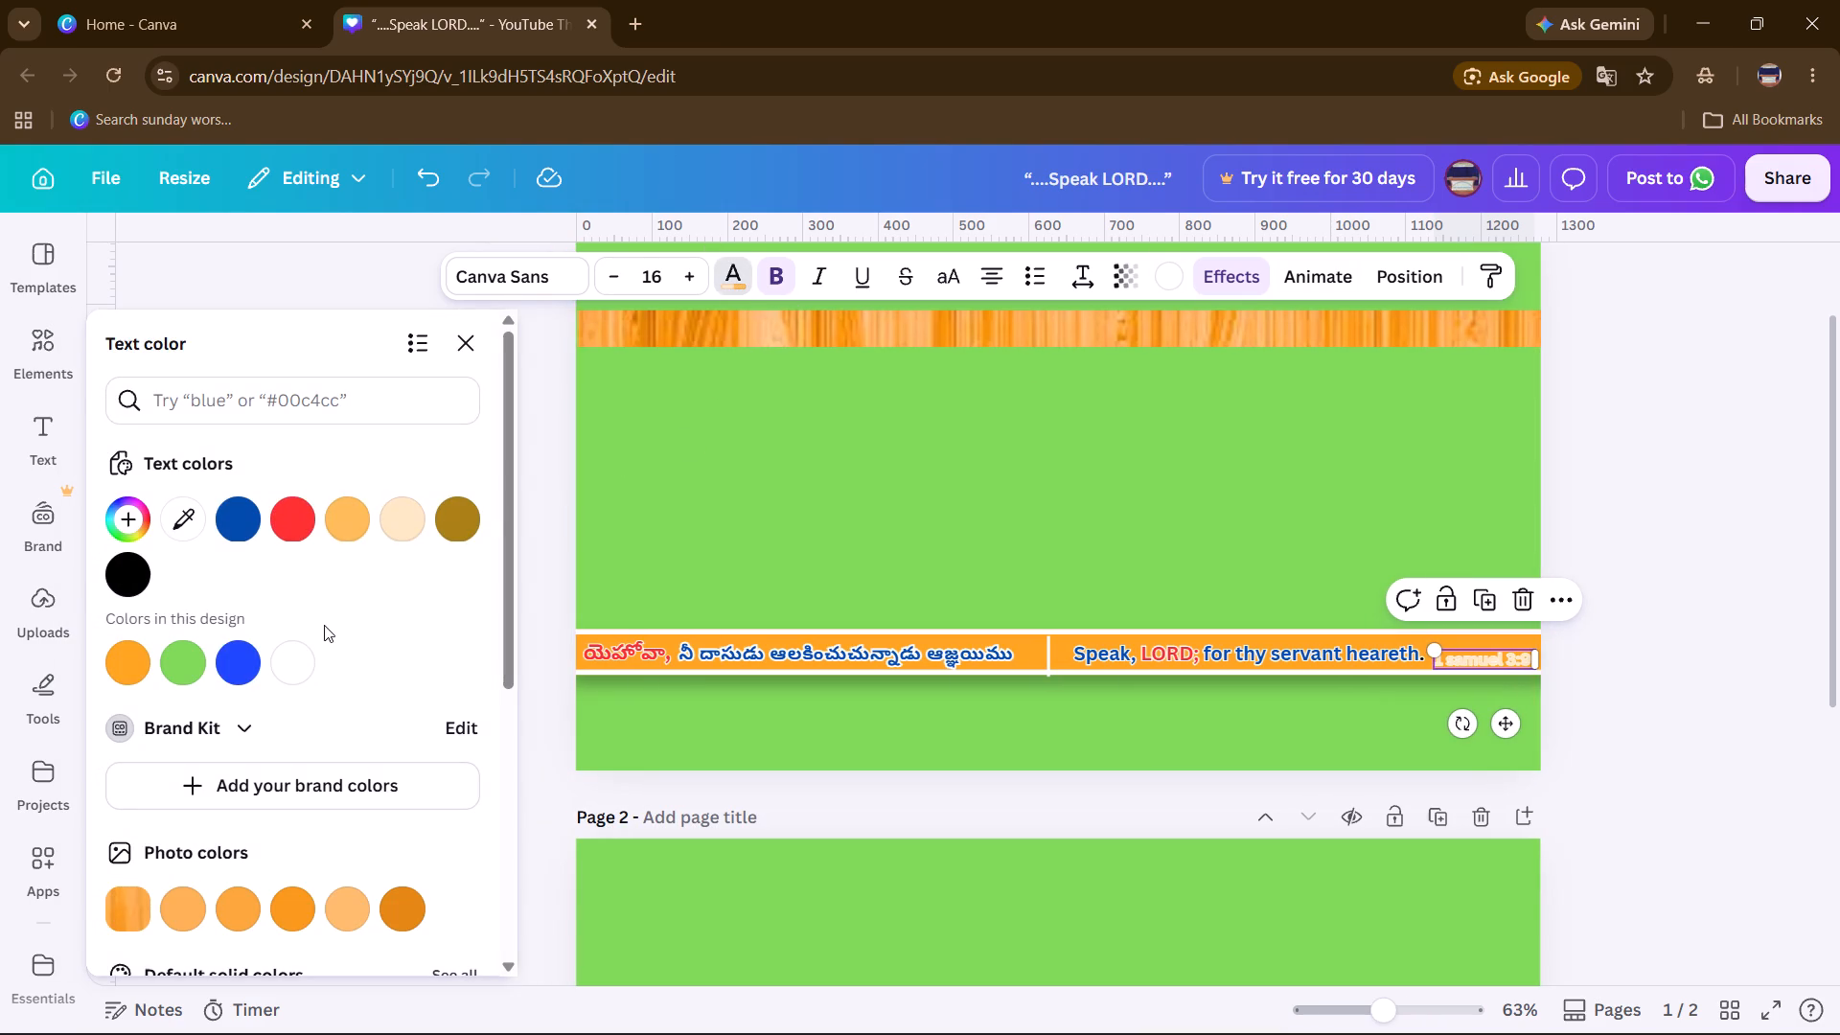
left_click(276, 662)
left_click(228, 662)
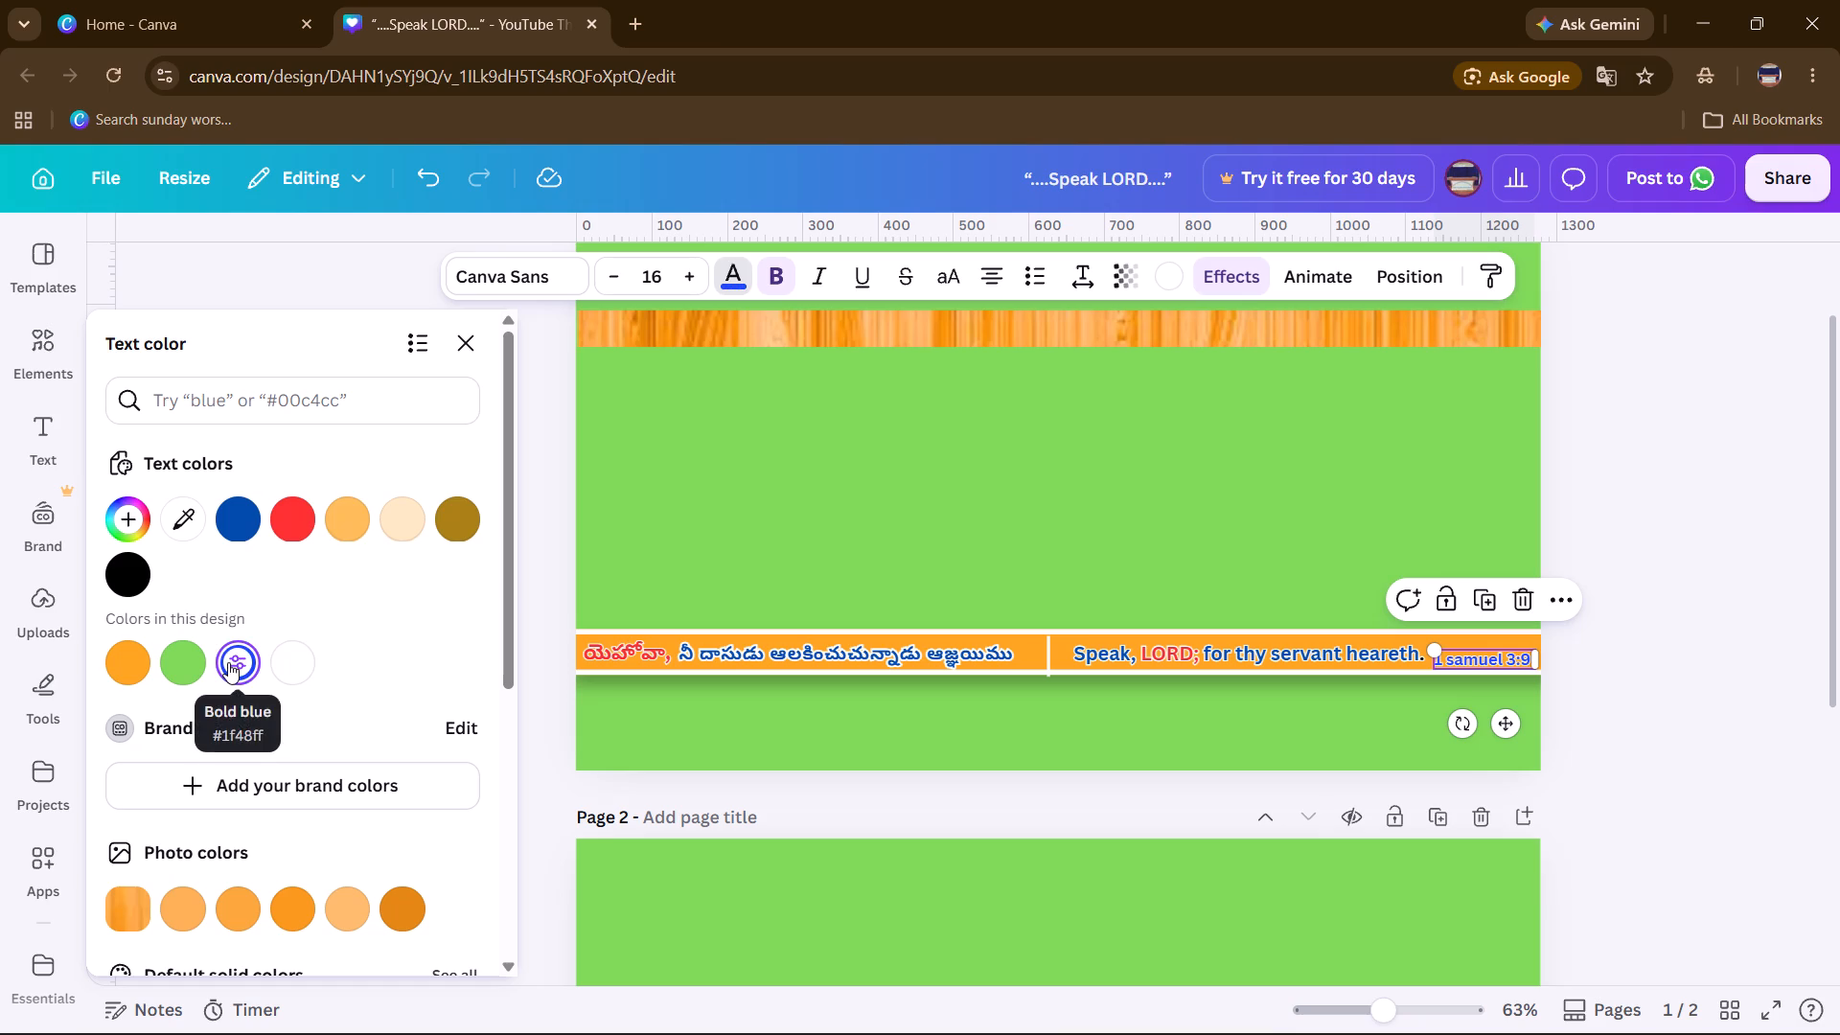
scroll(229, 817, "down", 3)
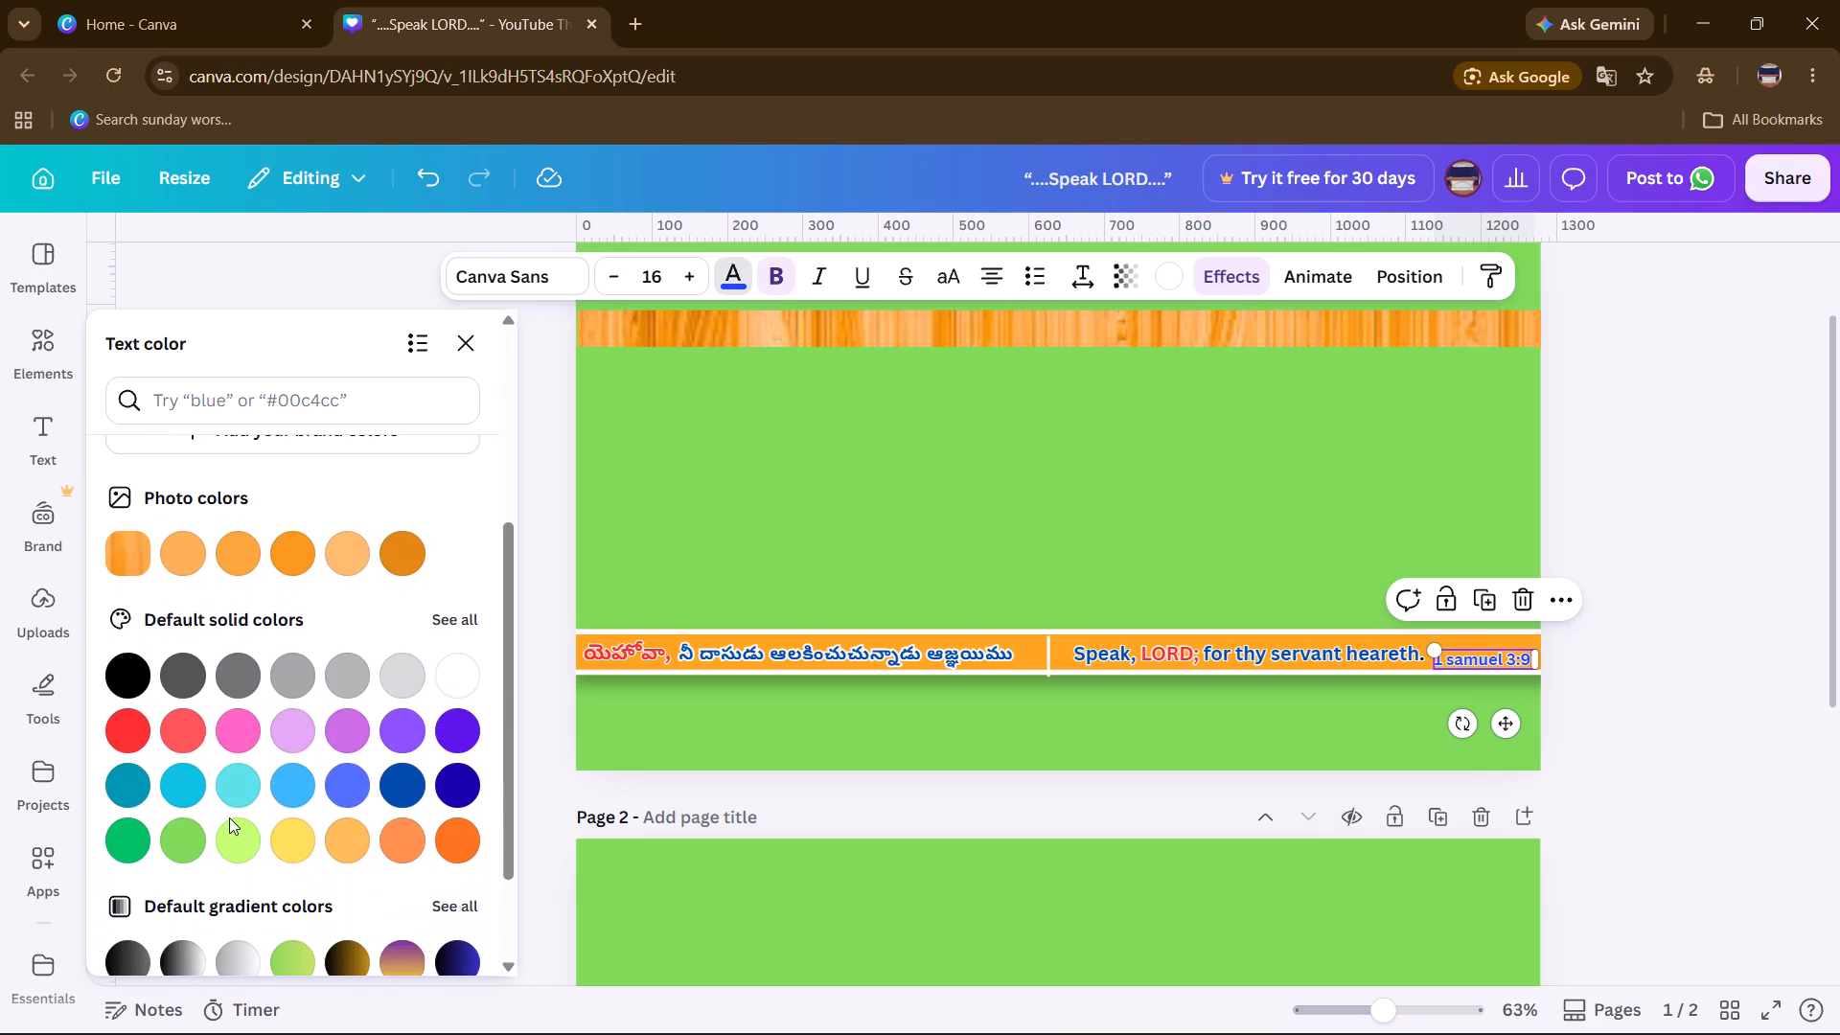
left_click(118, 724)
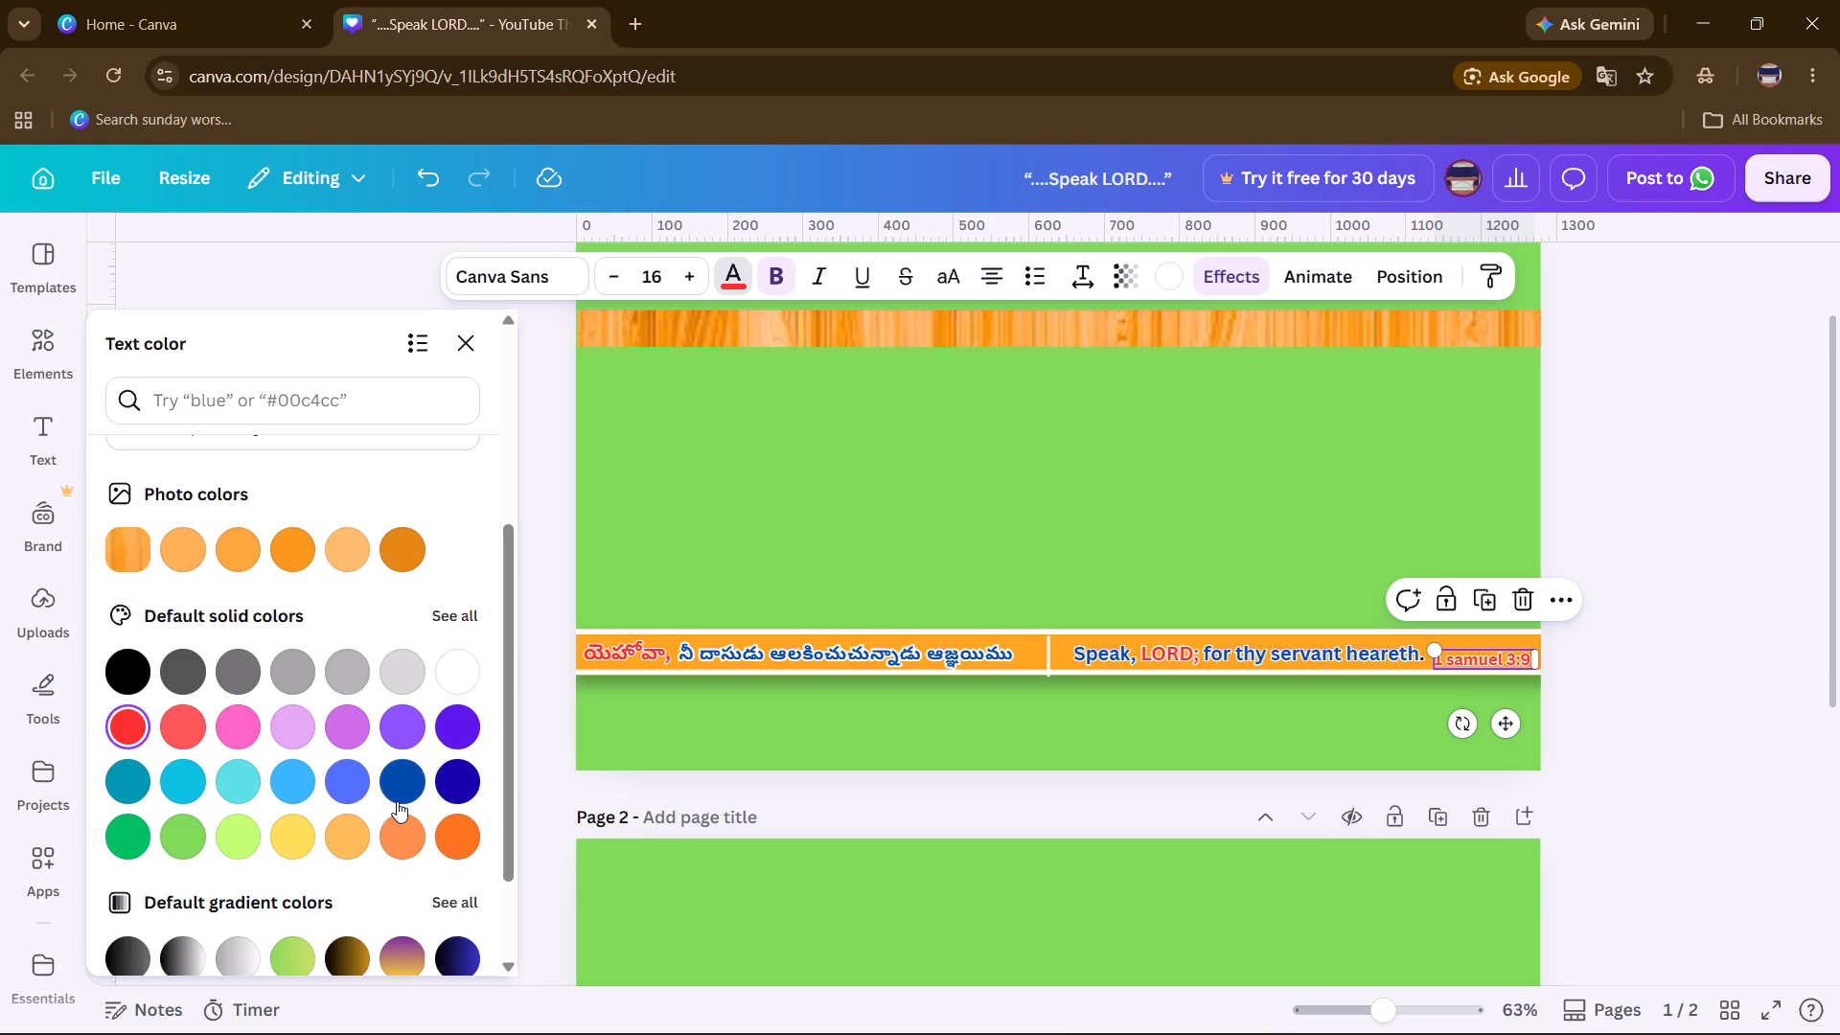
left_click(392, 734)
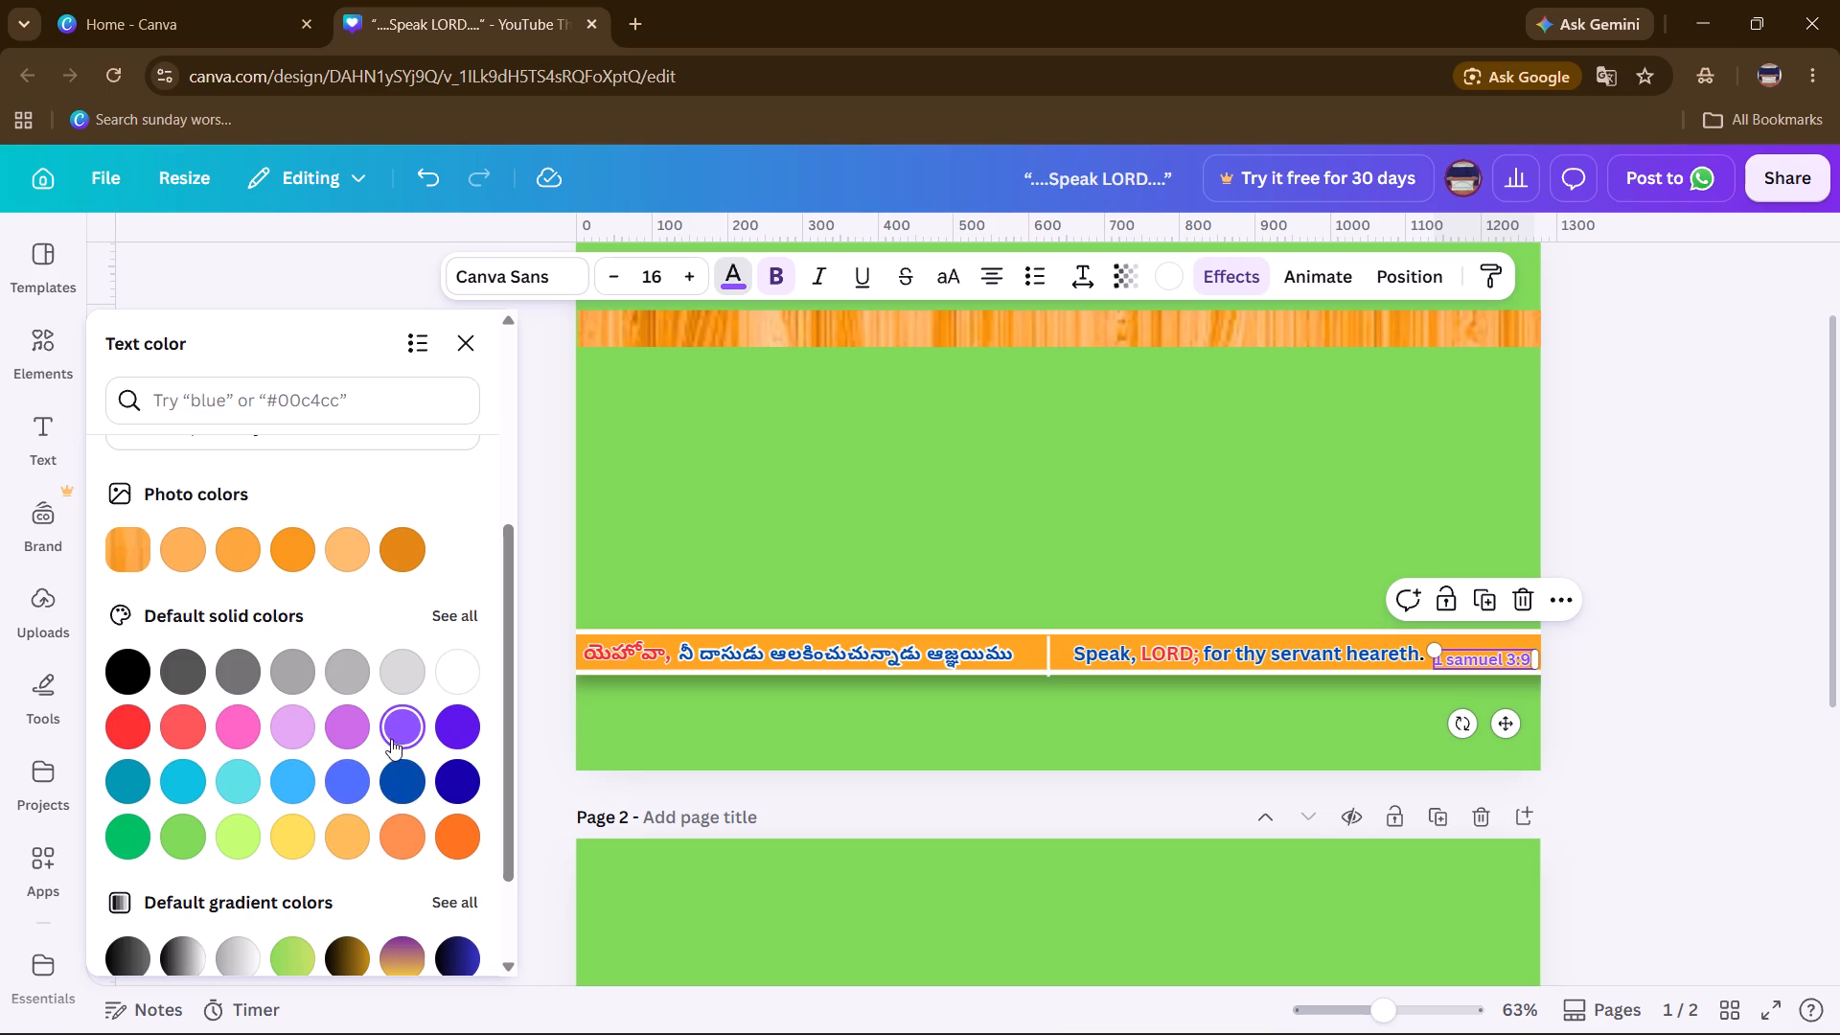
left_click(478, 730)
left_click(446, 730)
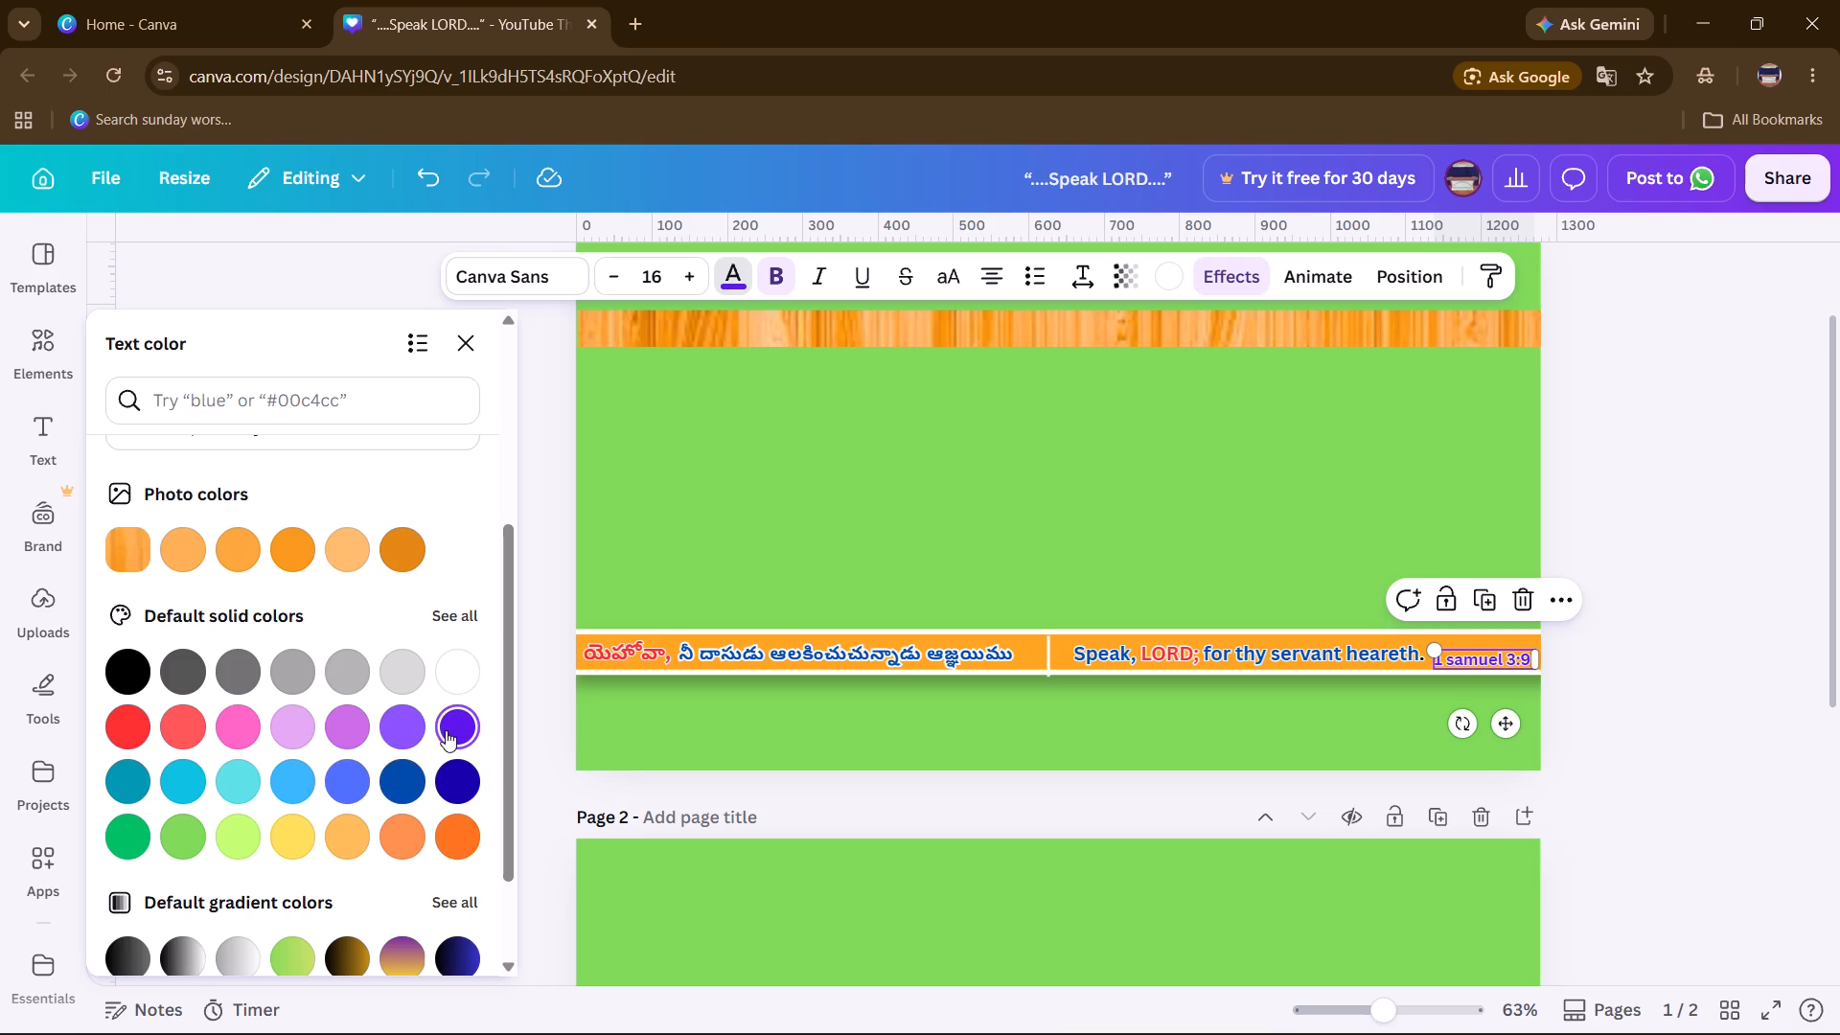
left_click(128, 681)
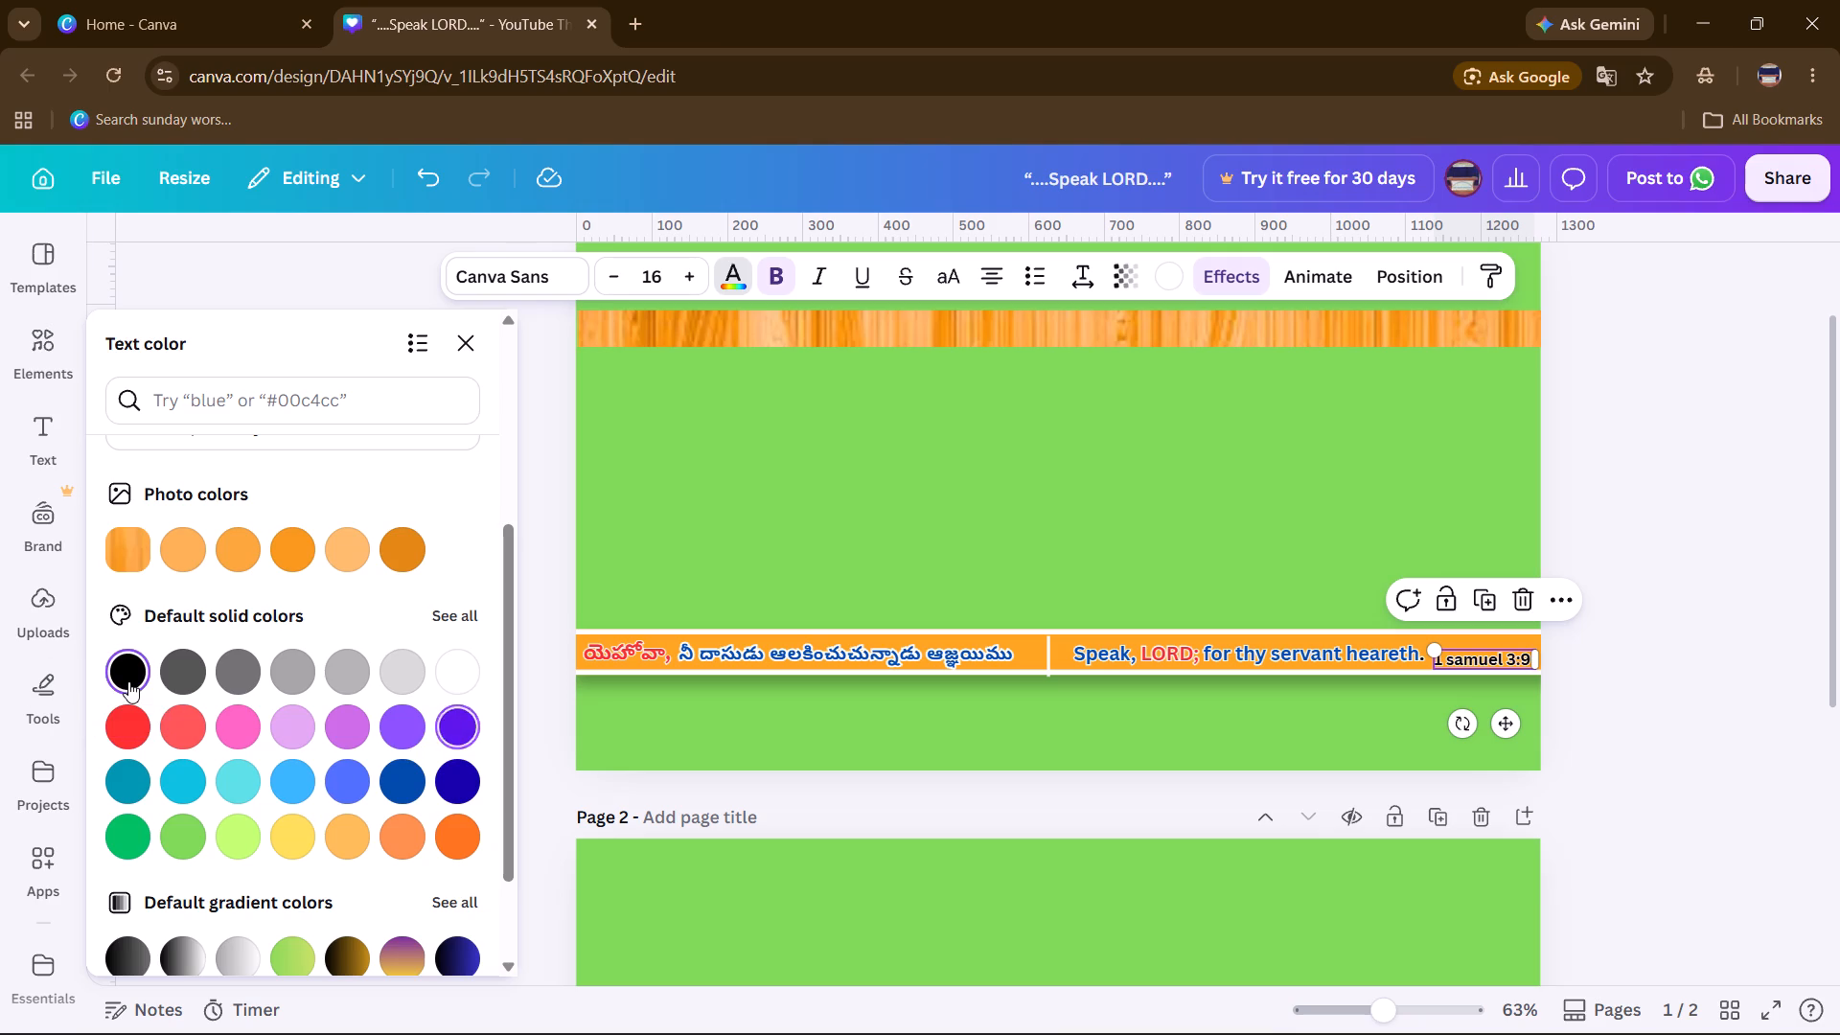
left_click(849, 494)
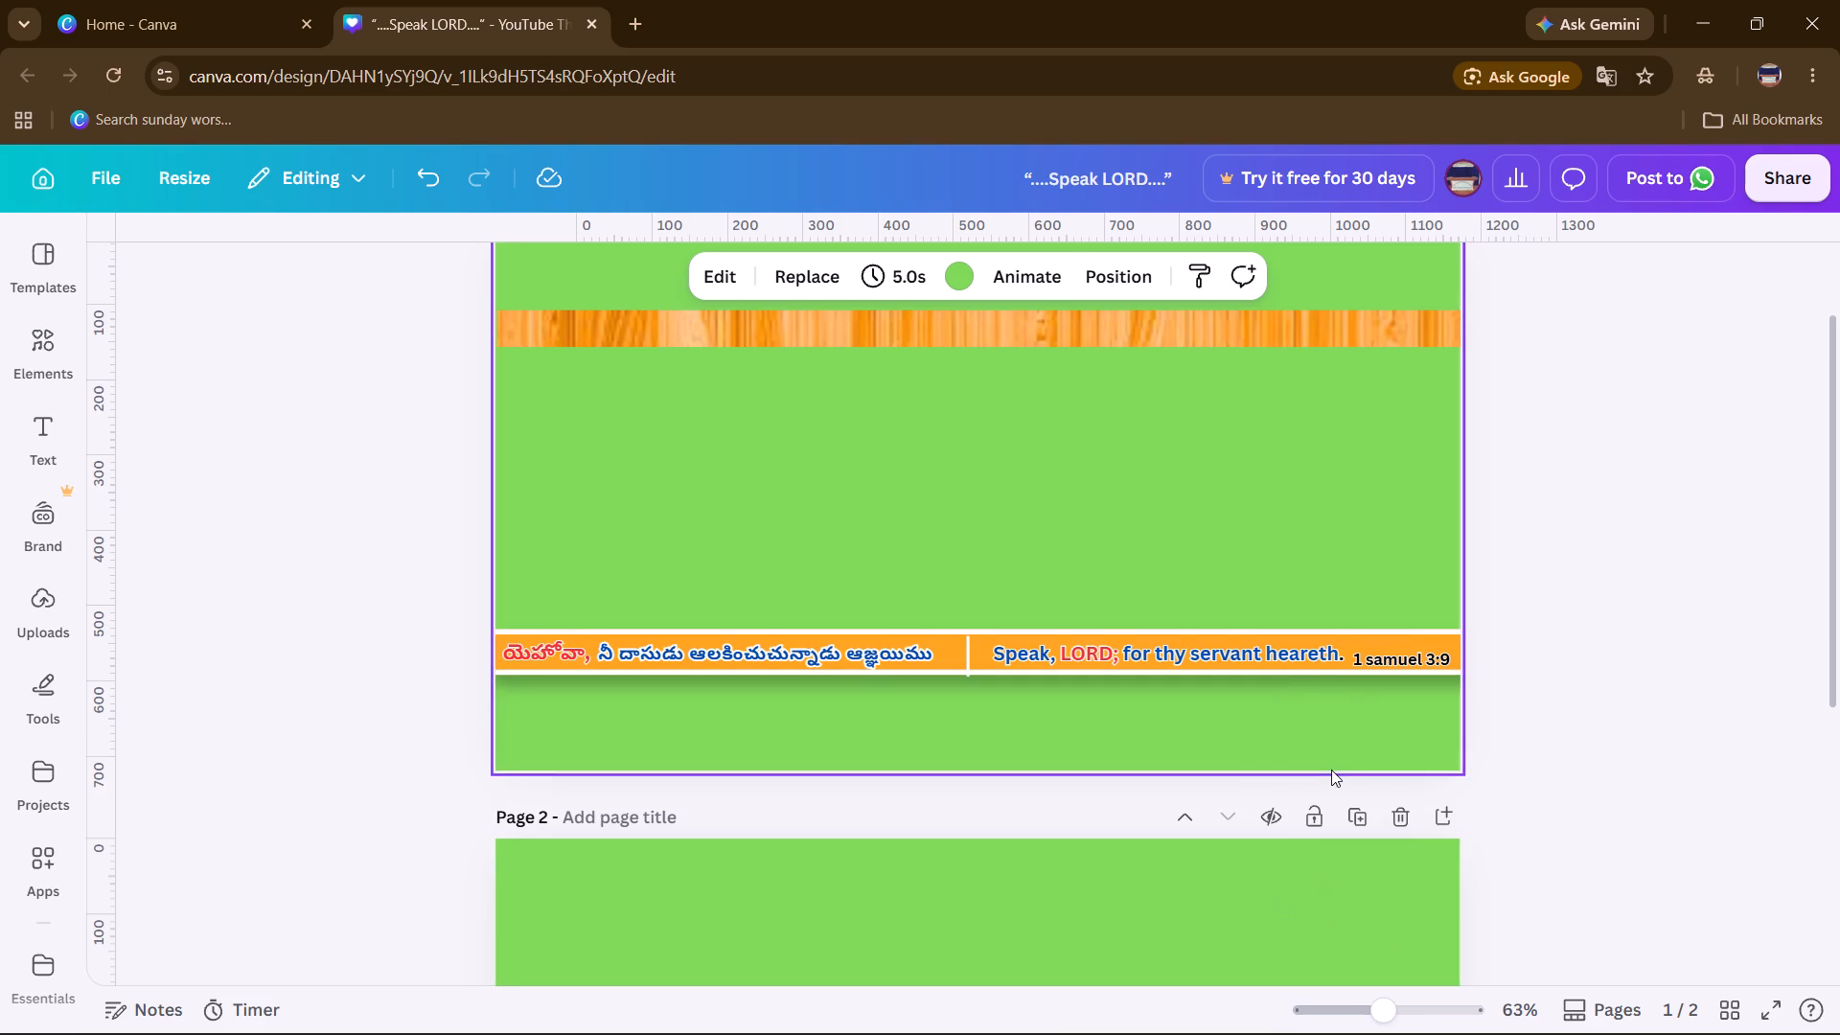
Change the text colour of the verse reference “1 samuel 3:9” to white.
key("ctrl+equal")
key("ctrl+equal")
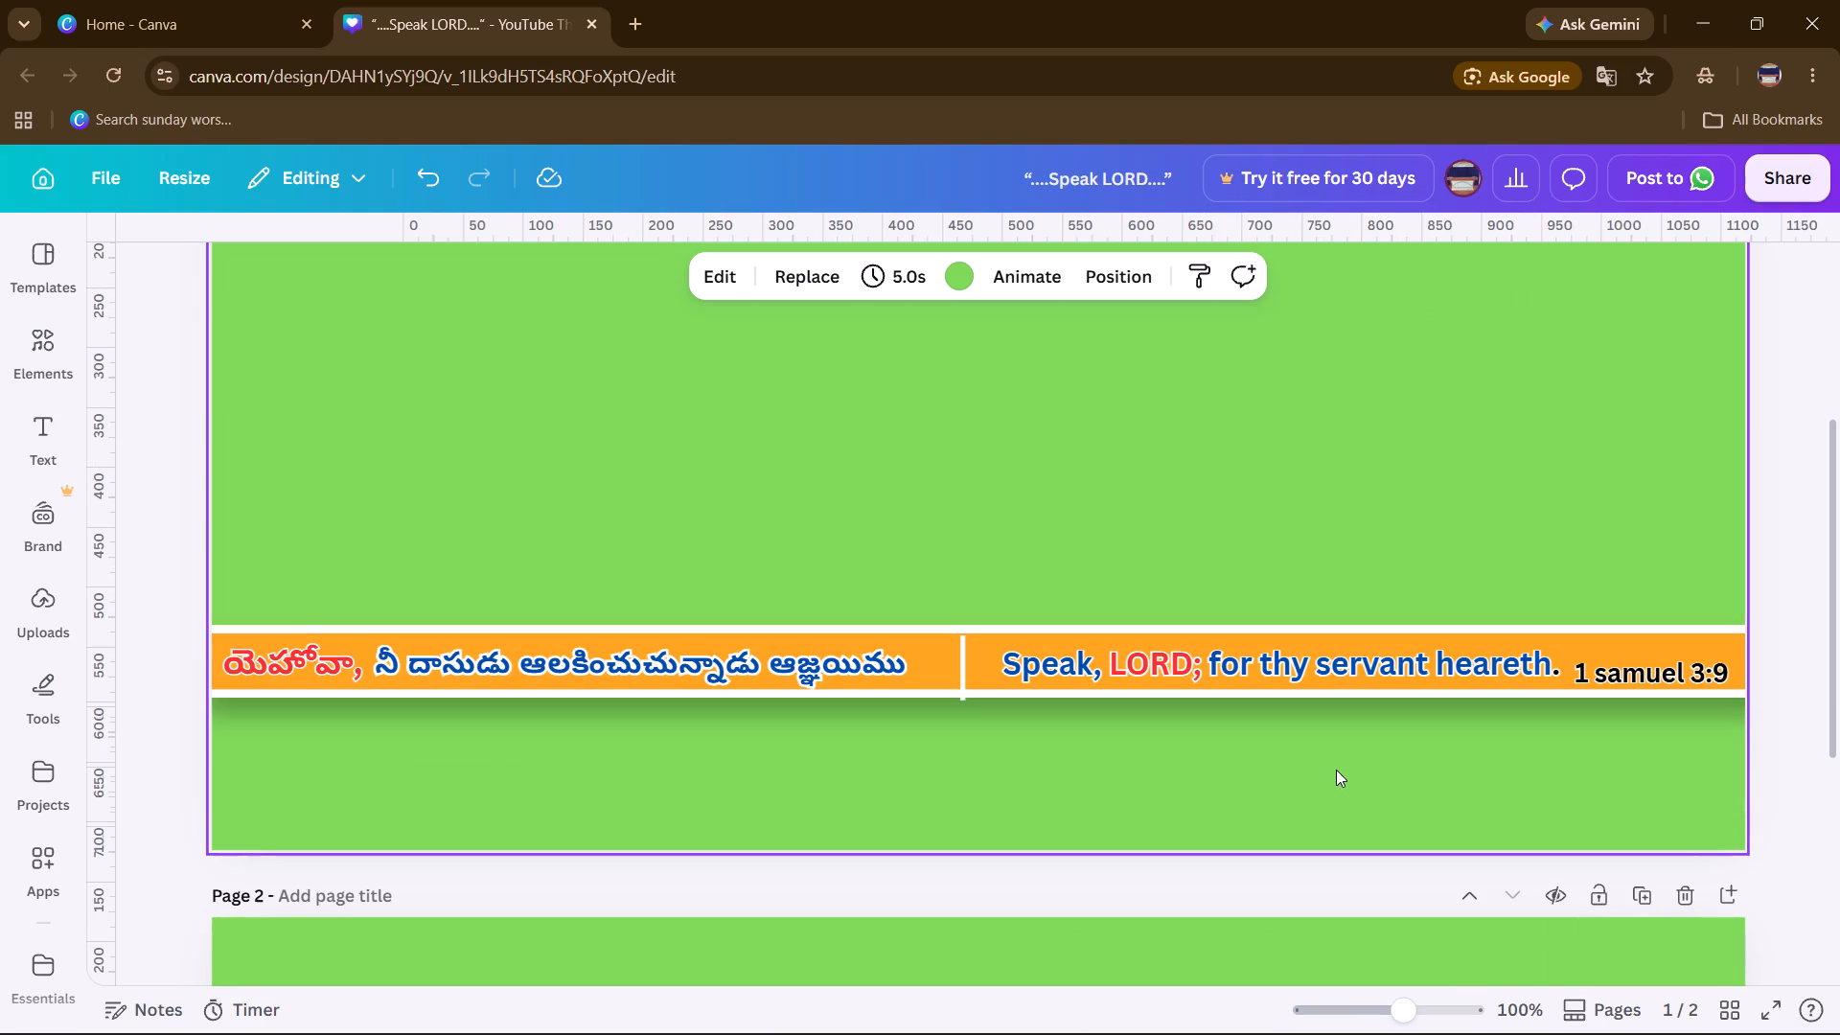
left_click(1440, 781)
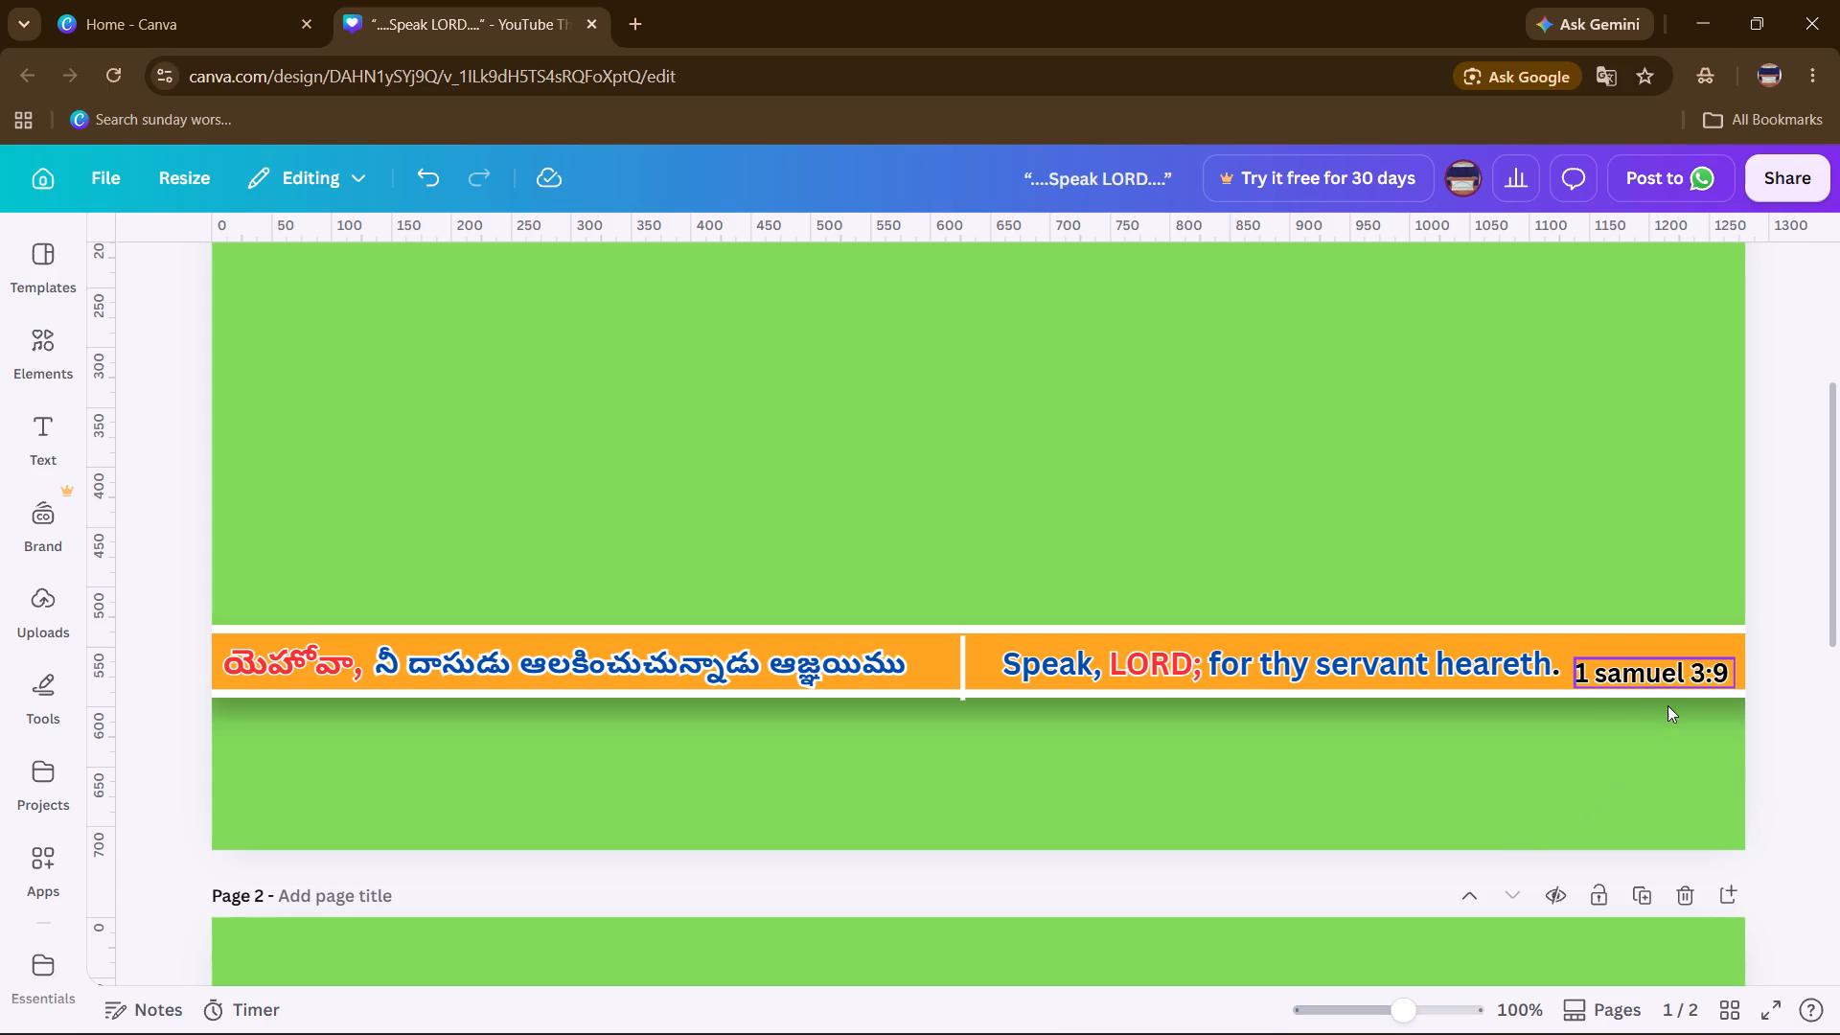
left_click(1659, 677)
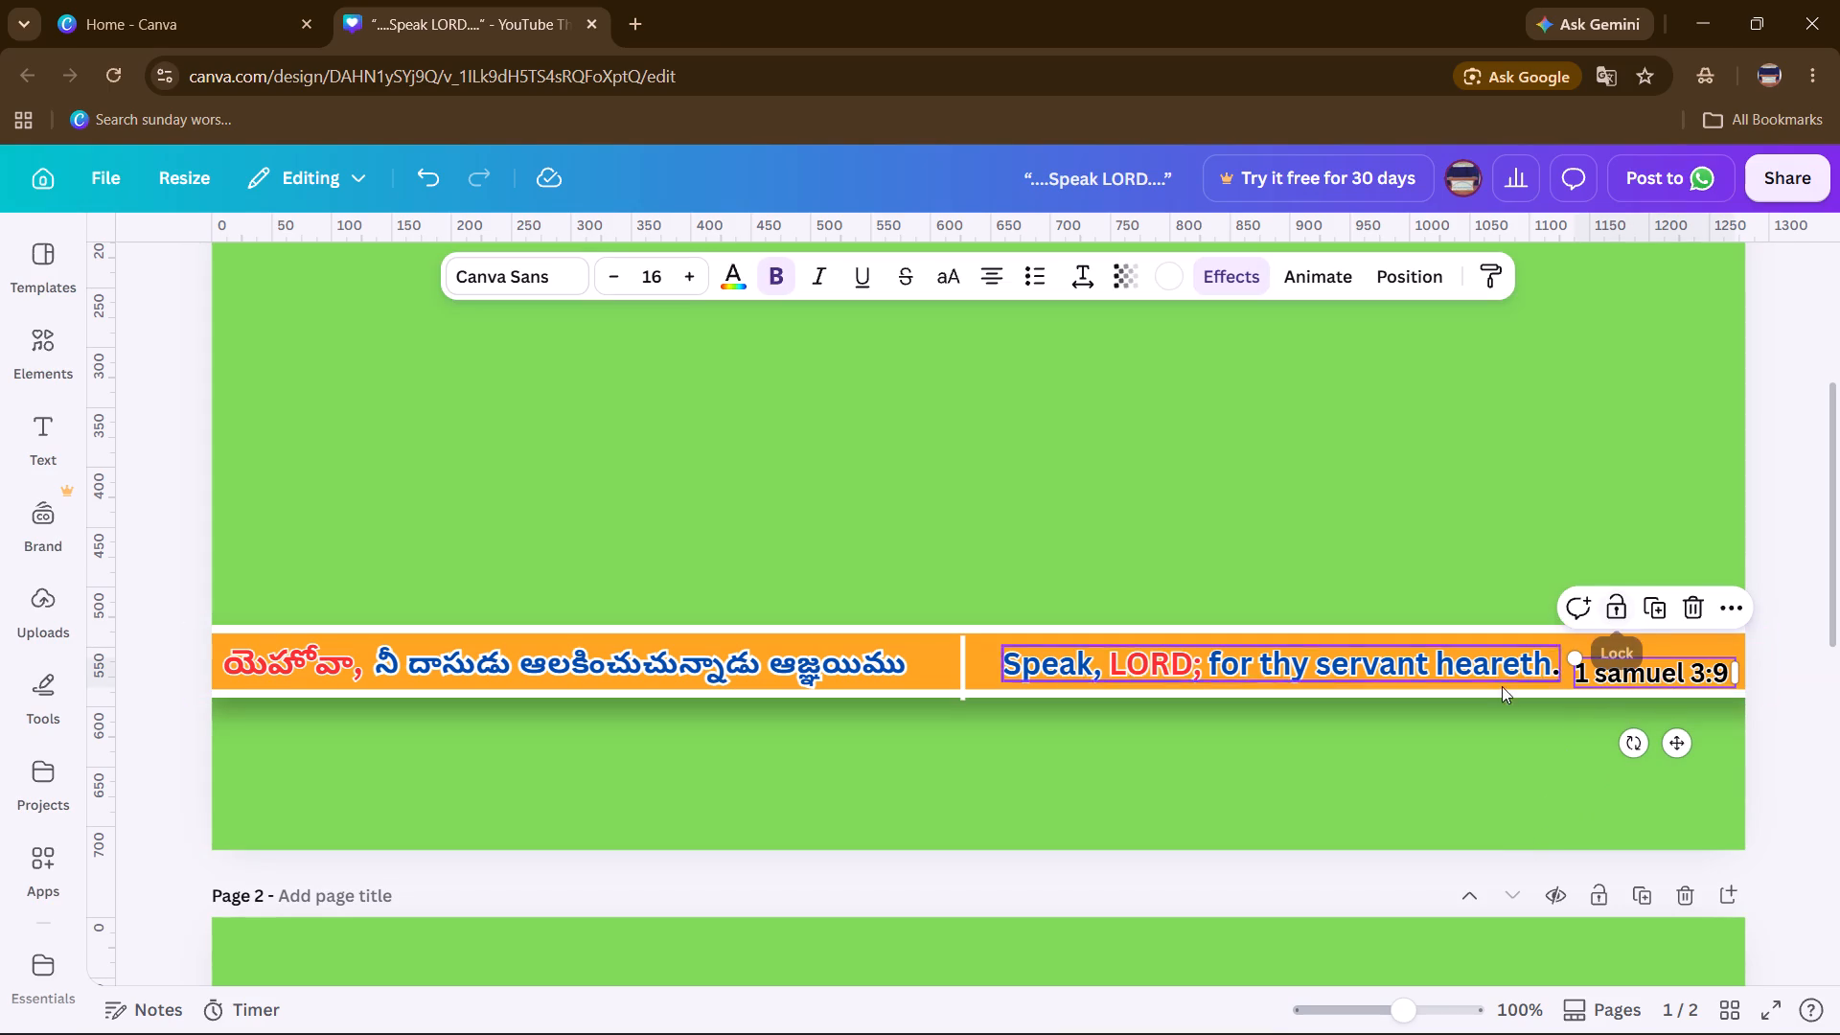
left_click(747, 283)
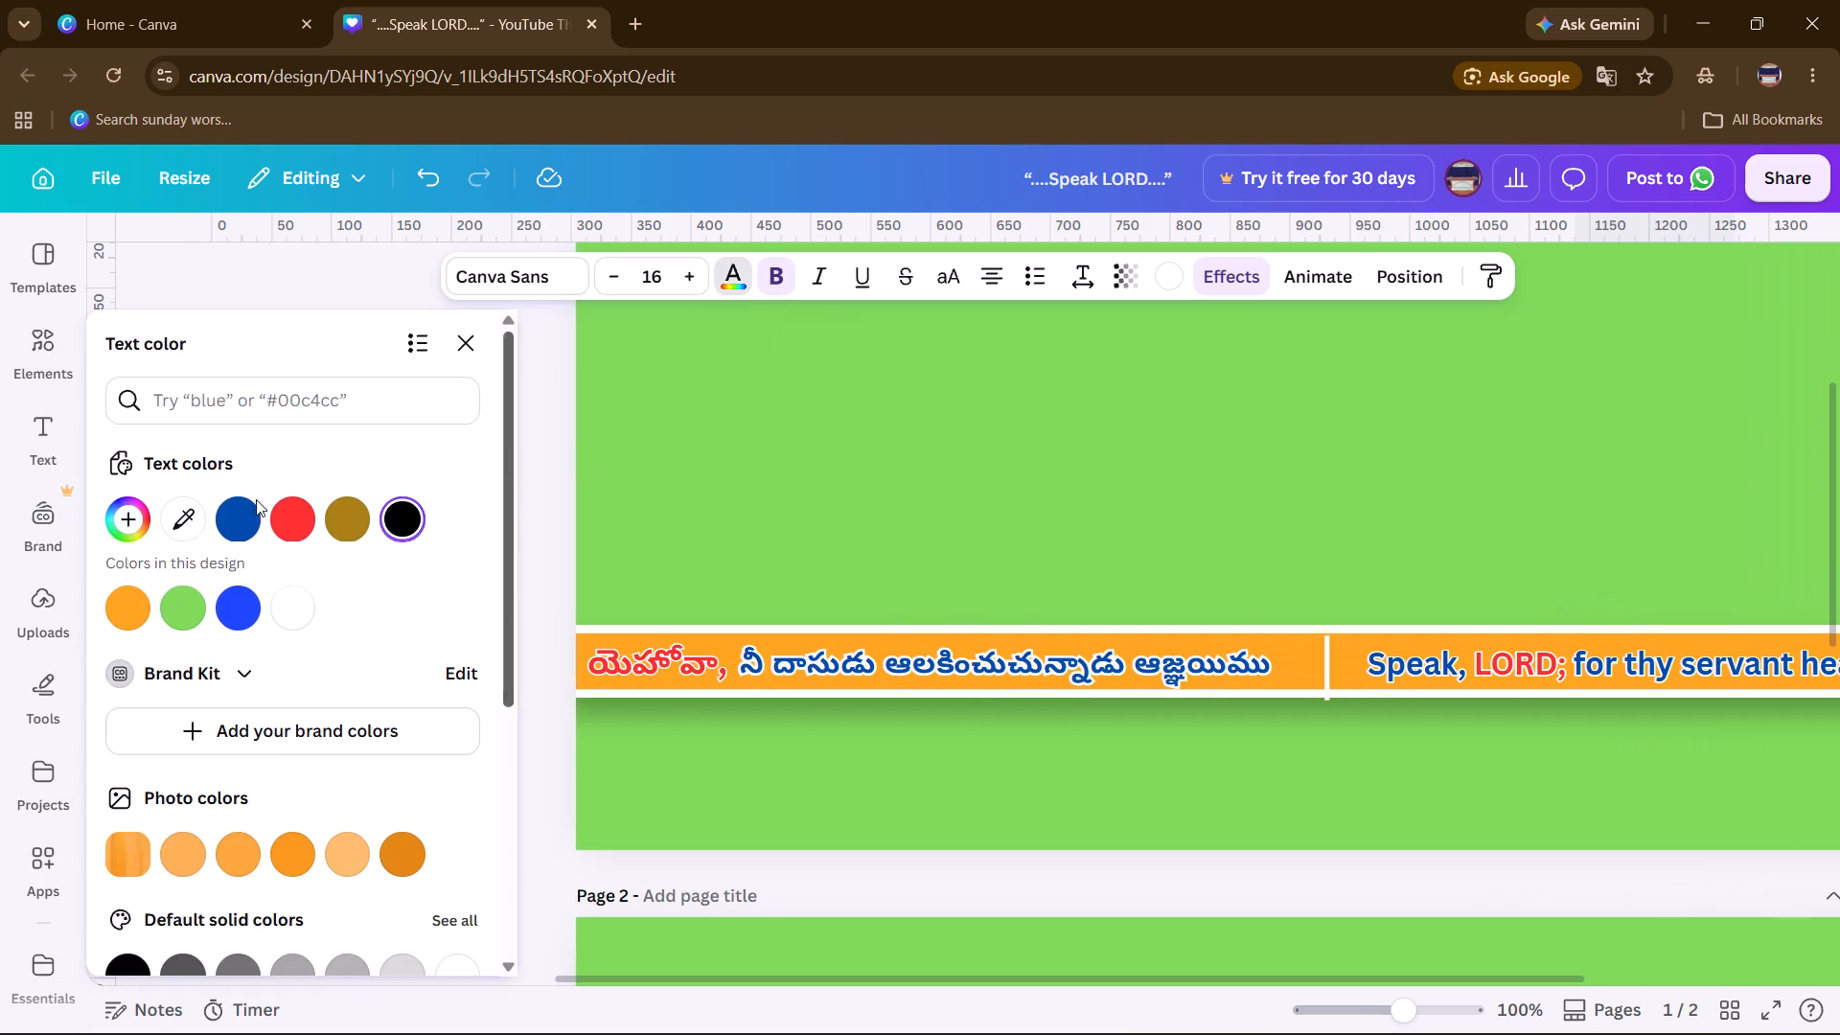
left_click(290, 603)
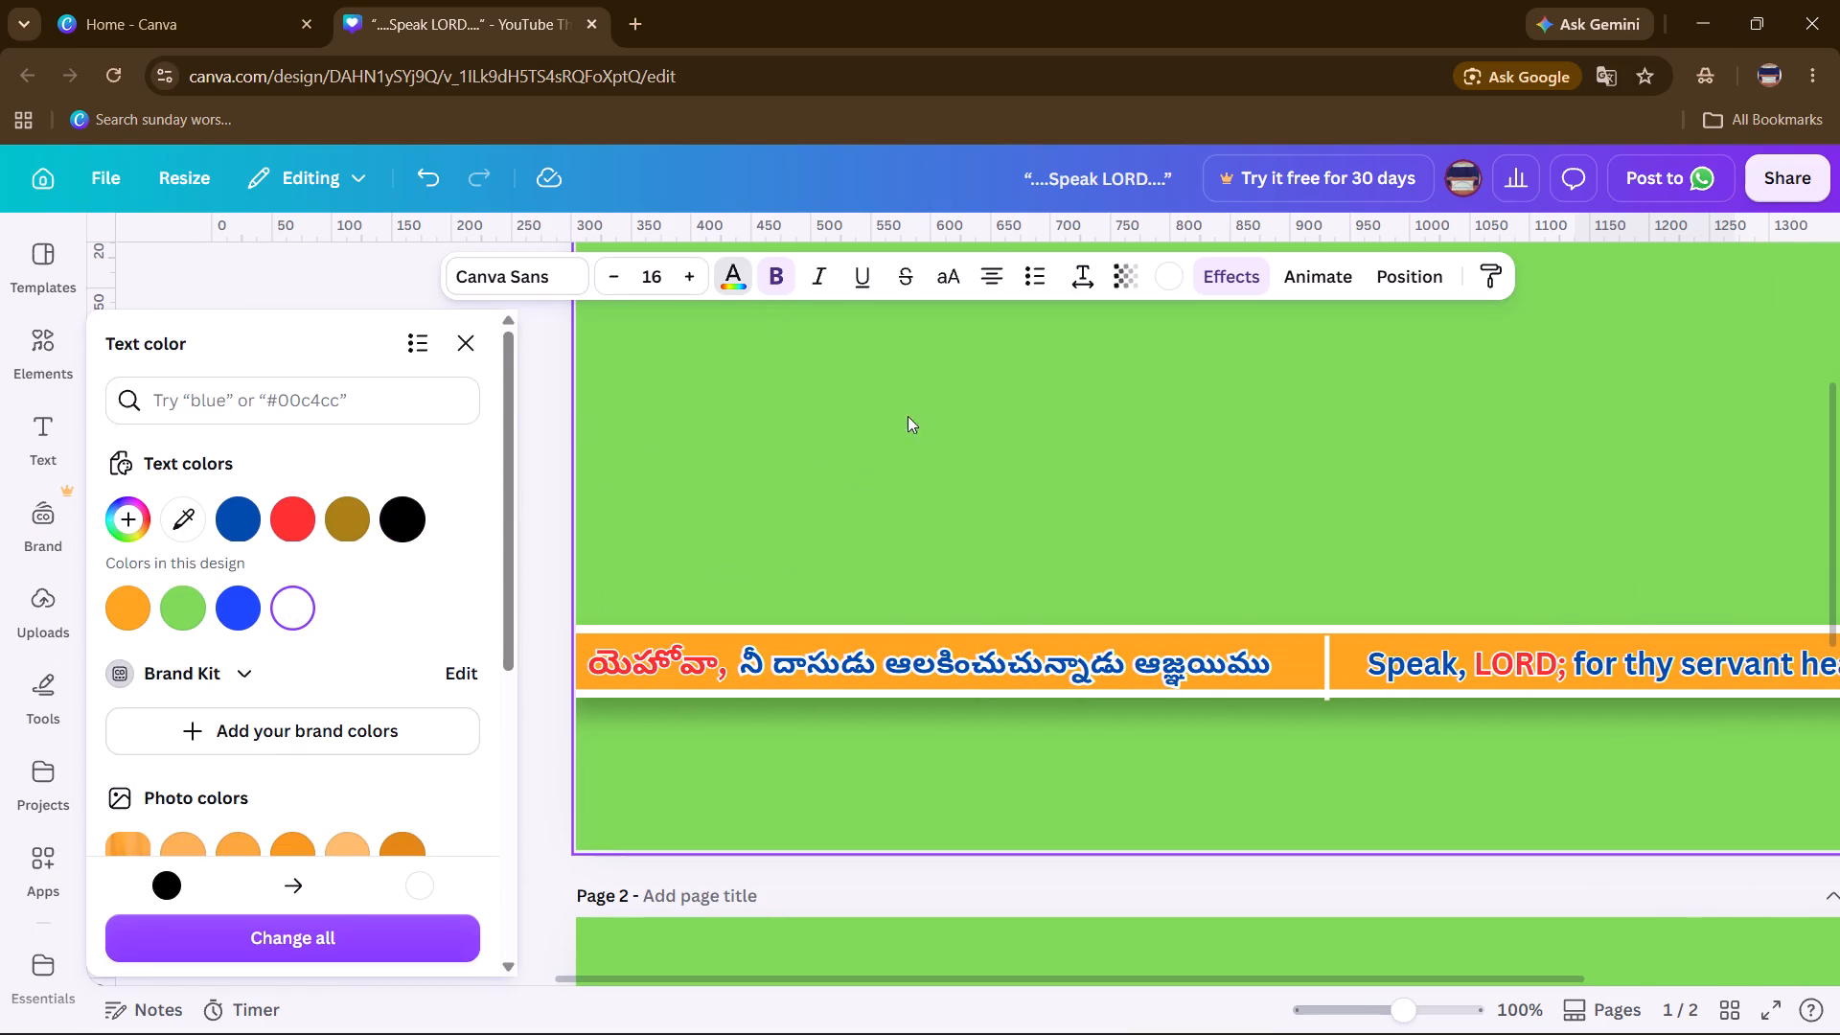
left_click(947, 402)
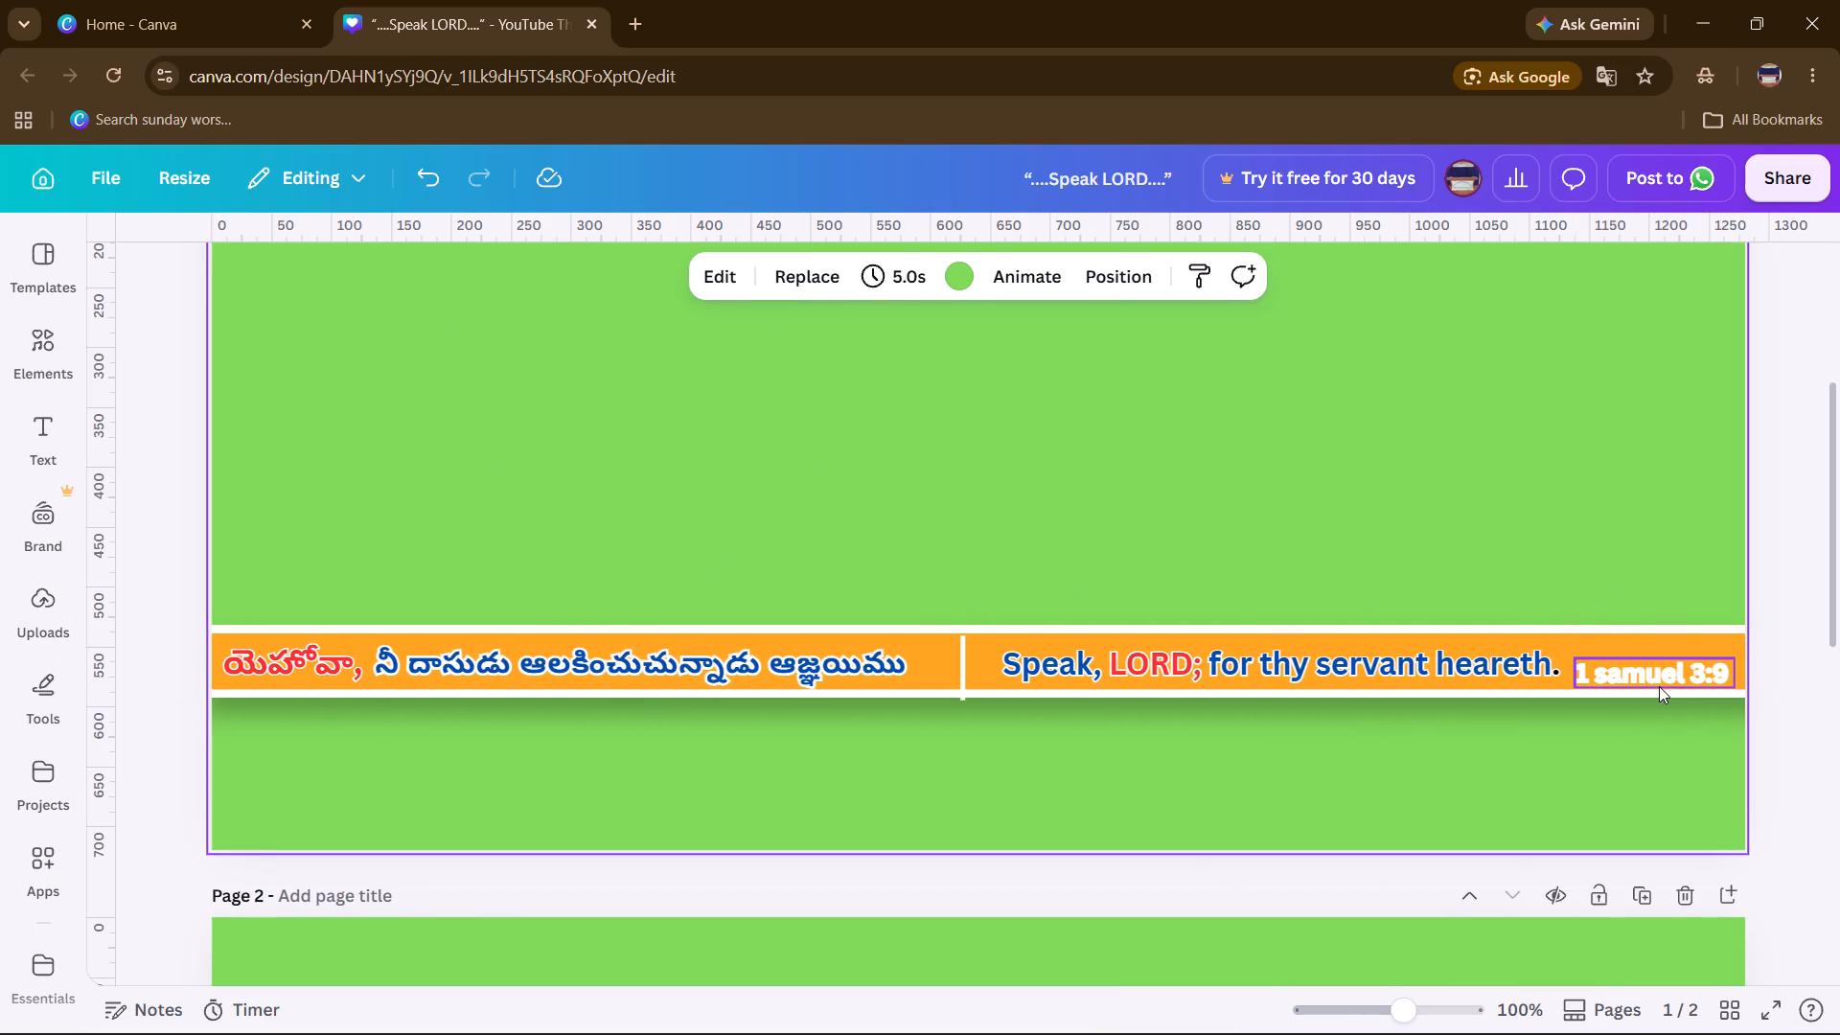
Toggle the bold formatting of the verse reference “1 samuel 3:9”.
left_click(1659, 686)
left_click(772, 265)
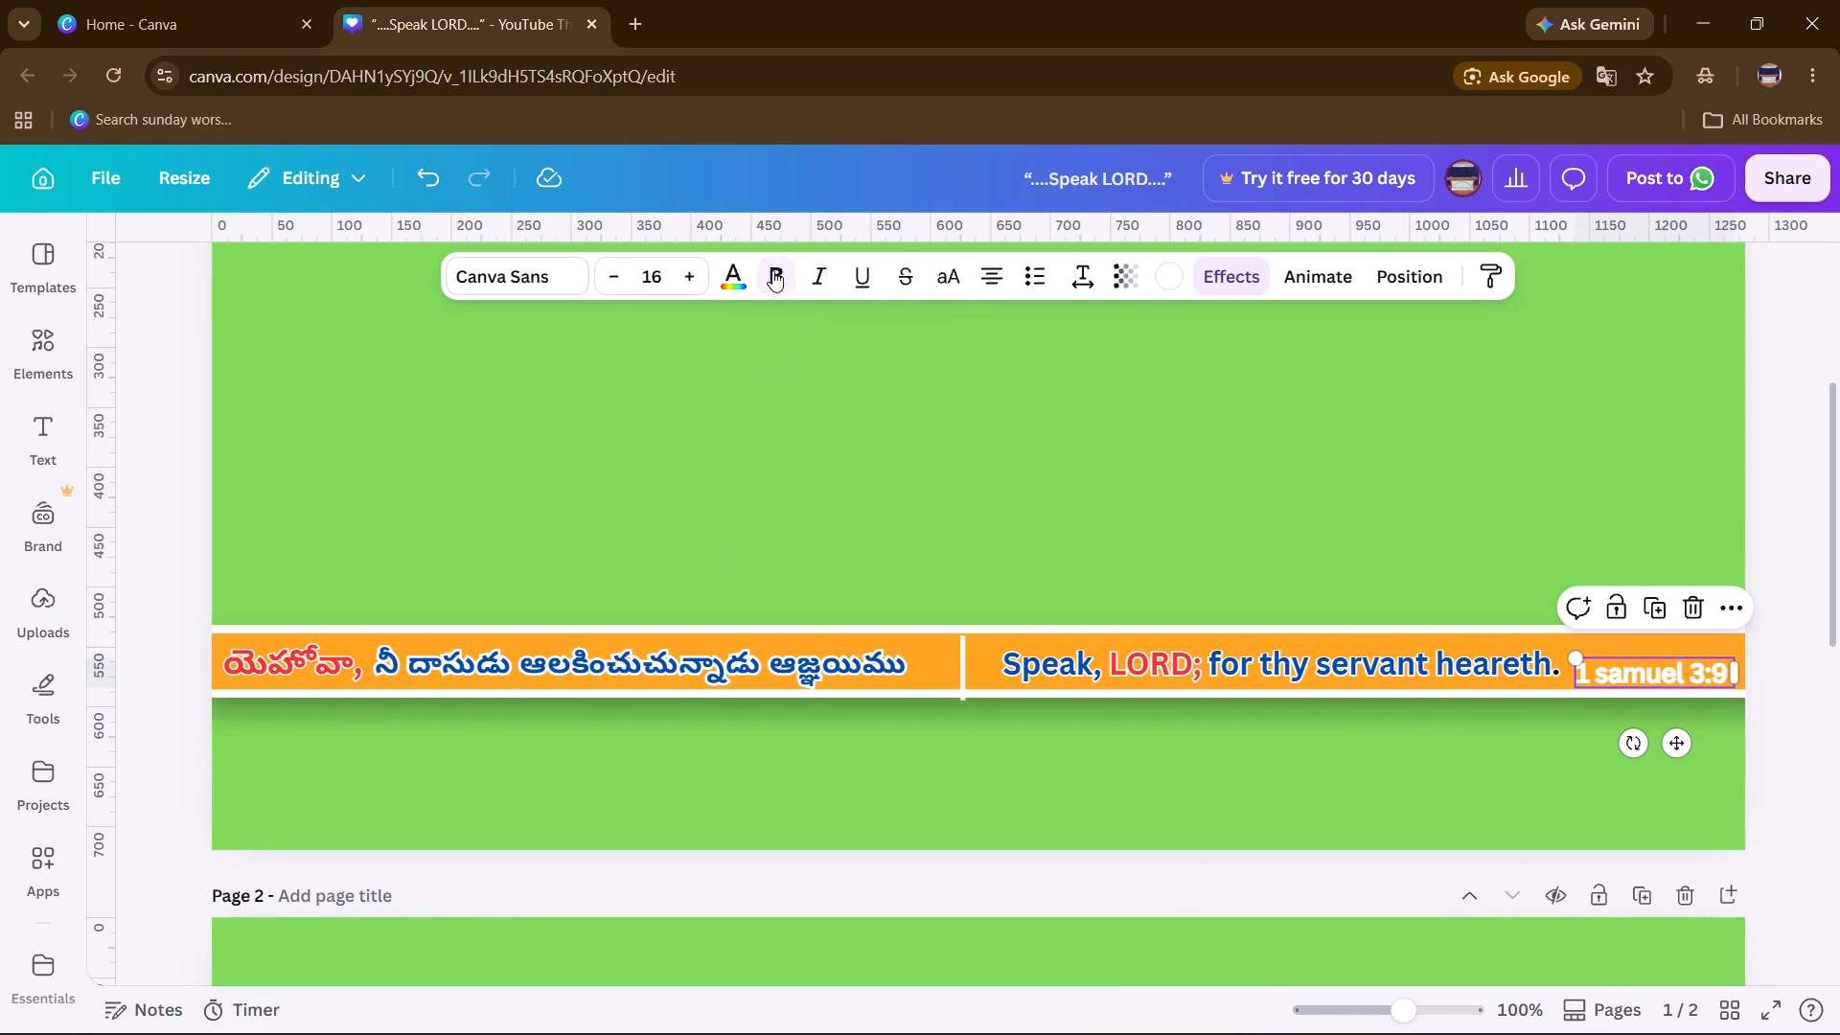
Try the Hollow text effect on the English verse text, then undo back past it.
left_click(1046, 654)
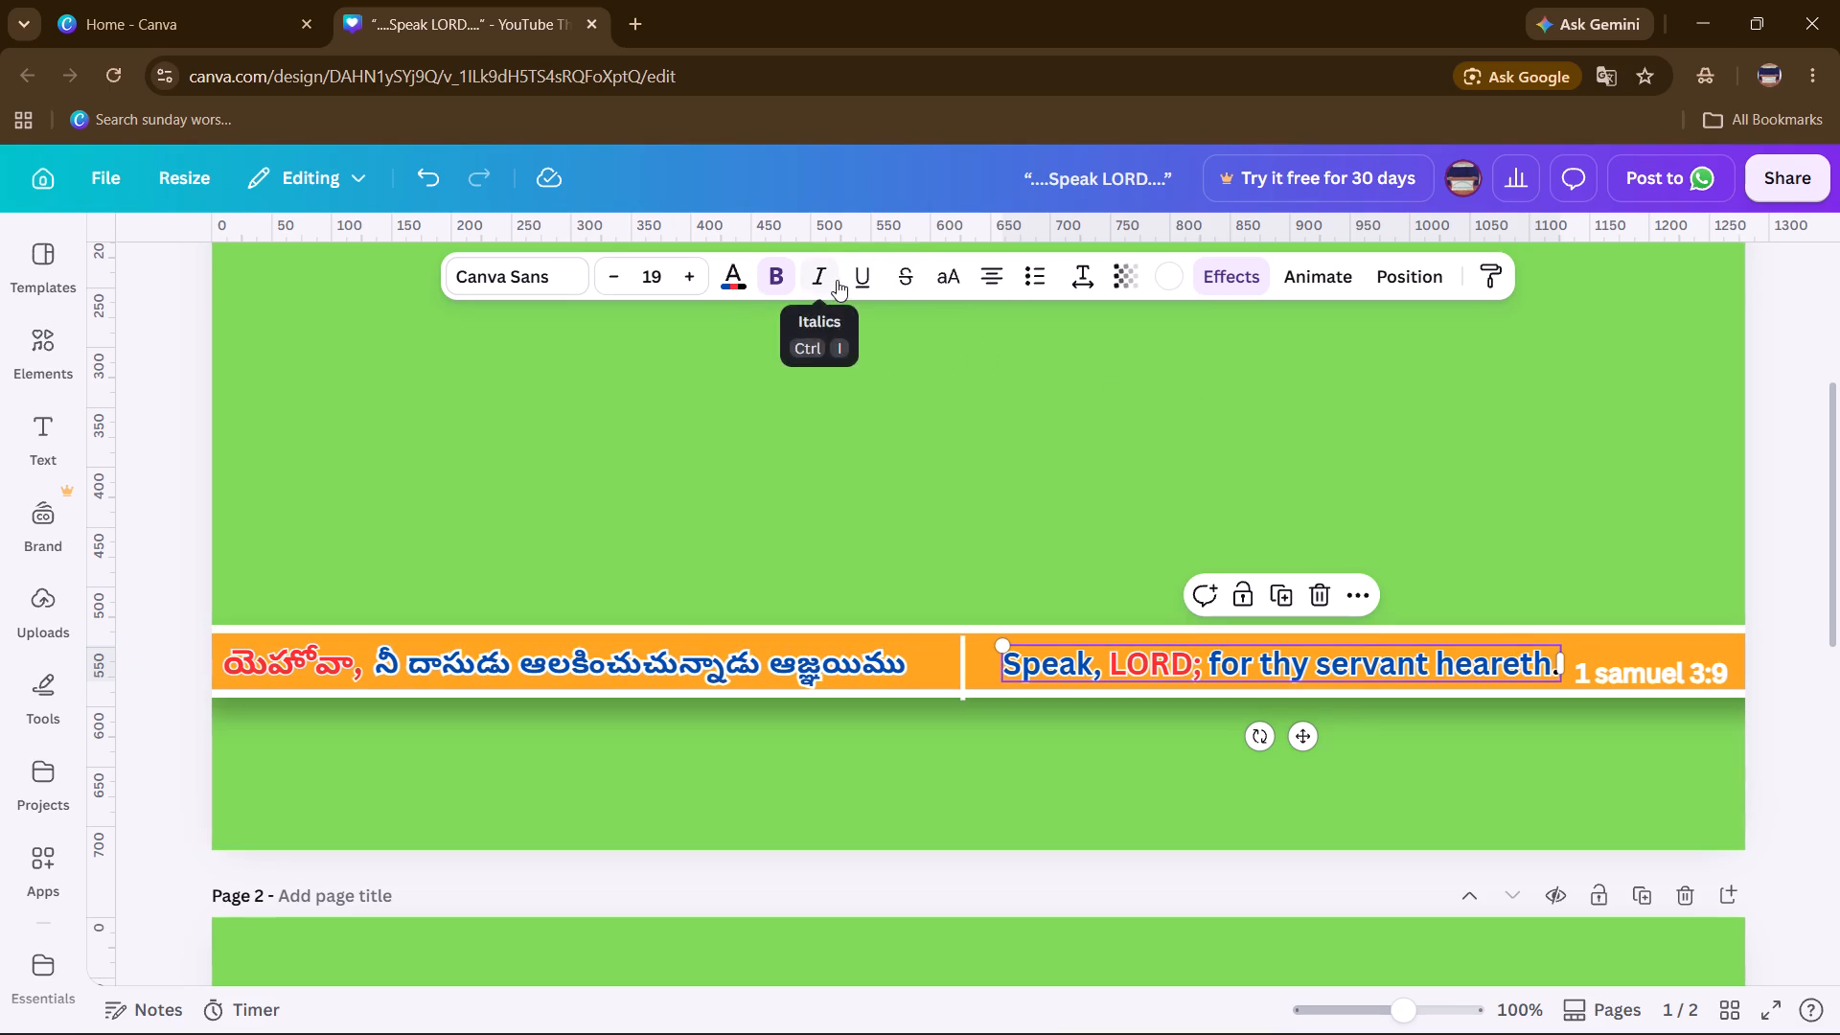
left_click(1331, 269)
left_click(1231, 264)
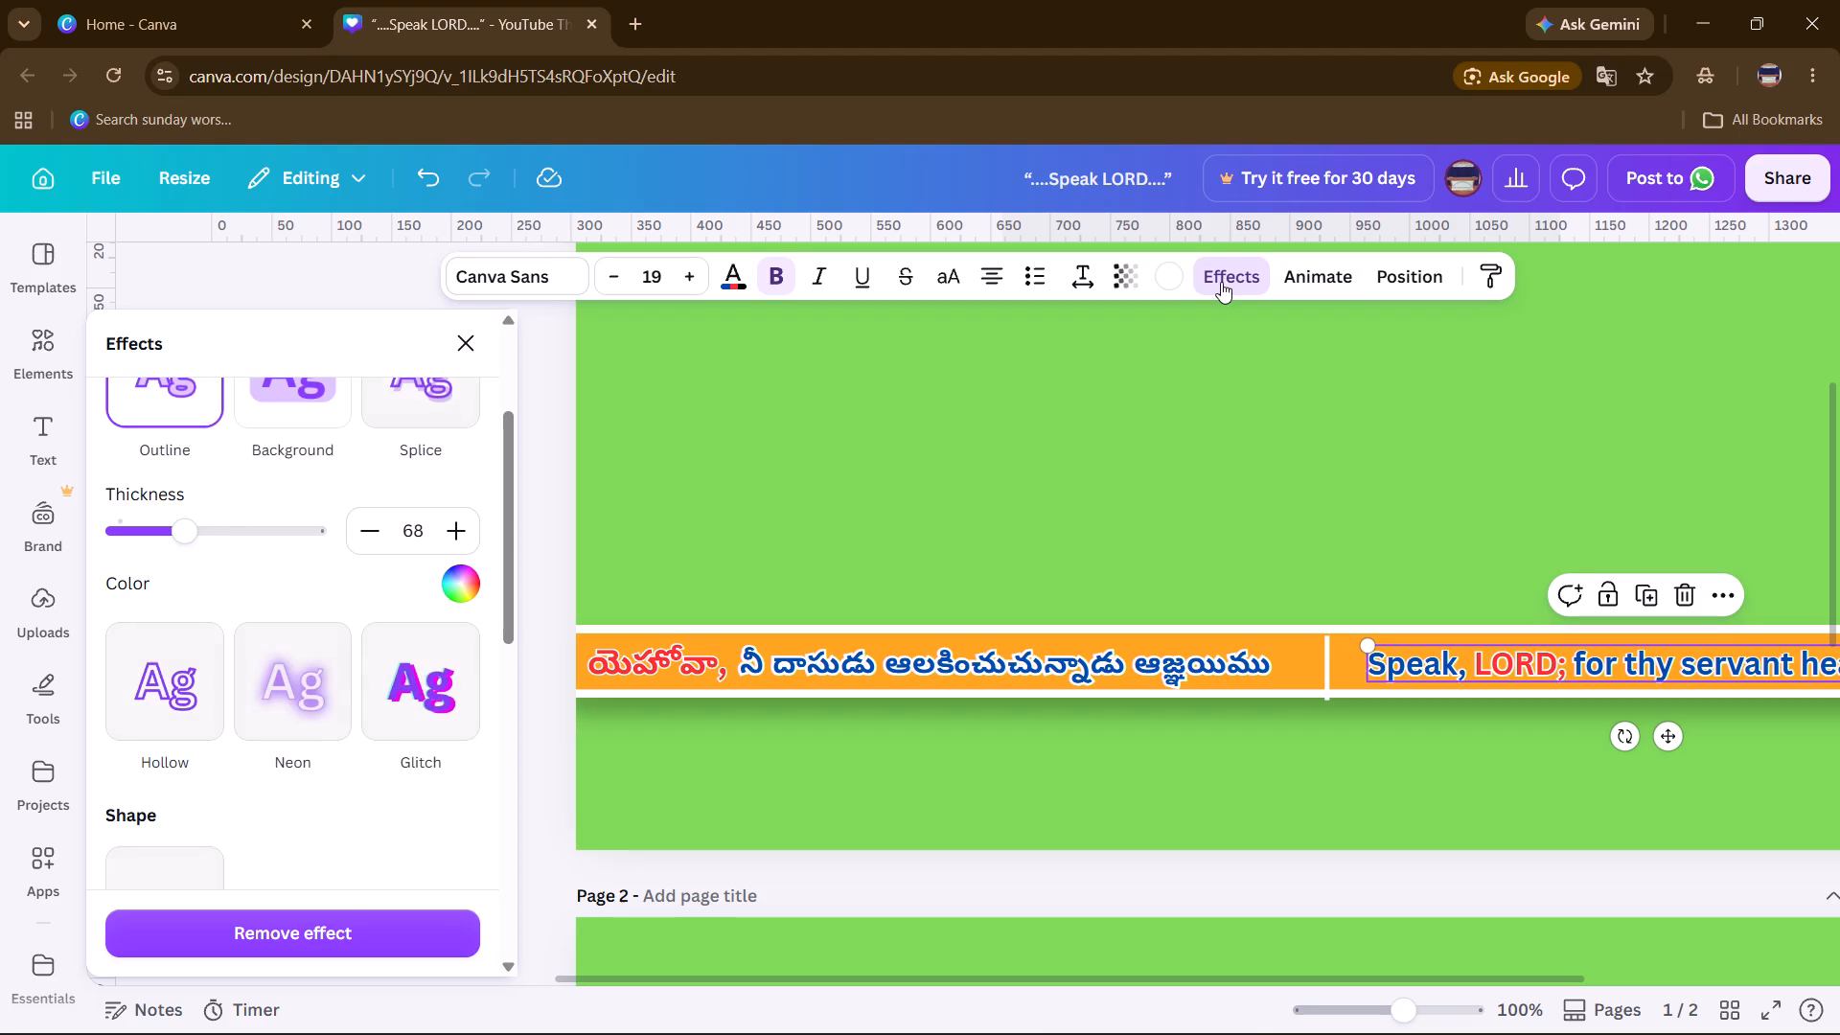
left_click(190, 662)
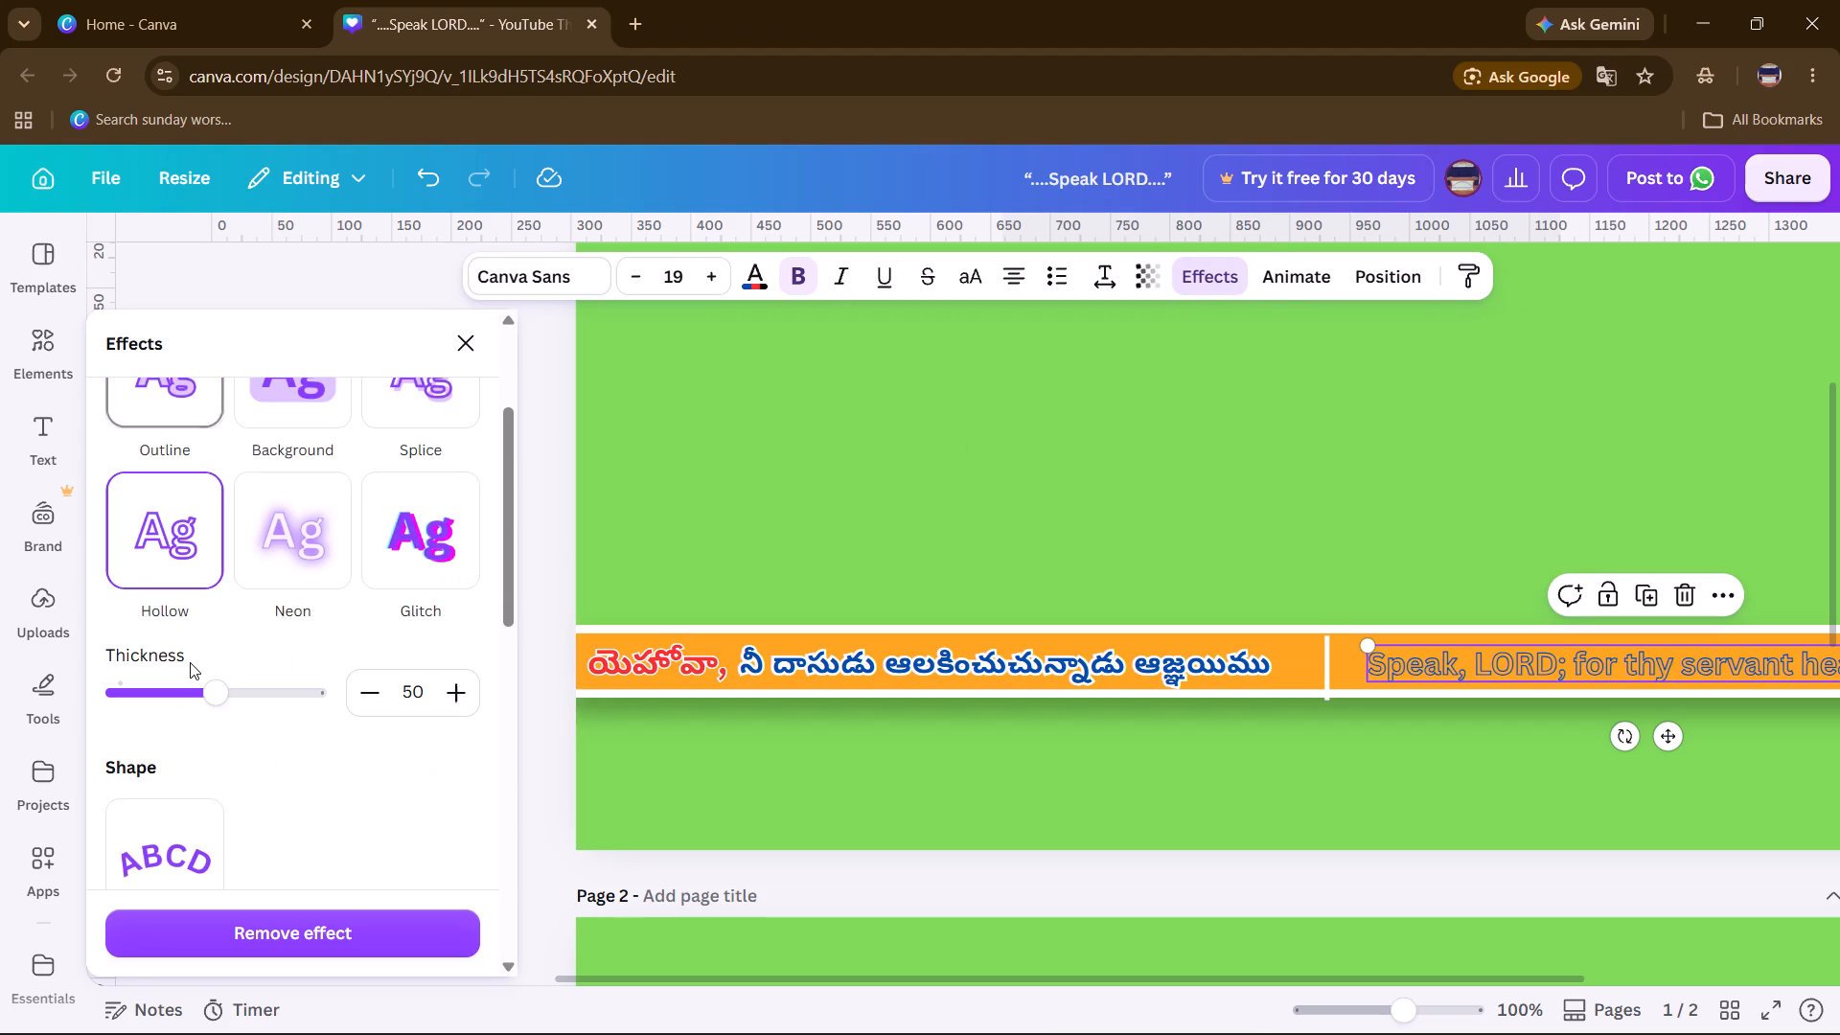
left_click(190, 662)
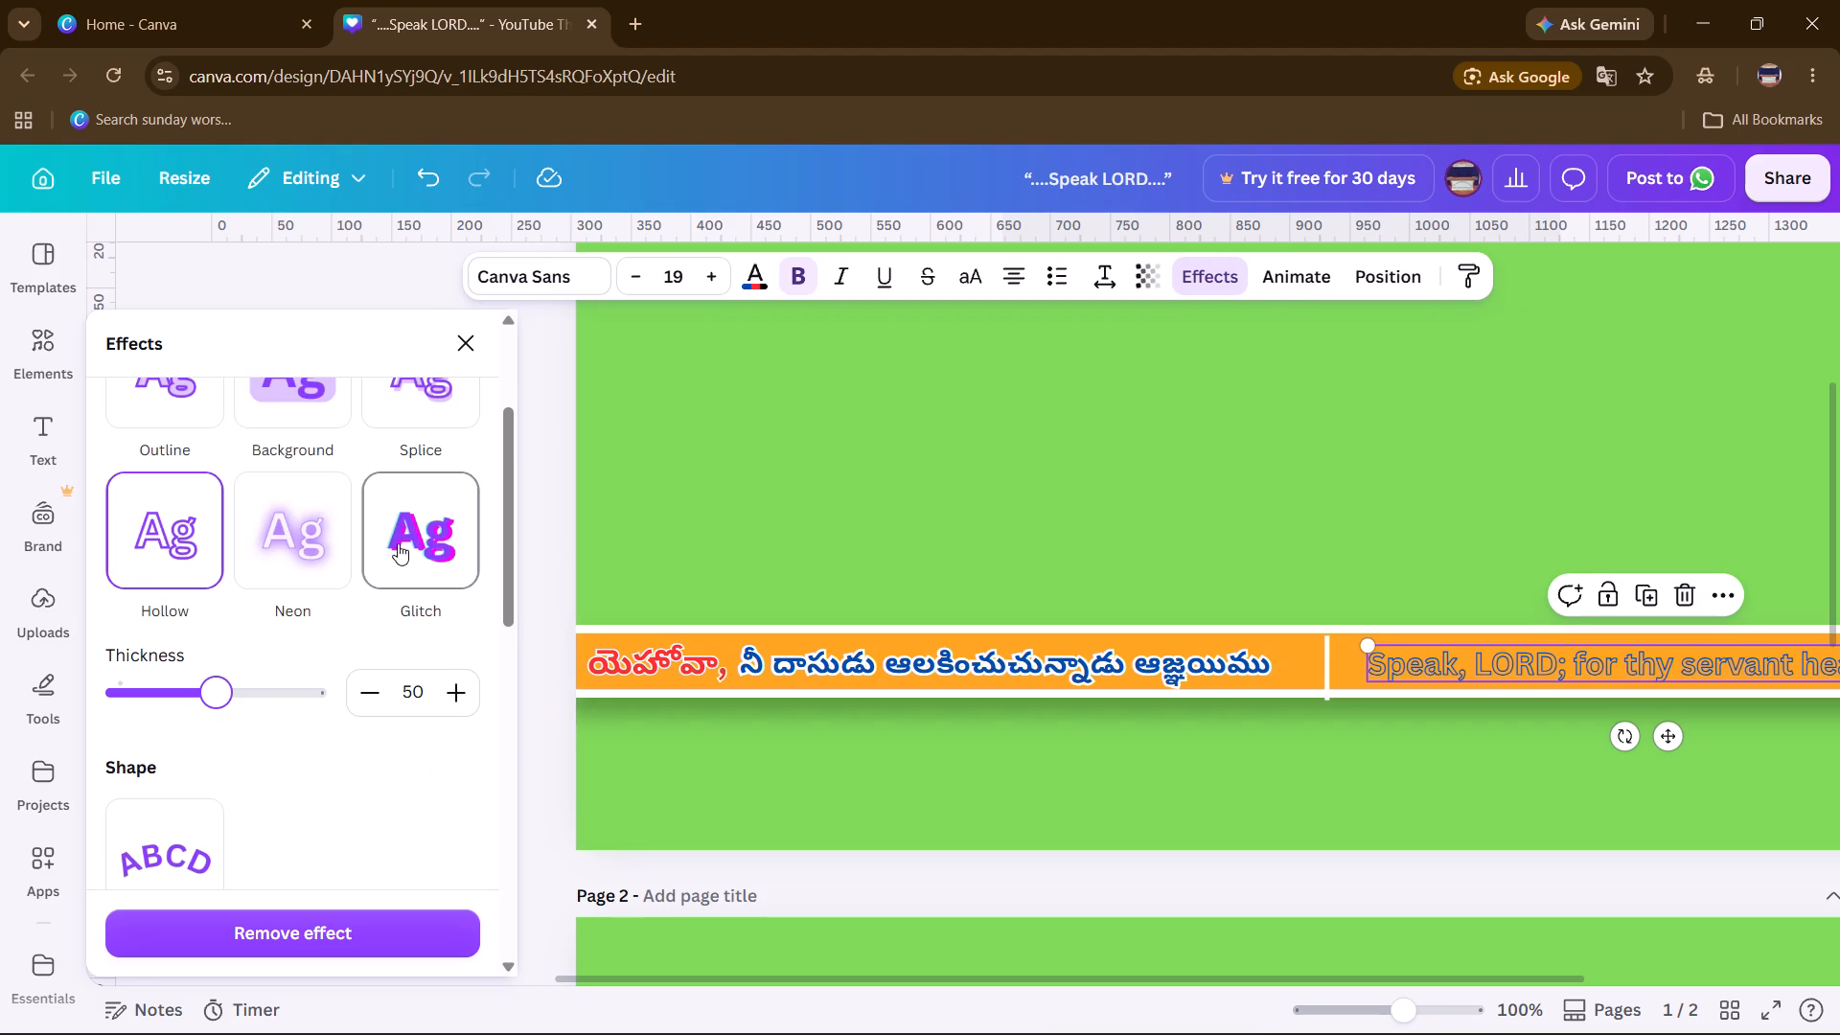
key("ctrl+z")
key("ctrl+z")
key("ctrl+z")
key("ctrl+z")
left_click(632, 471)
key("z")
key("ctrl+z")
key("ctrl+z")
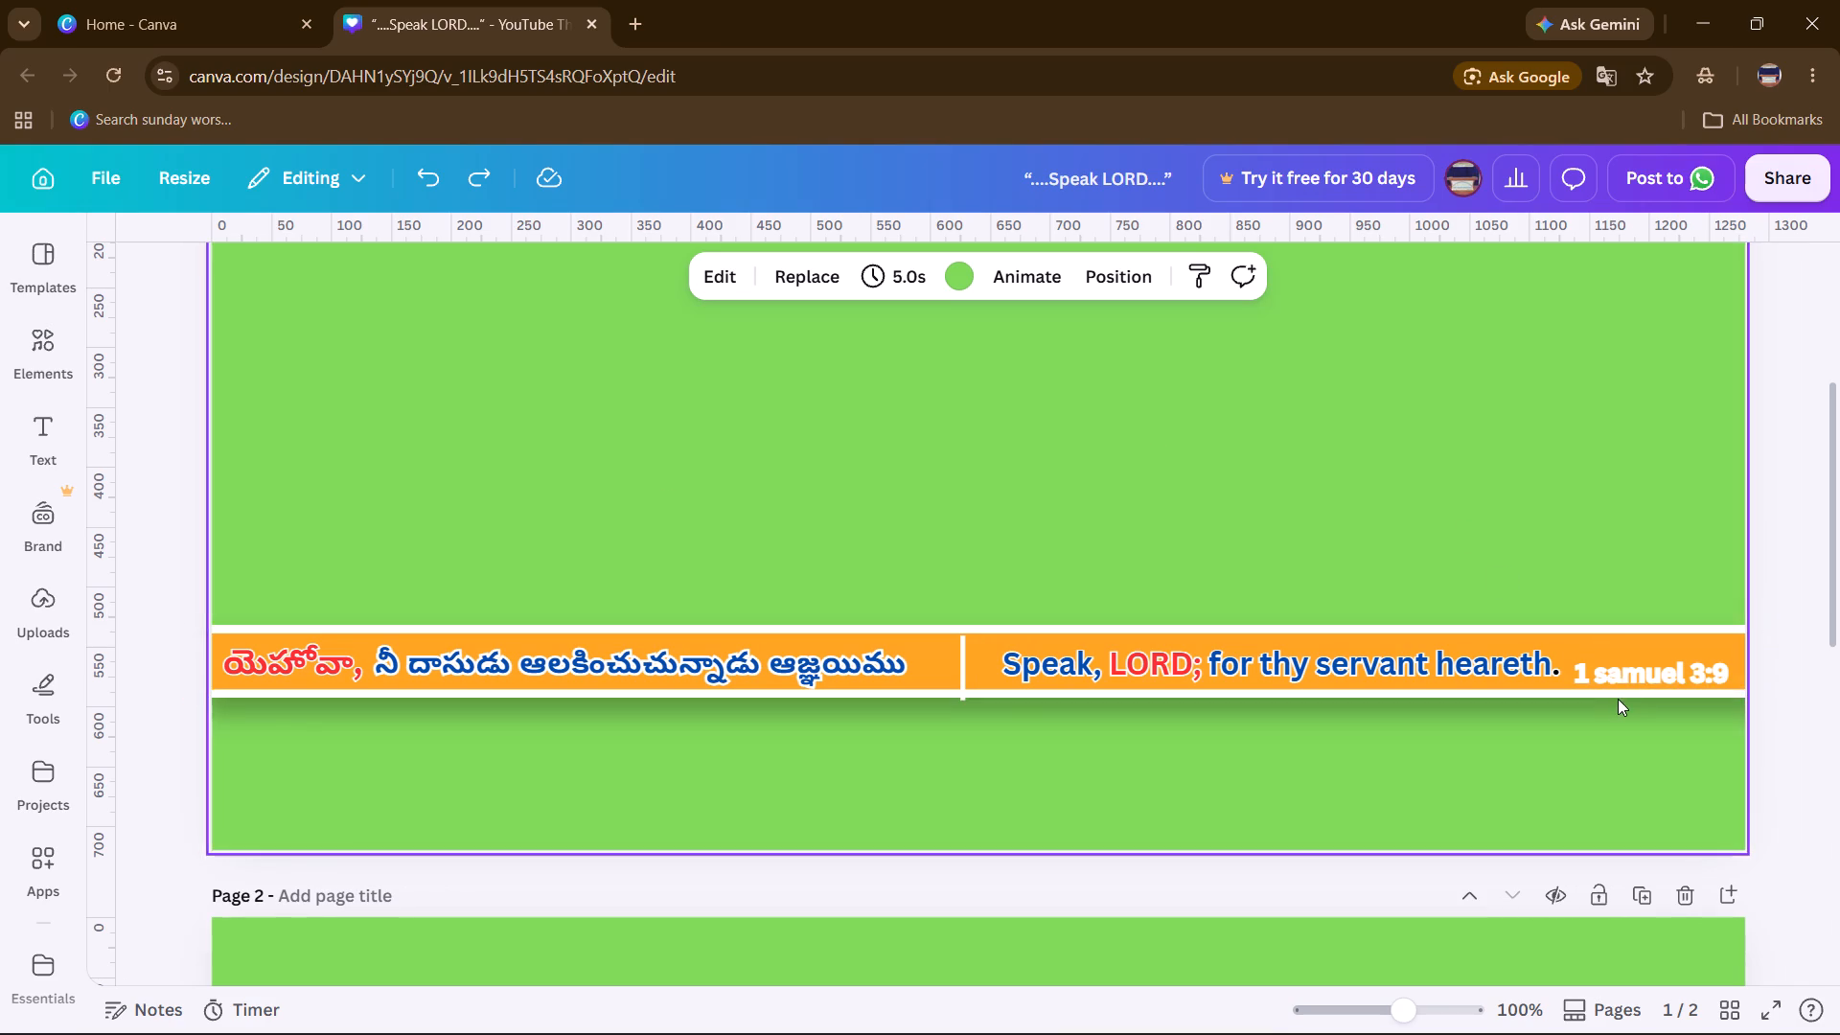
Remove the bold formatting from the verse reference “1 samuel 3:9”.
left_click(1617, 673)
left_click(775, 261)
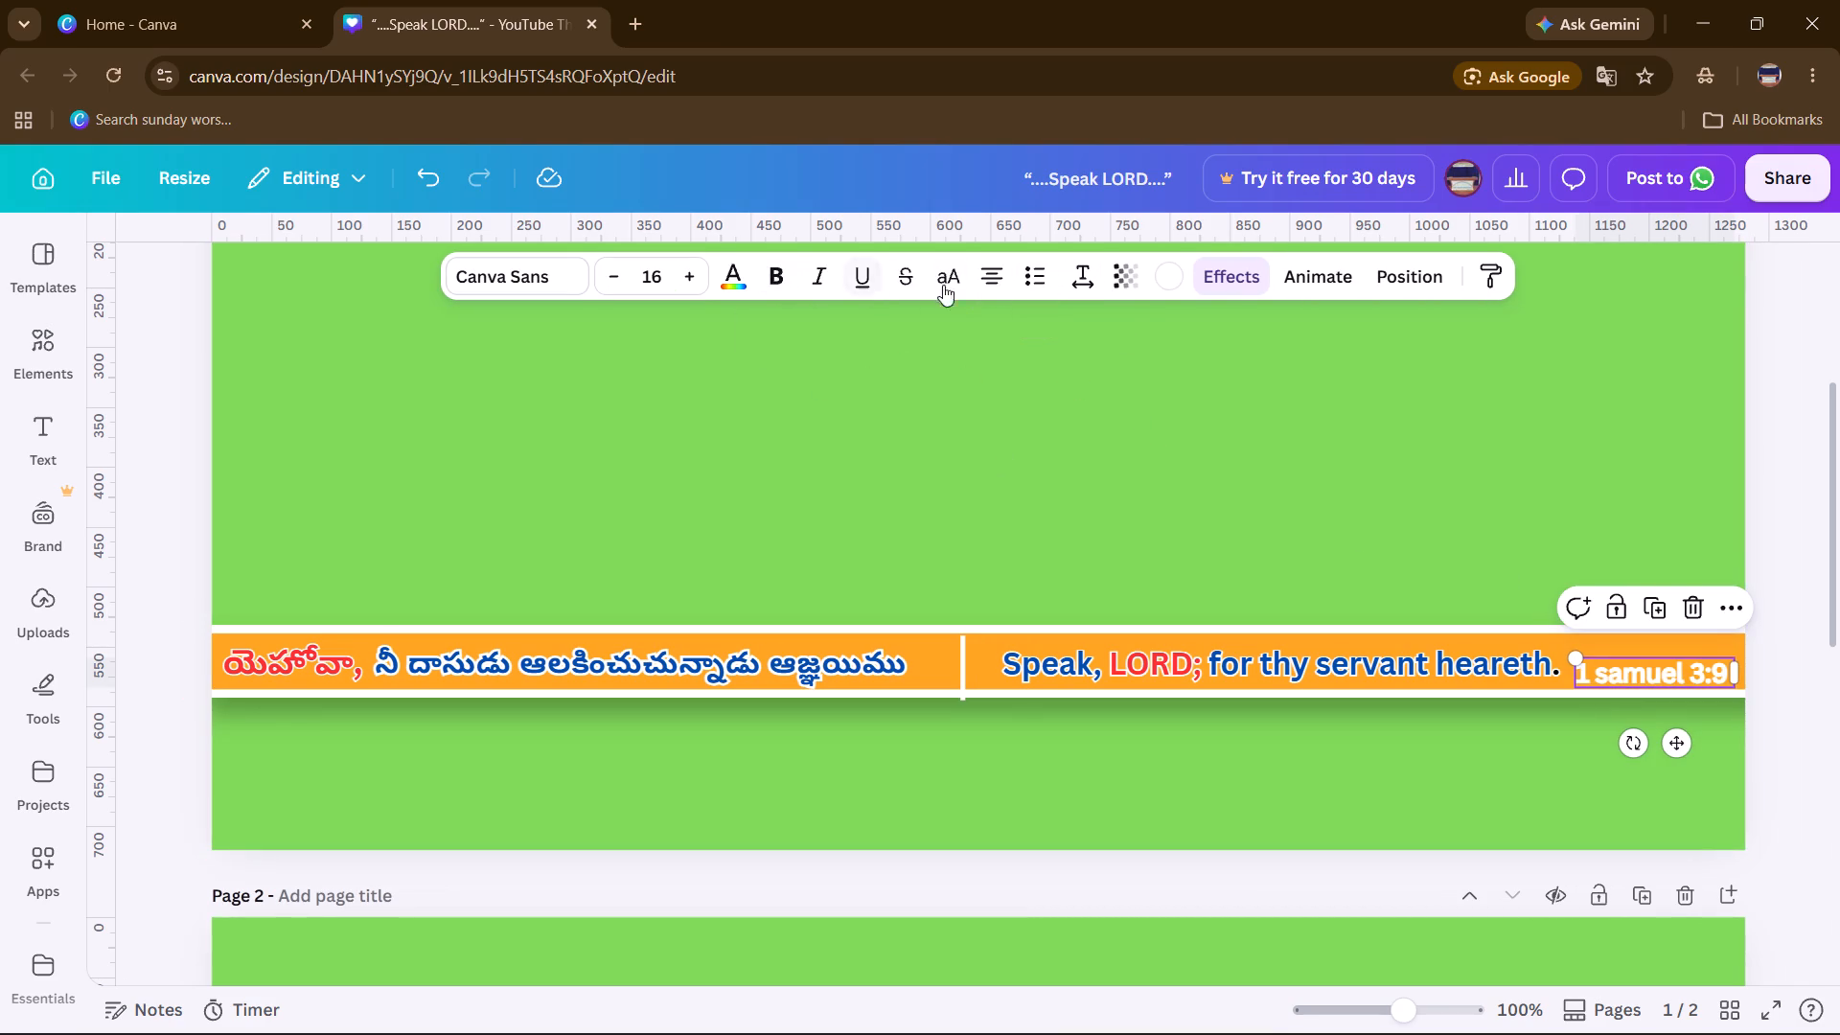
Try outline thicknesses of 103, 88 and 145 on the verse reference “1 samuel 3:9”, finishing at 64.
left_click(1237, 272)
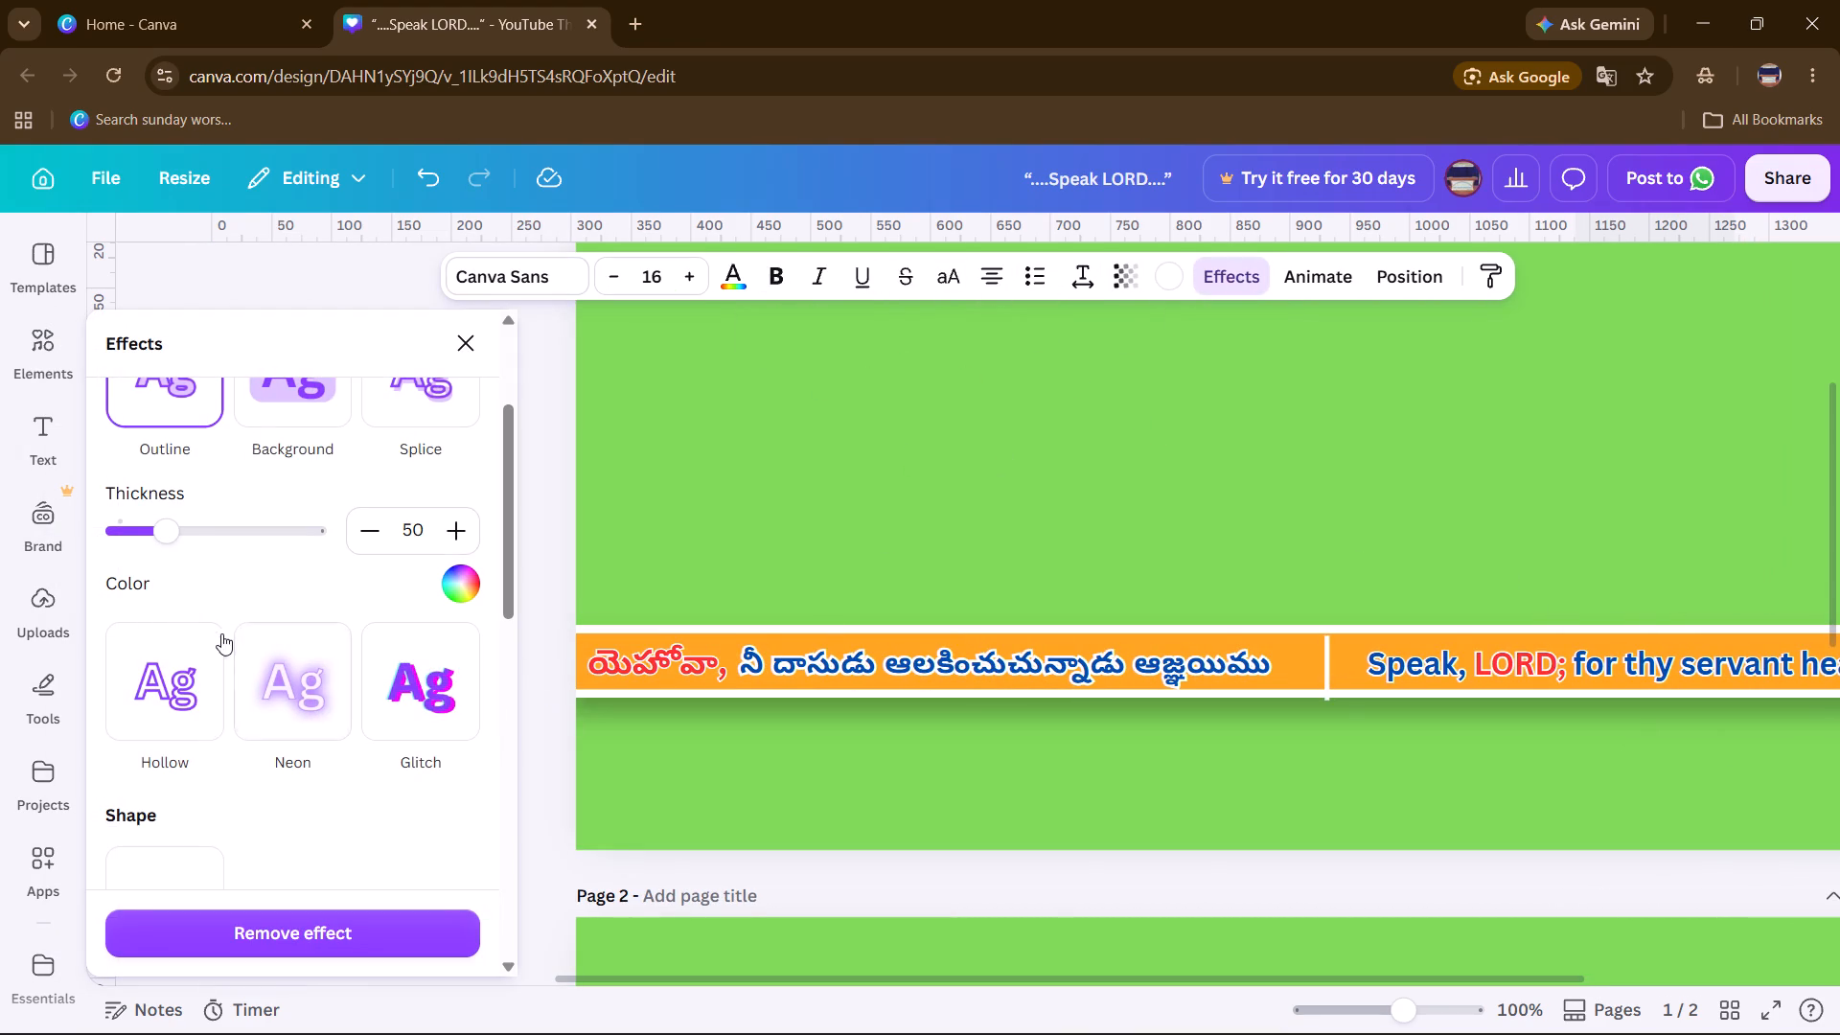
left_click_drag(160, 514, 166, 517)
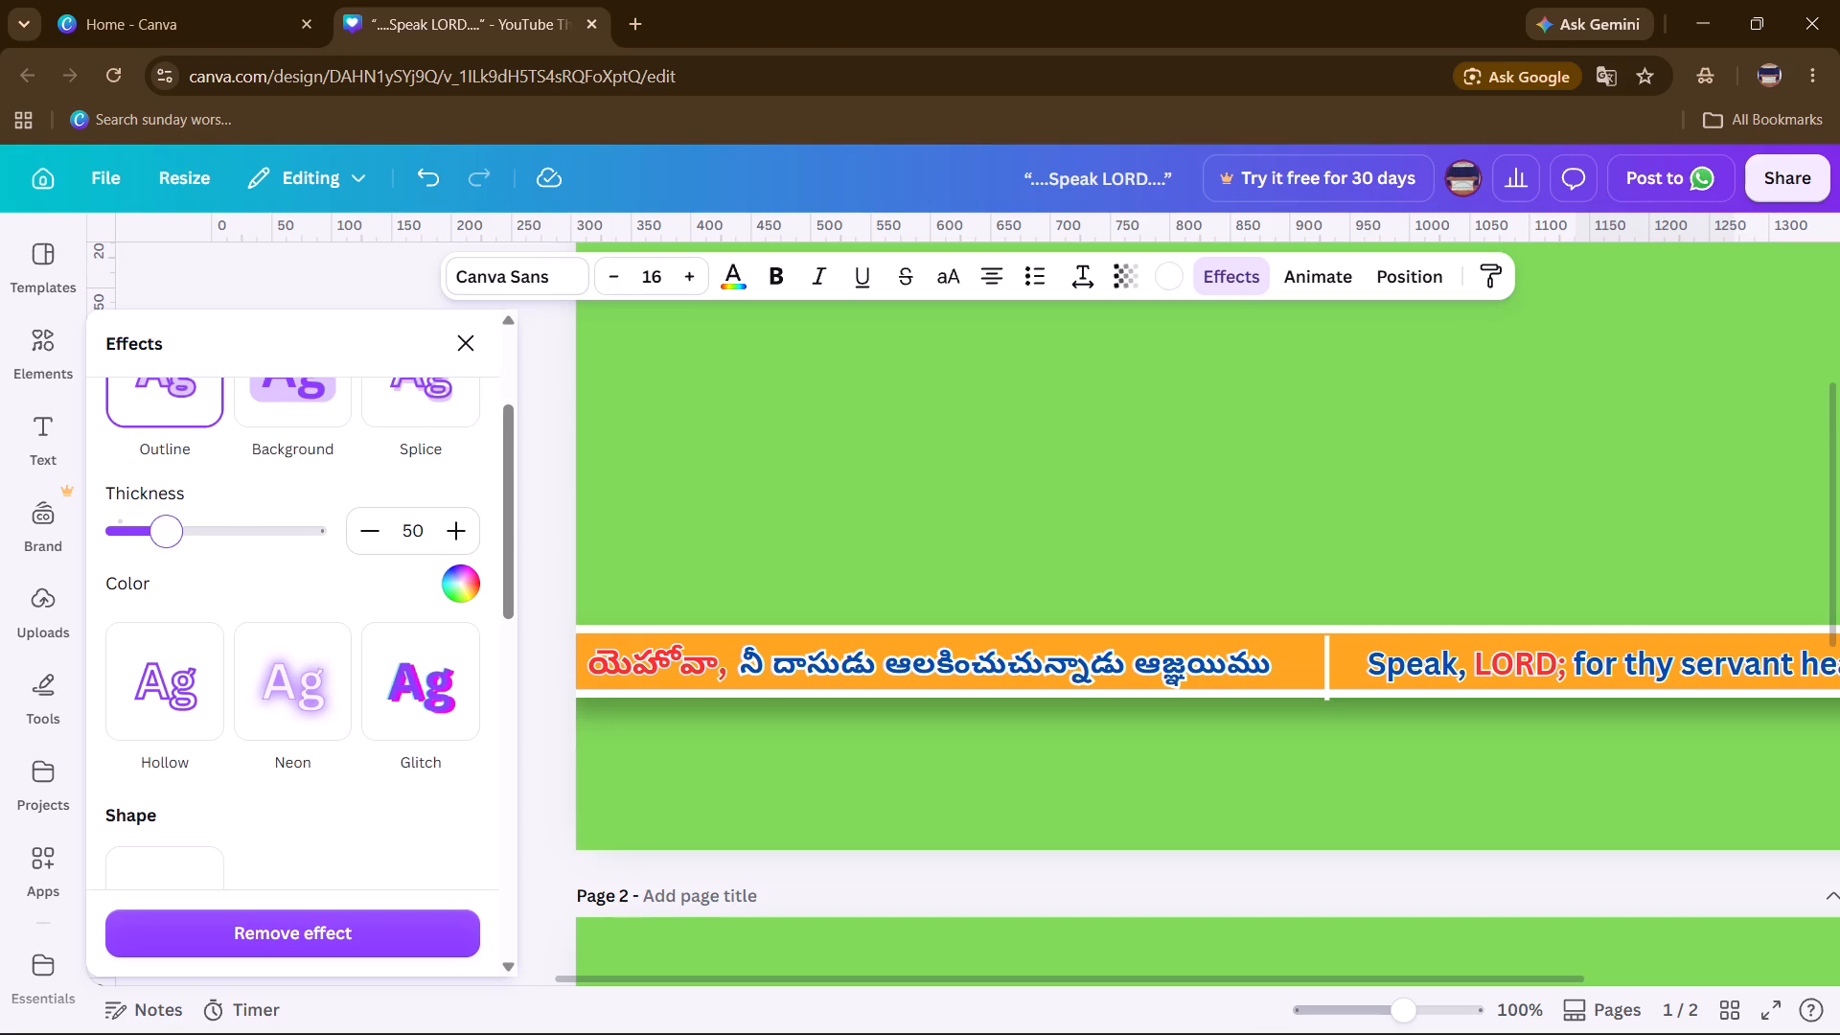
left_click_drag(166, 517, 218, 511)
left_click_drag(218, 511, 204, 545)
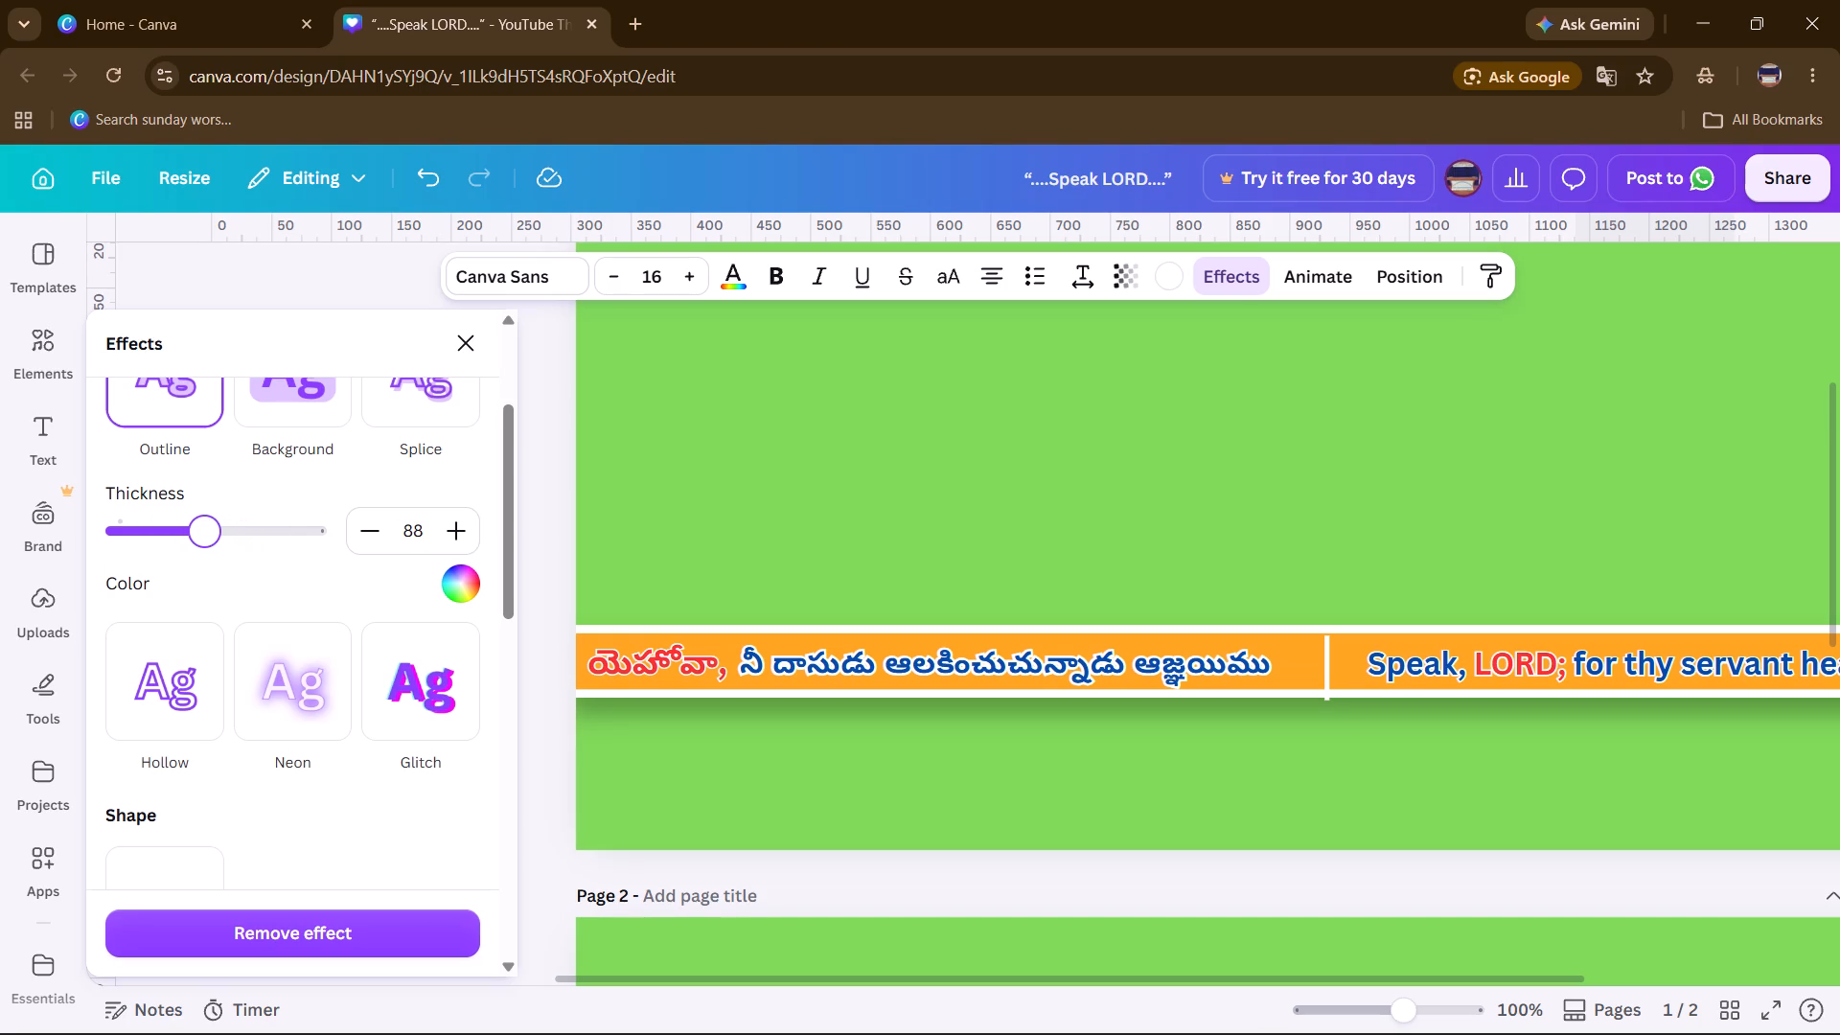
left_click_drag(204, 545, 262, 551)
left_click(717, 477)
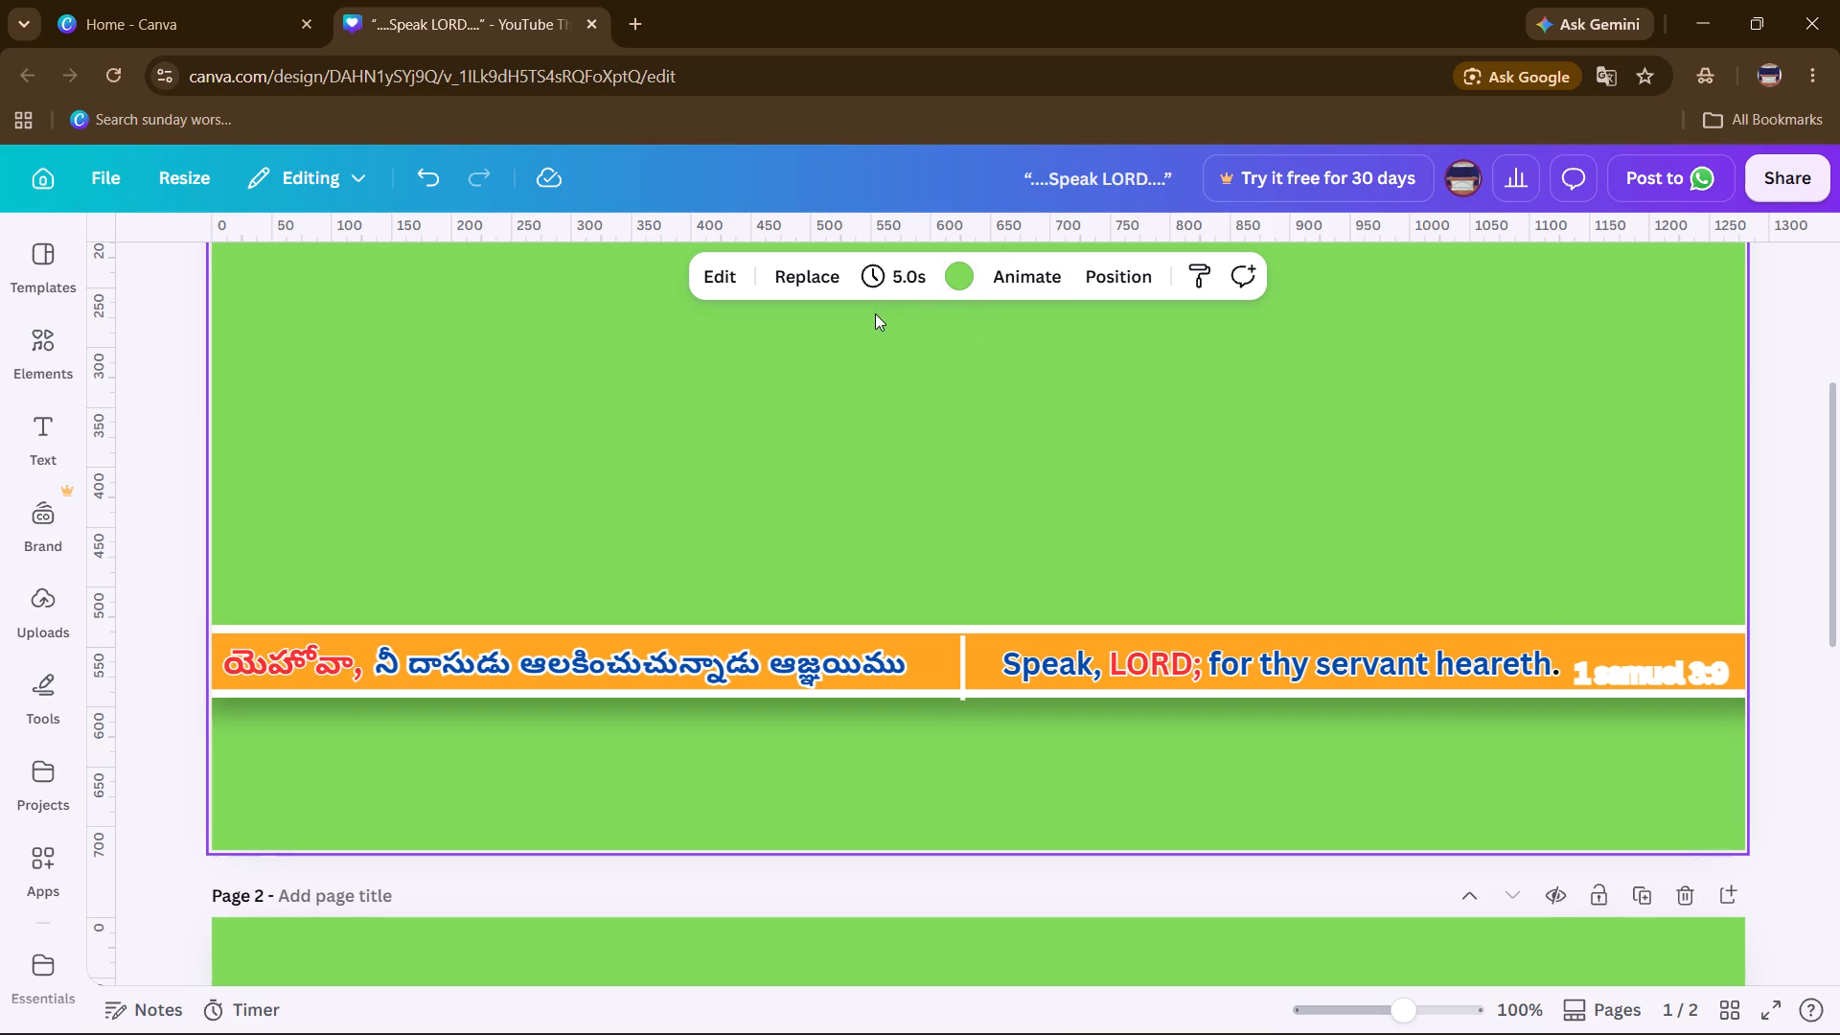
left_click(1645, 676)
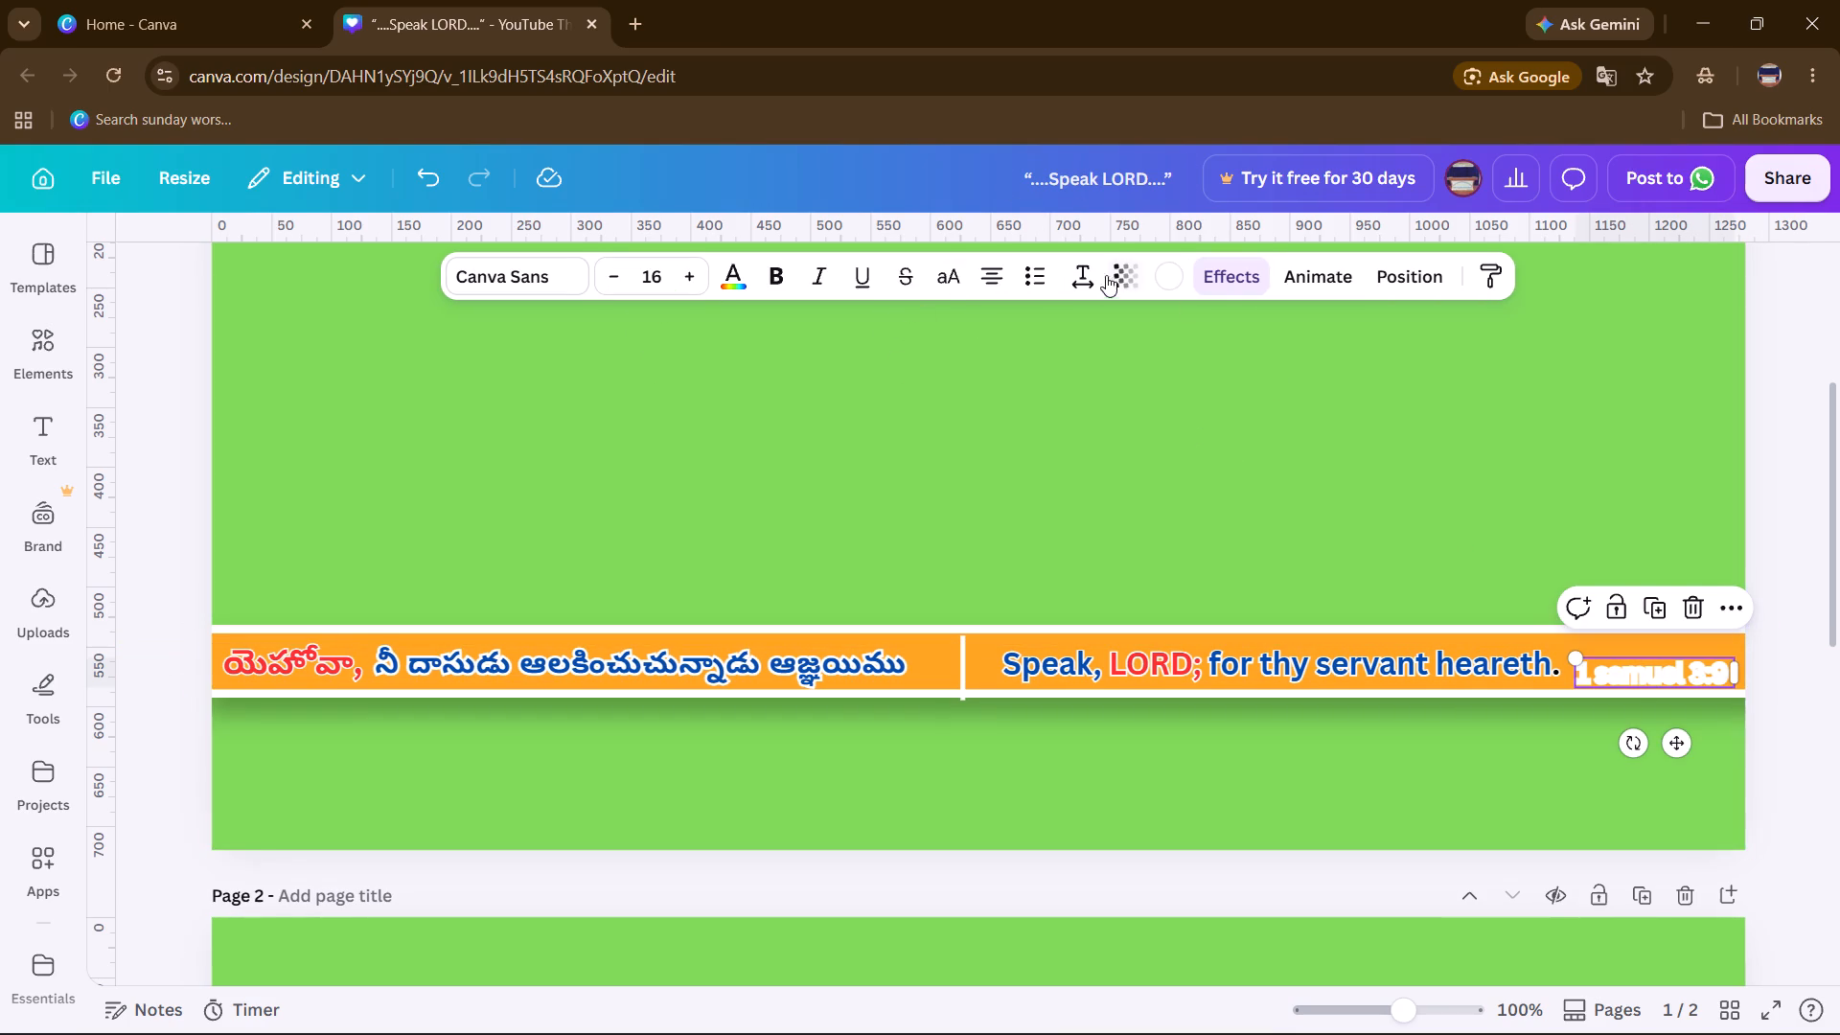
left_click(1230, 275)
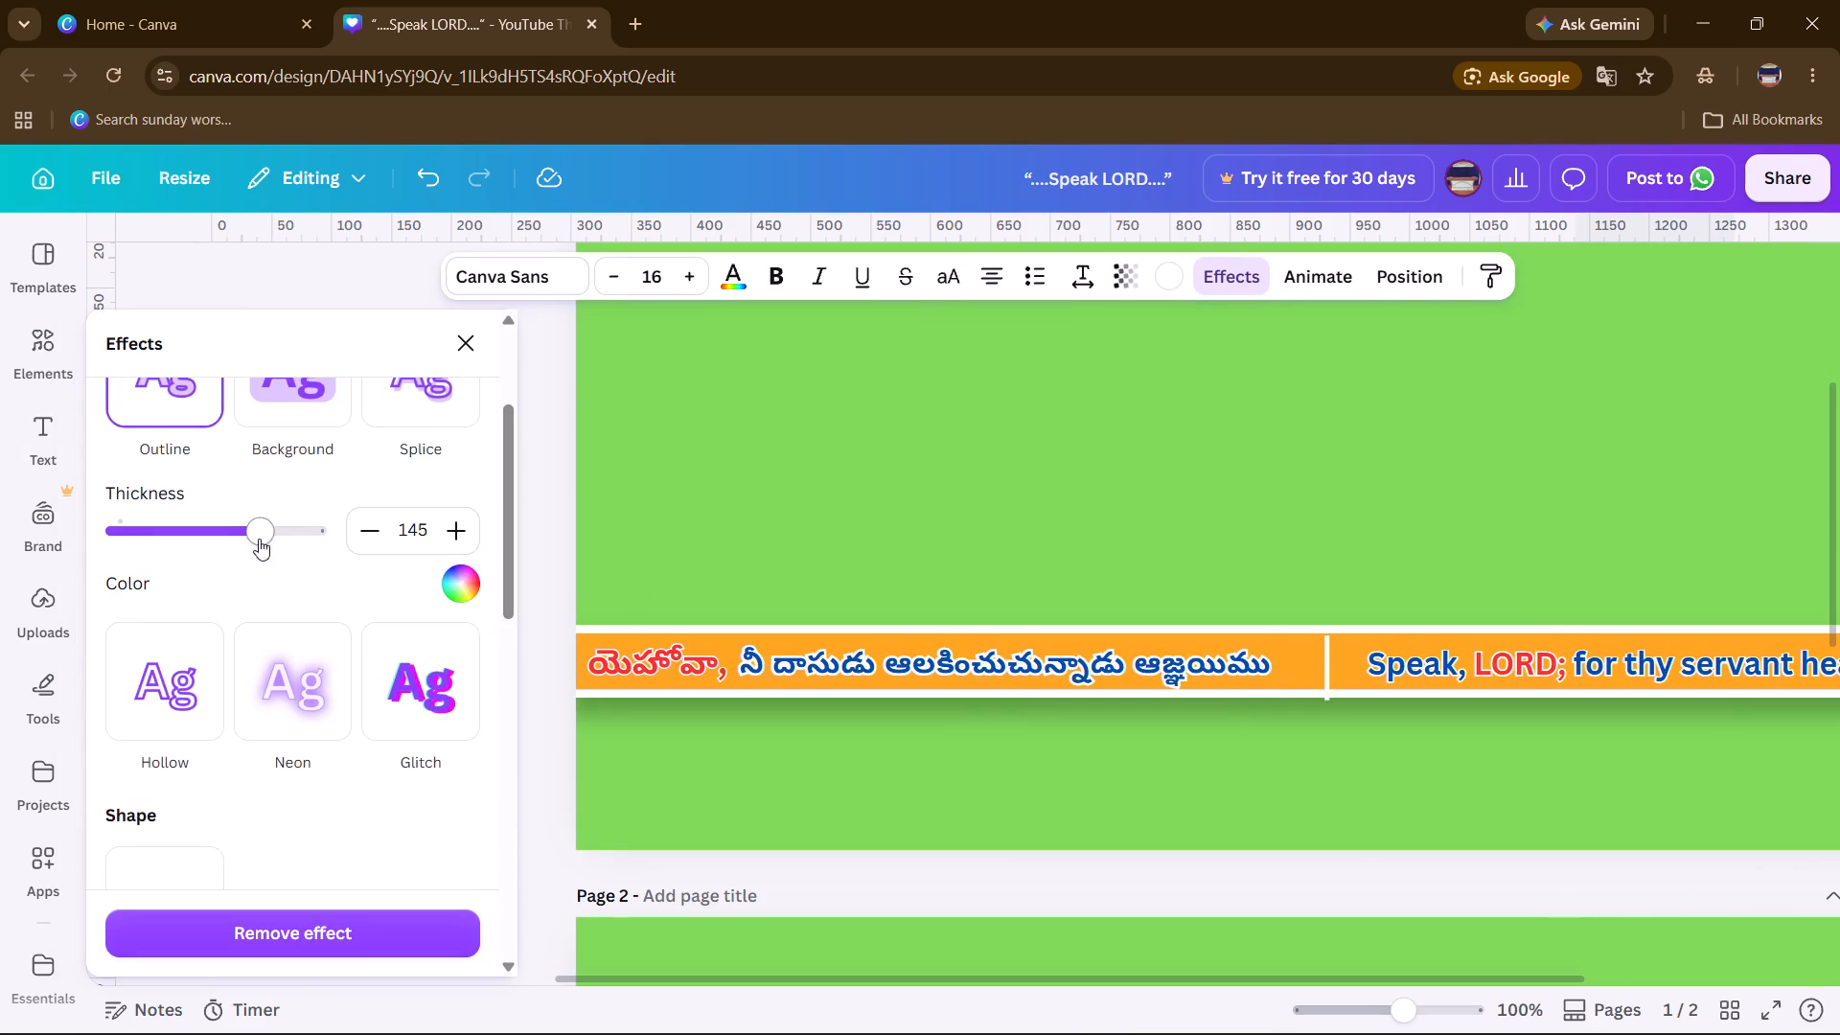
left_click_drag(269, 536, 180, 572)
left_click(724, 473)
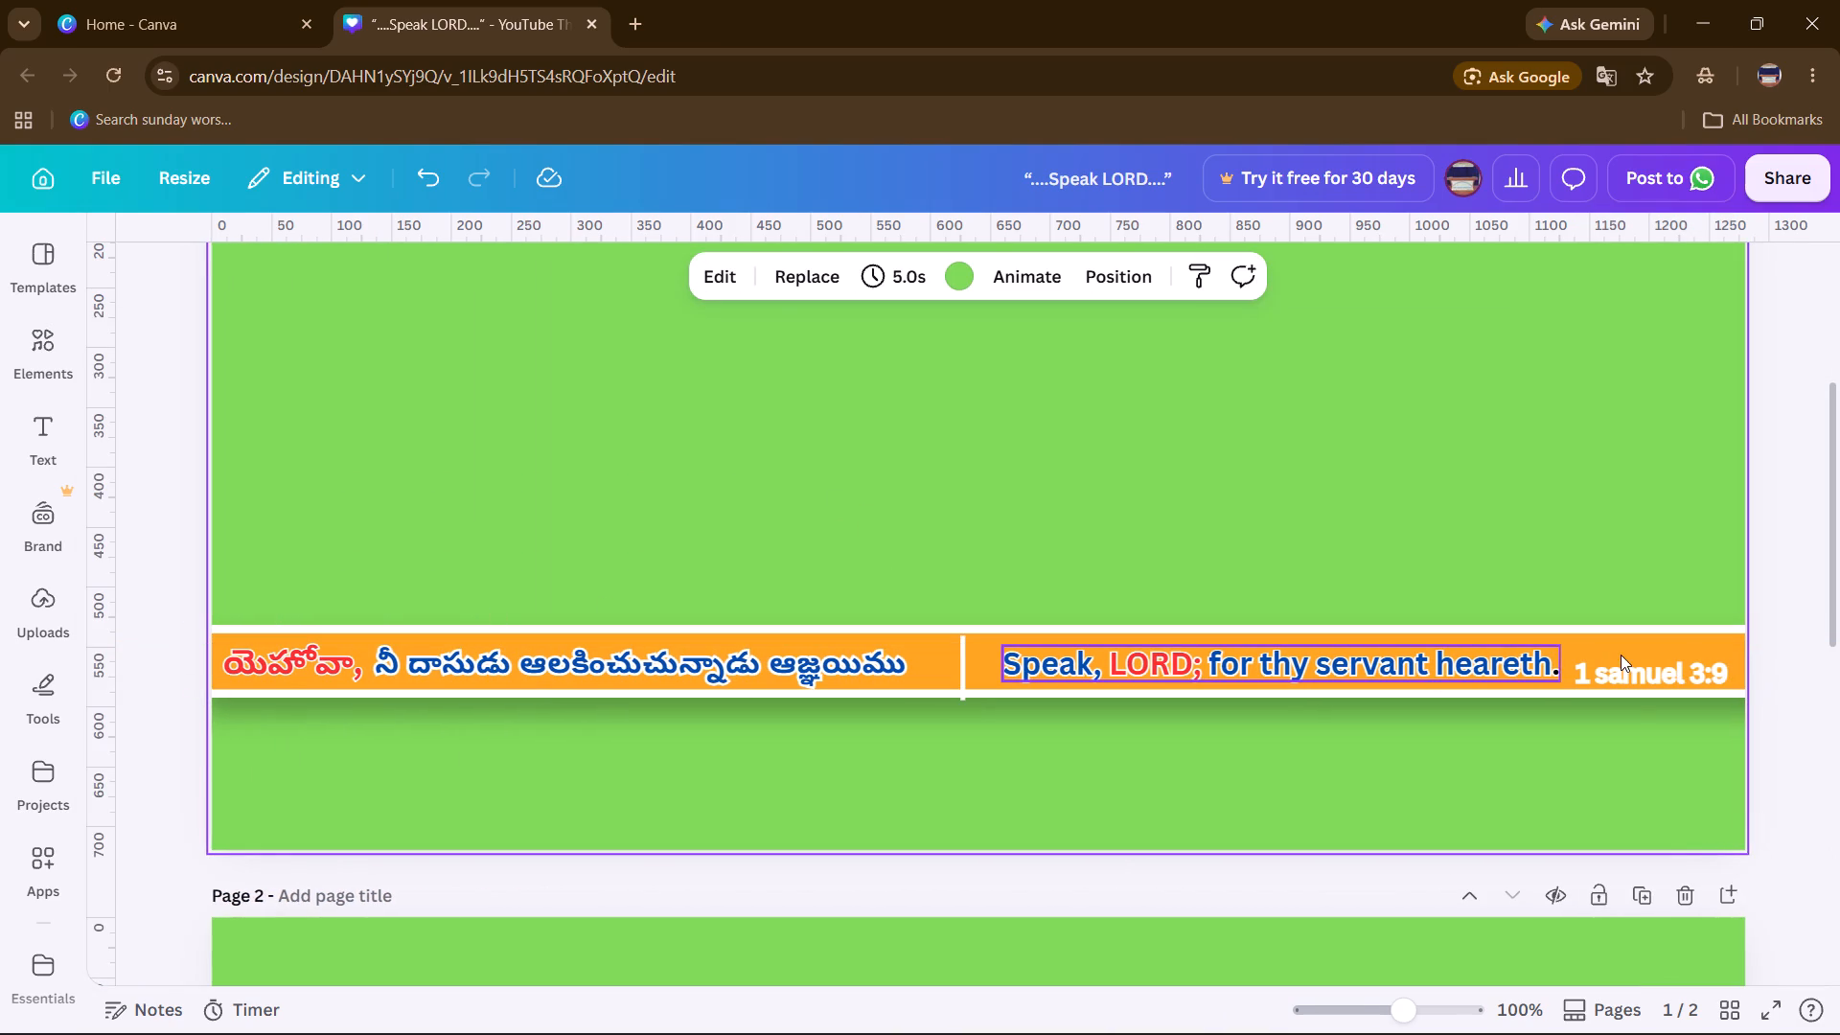
Change the outline effect on the verse reference “1 samuel 3:9” to black with a thickness of 60.
left_click(1640, 682)
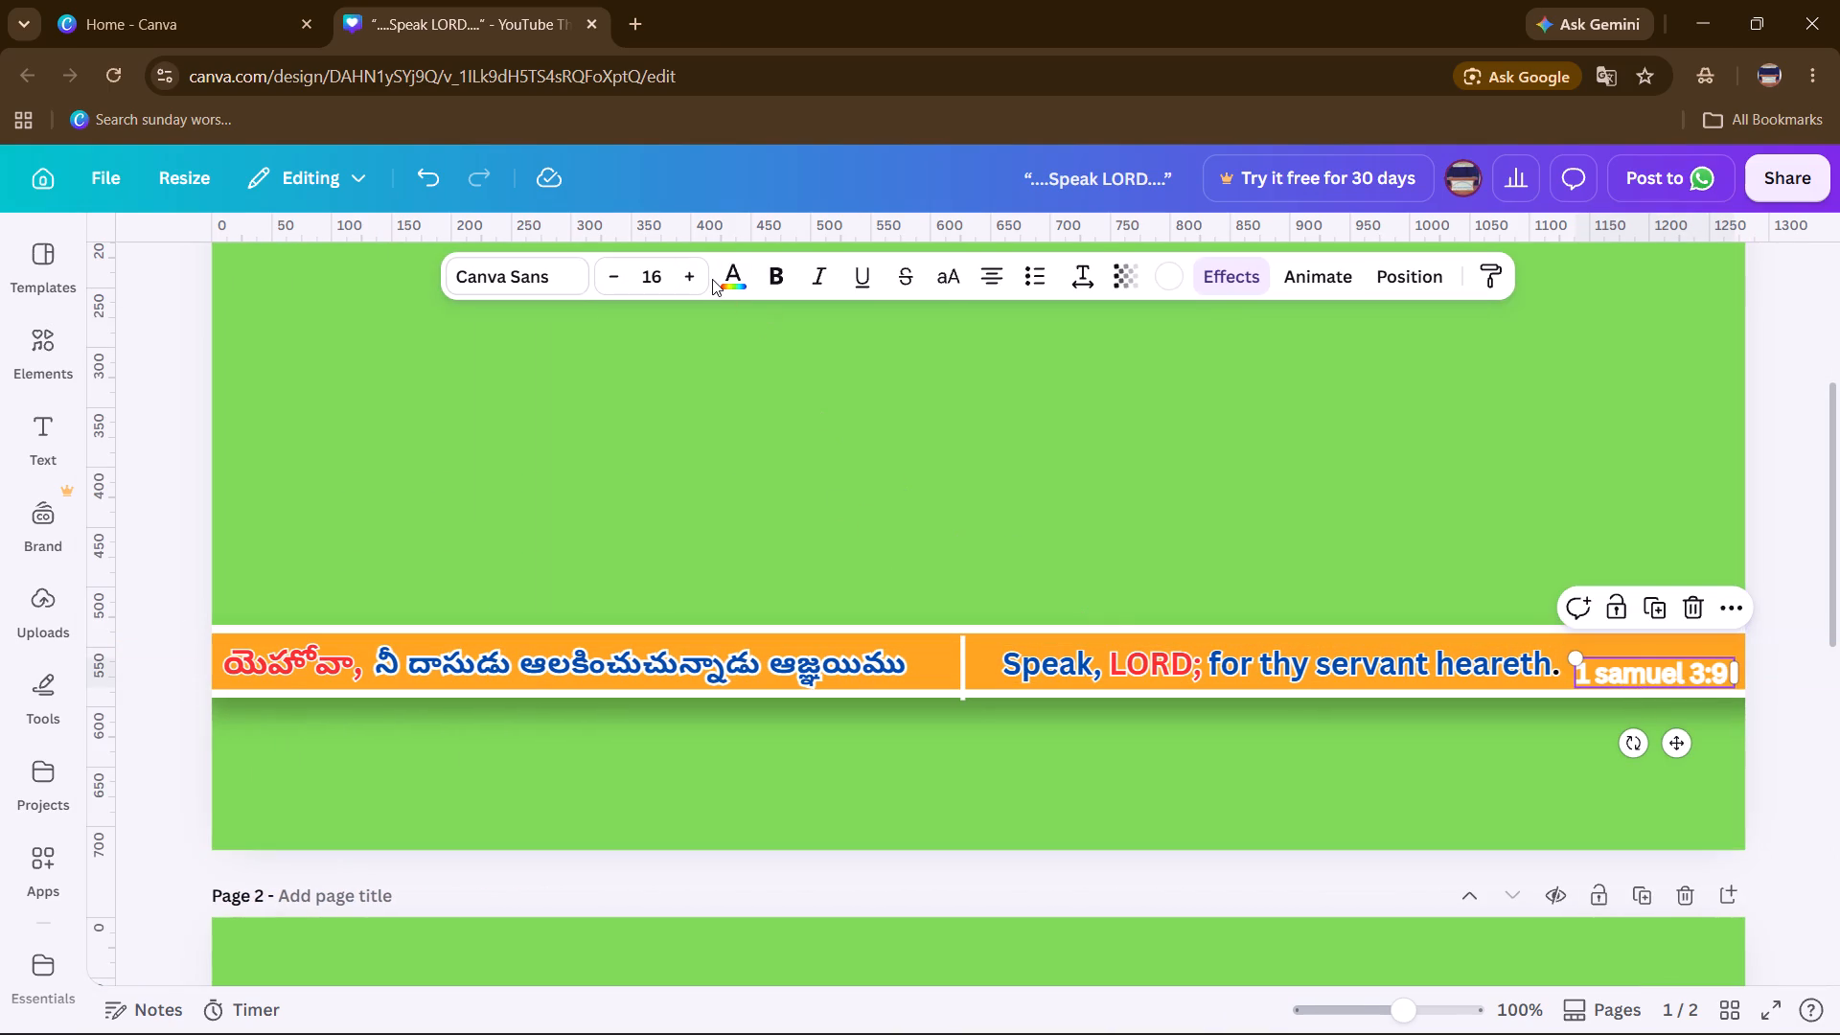
left_click(1230, 285)
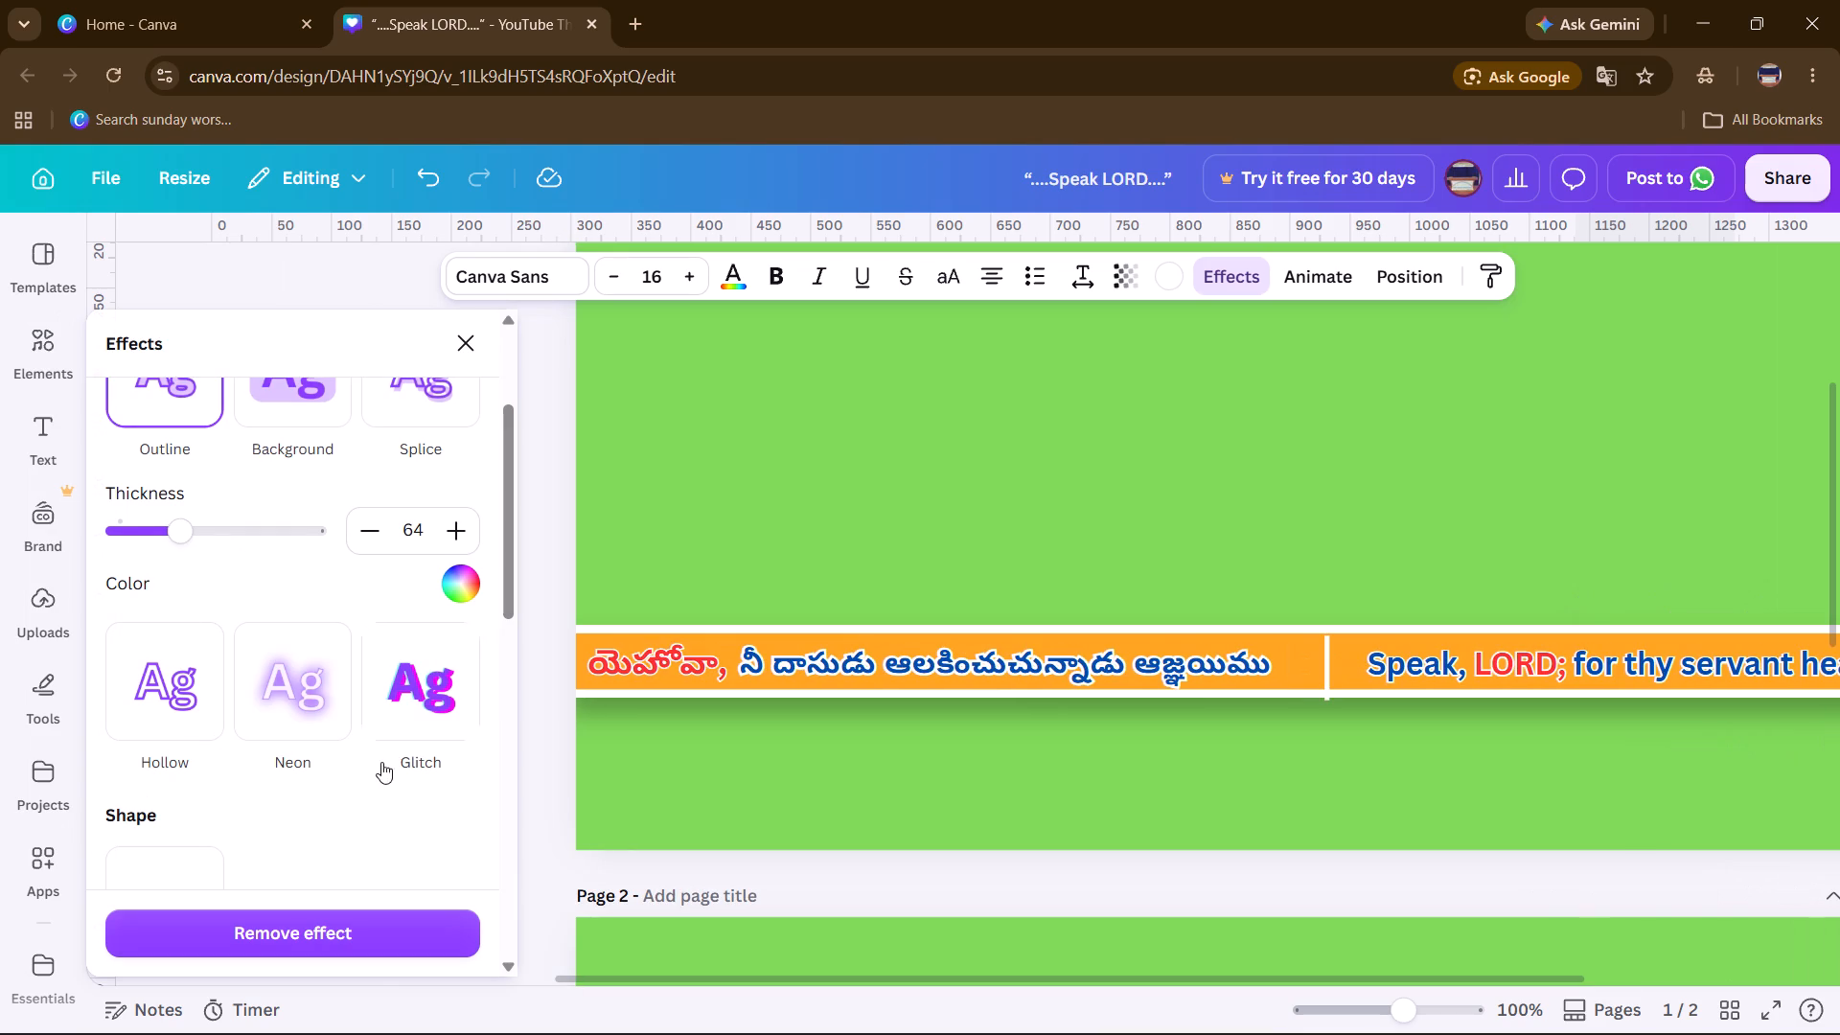
left_click(465, 586)
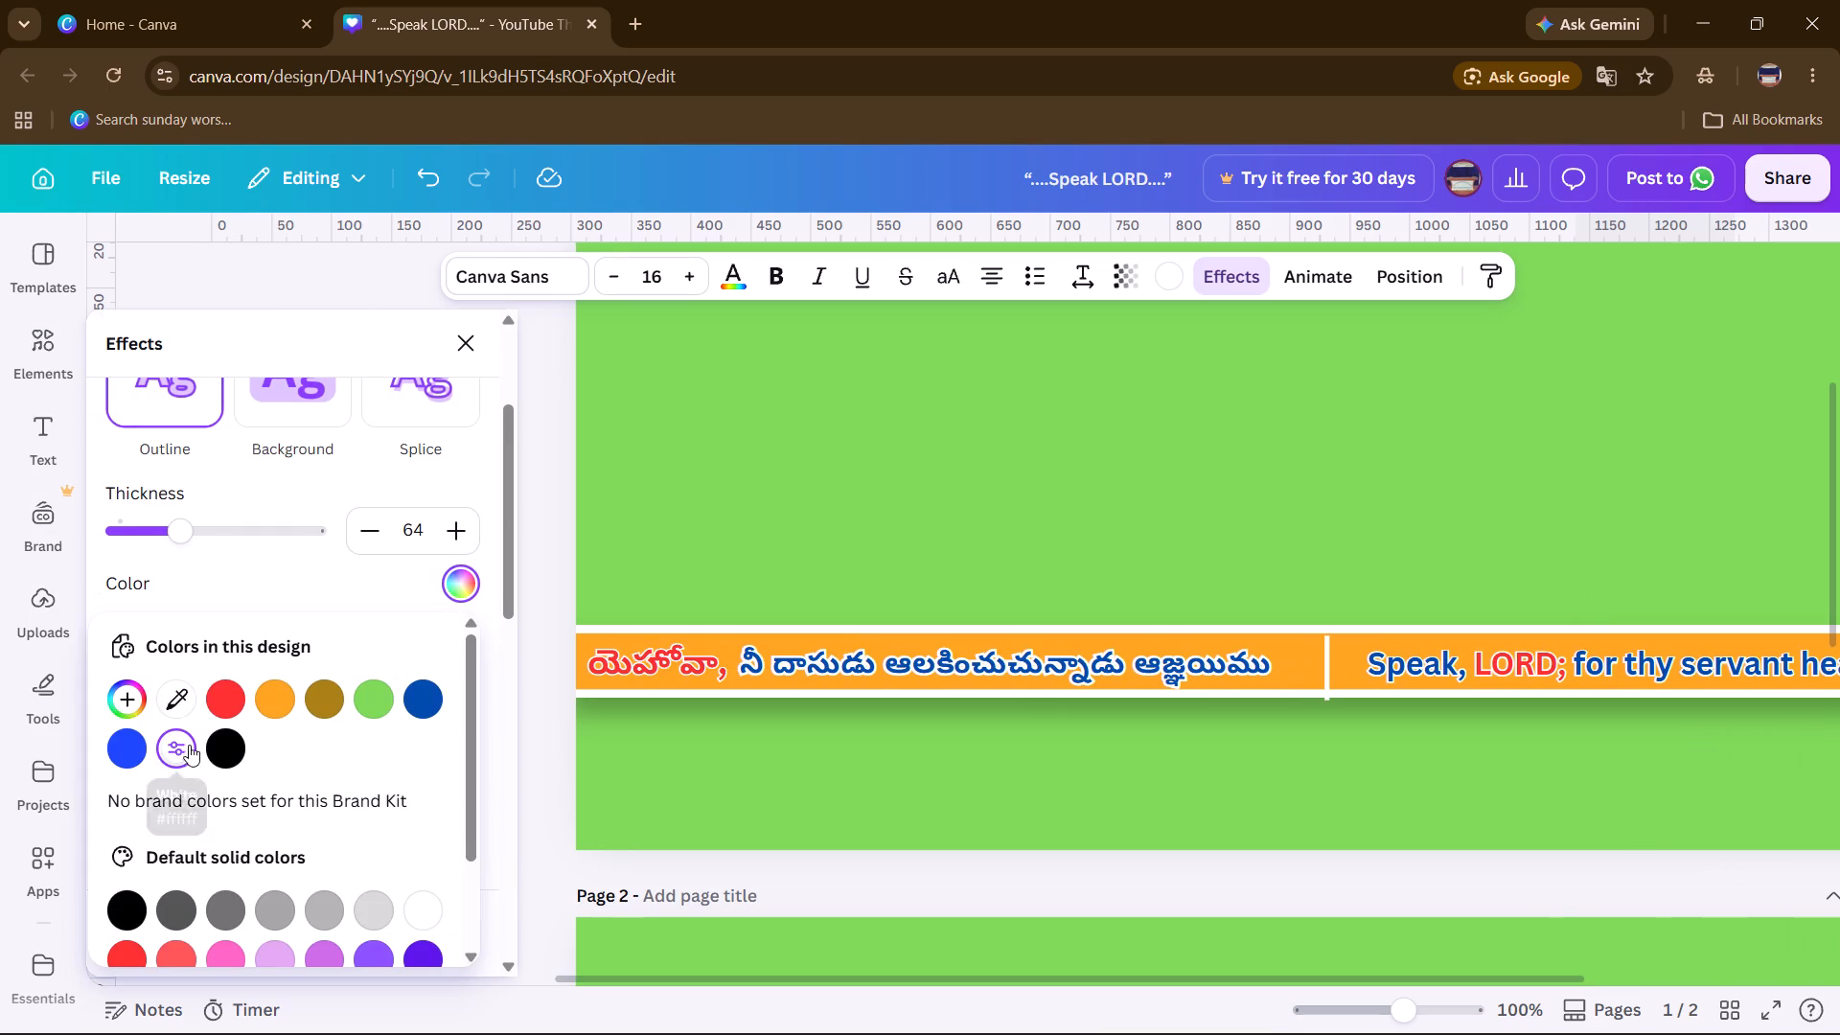
left_click(216, 745)
left_click_drag(187, 529, 194, 529)
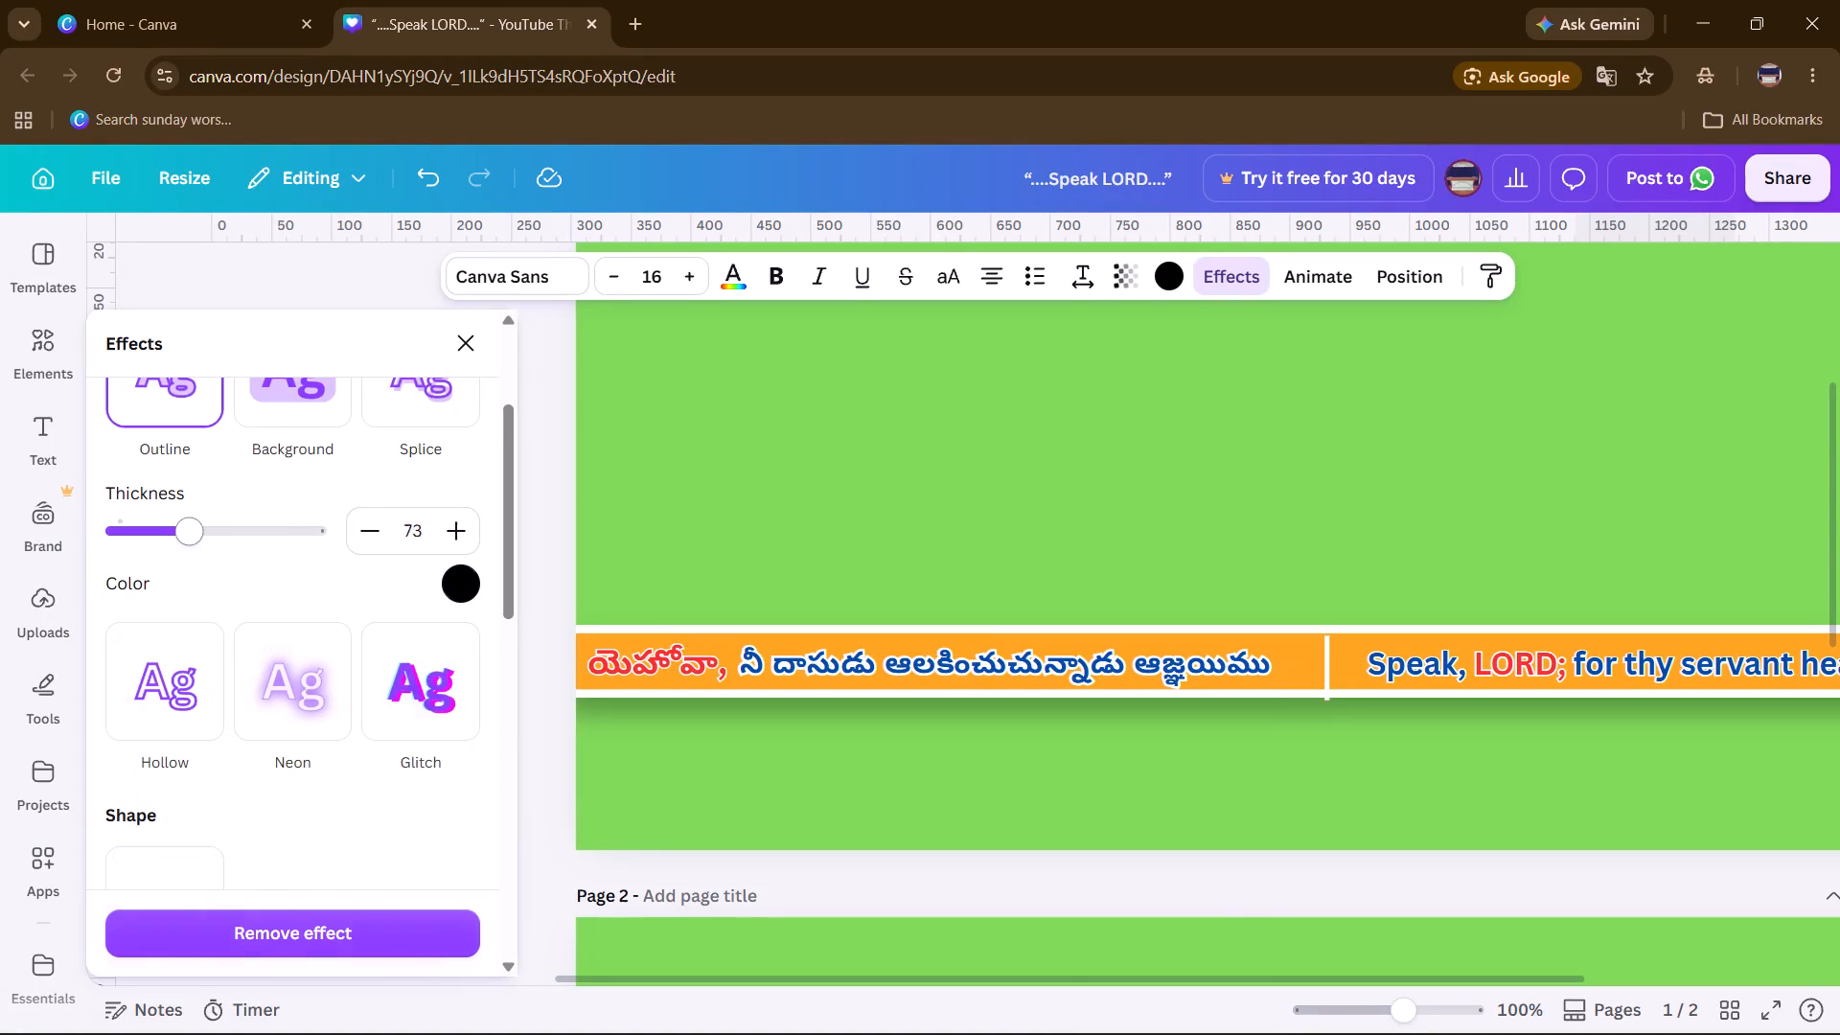
left_click_drag(194, 529, 200, 535)
left_click_drag(200, 535, 196, 540)
left_click_drag(196, 540, 164, 559)
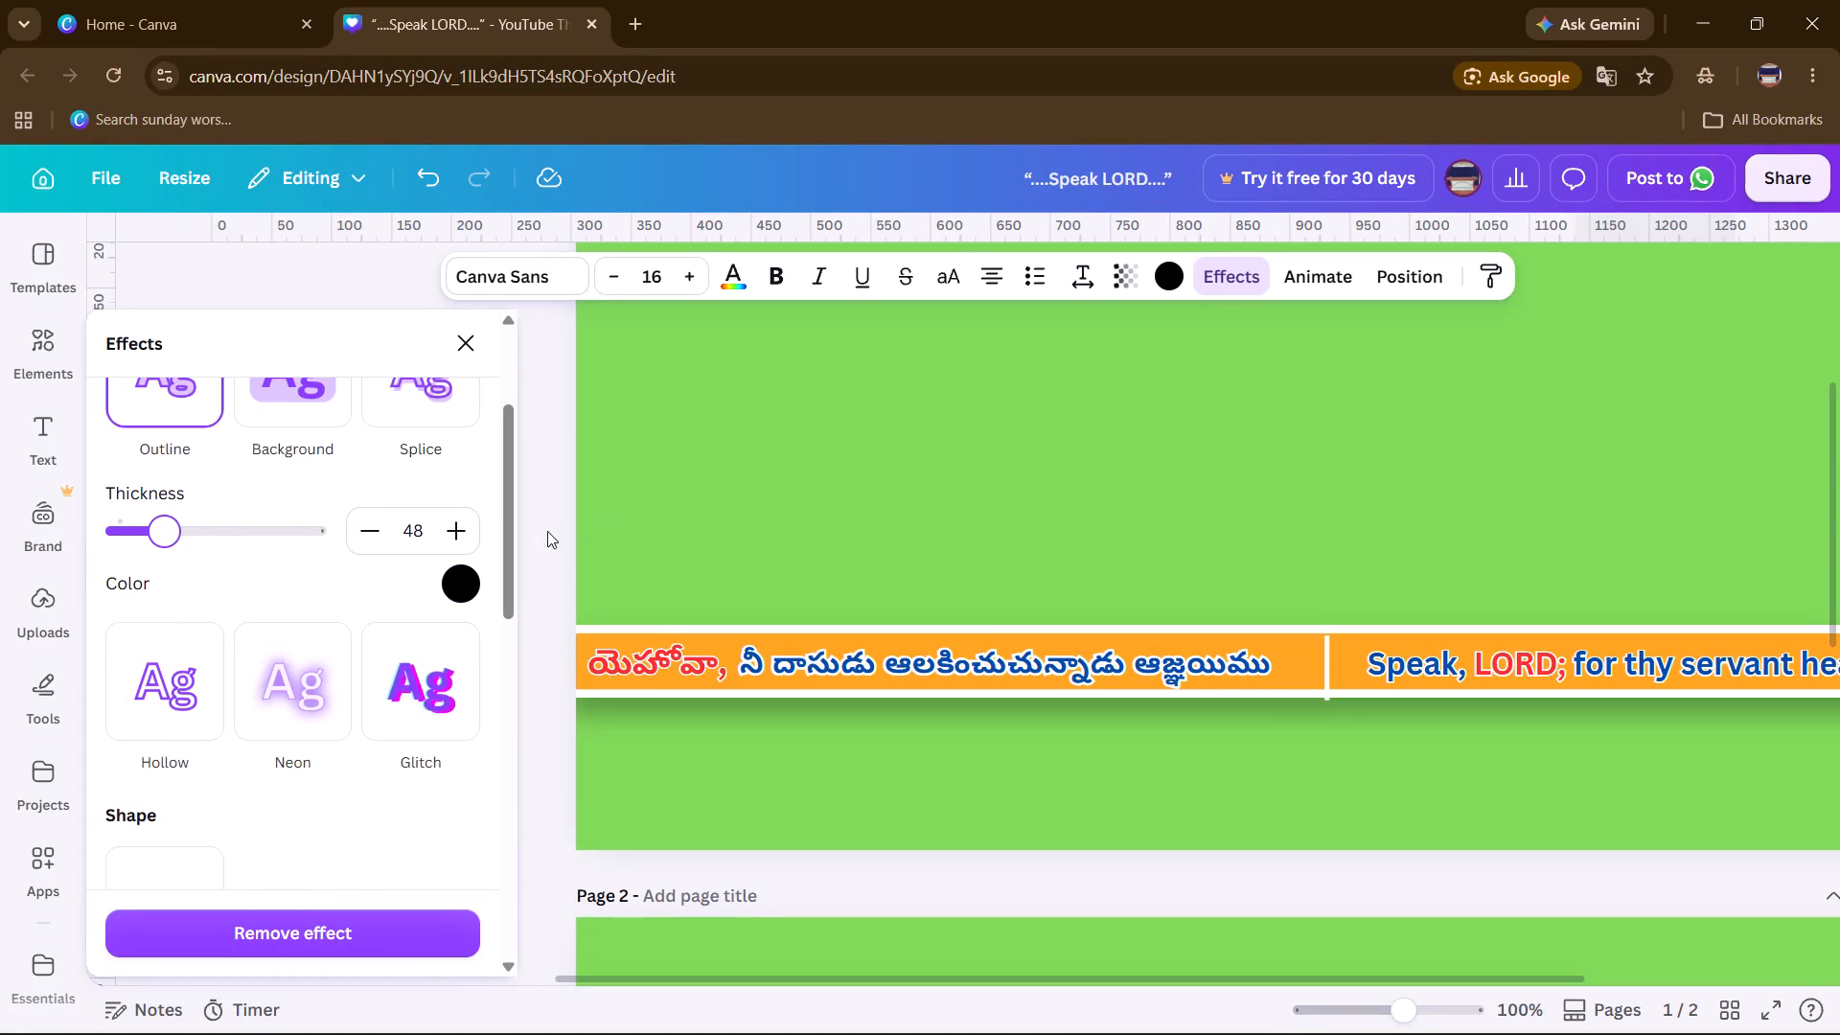
left_click(448, 535)
triple_click(455, 540)
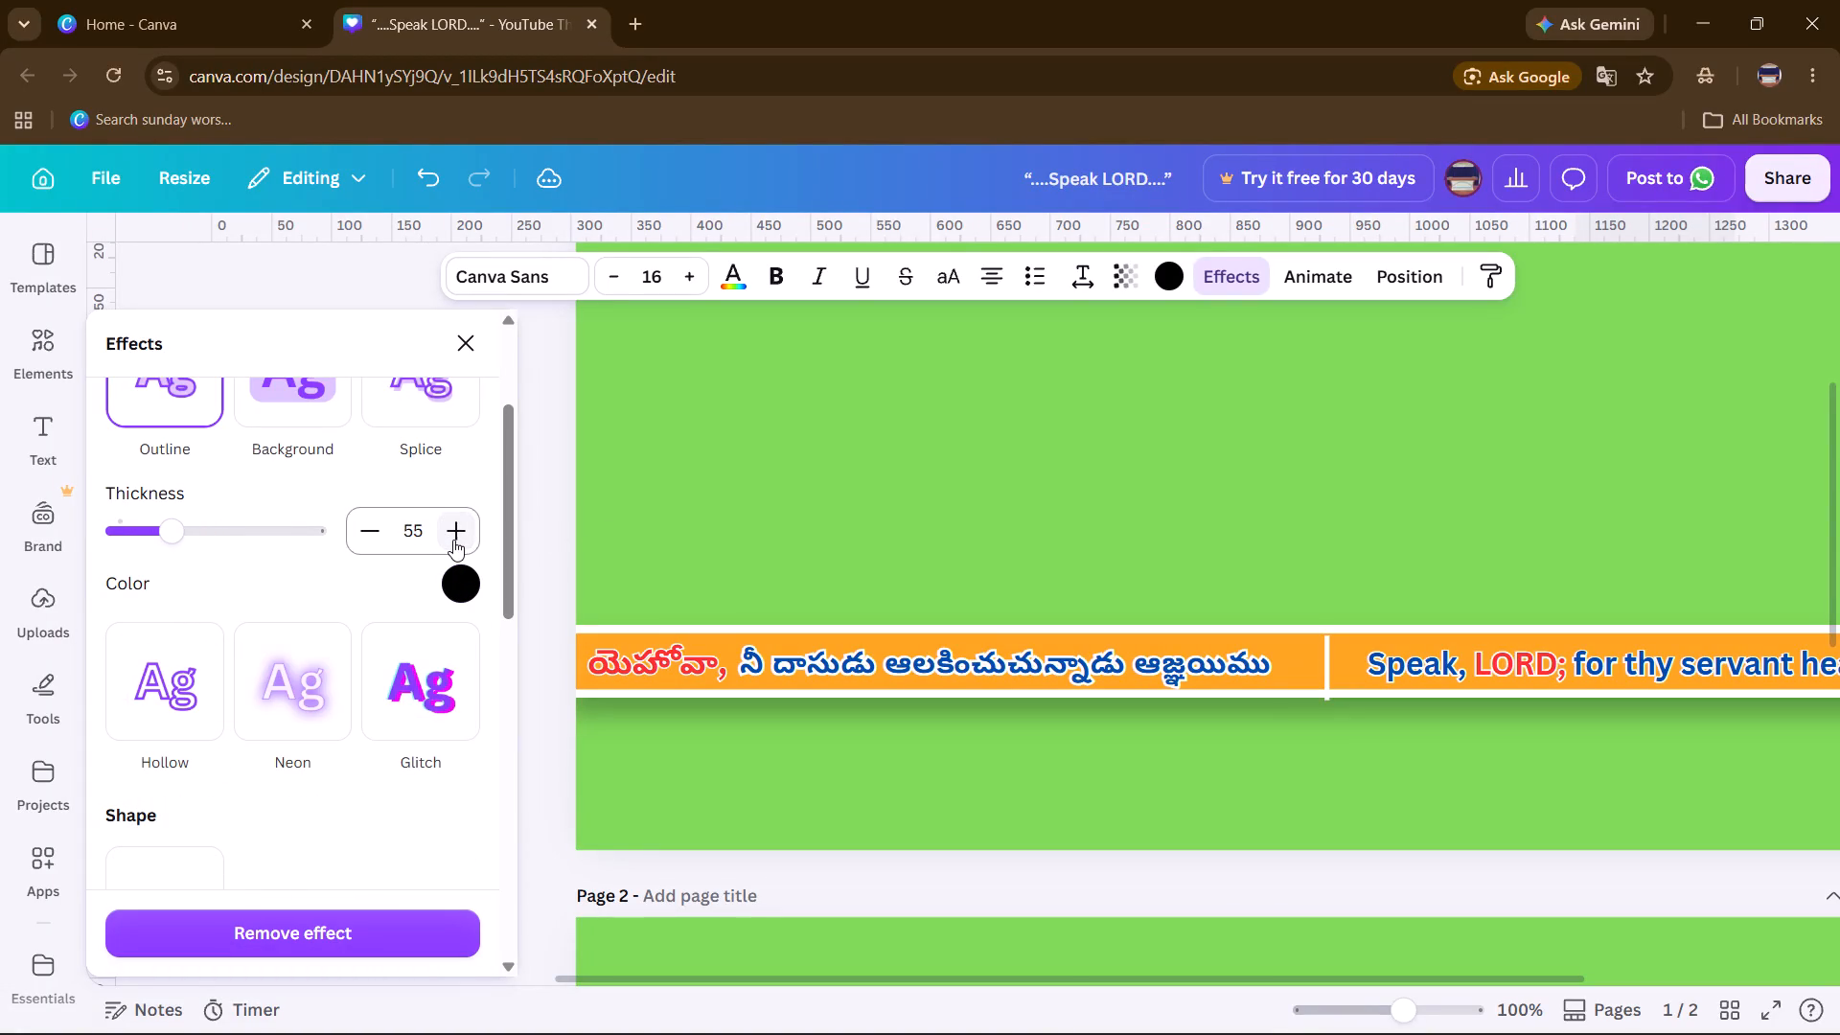
double_click(453, 540)
double_click(453, 540)
left_click(762, 477)
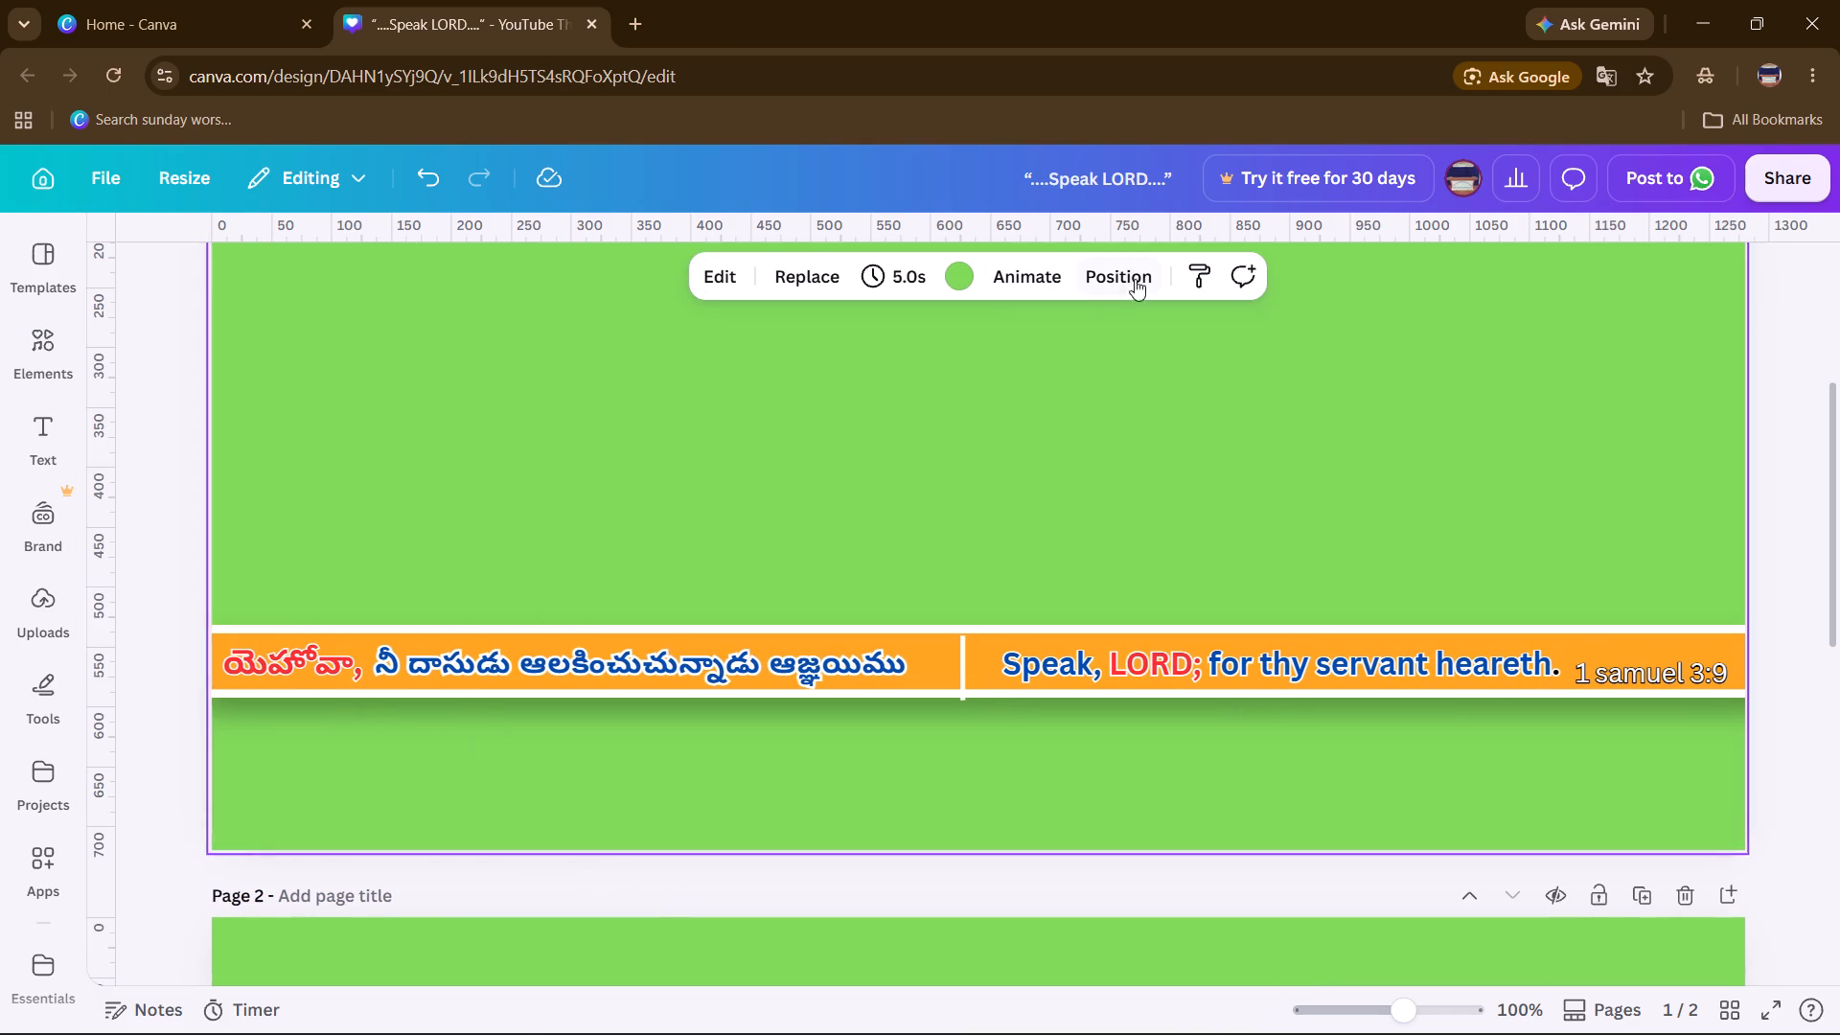
Make the verse reference “1 samuel 3:9” bold.
left_click(1635, 678)
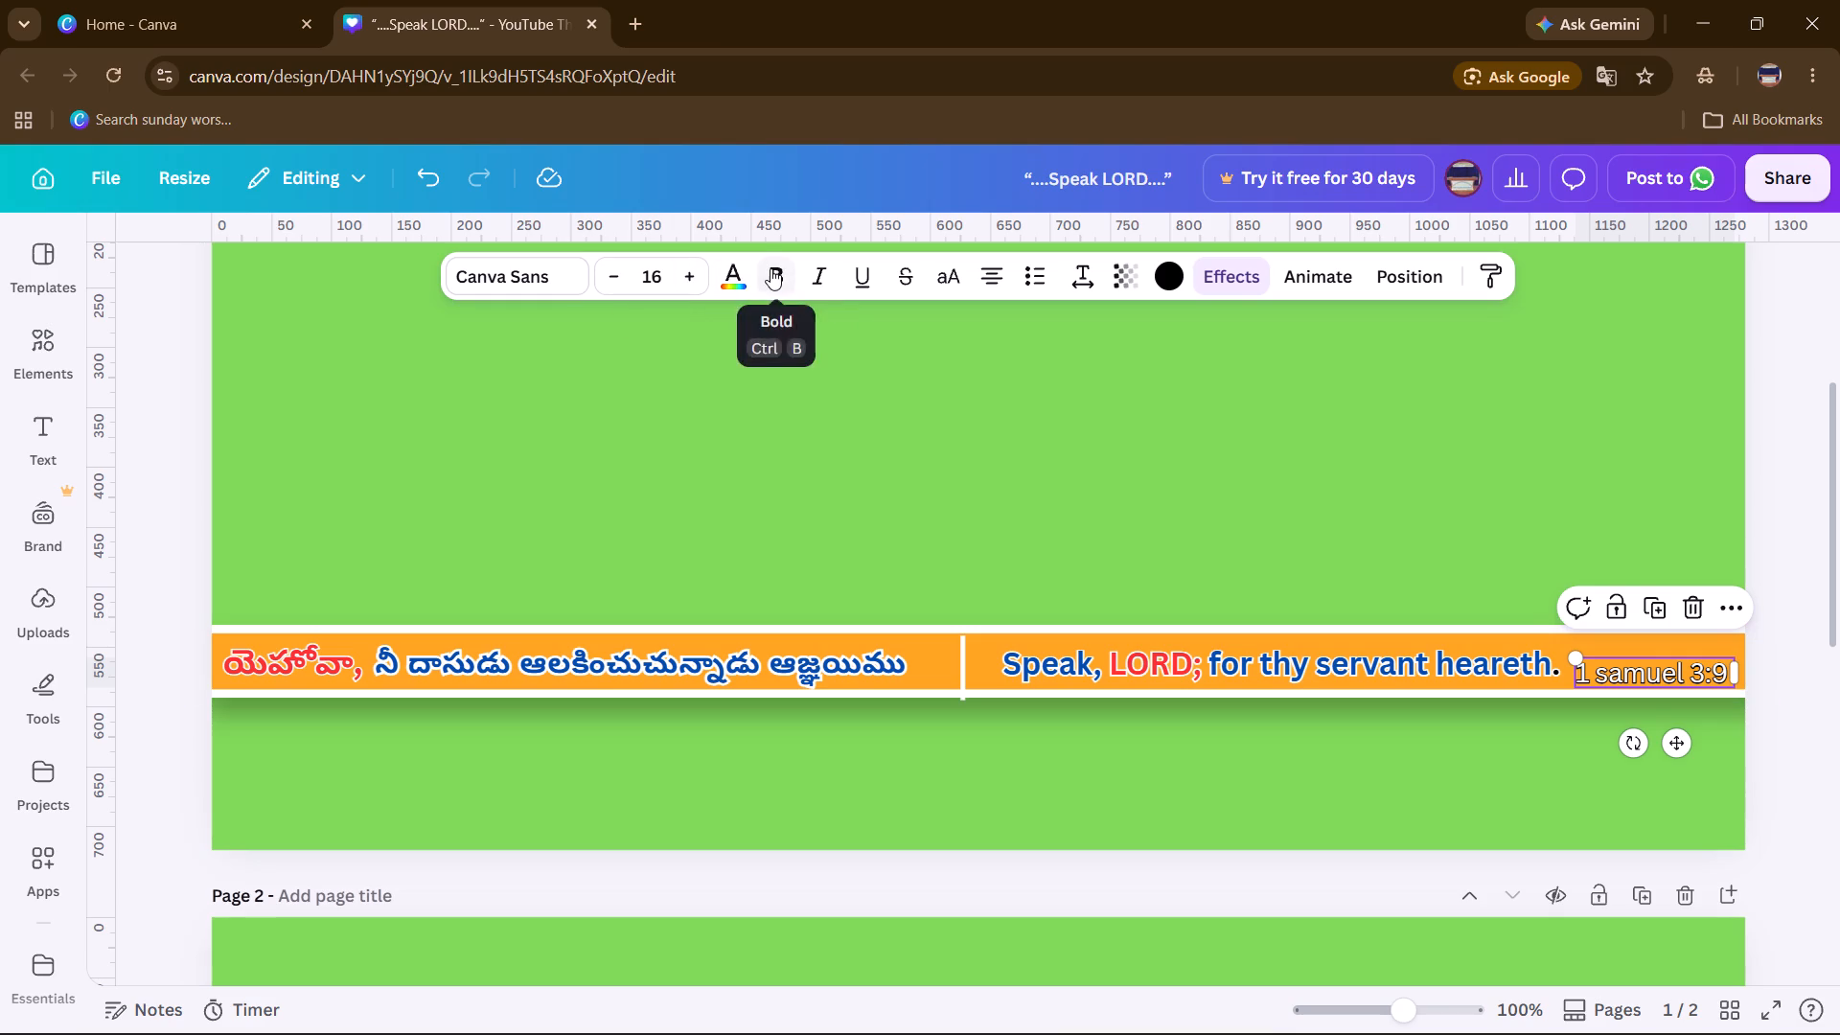
left_click(770, 268)
left_click(1063, 463)
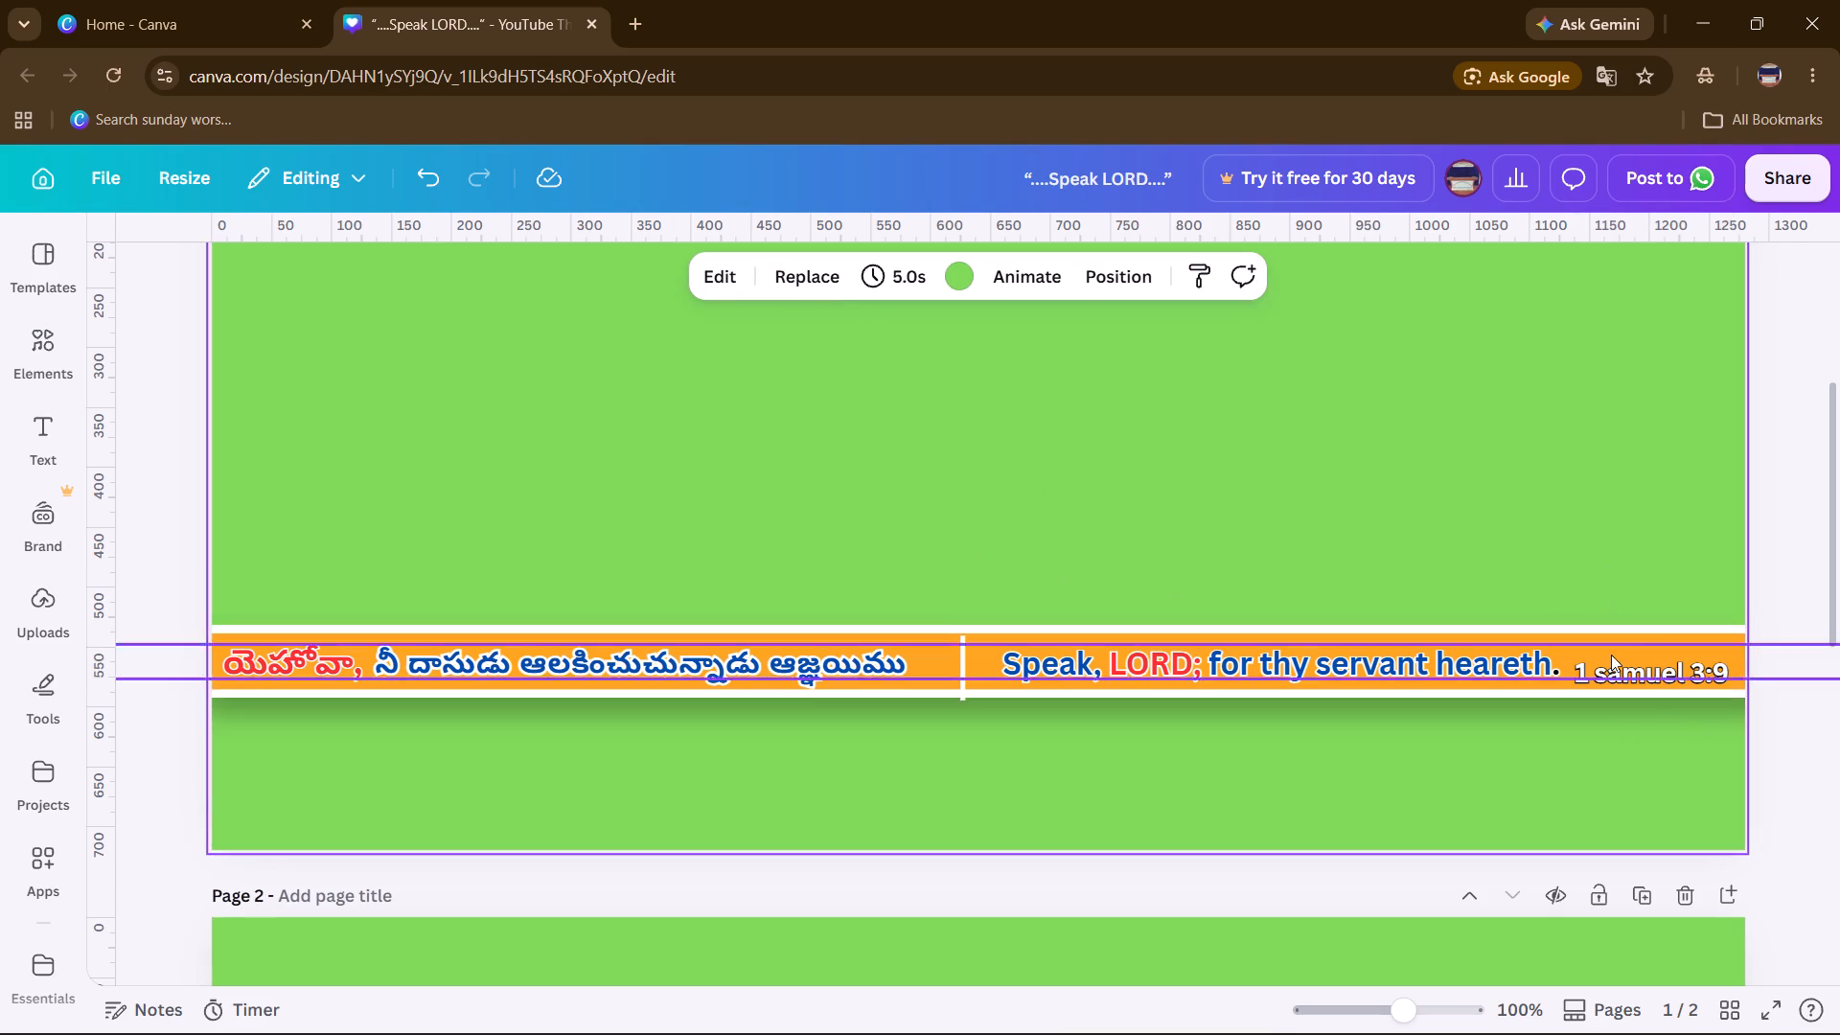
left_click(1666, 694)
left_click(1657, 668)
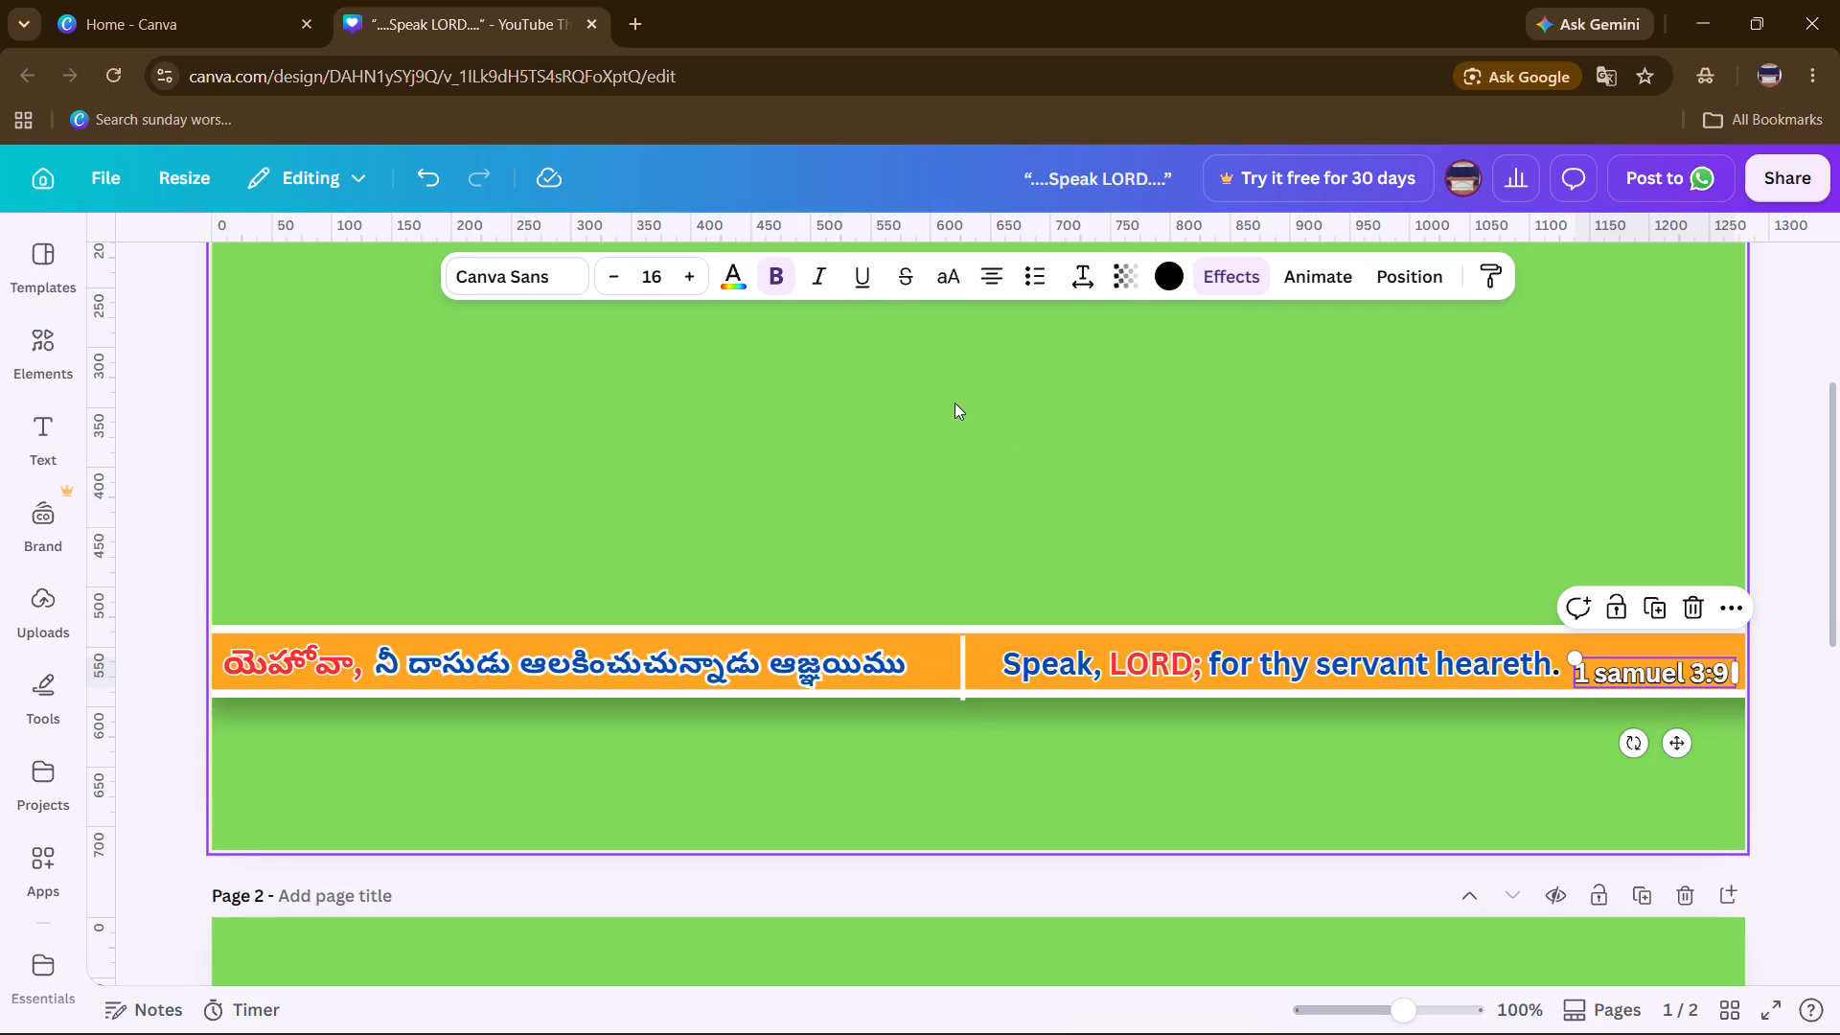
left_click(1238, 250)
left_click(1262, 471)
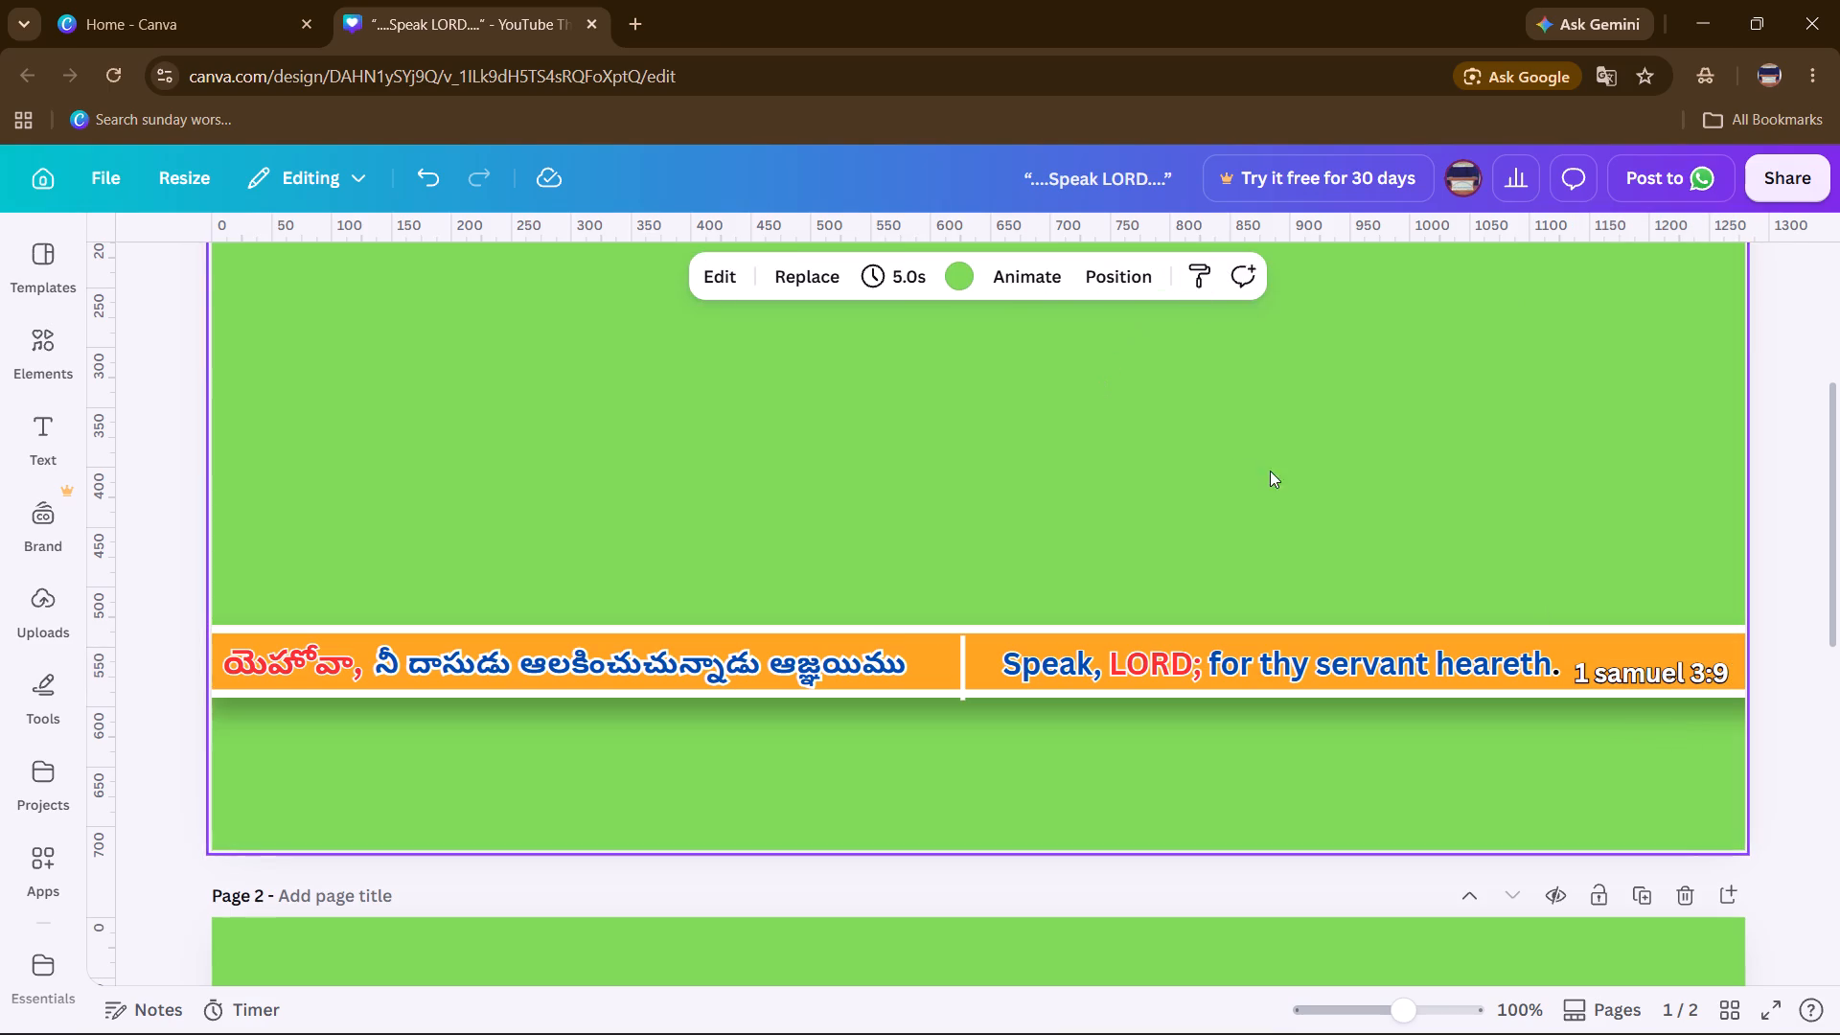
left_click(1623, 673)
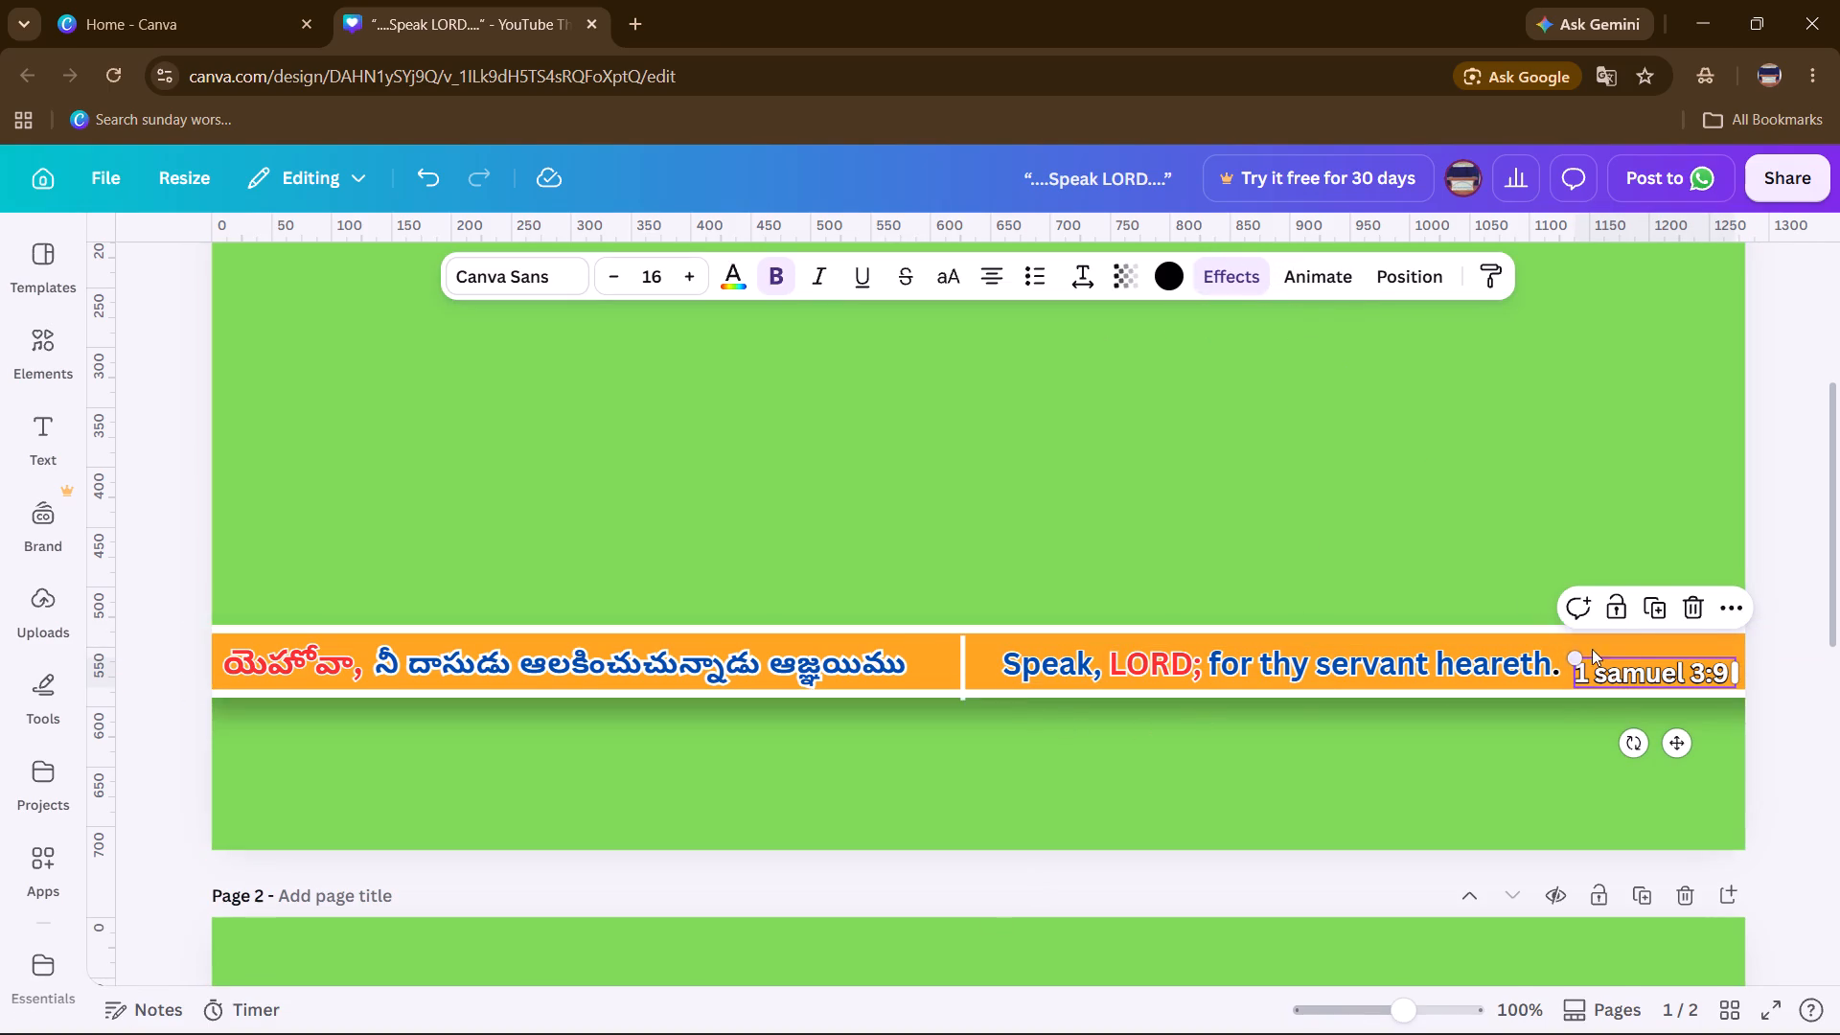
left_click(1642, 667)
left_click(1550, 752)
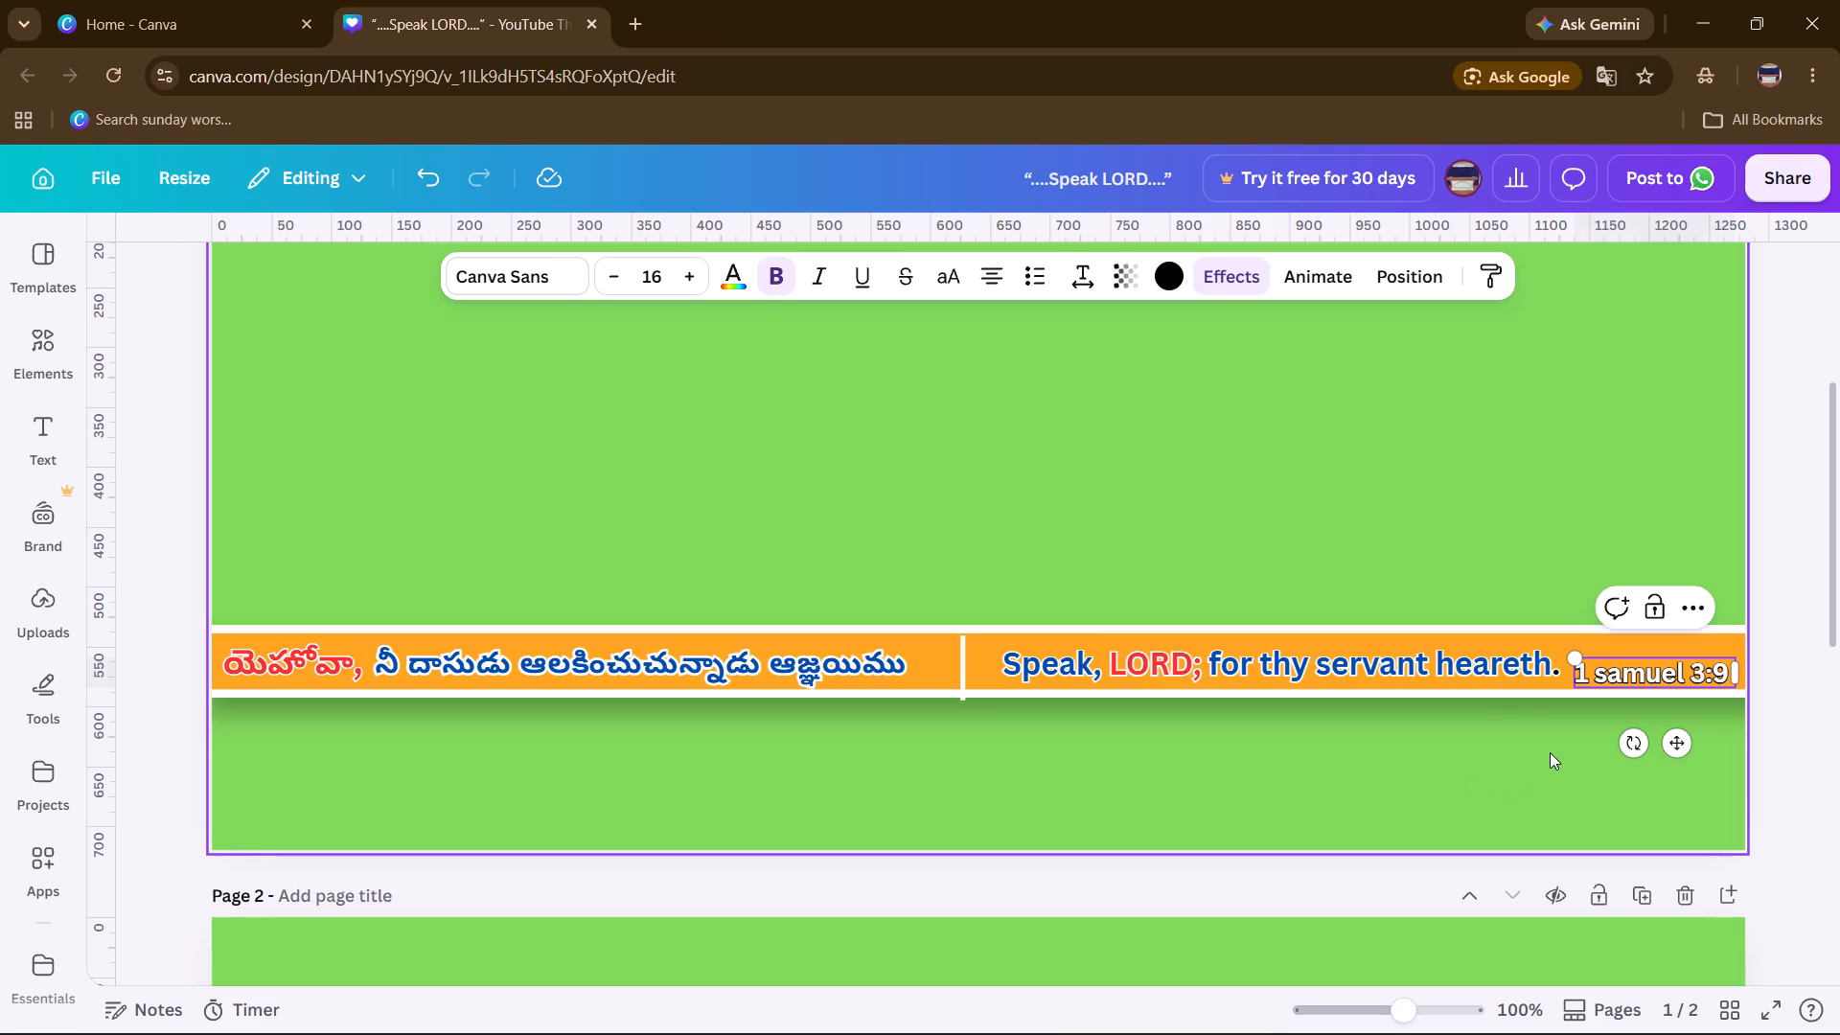
Increase the black outline thickness of the verse reference “1 samuel 3:9” to at least 76.
left_click(1594, 668)
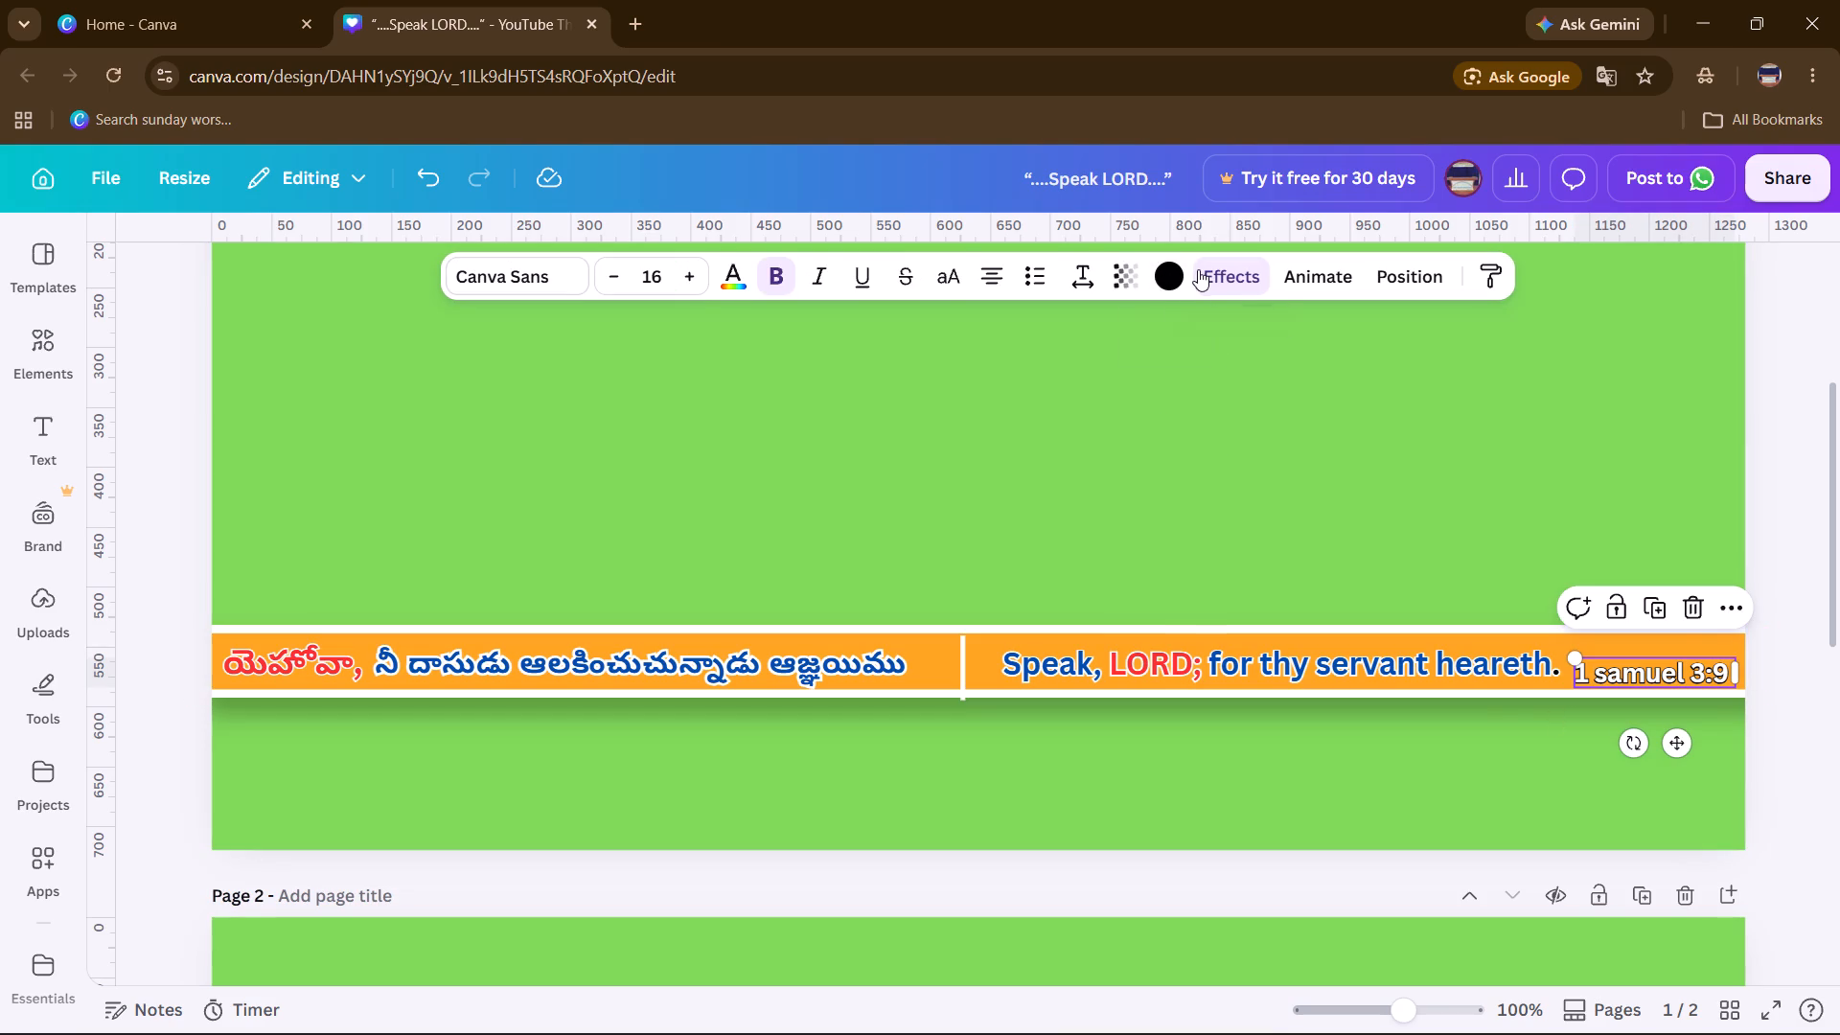
left_click(1214, 269)
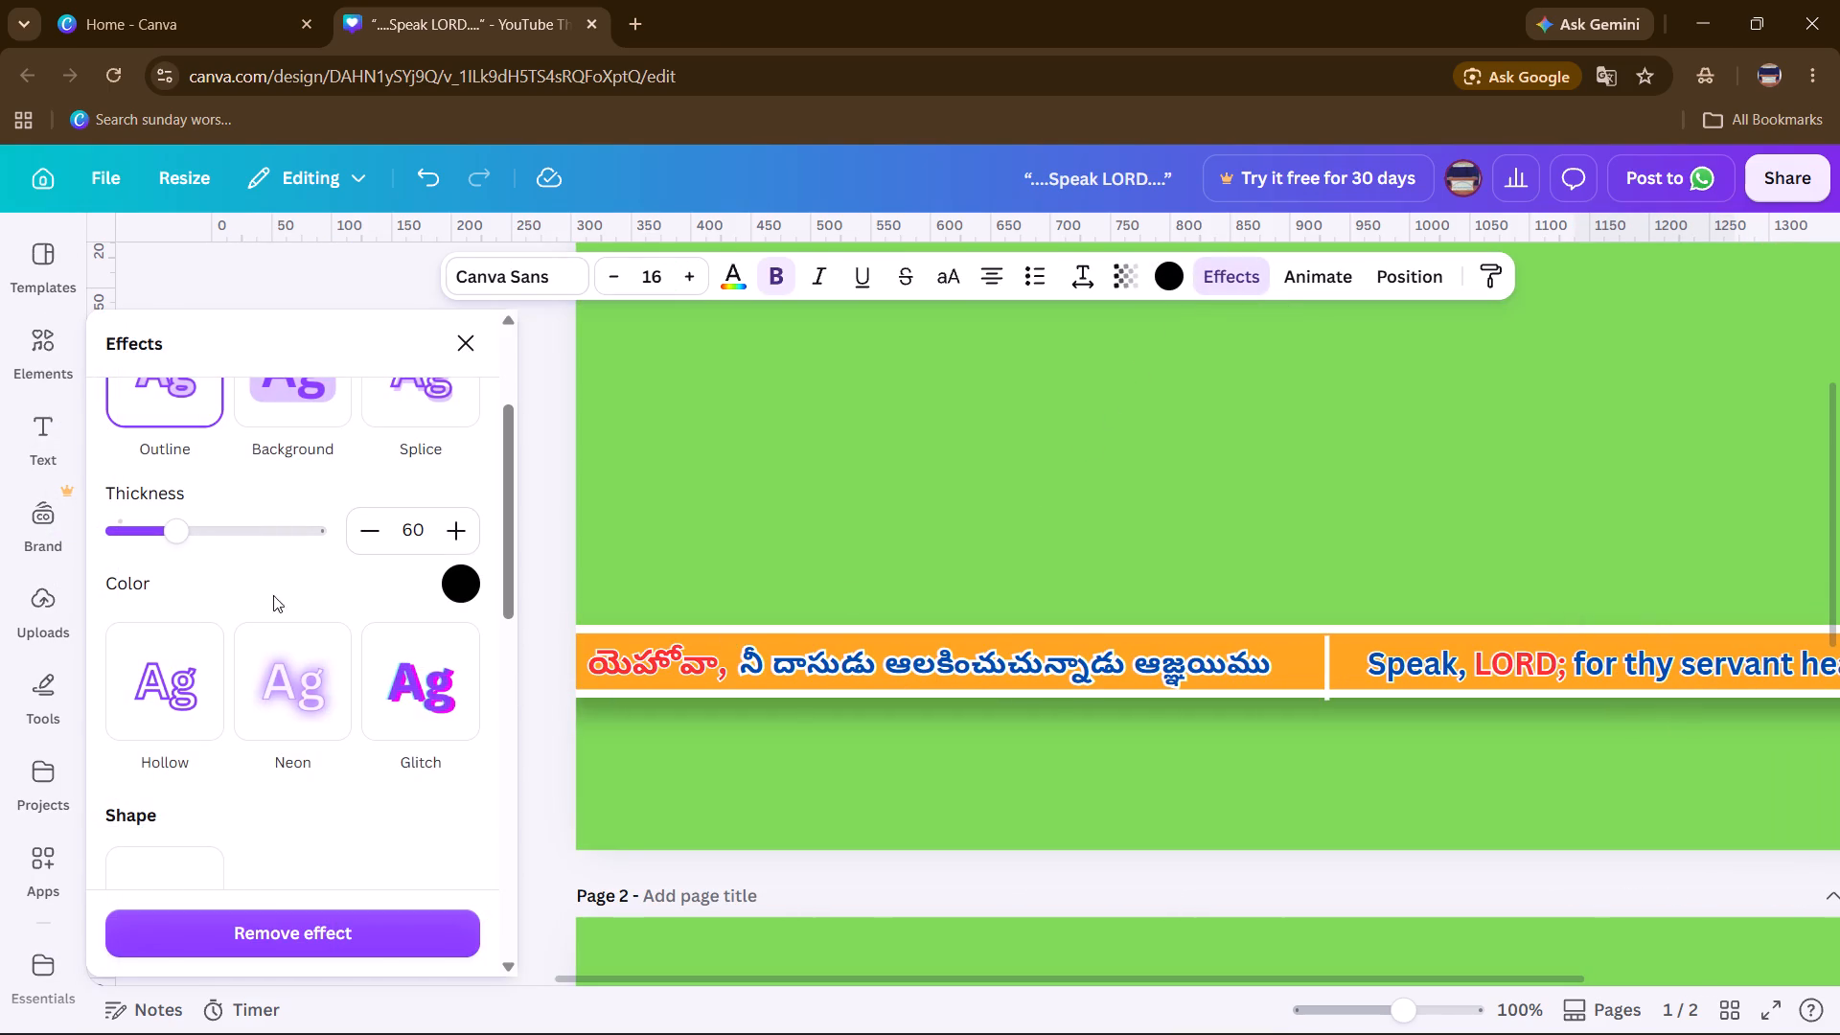
left_click(453, 520)
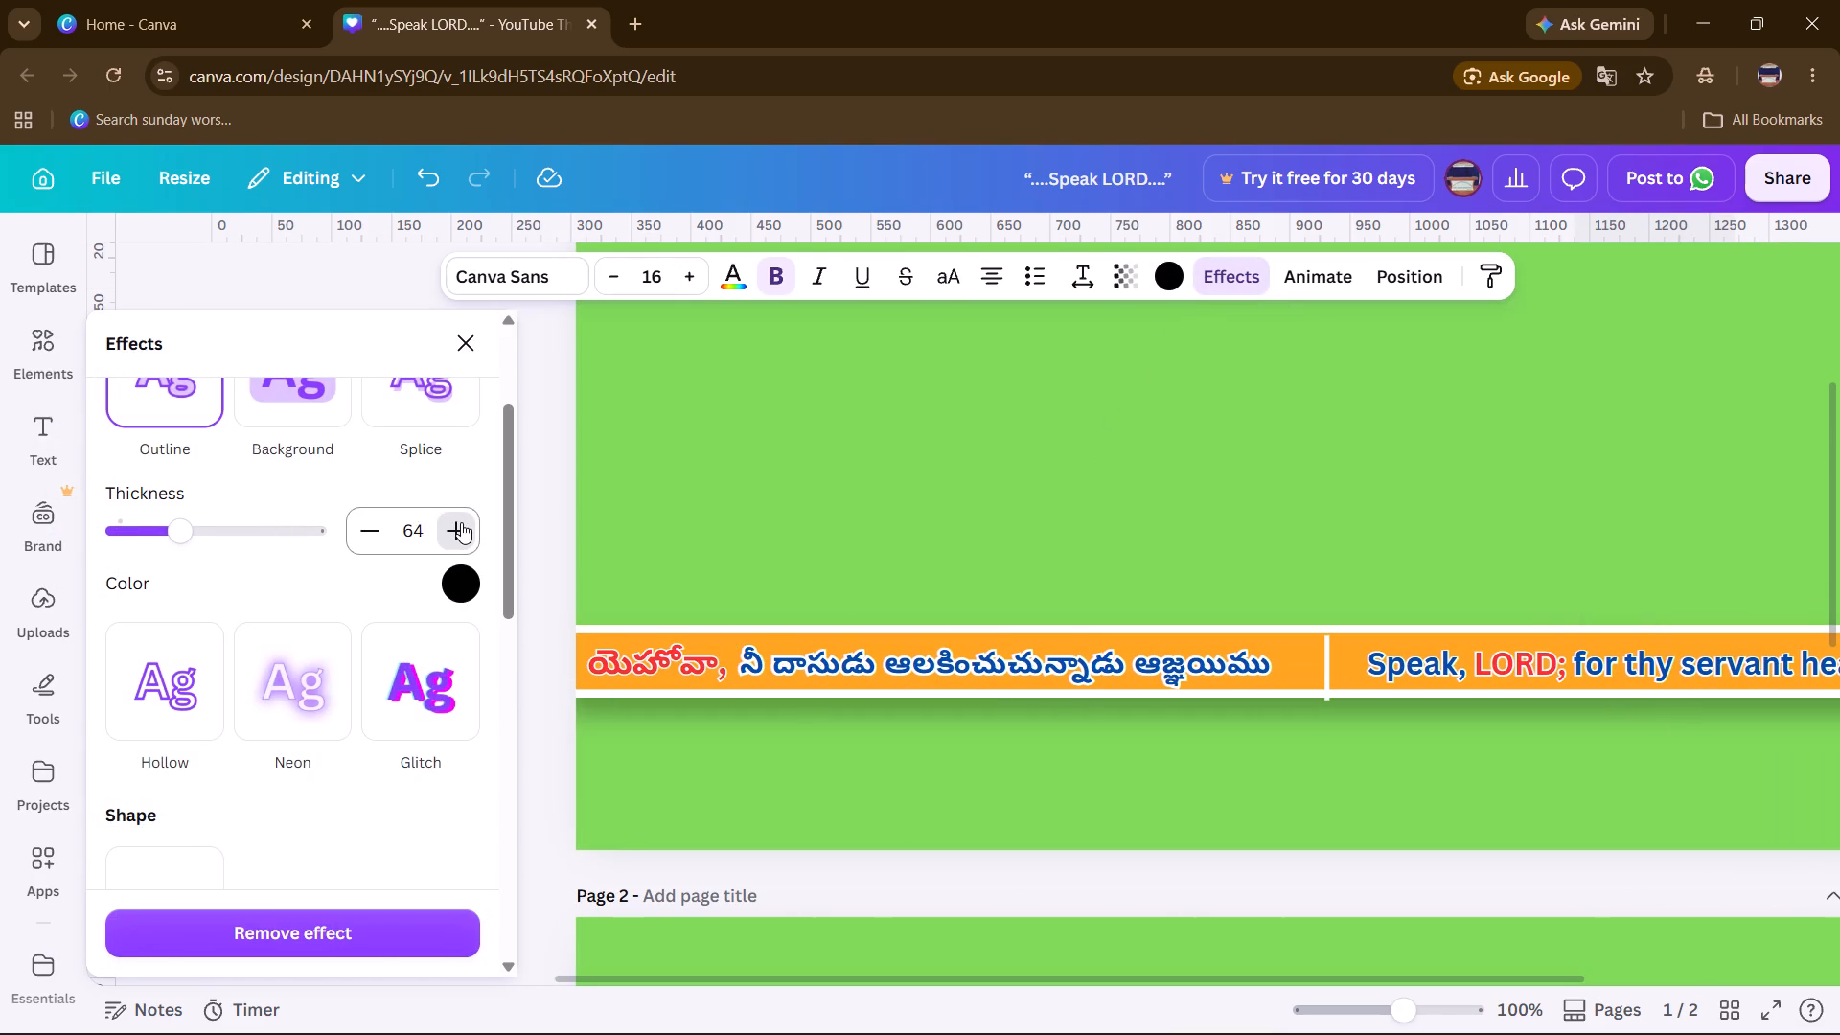
triple_click(461, 522)
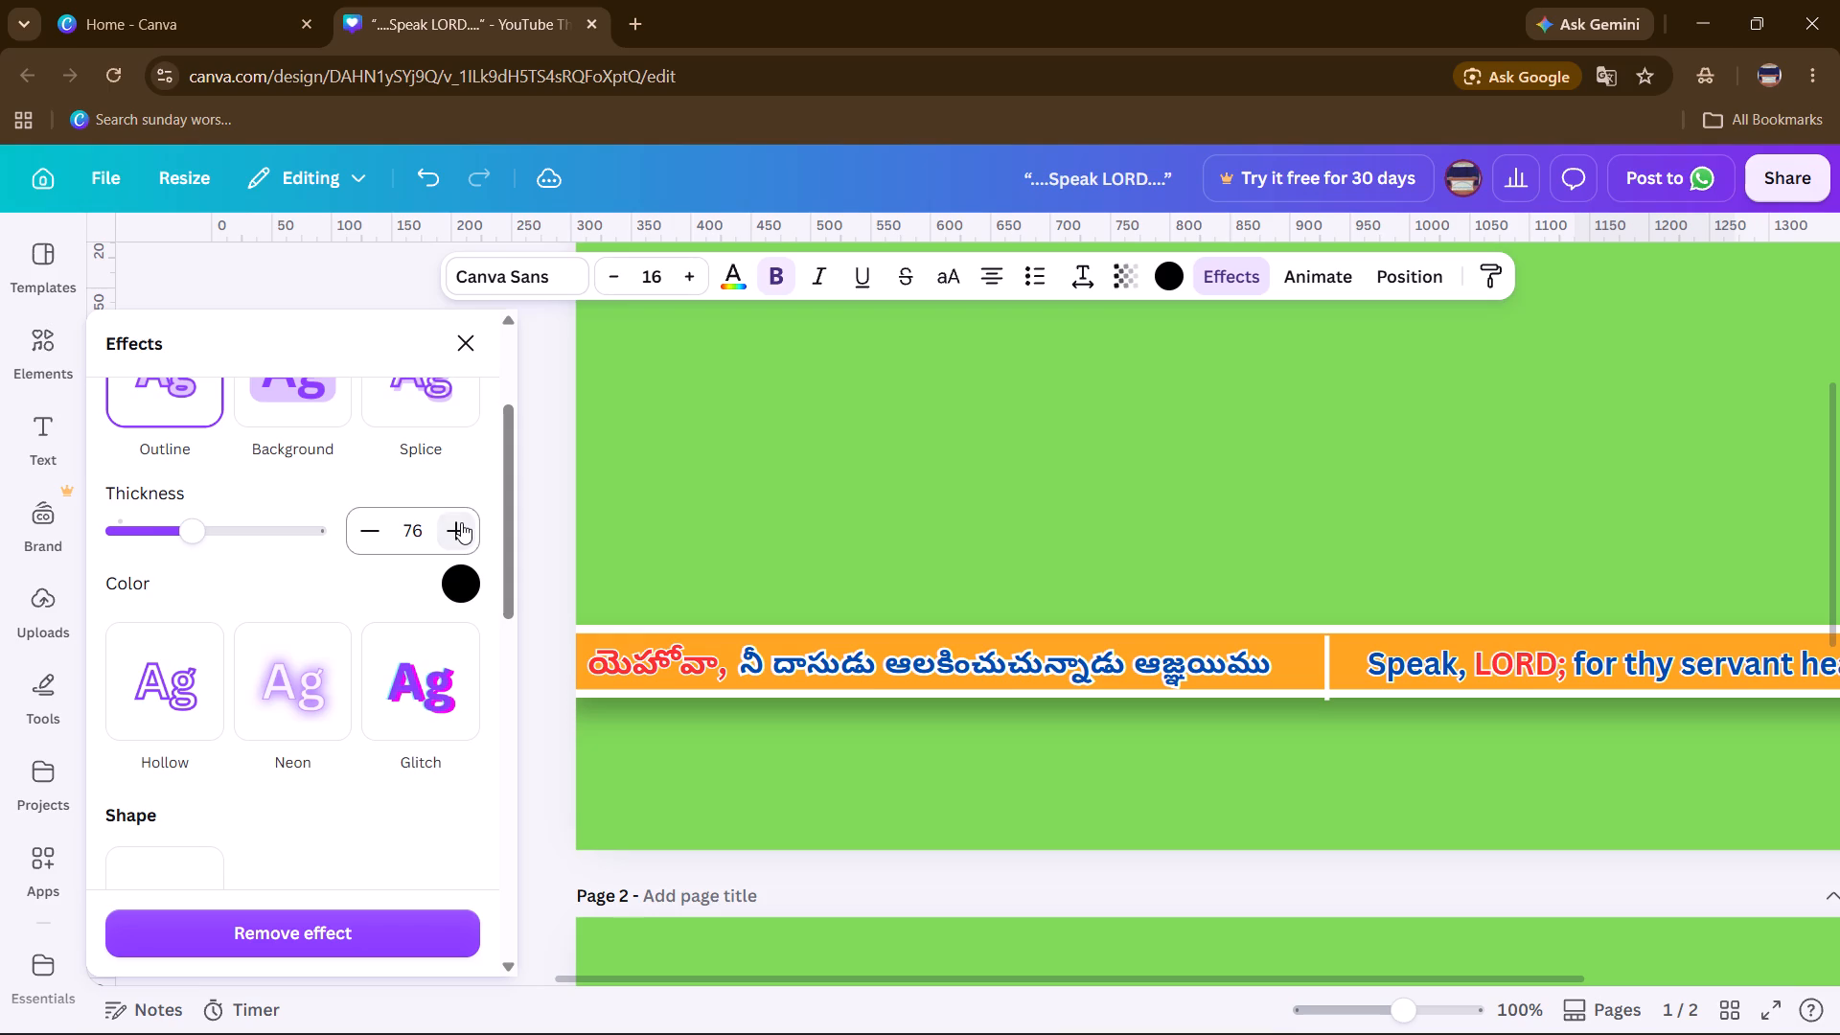
triple_click(461, 522)
left_click(458, 522)
left_click(762, 449)
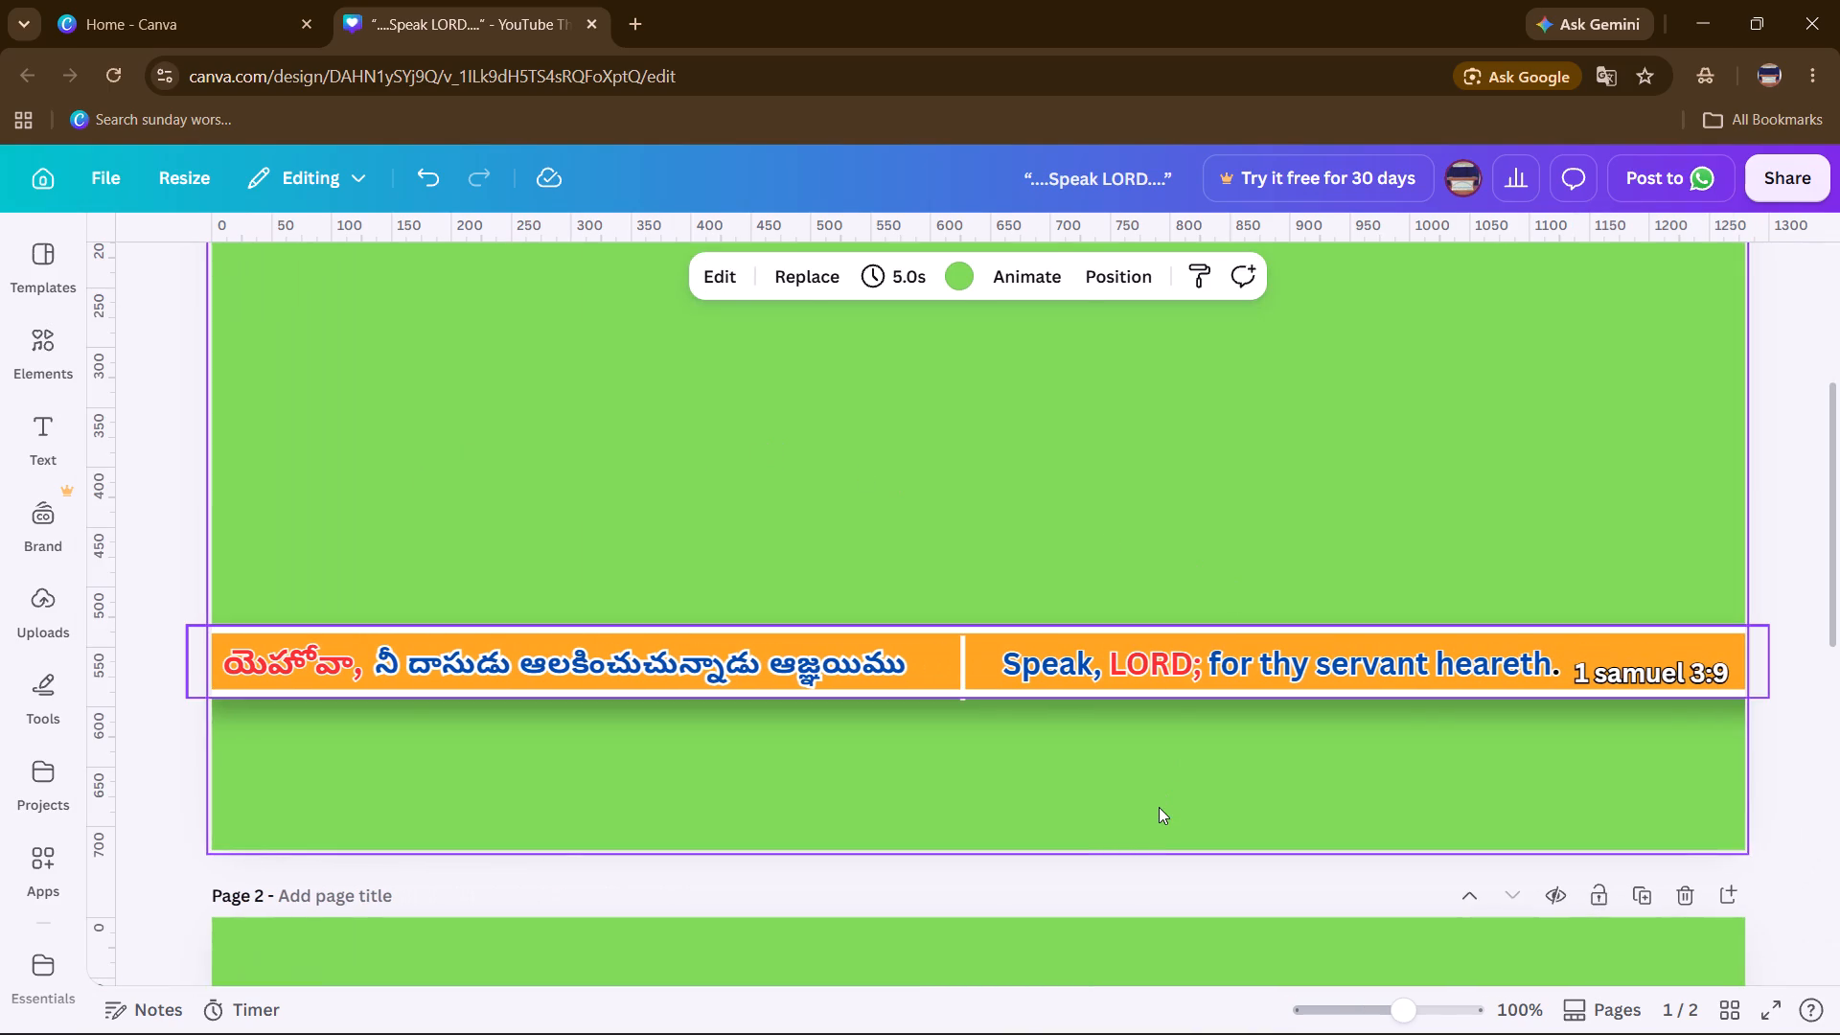
scroll(852, 508, "down", 4)
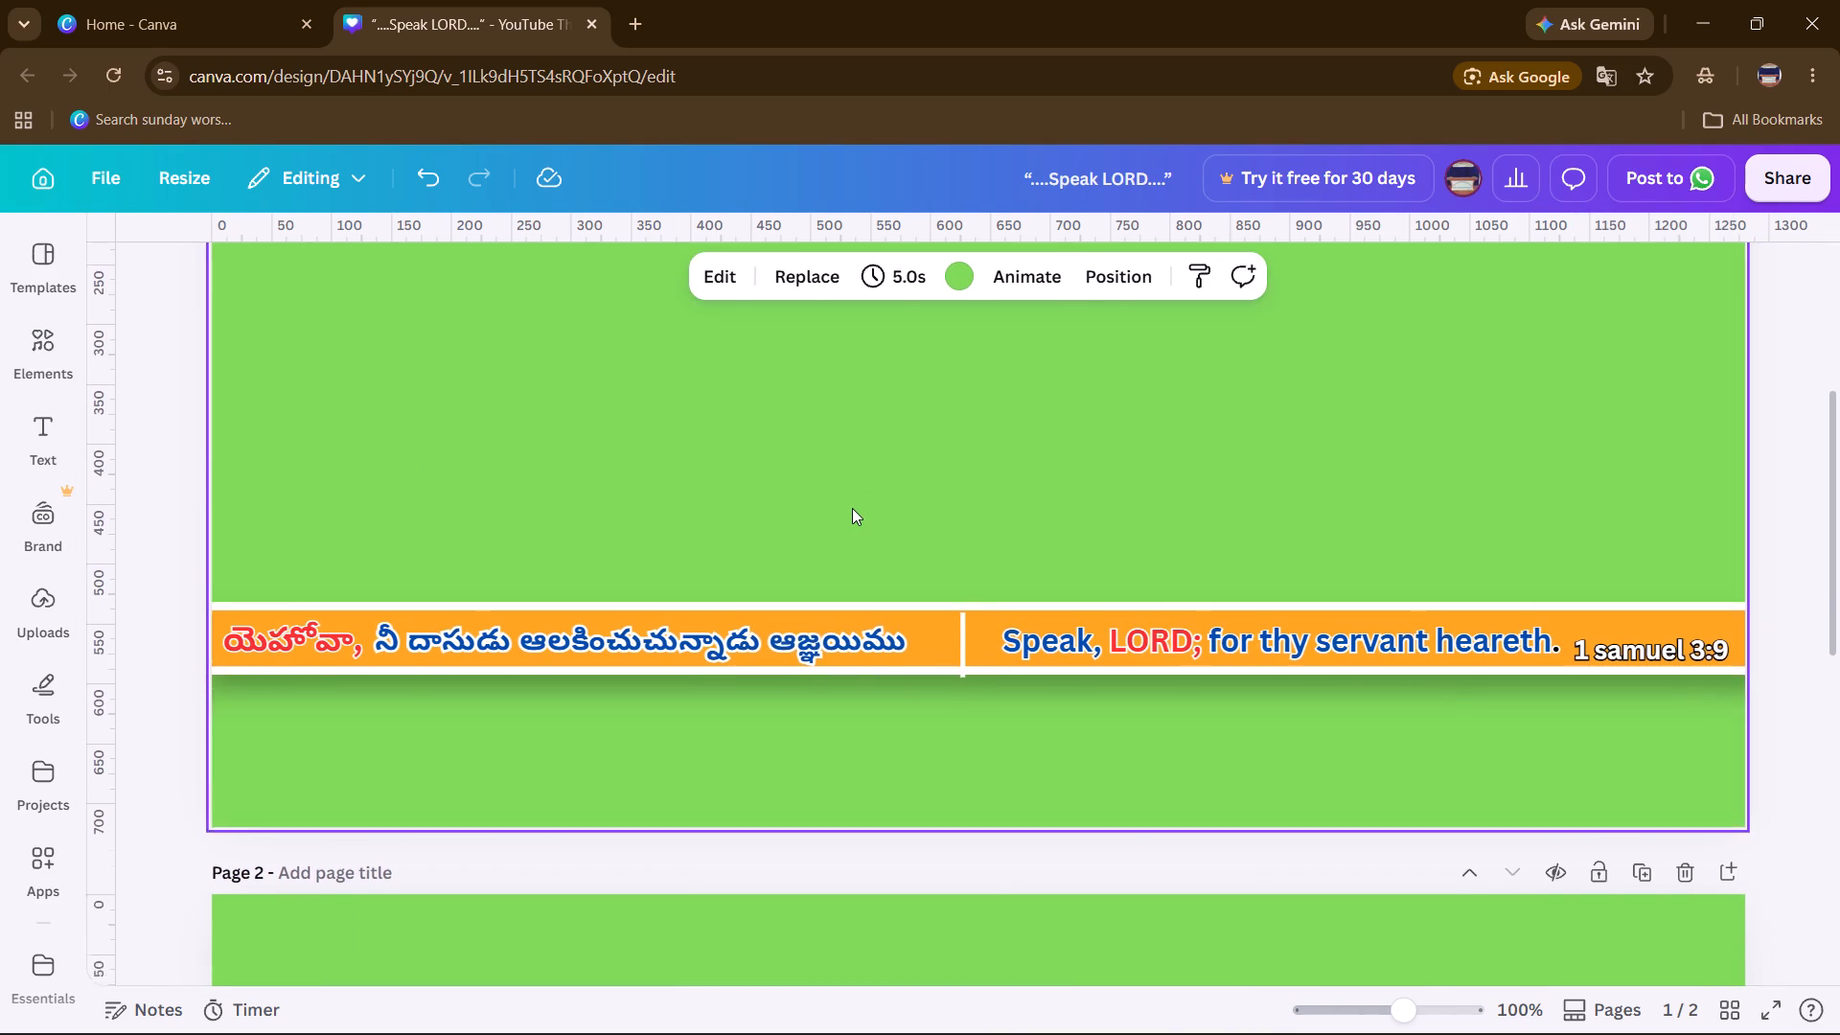
Delete the wood-textured orange bar near the top of page 1.
scroll(852, 508, "down", 1)
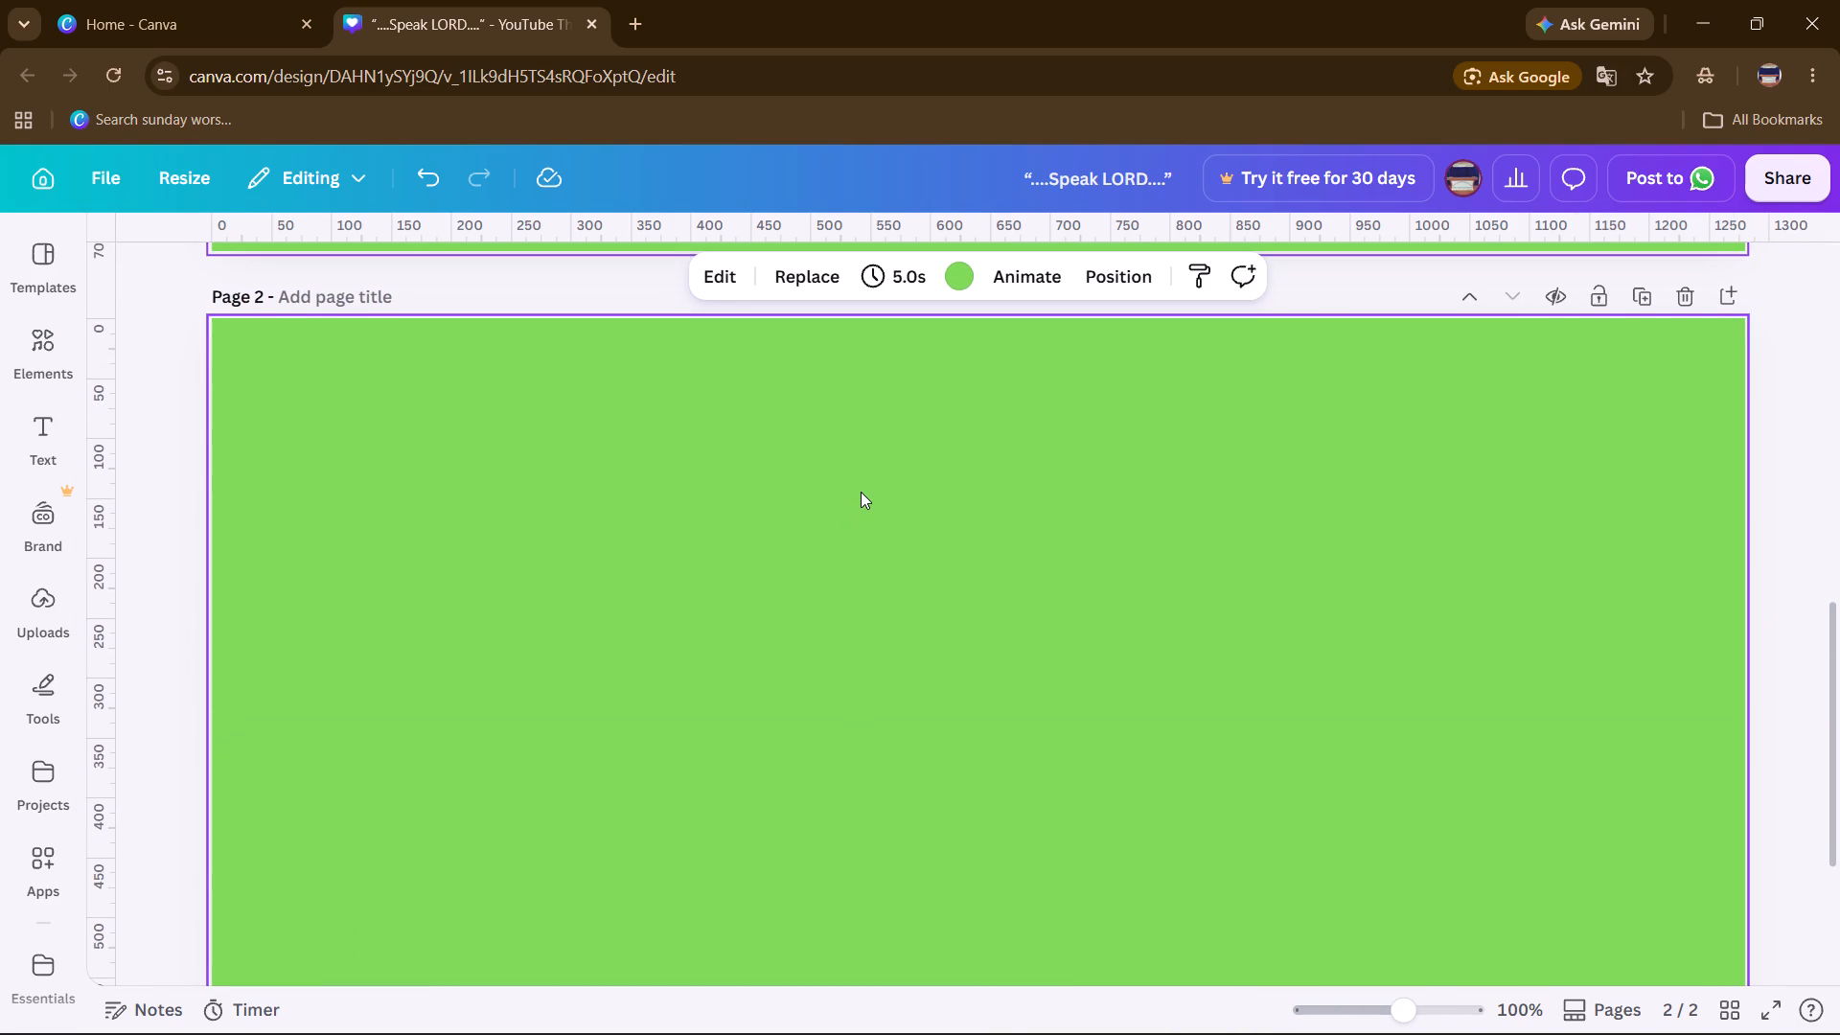
scroll(861, 492, "up", 6)
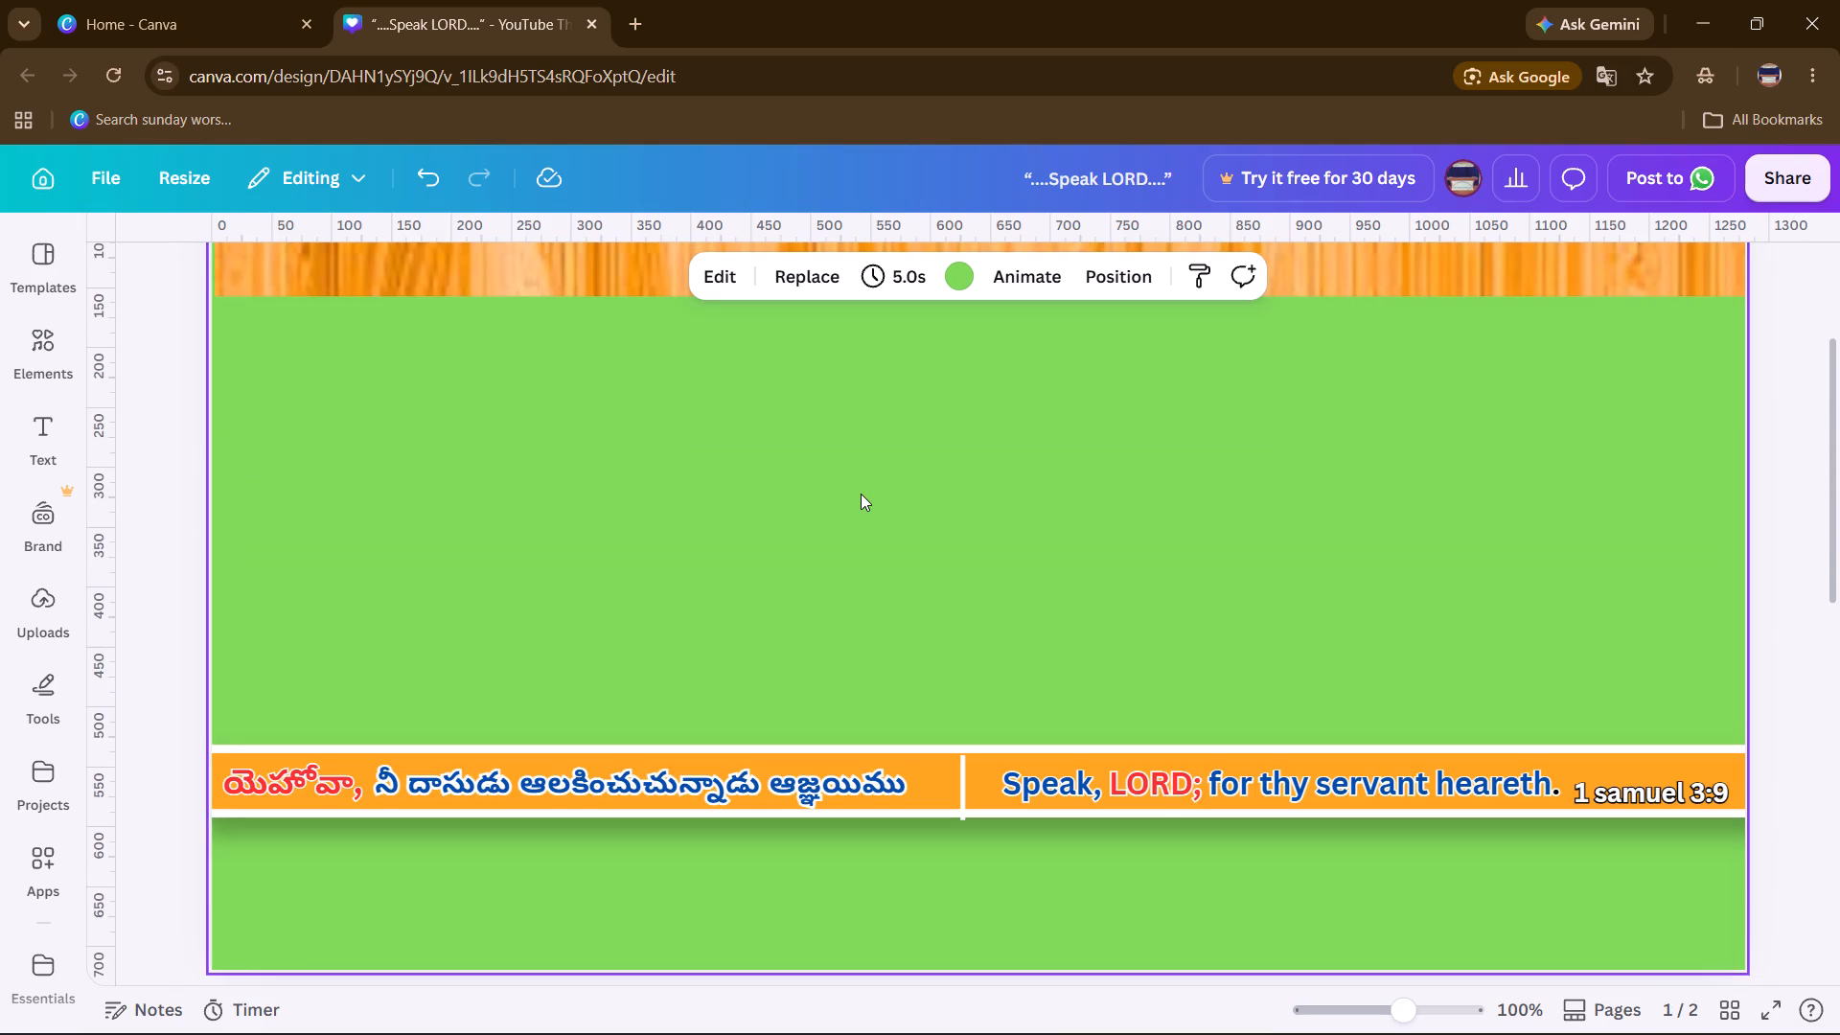
scroll(862, 495, "up", 4)
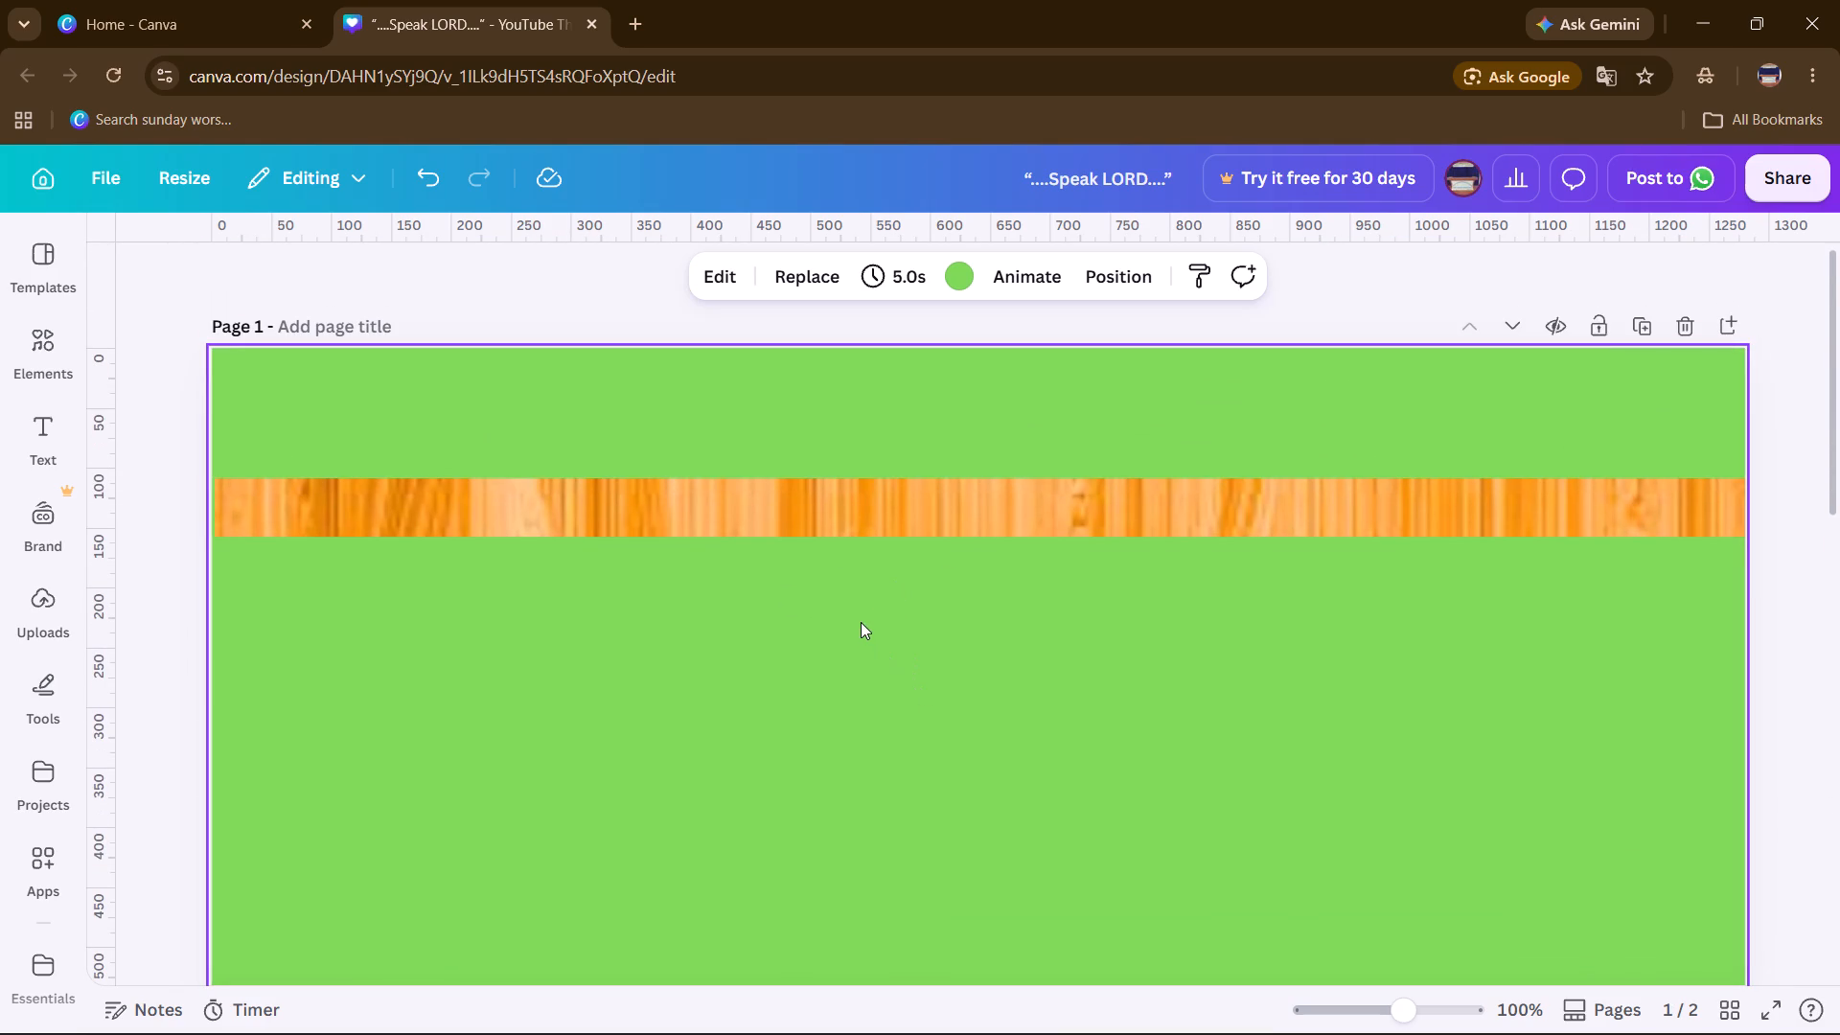
left_click(871, 523)
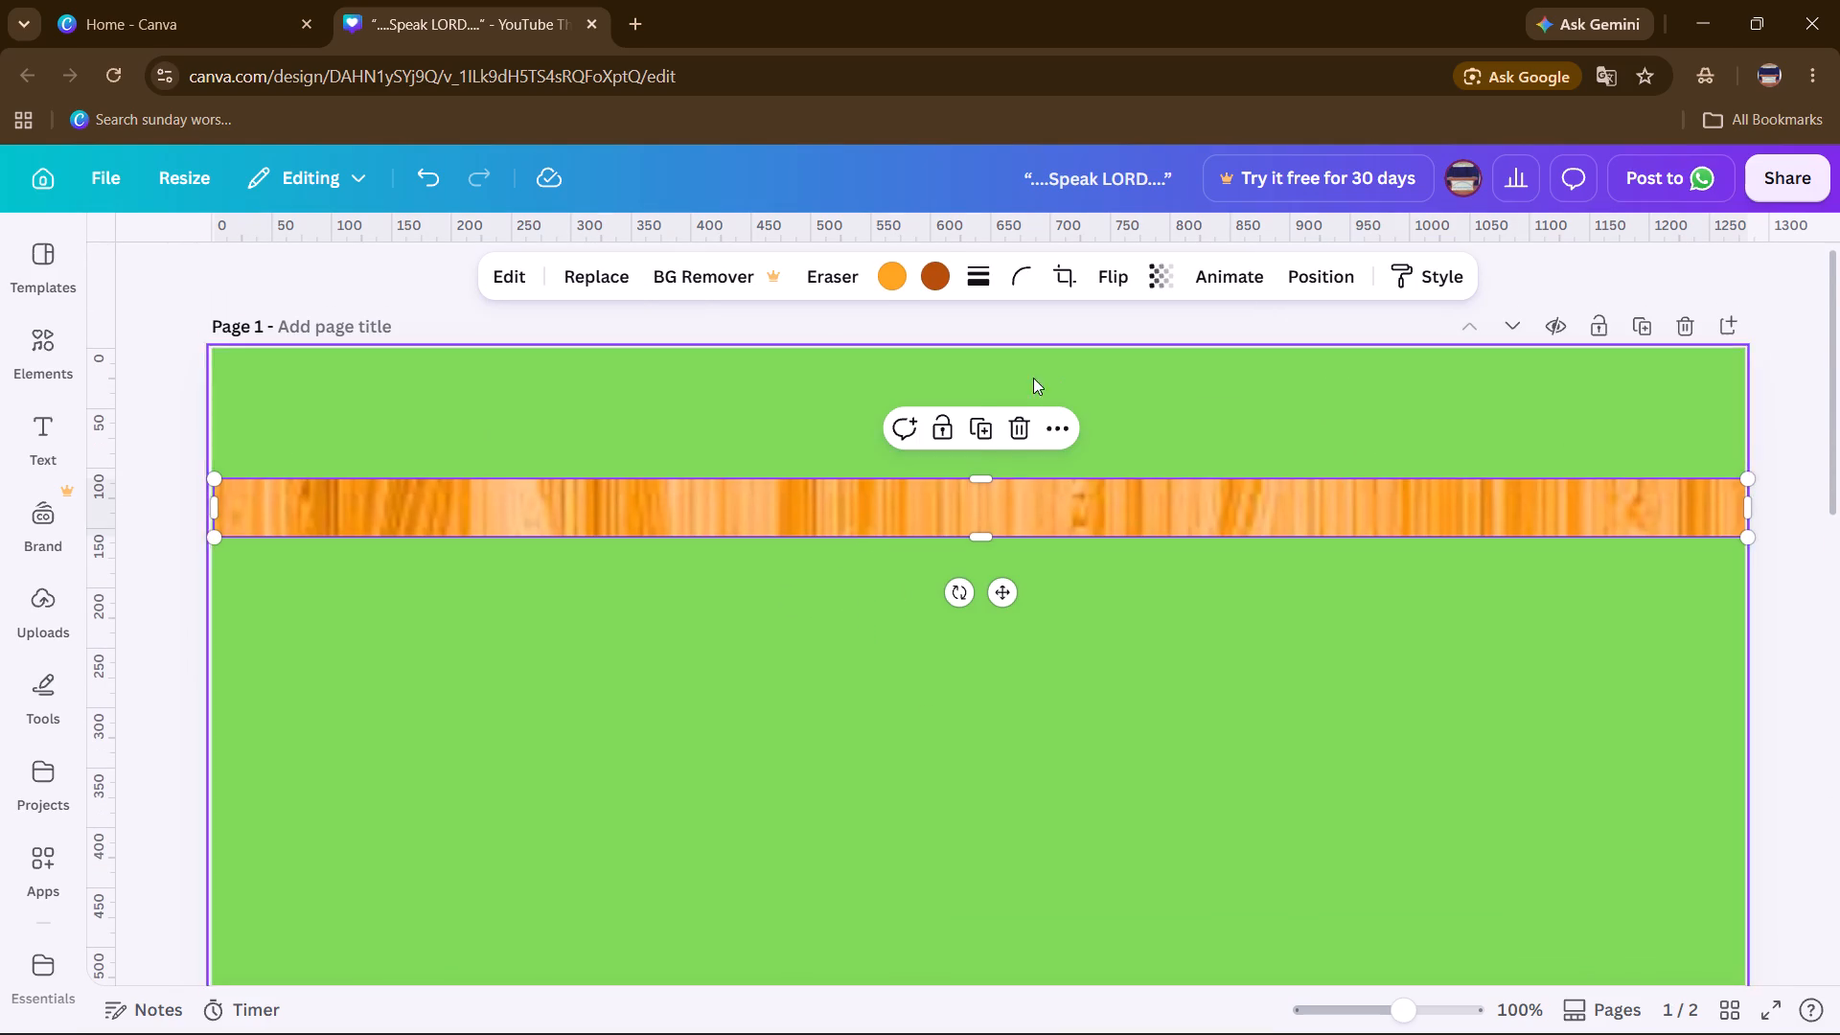
left_click(1016, 427)
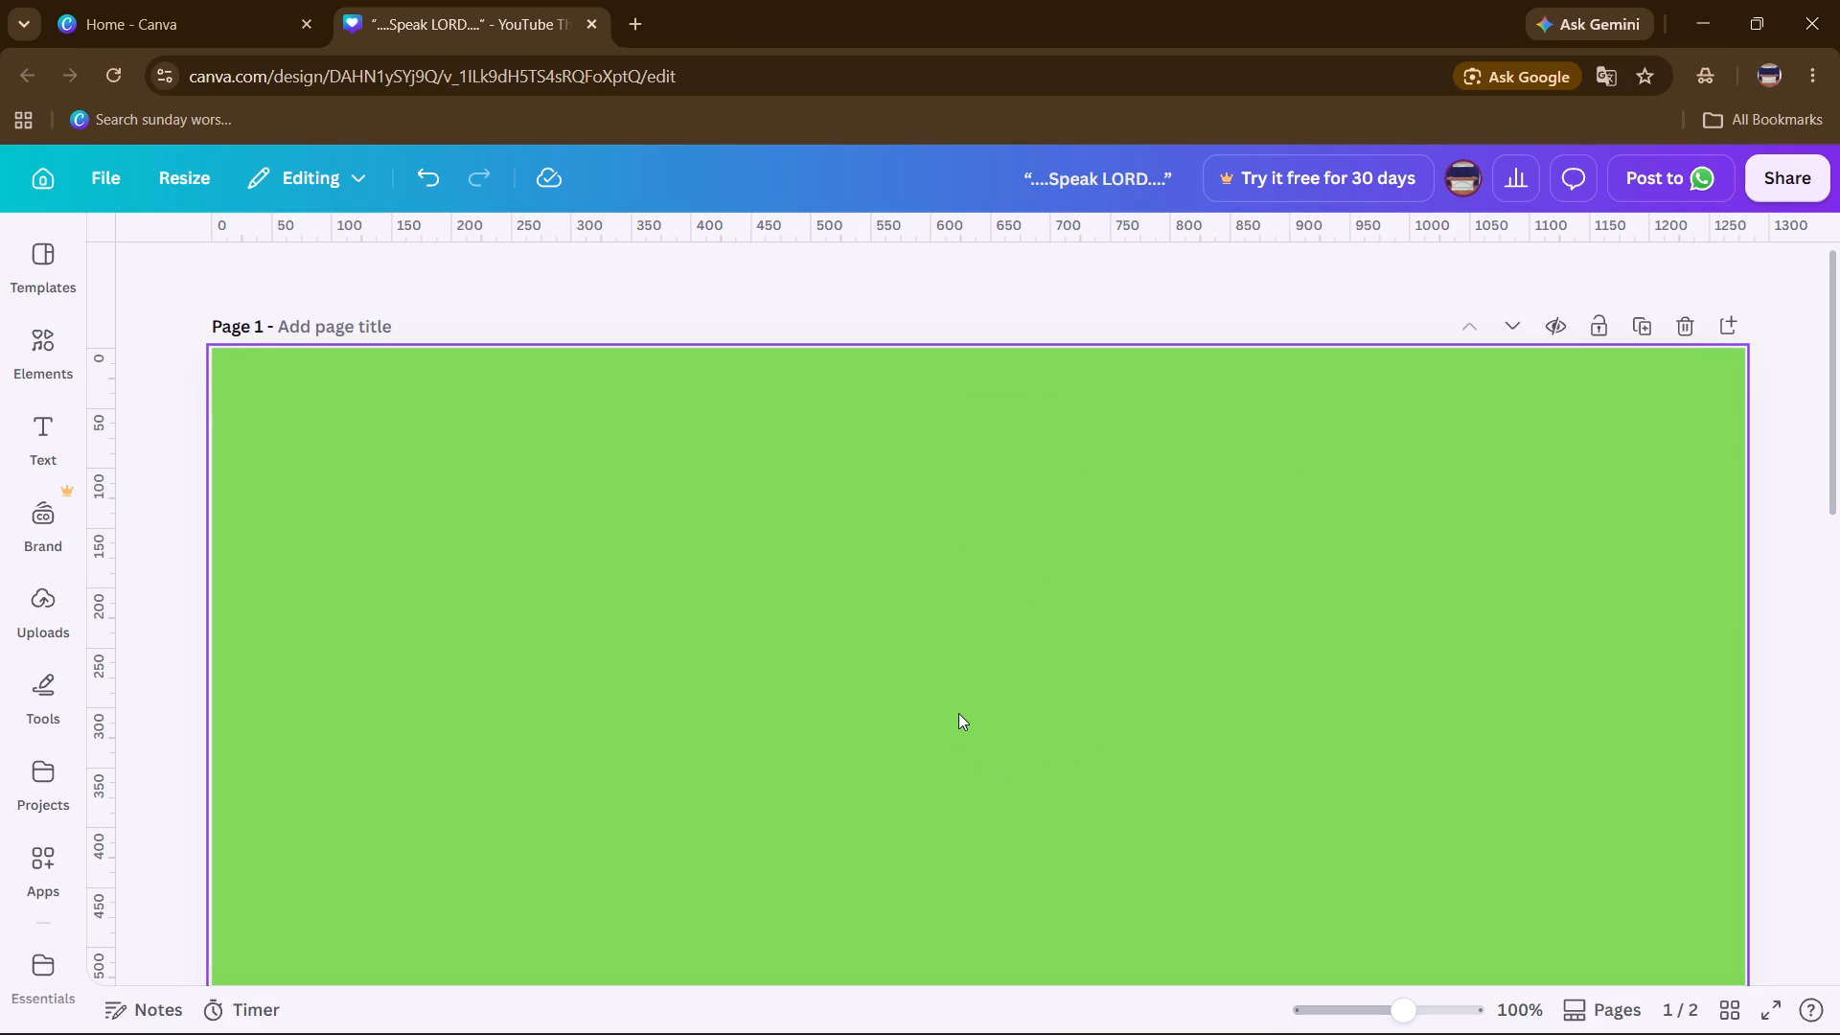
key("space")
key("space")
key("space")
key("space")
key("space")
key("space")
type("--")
Group the orange bar, bilingual verse text, divider line and “1 samuel 3:9” reference on page 1 into one banner.
key("ctrl+minus")
key("ctrl+minus")
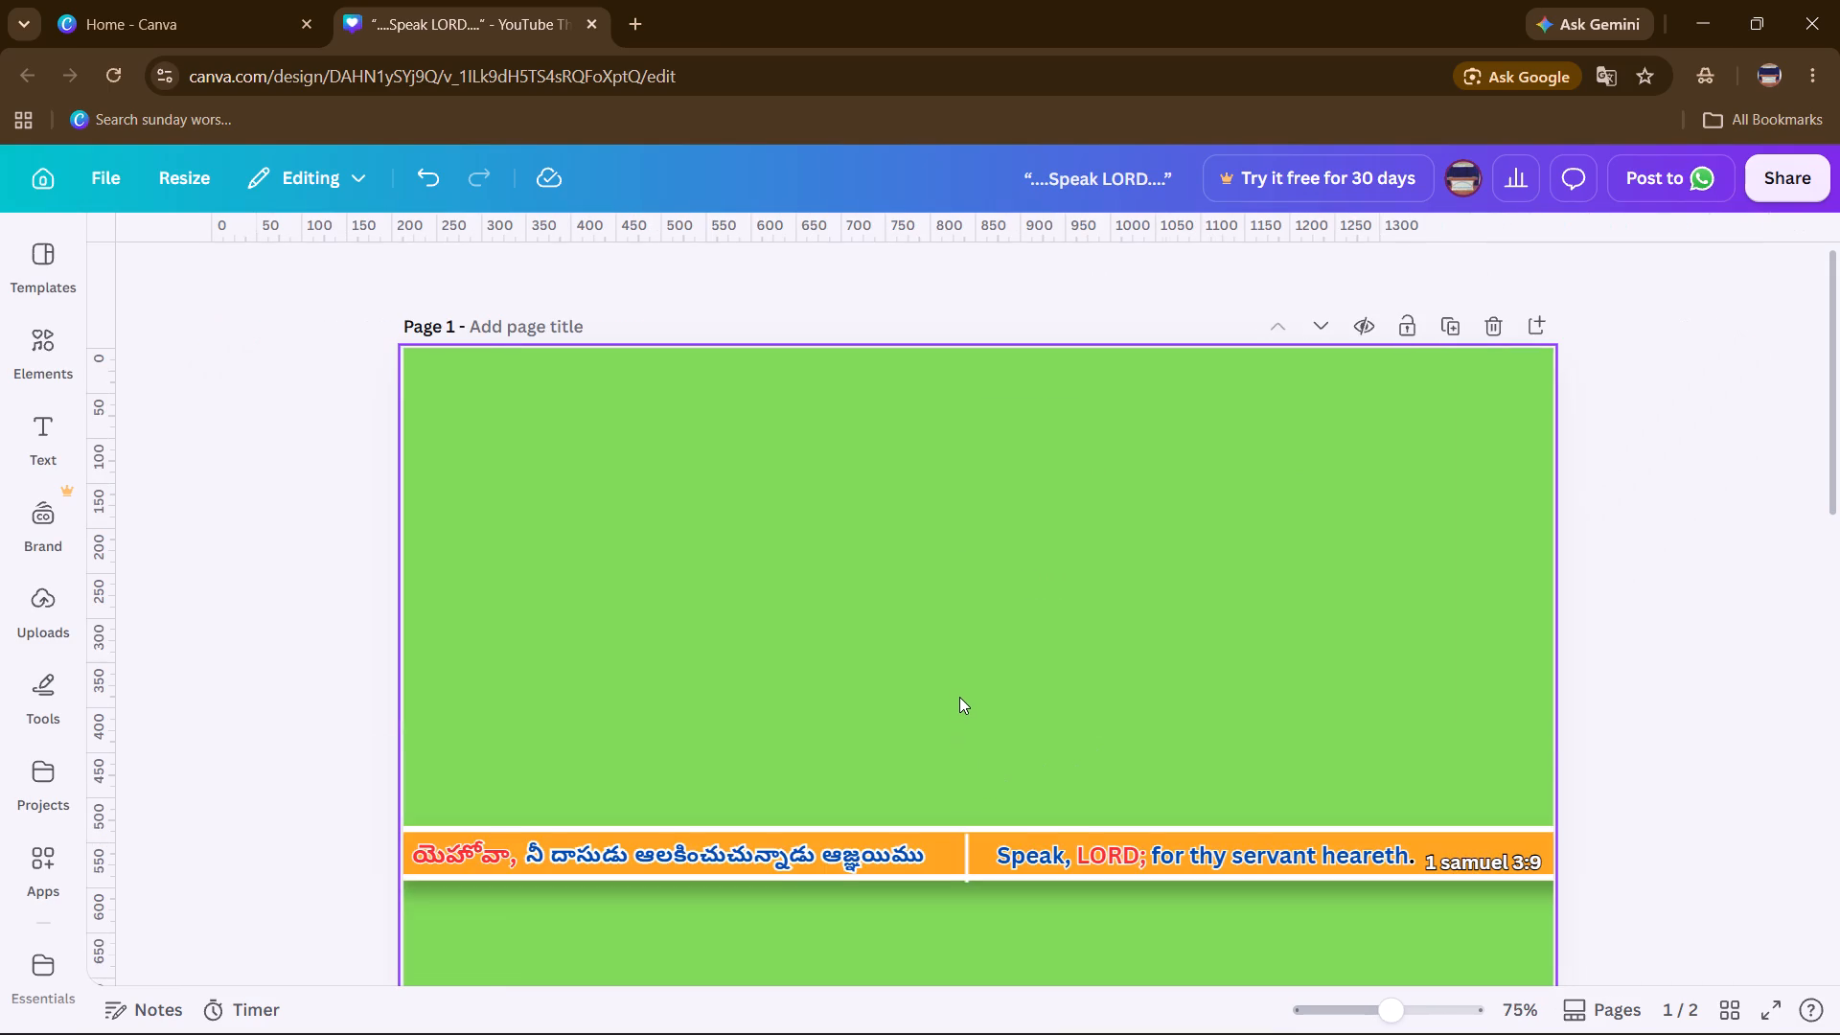
left_click(951, 787)
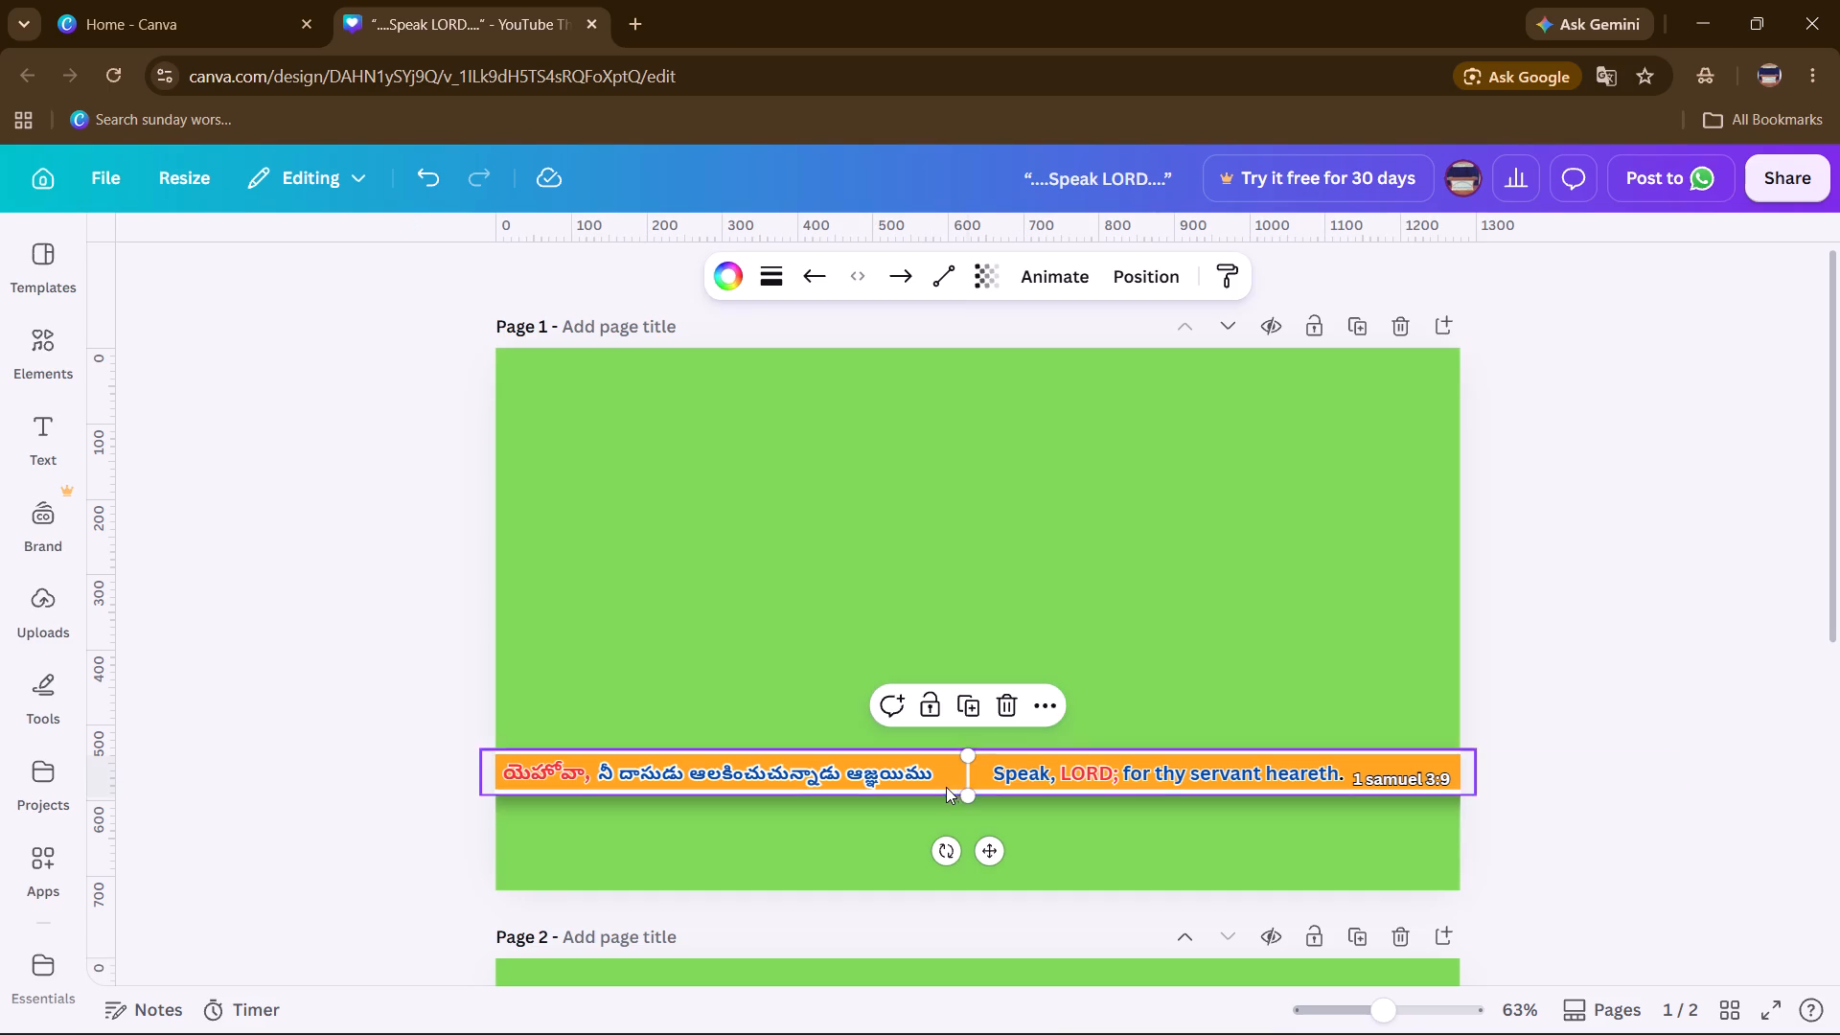
left_click(680, 604)
left_click_drag(330, 790, 807, 747)
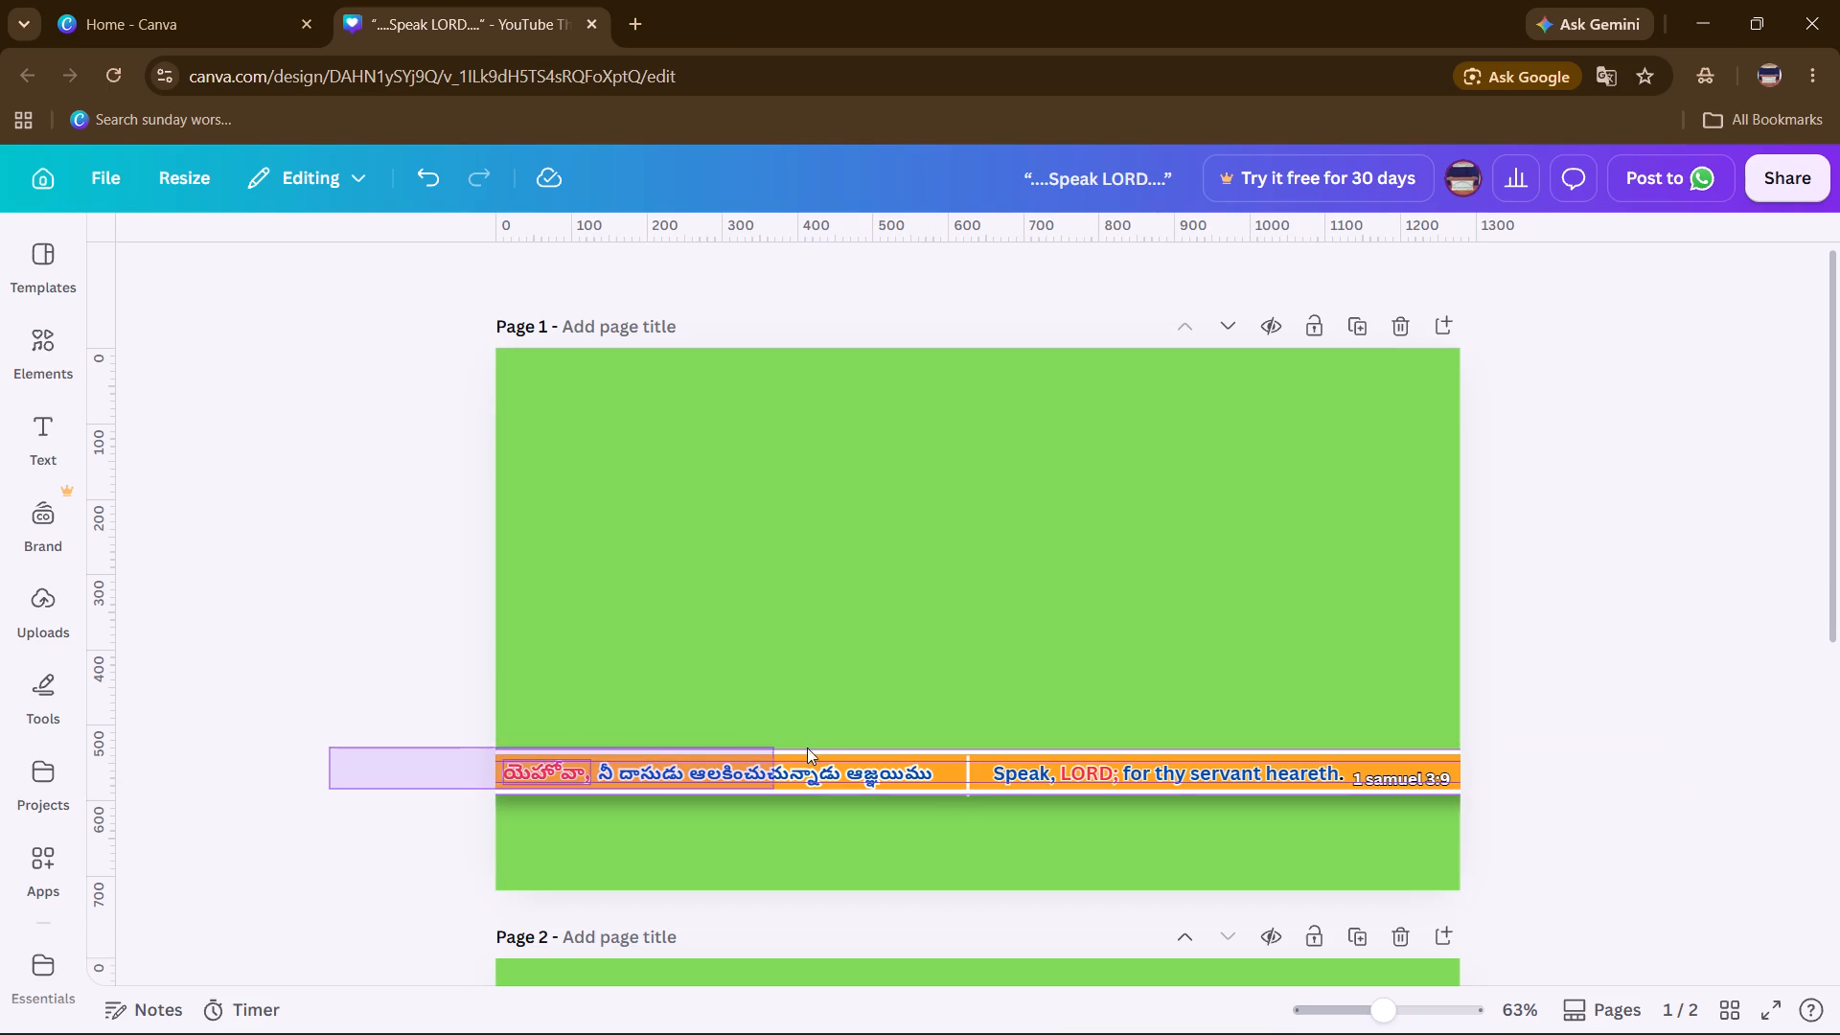
left_click_drag(807, 747, 1483, 741)
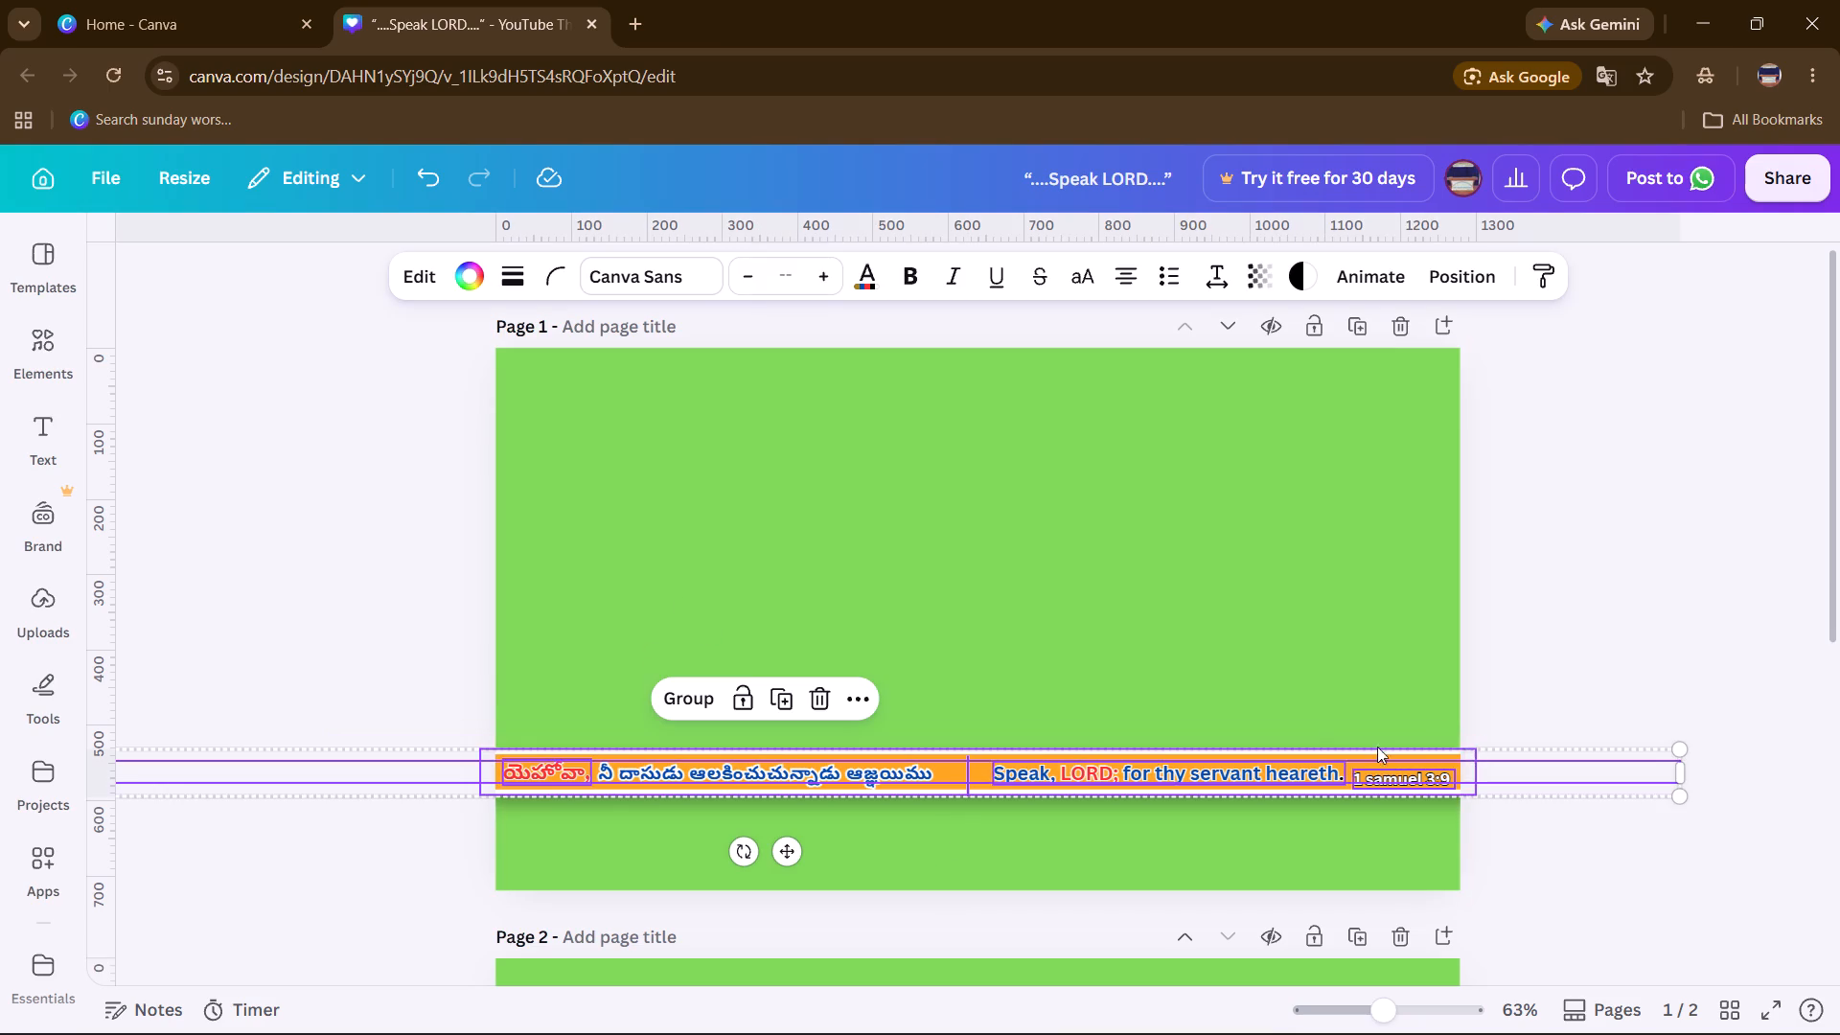
left_click(670, 698)
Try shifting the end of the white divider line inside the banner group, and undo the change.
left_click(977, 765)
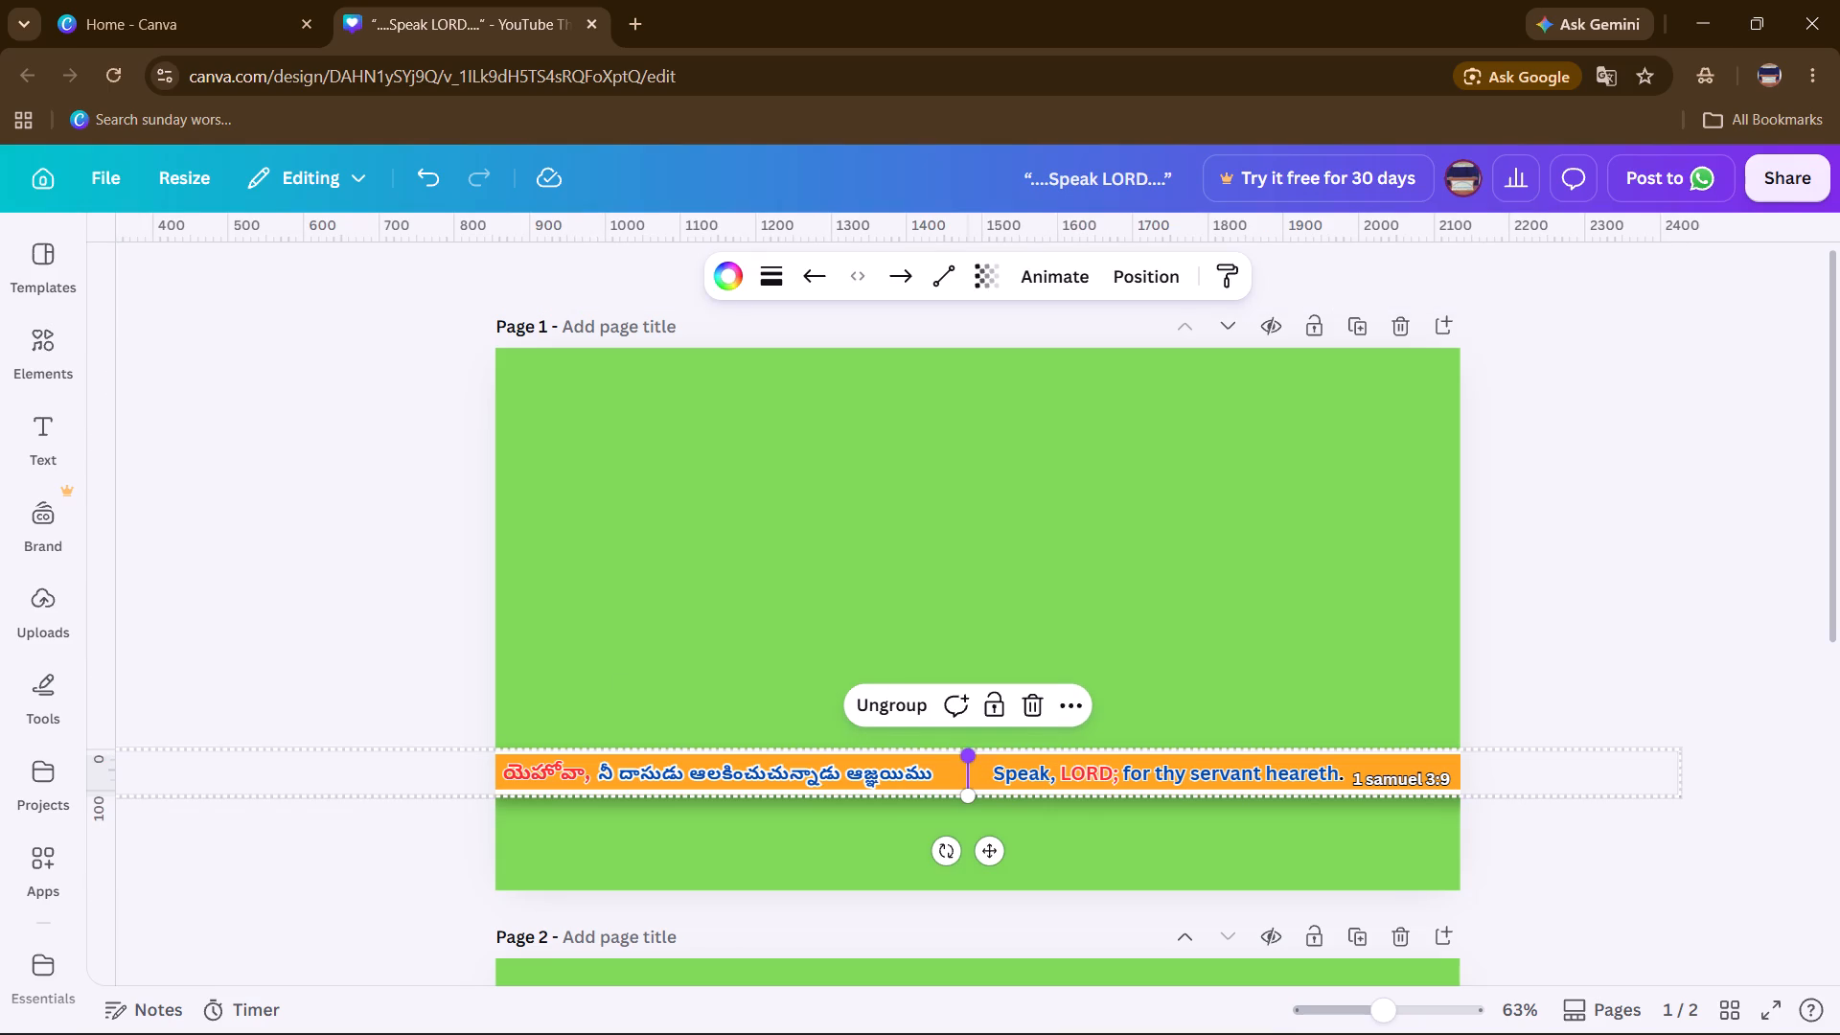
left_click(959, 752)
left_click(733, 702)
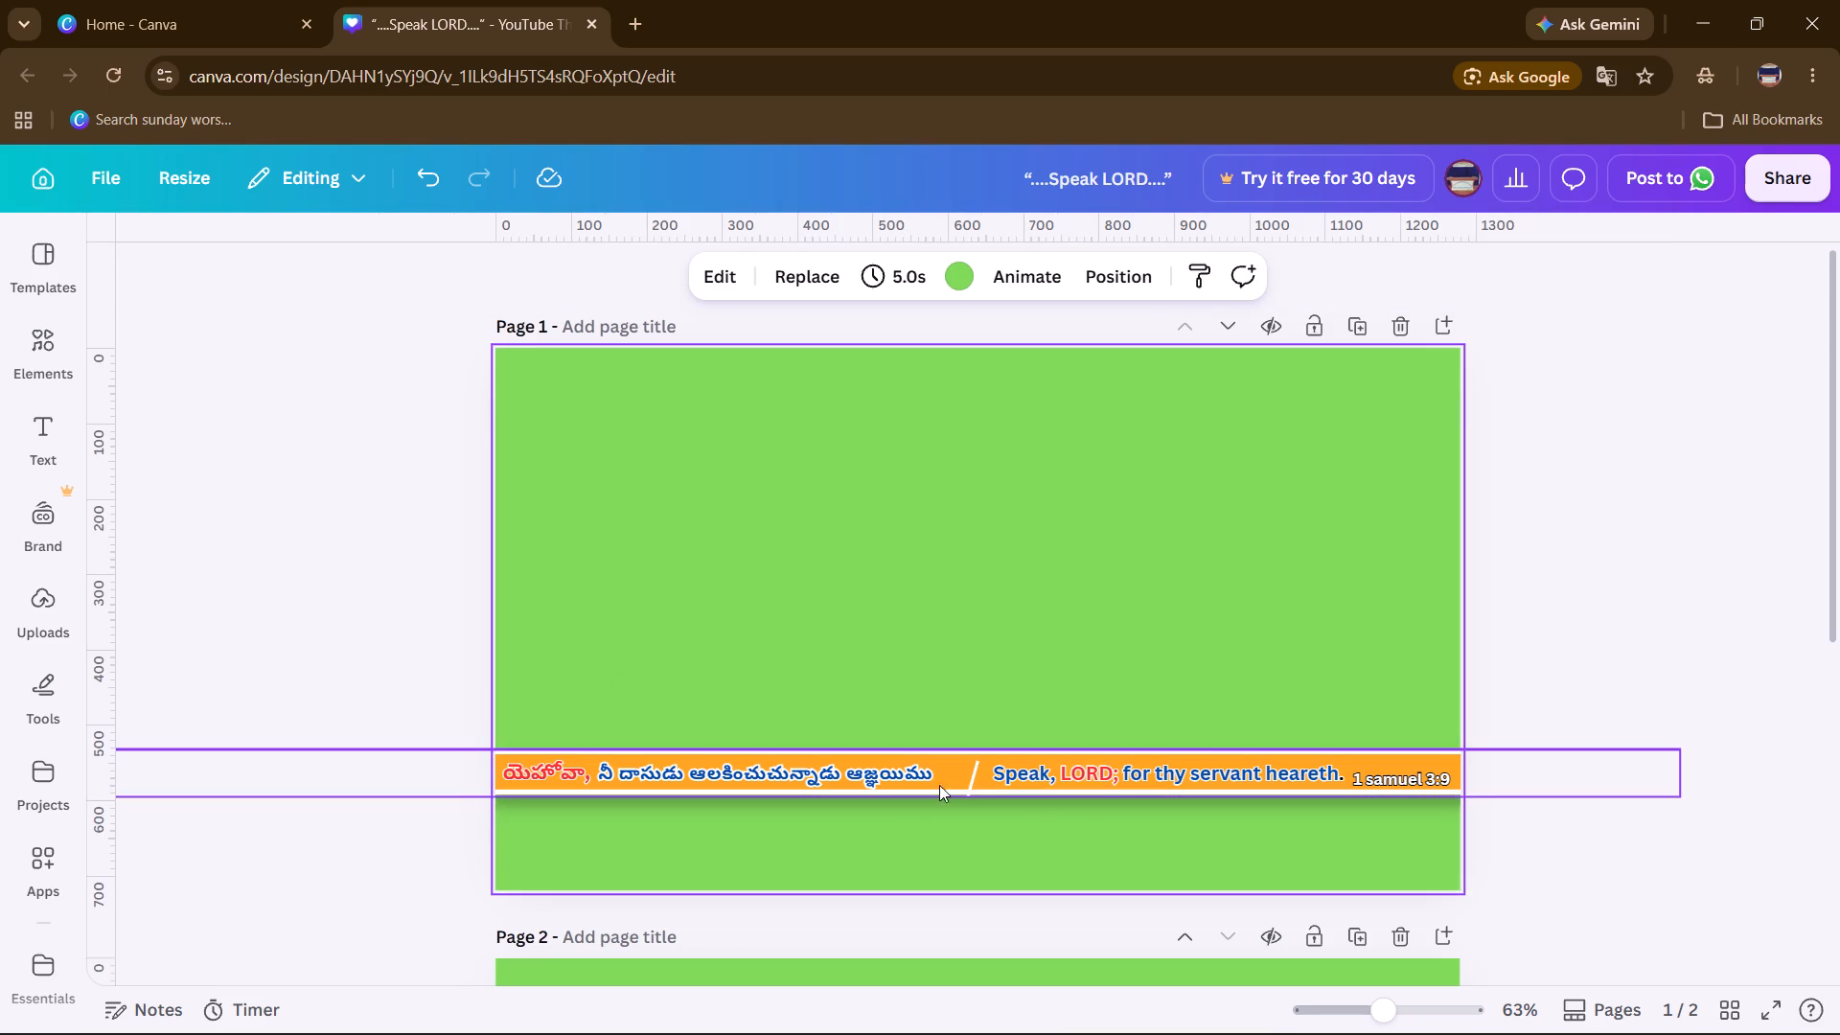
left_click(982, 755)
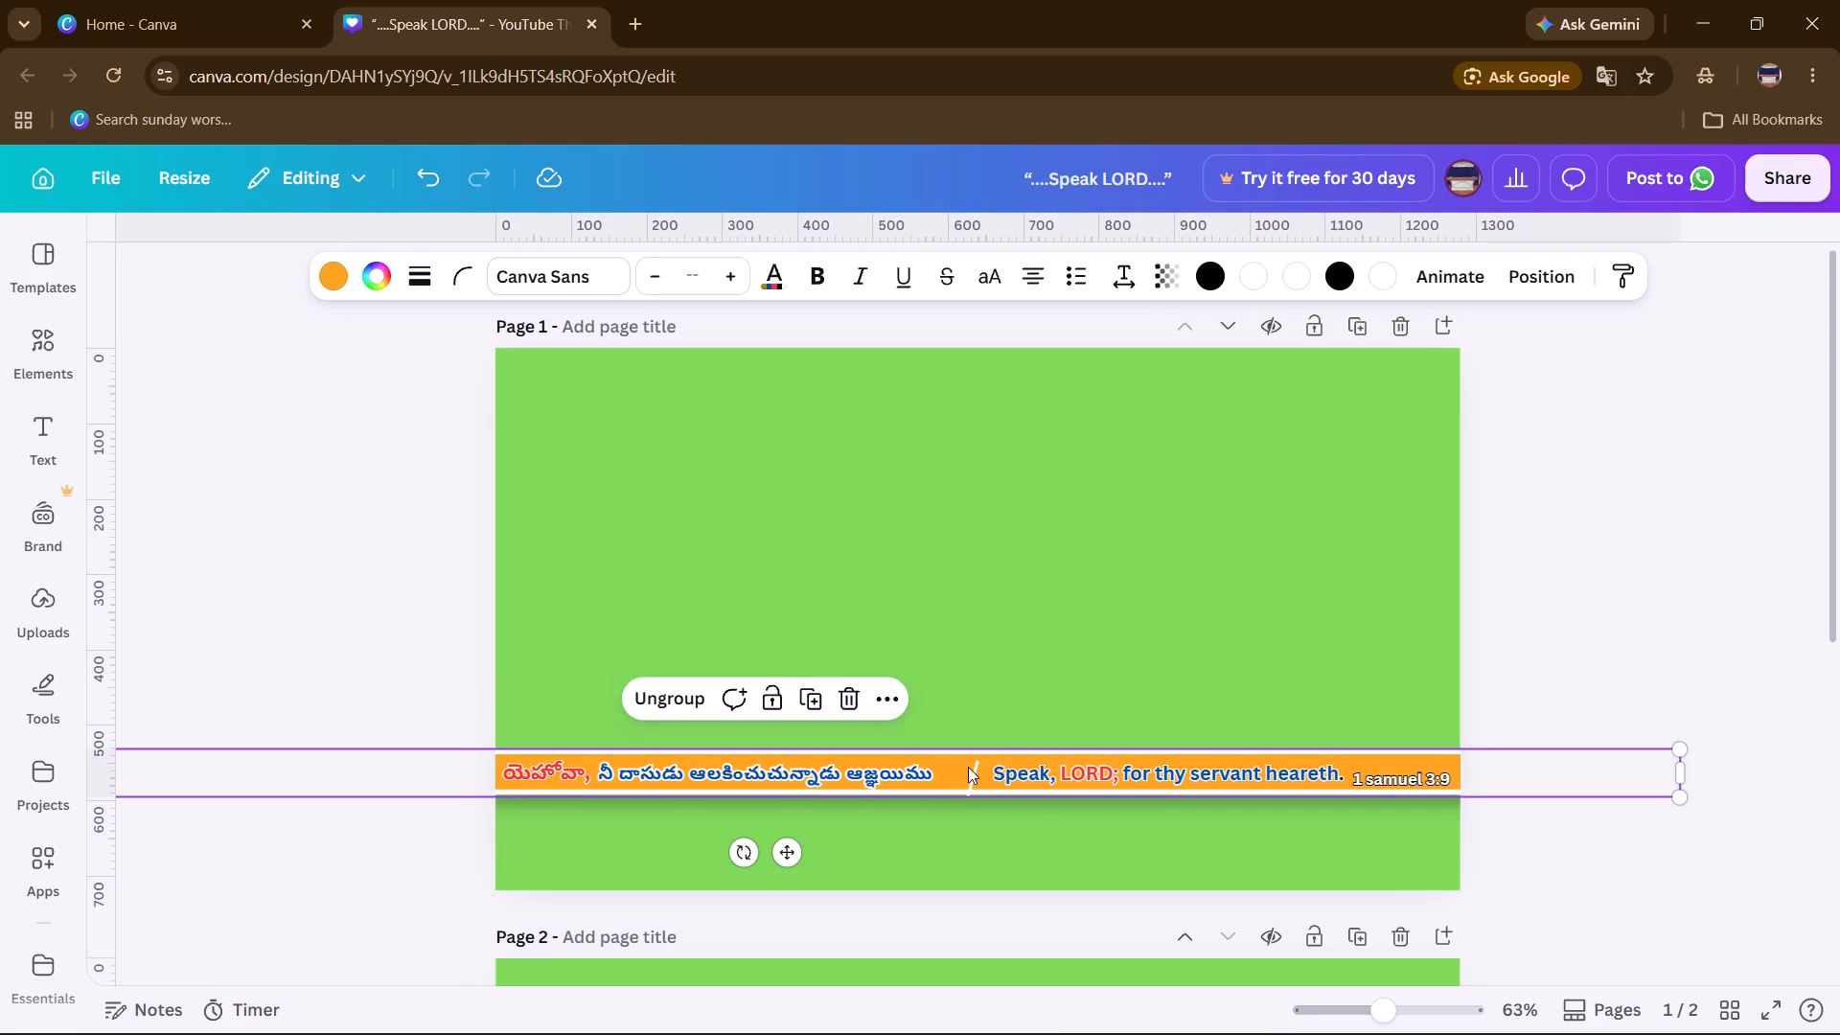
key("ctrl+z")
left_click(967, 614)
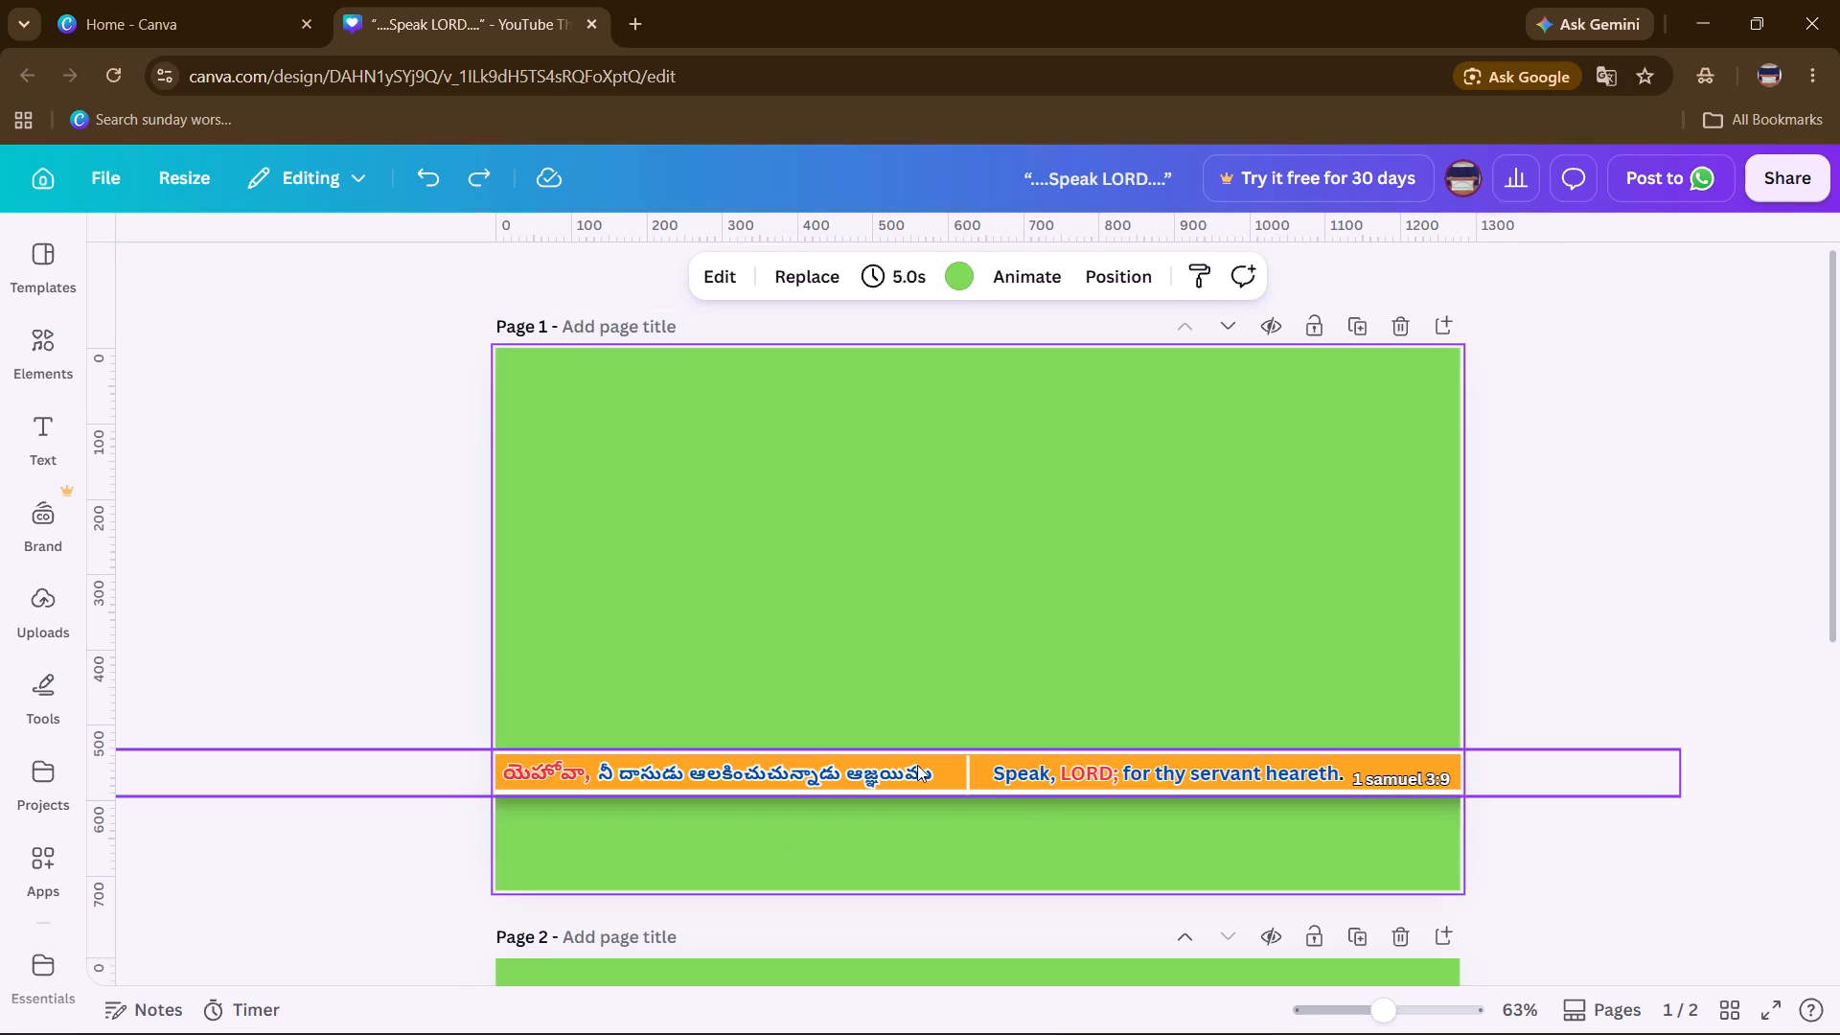
Move the grouped verse banner up to the top edge of page 1.
left_click_drag(917, 765, 908, 414)
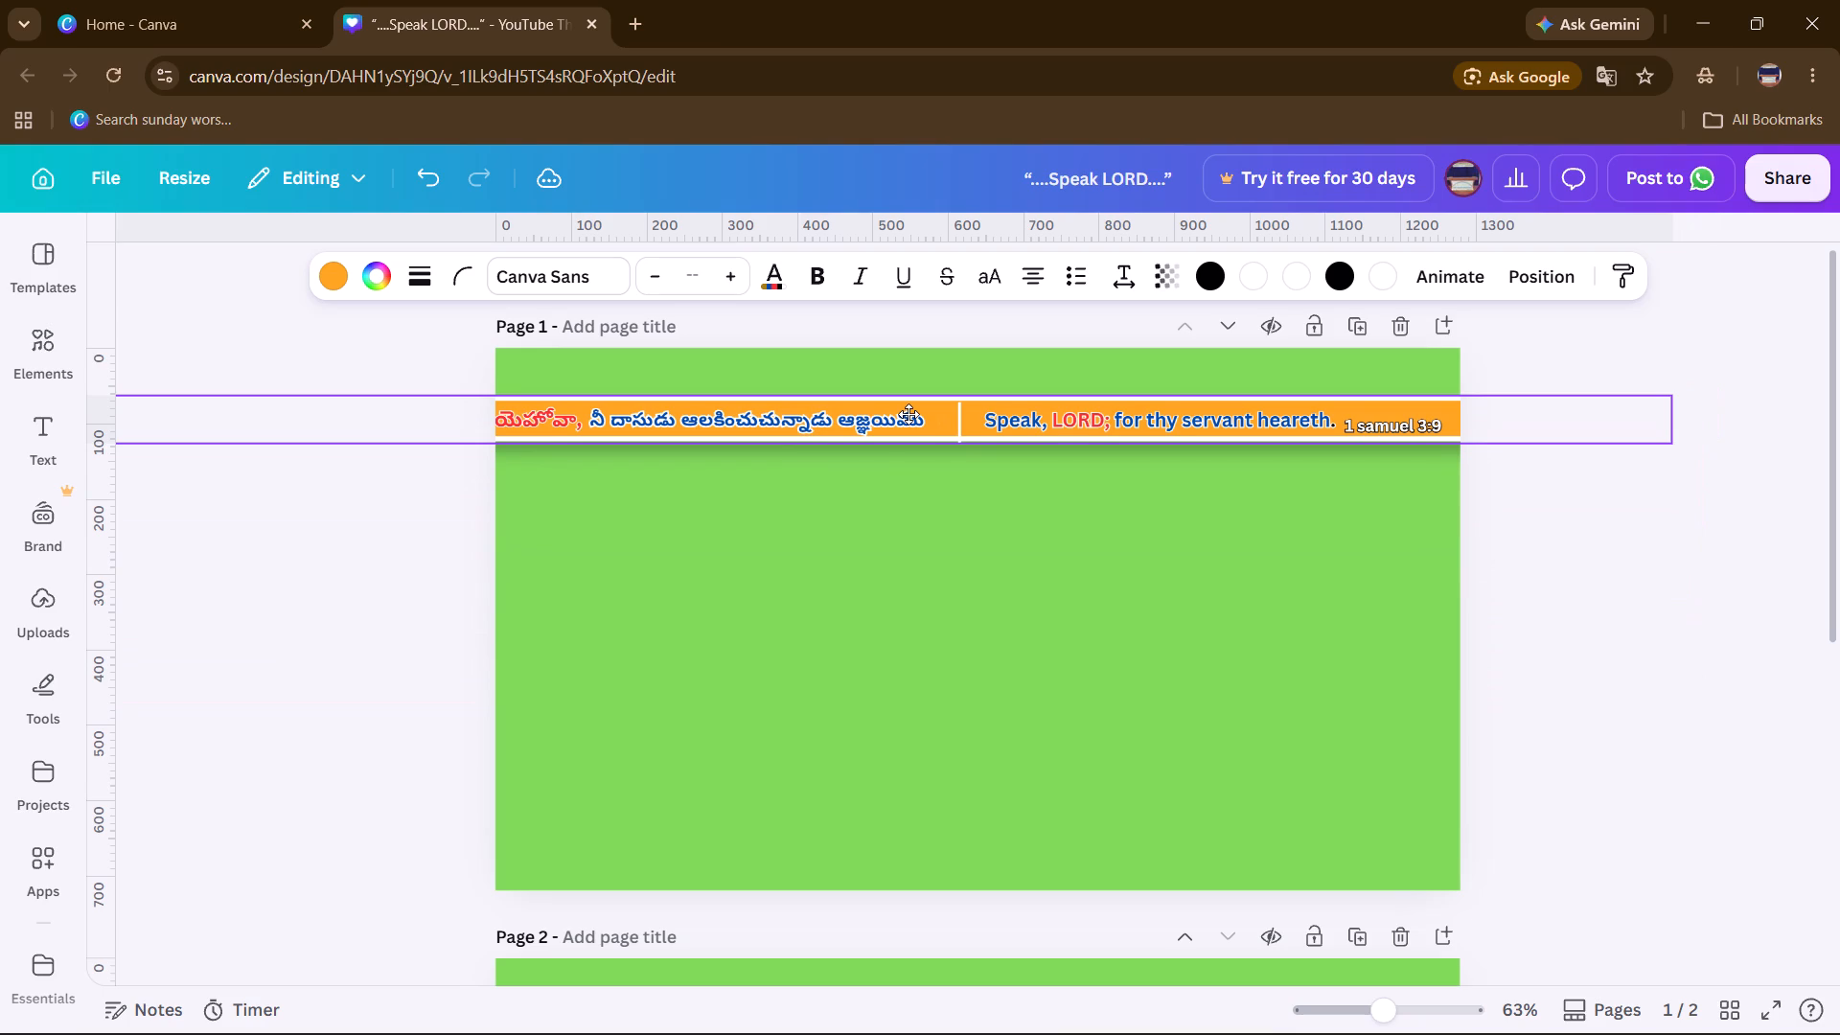
left_click_drag(908, 414, 916, 406)
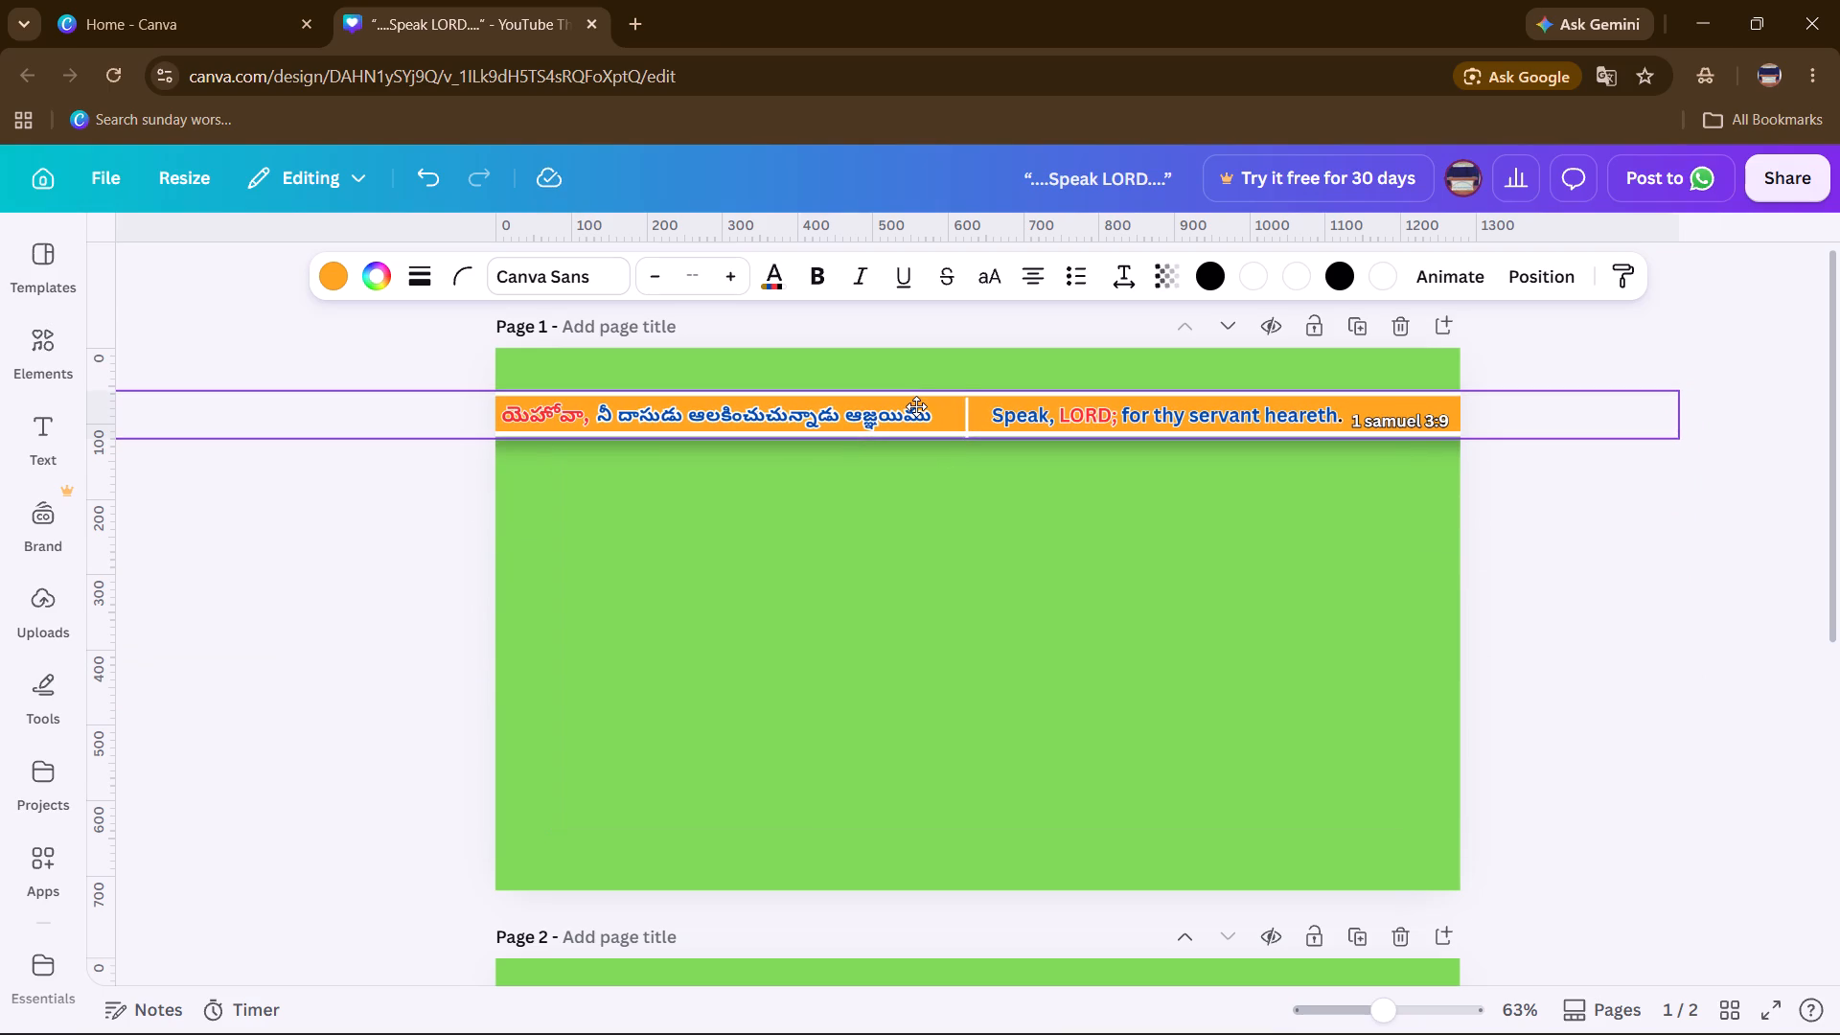
left_click_drag(916, 406, 908, 367)
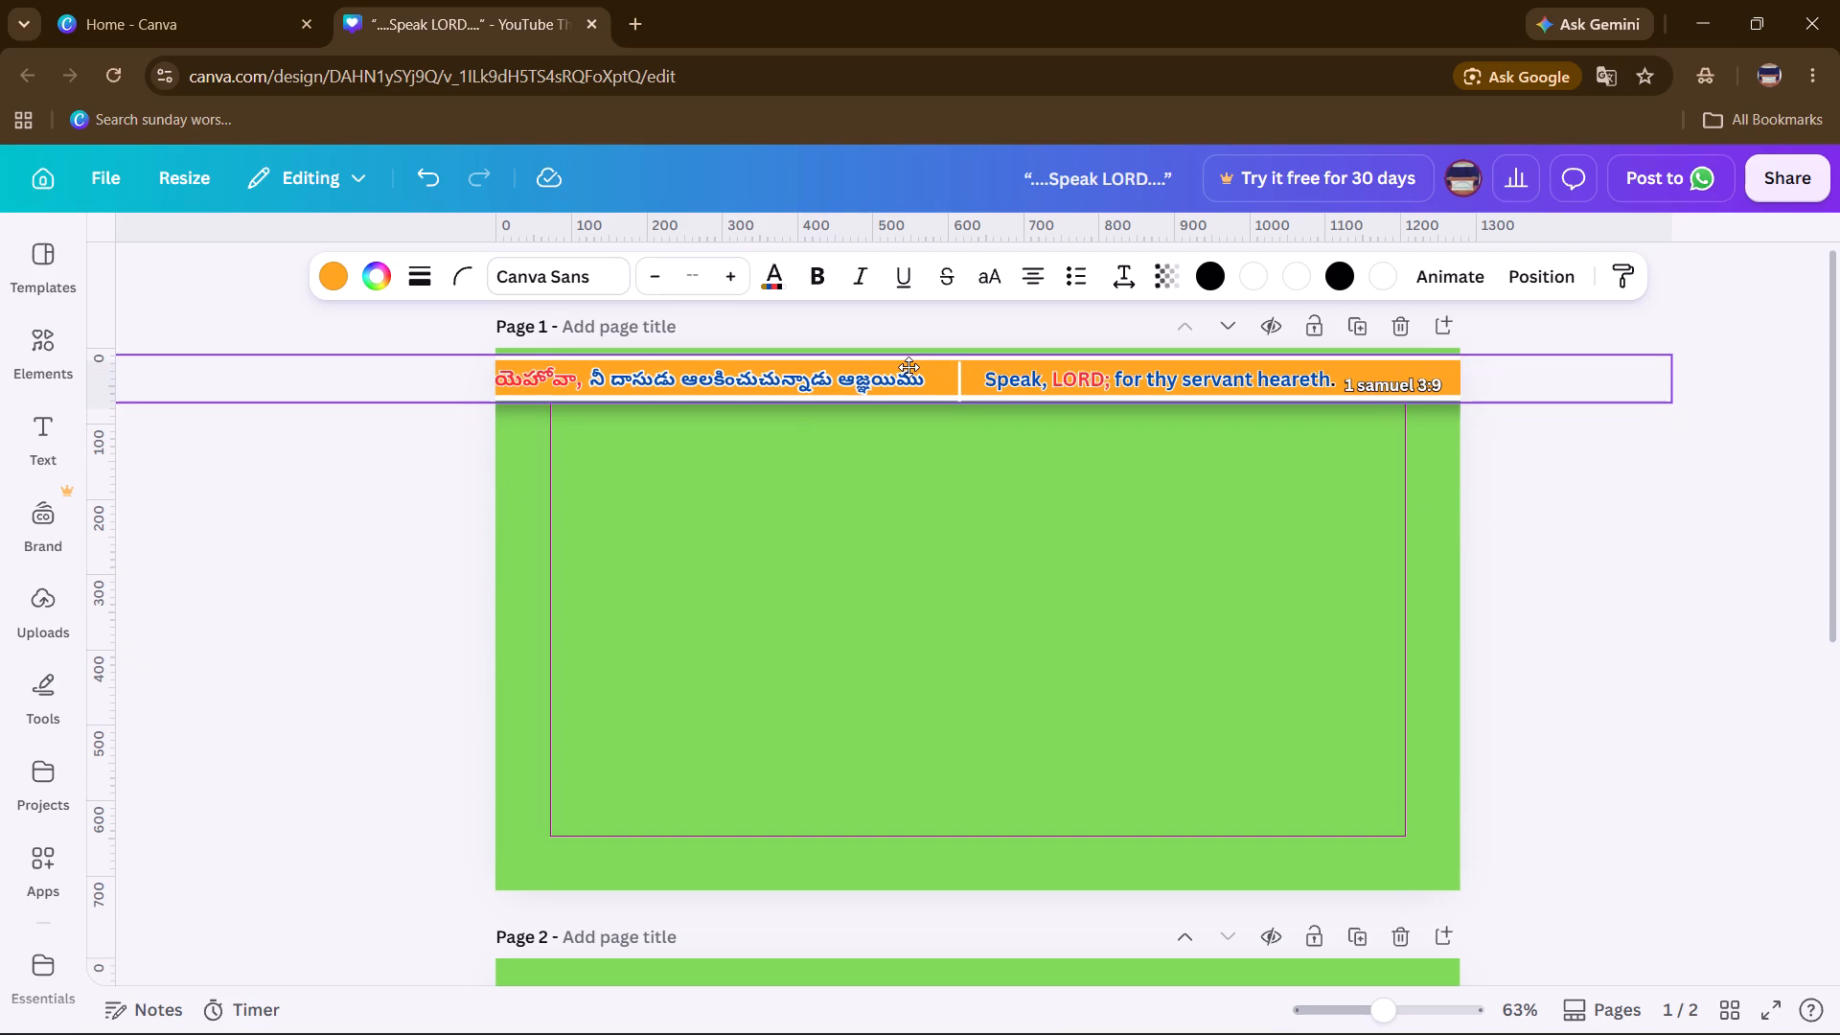
left_click_drag(908, 367, 927, 367)
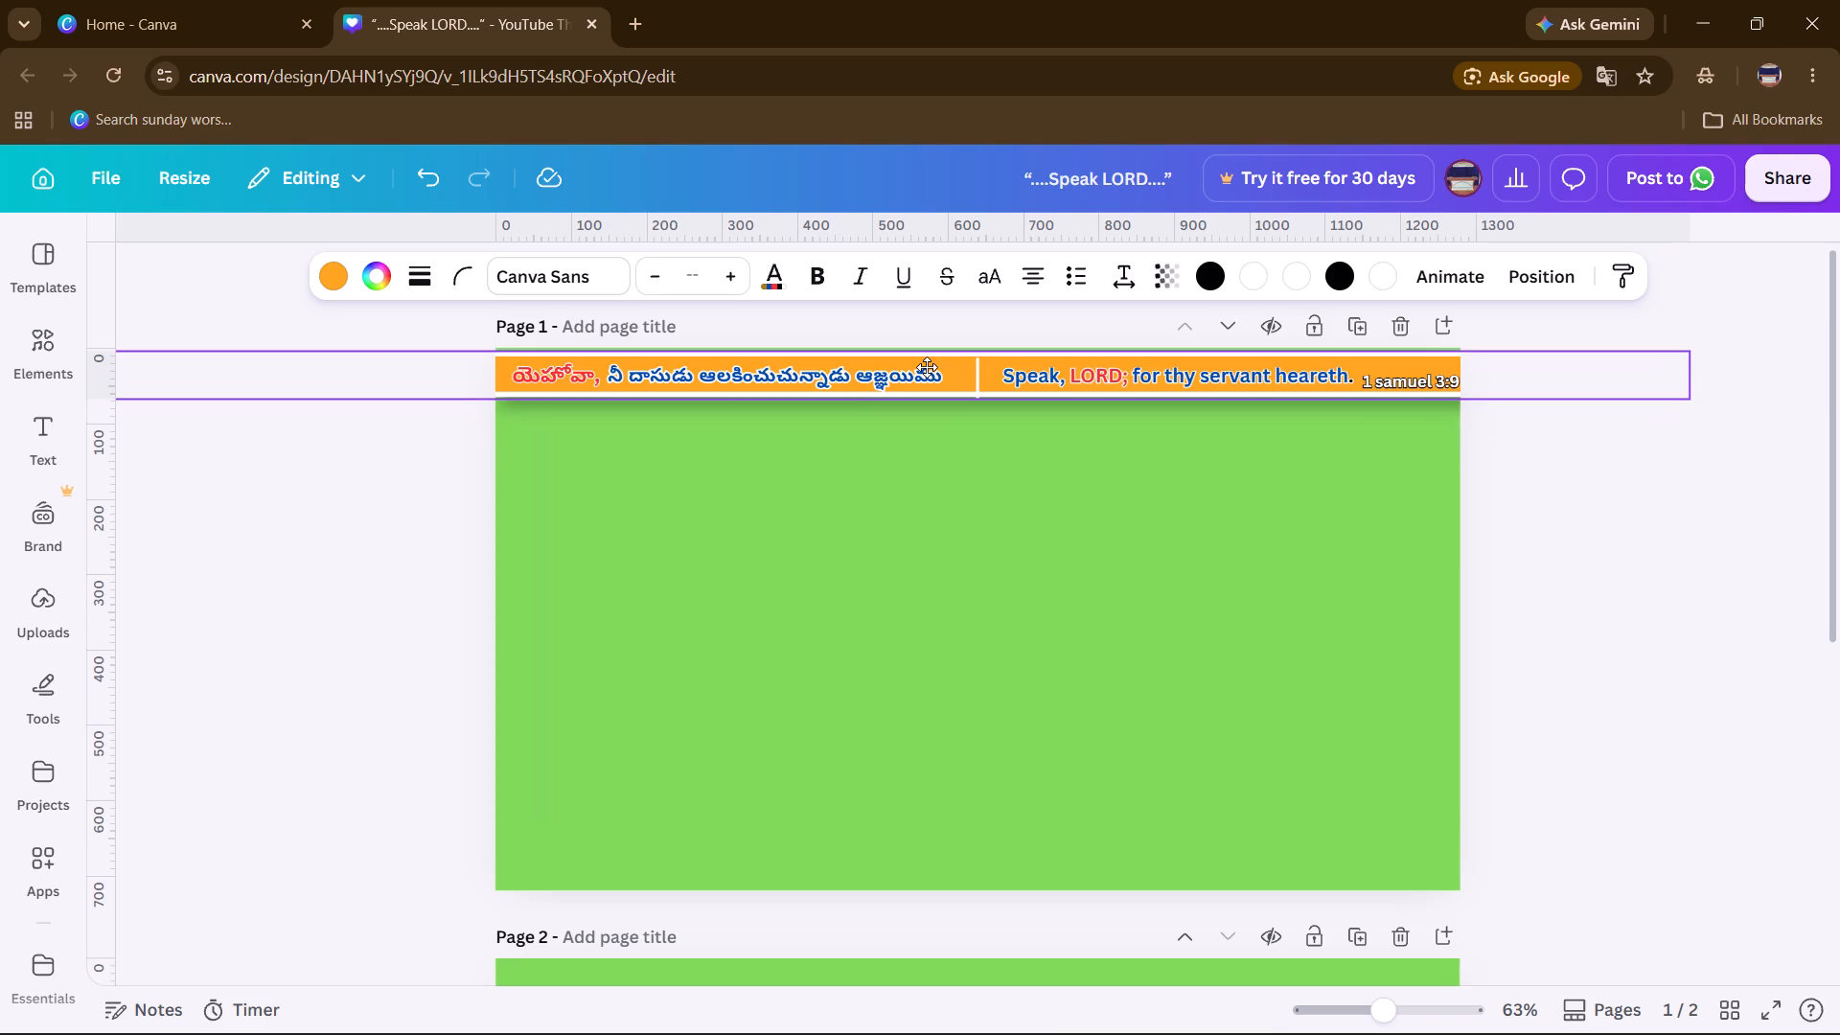
left_click_drag(927, 367, 921, 363)
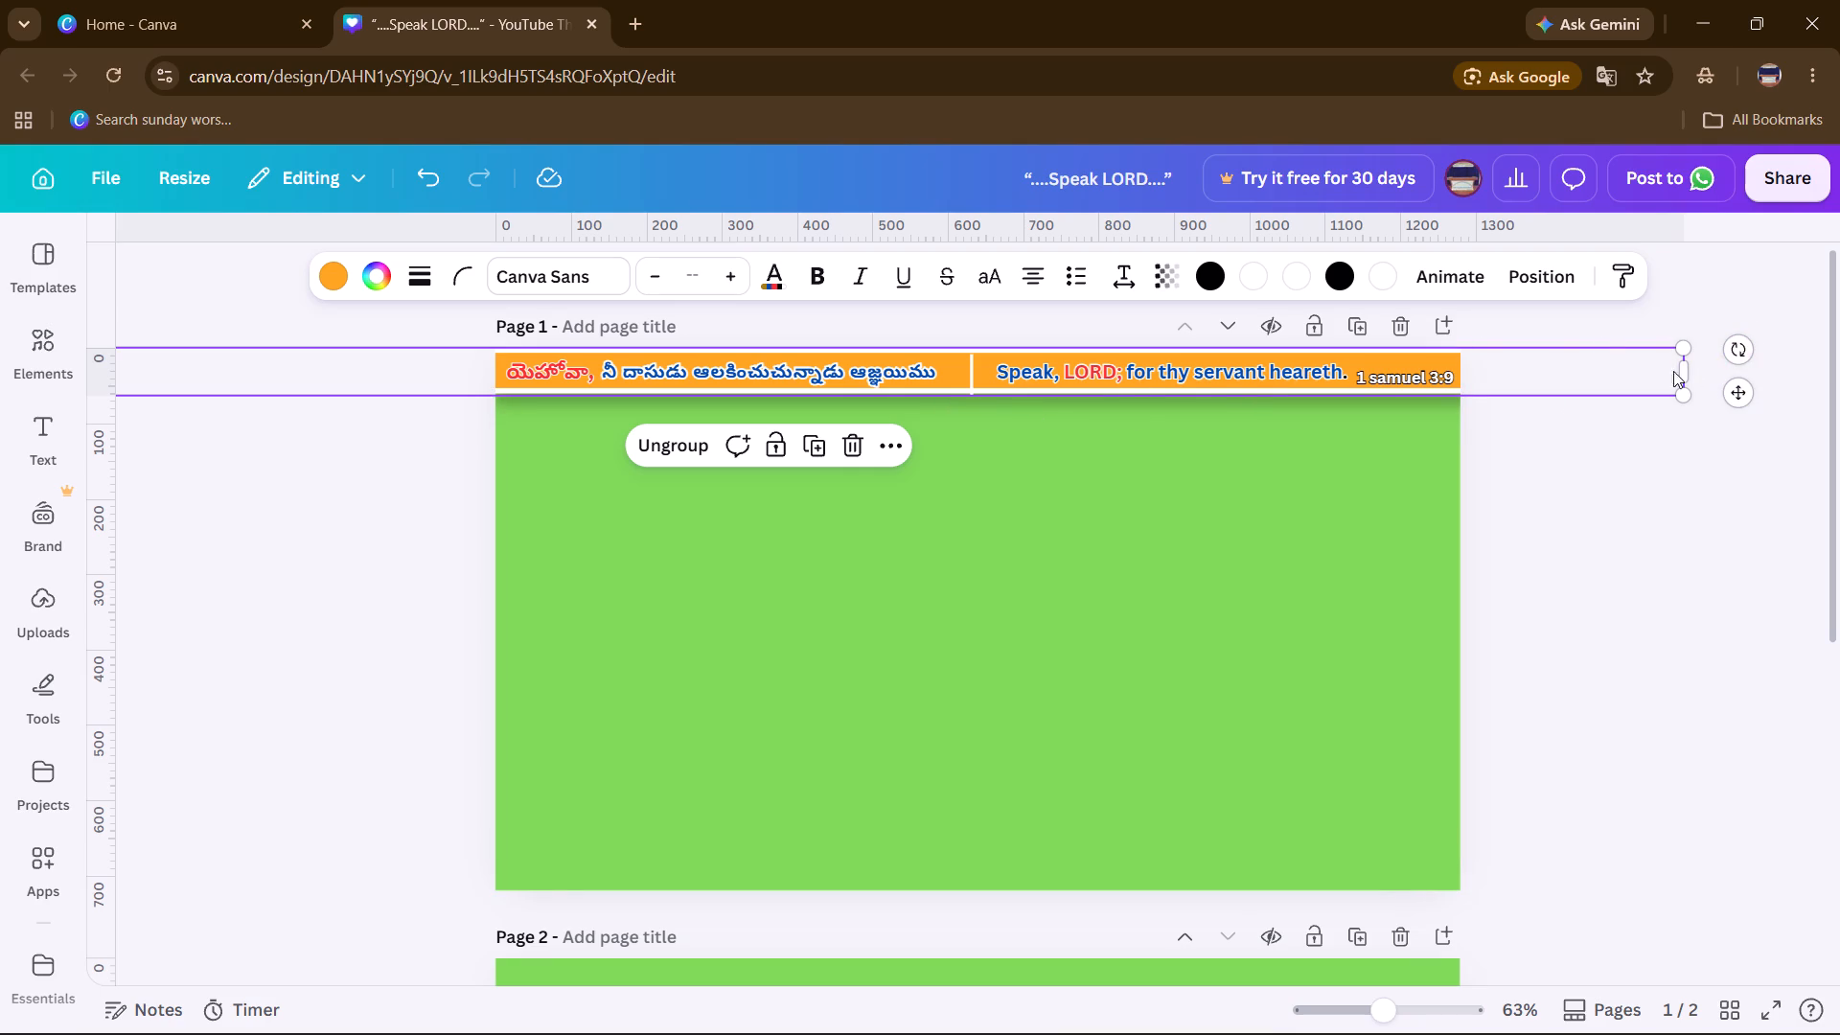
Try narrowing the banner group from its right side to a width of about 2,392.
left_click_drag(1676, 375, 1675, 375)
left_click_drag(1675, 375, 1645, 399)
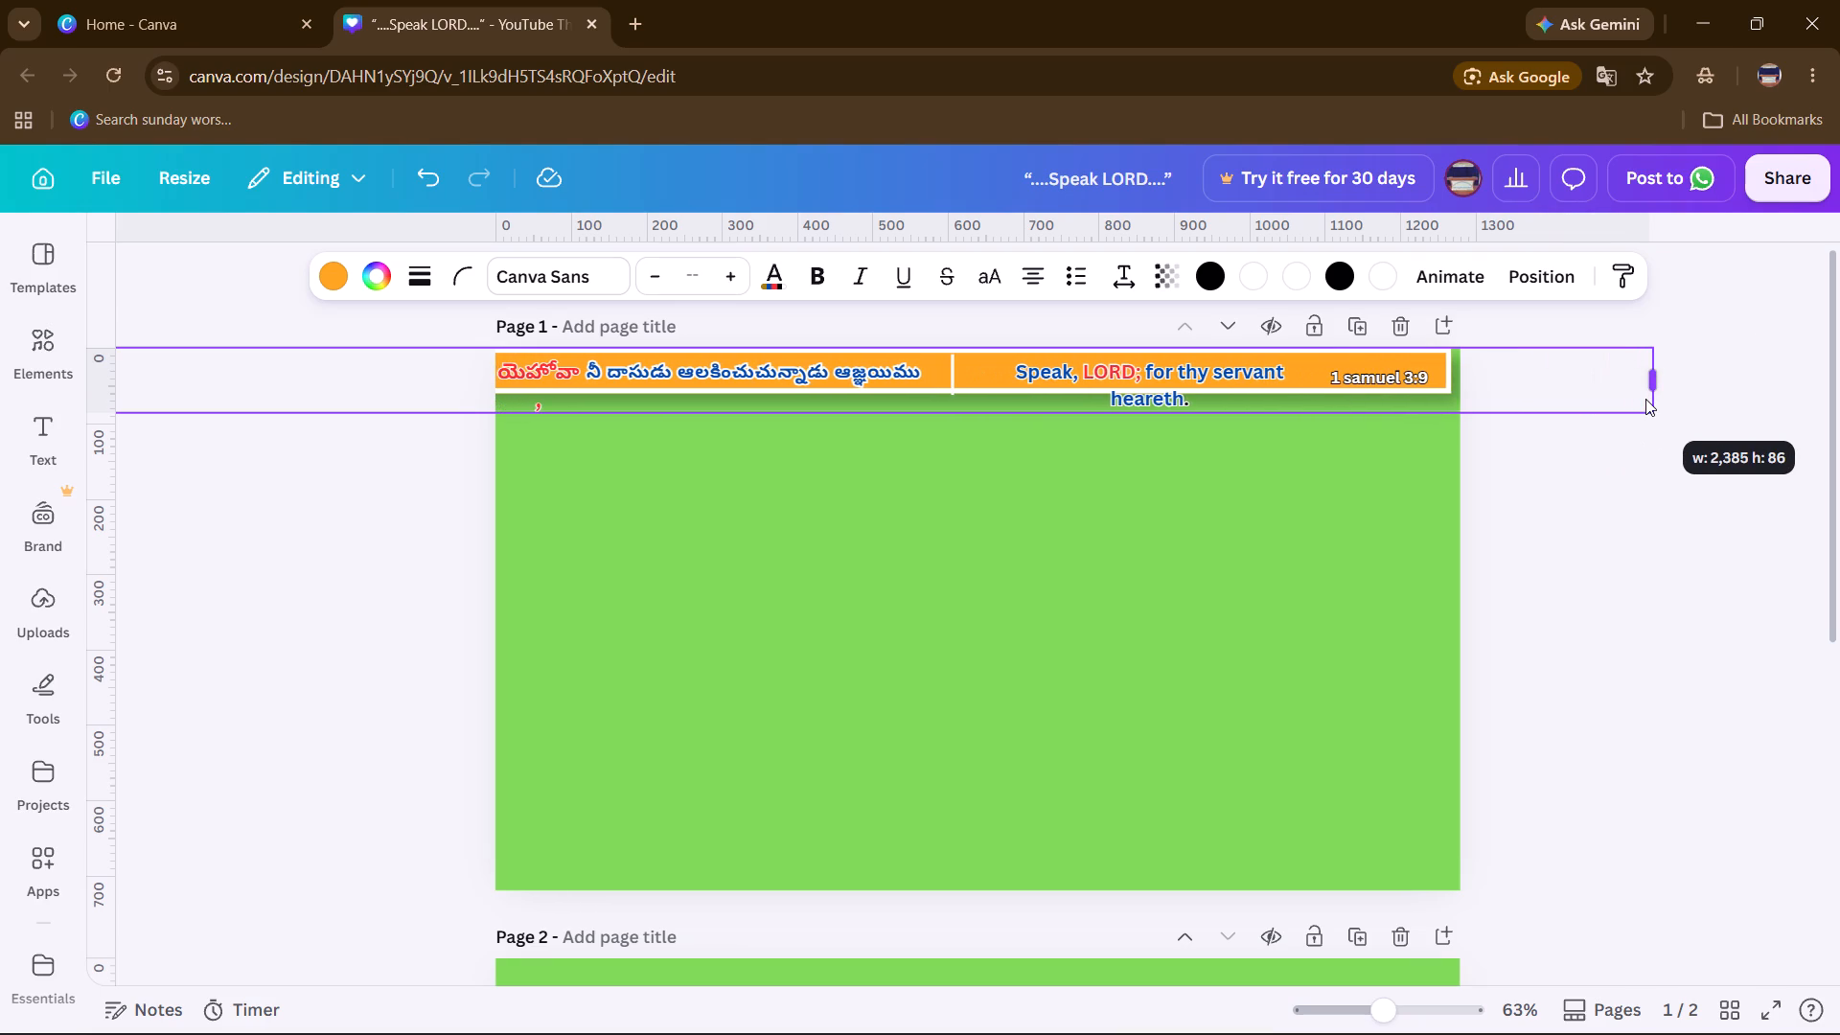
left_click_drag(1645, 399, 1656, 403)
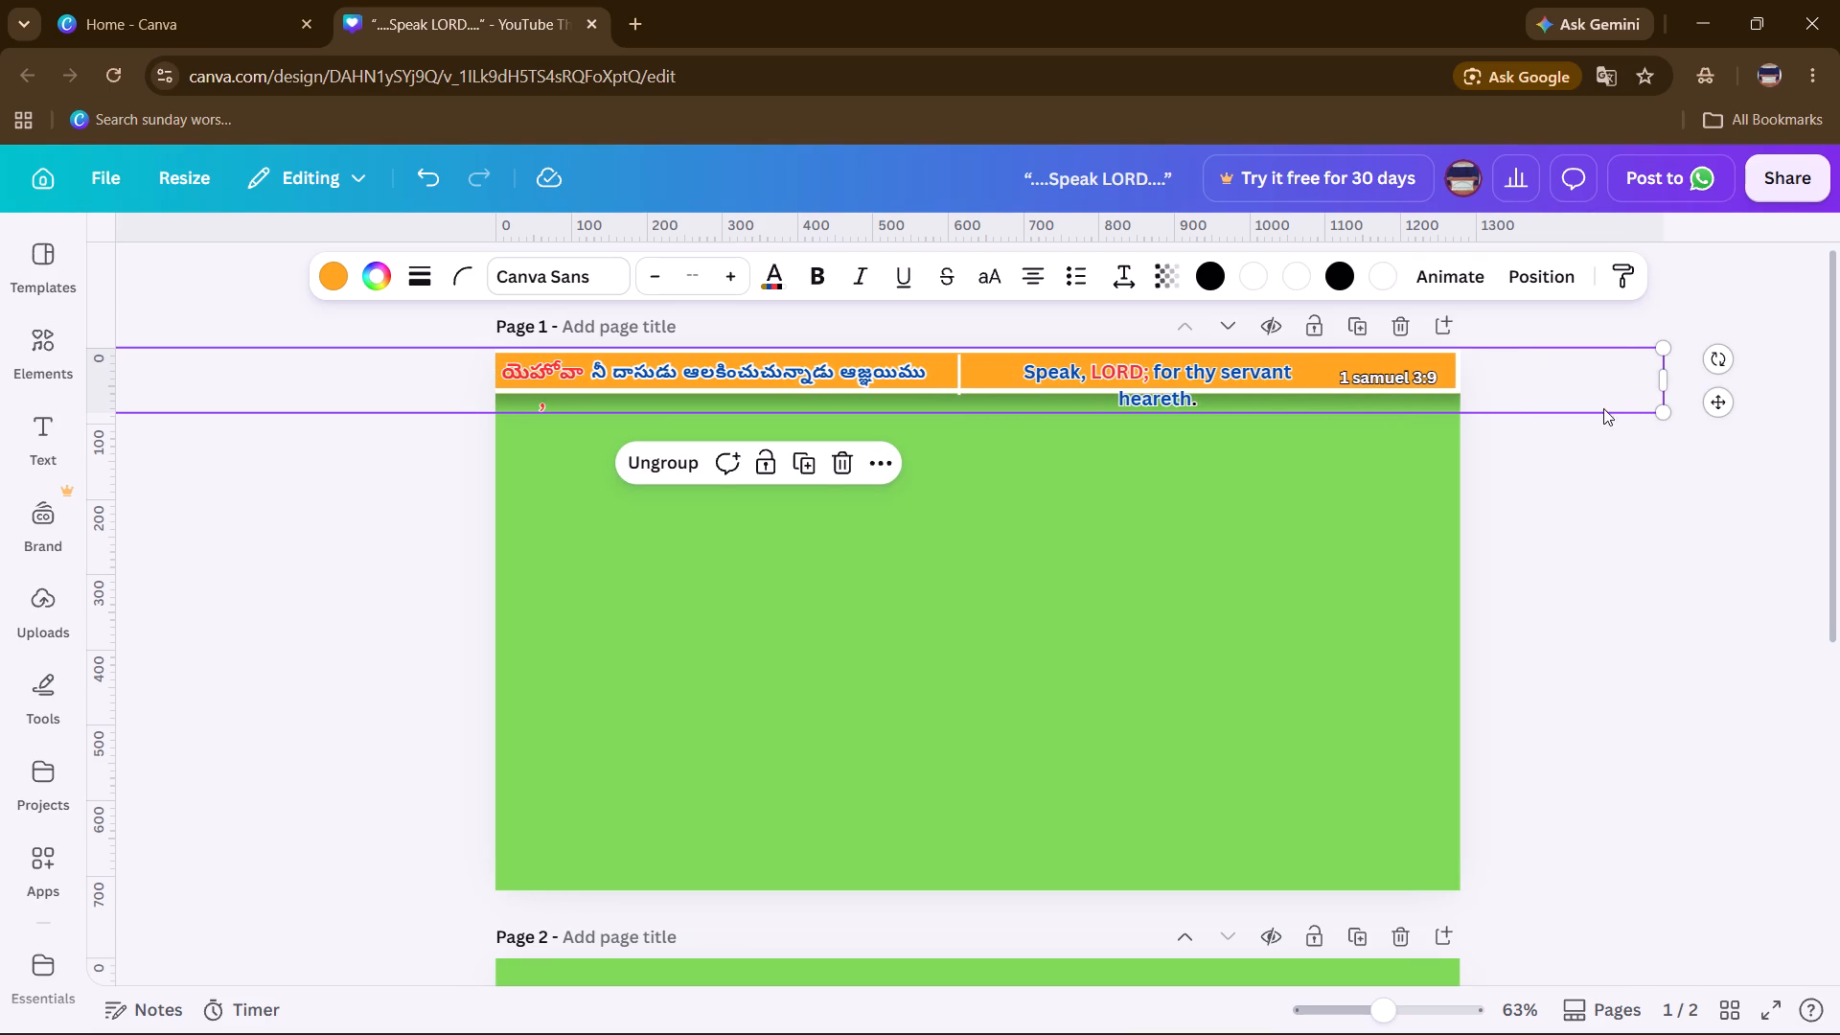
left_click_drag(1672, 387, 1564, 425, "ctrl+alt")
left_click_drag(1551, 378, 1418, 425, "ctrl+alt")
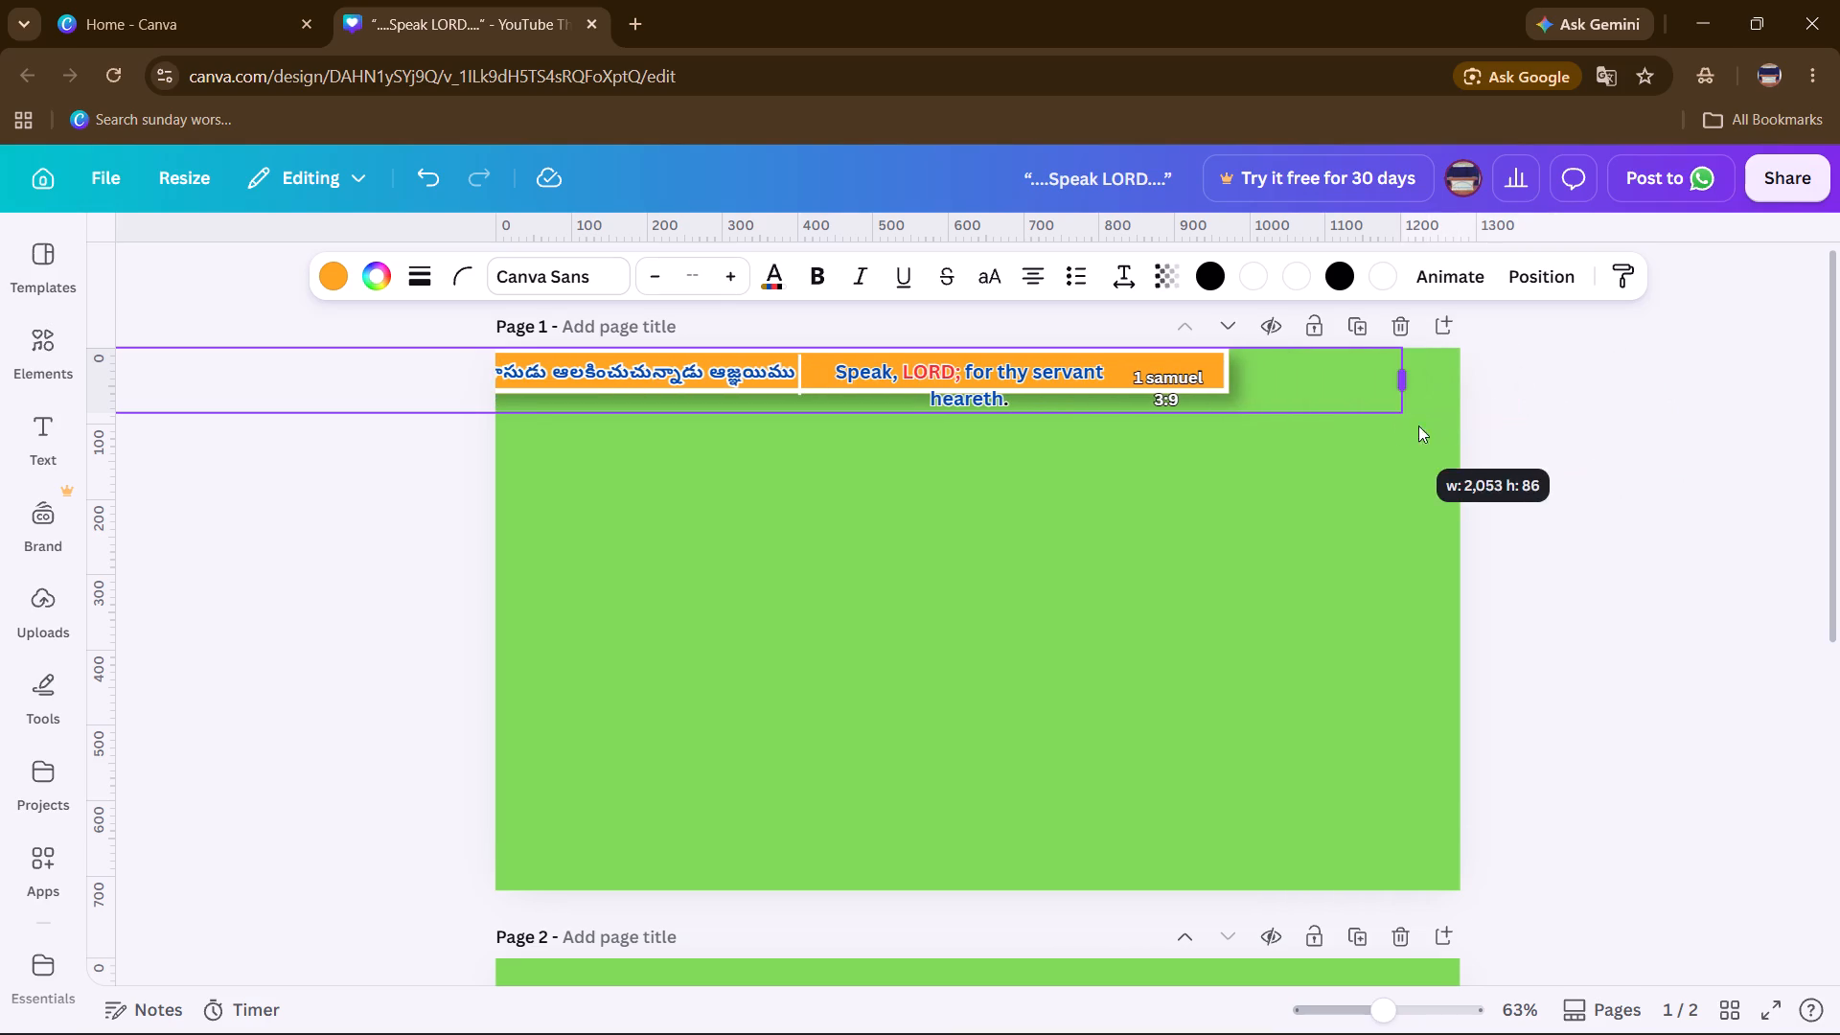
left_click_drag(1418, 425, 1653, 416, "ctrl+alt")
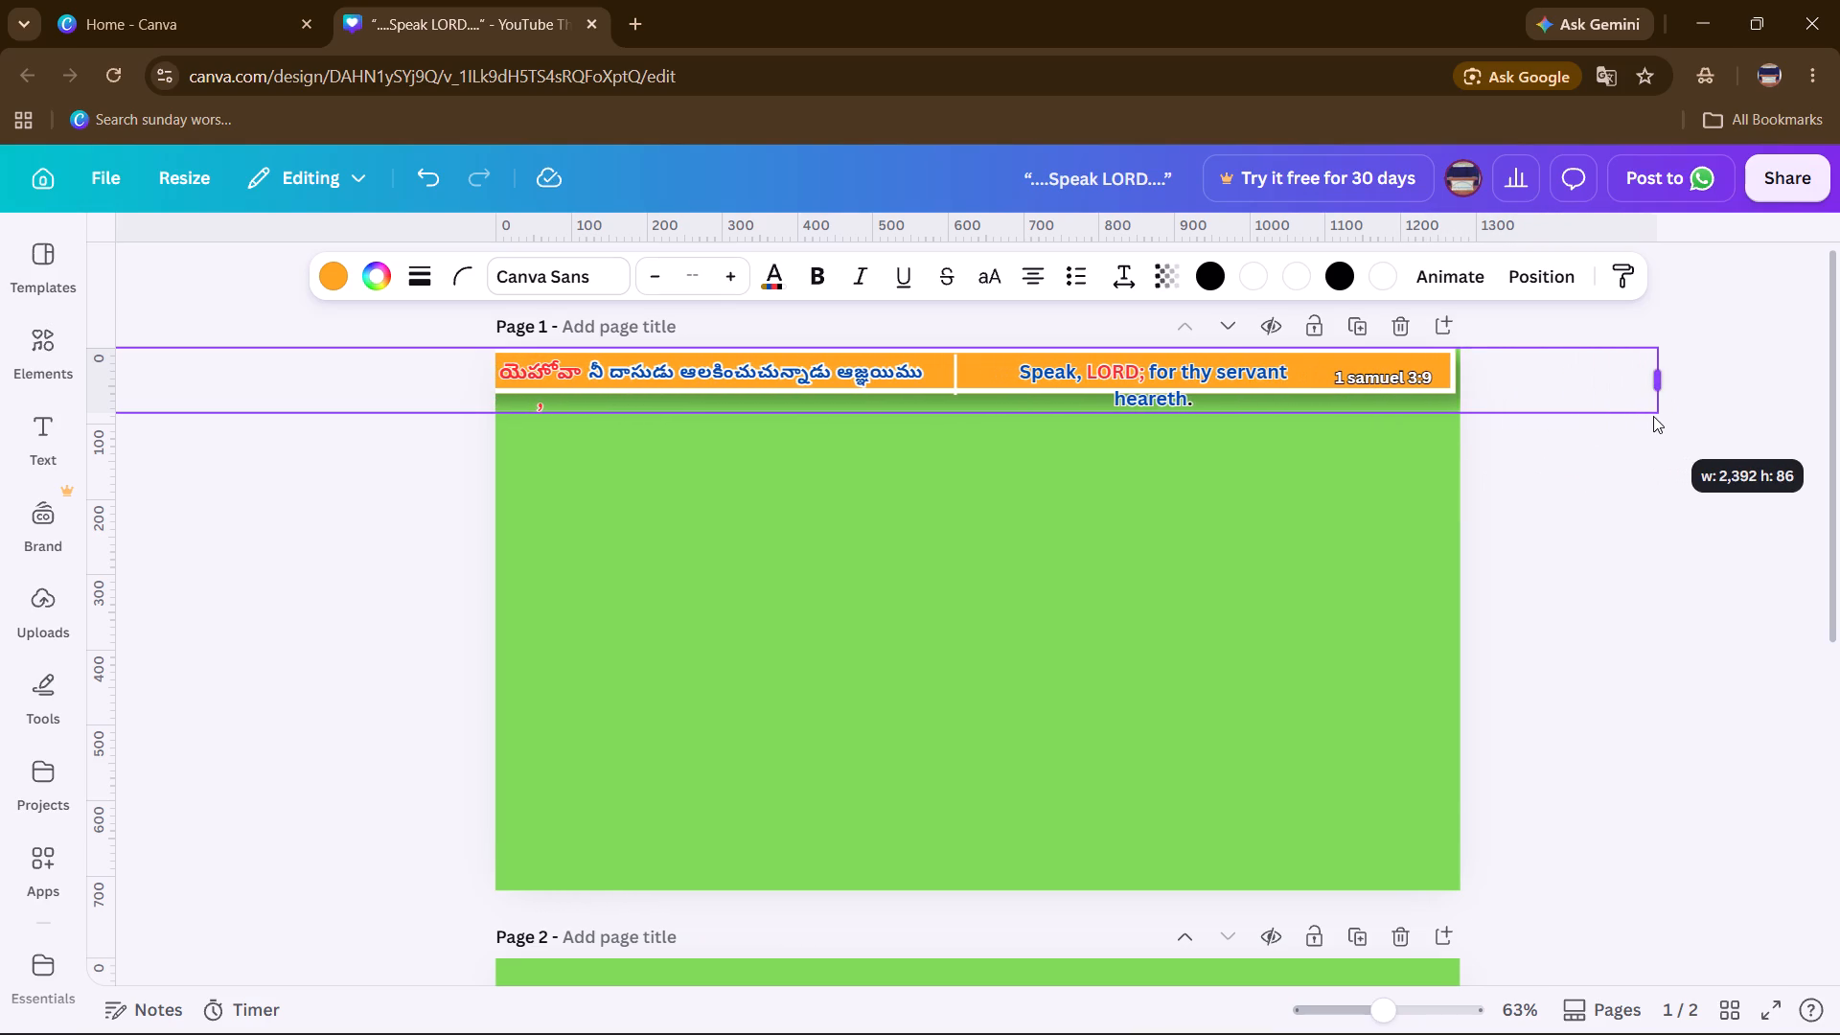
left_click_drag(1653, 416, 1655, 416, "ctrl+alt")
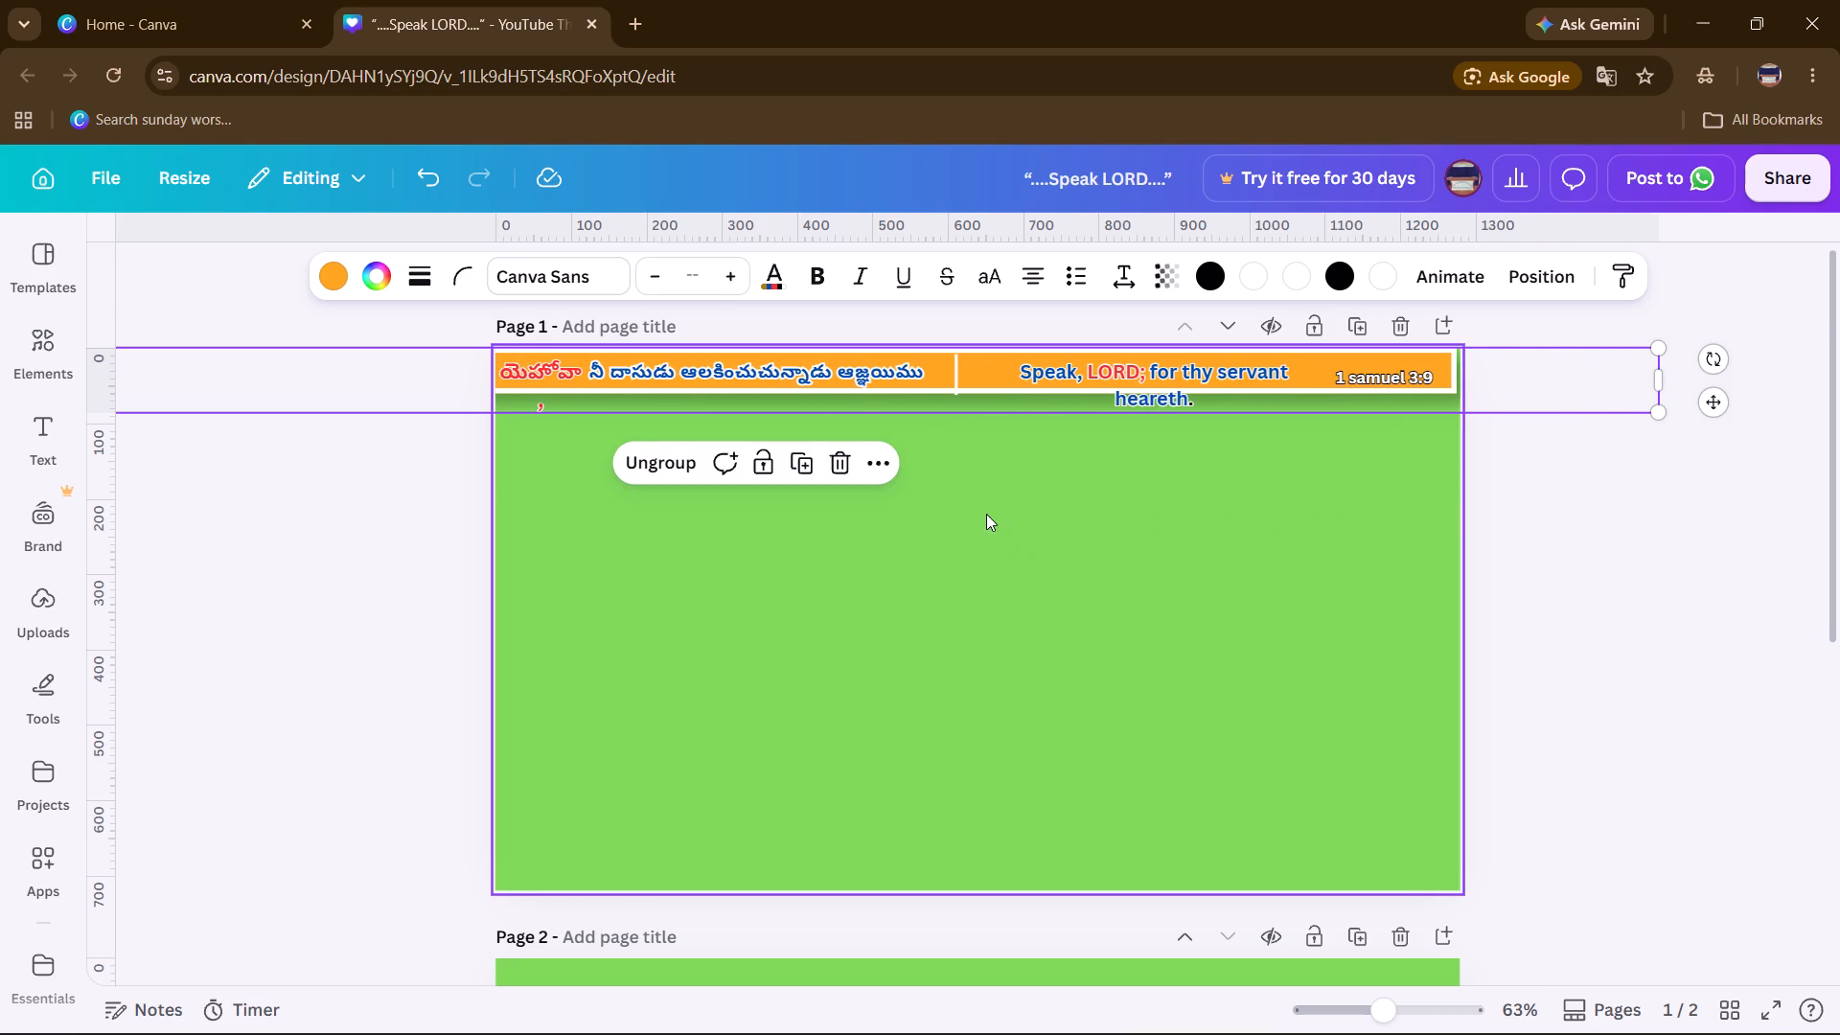
Move the banner group slightly down and readjust its width so each verse text fits on one line and the bar spans the page.
left_click_drag(1365, 370, 1368, 370)
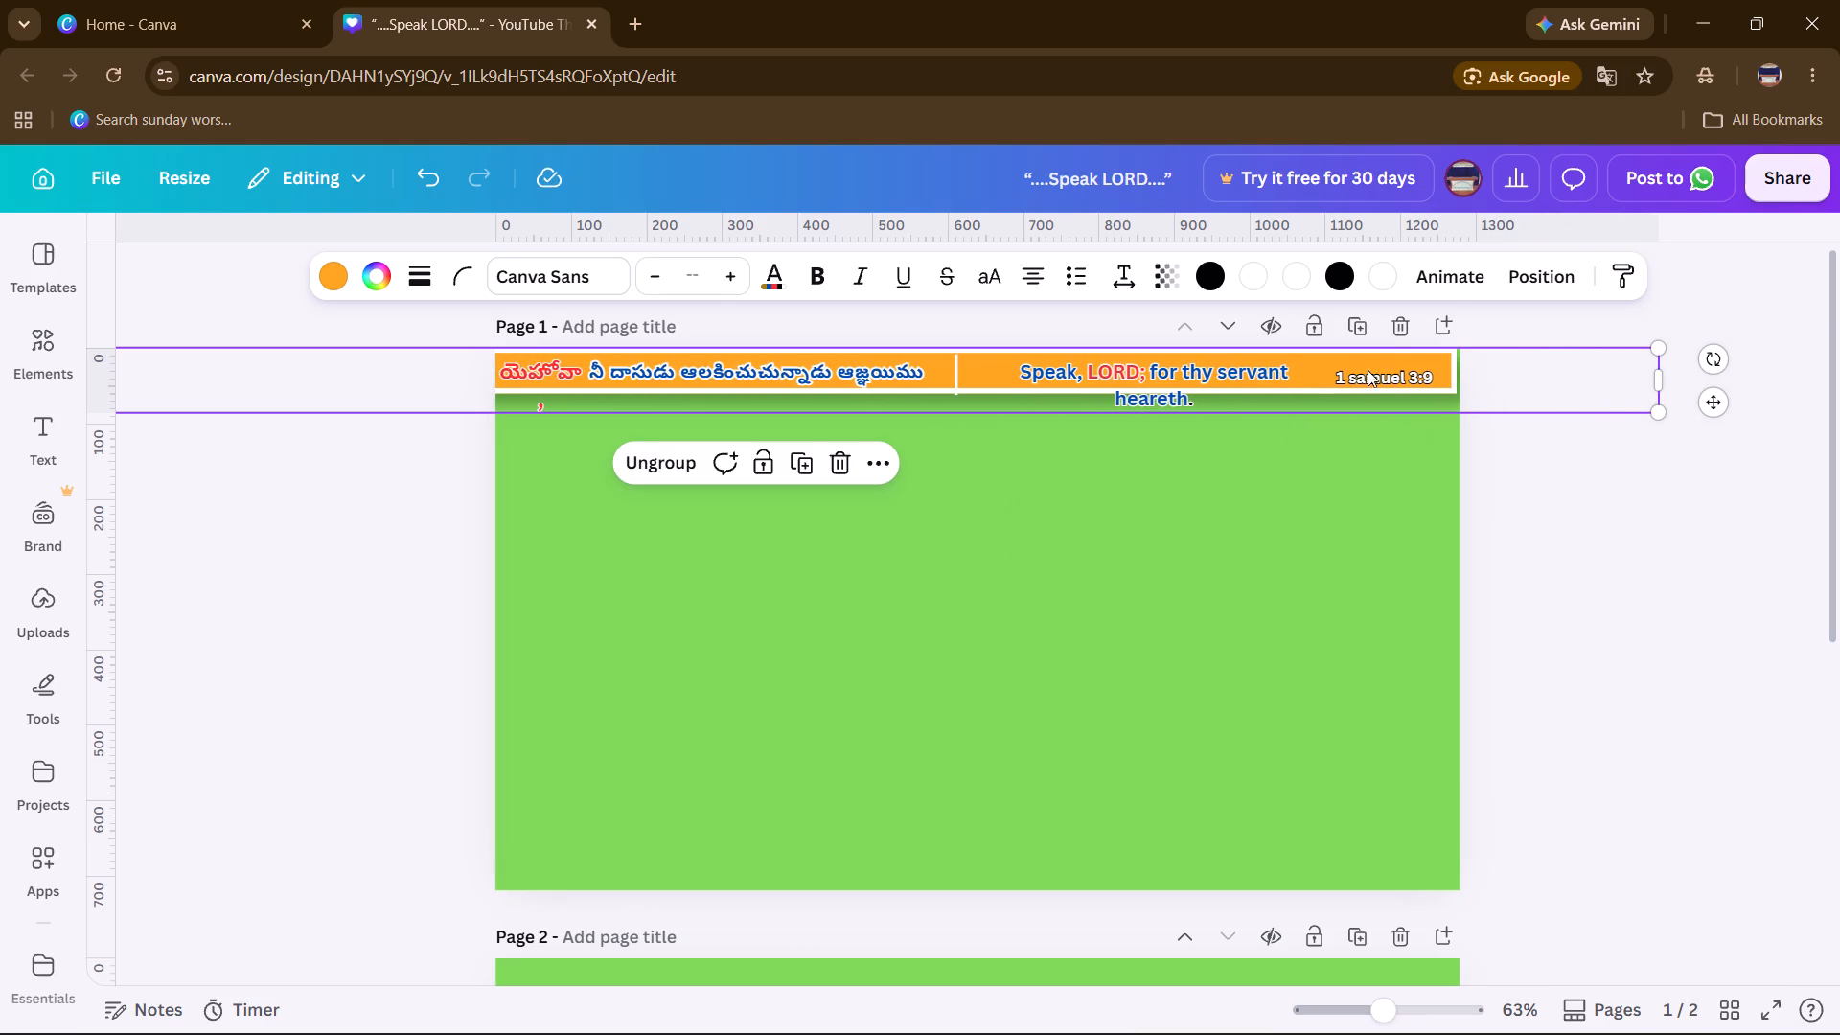
left_click_drag(1368, 370, 1364, 446)
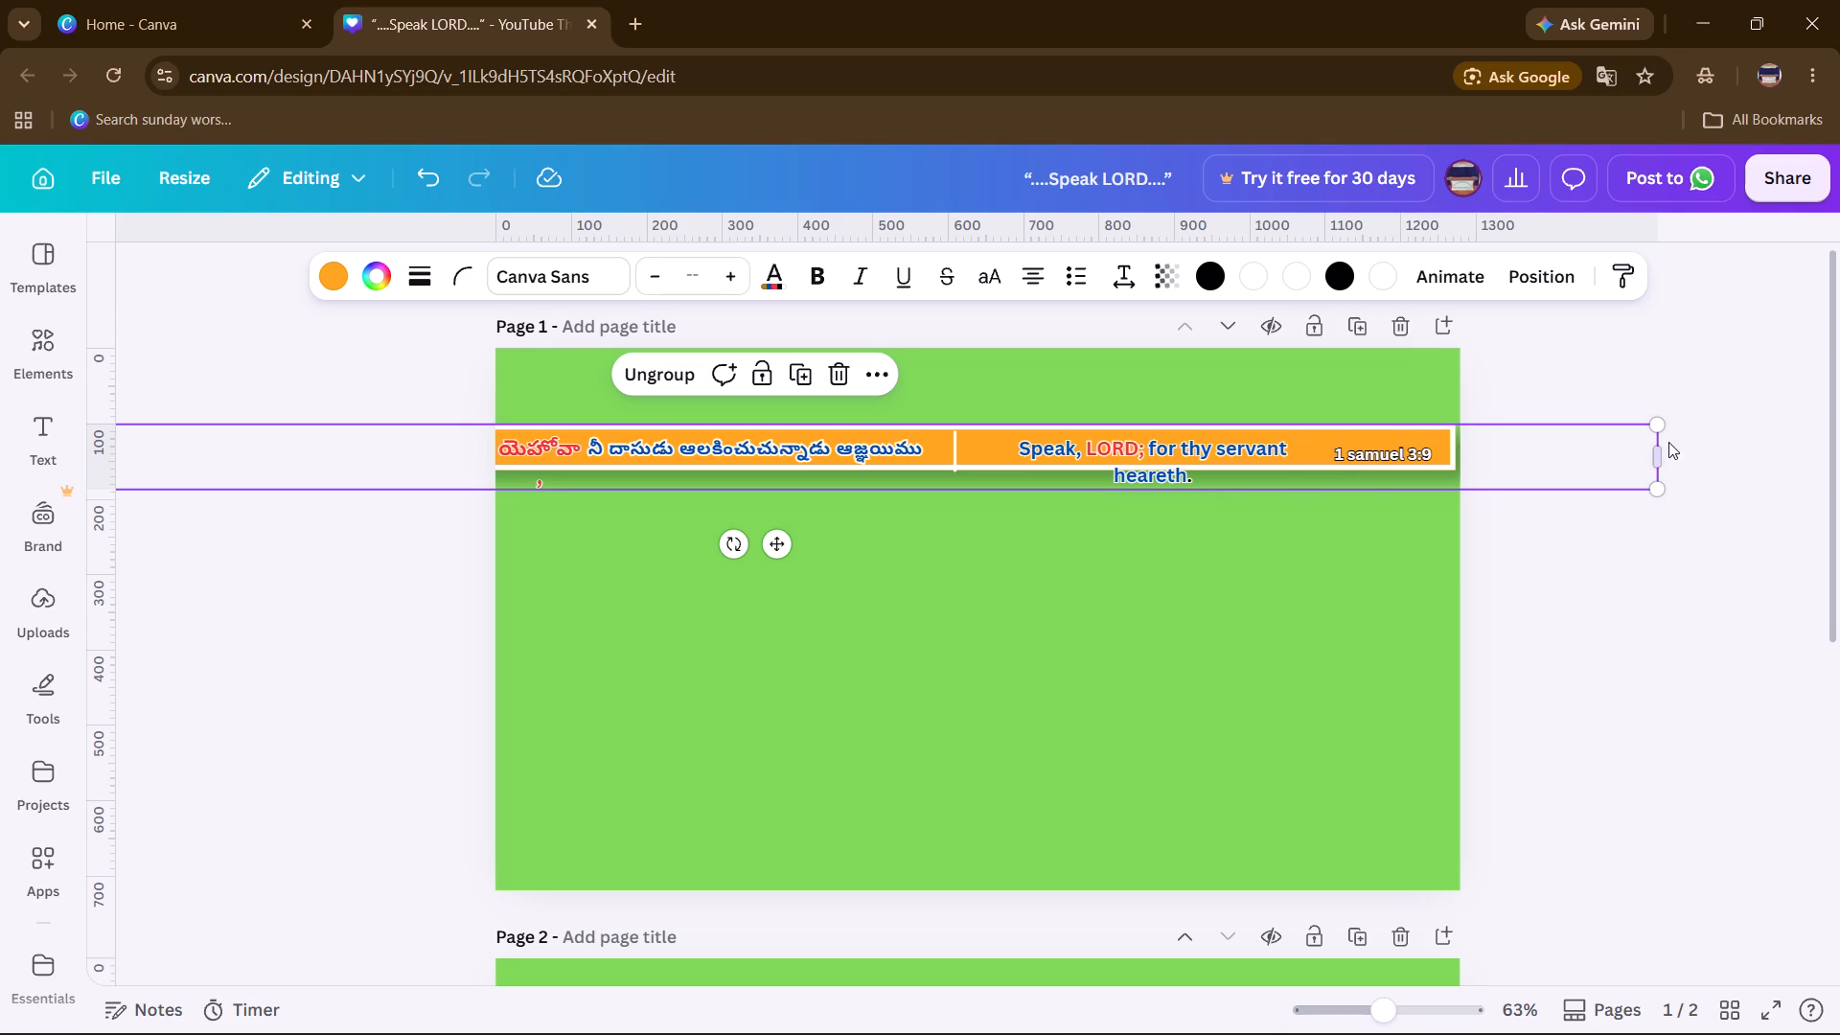
left_click_drag(1657, 449, 1788, 428)
left_click_drag(1393, 447, 1334, 439)
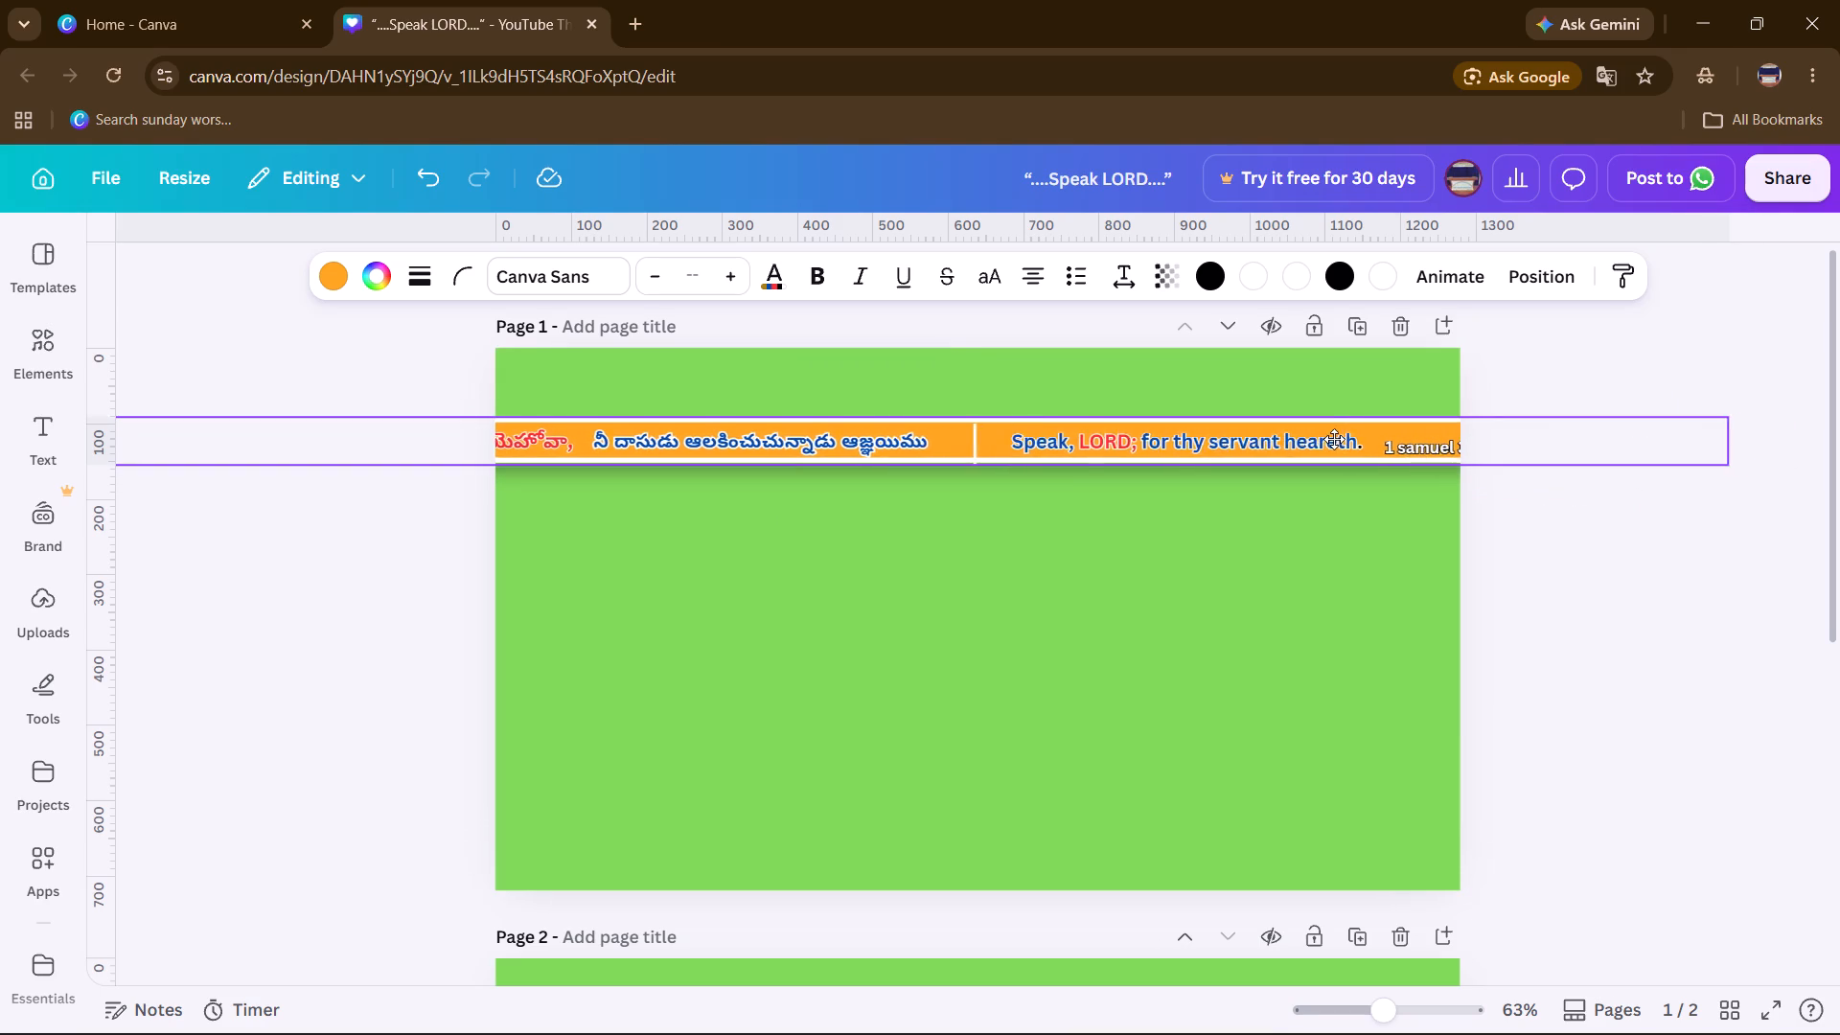
left_click_drag(1334, 439, 1307, 421)
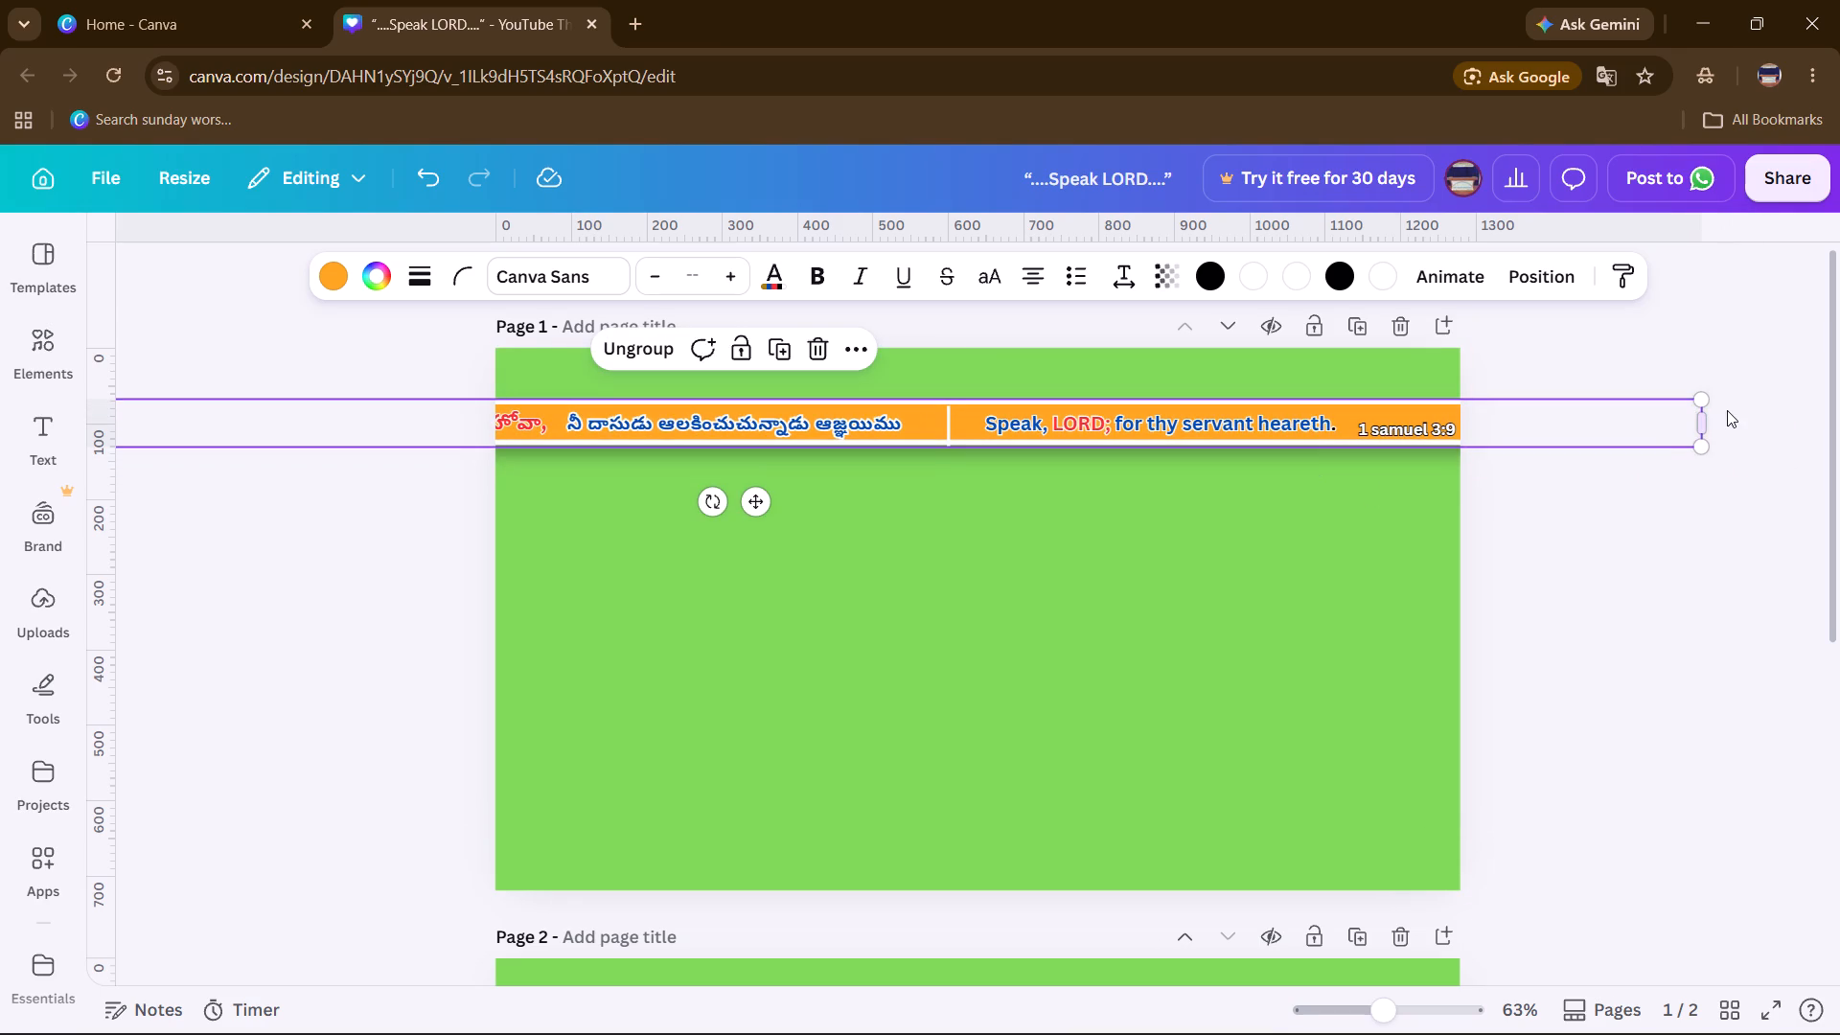
left_click_drag(1694, 425, 1628, 439)
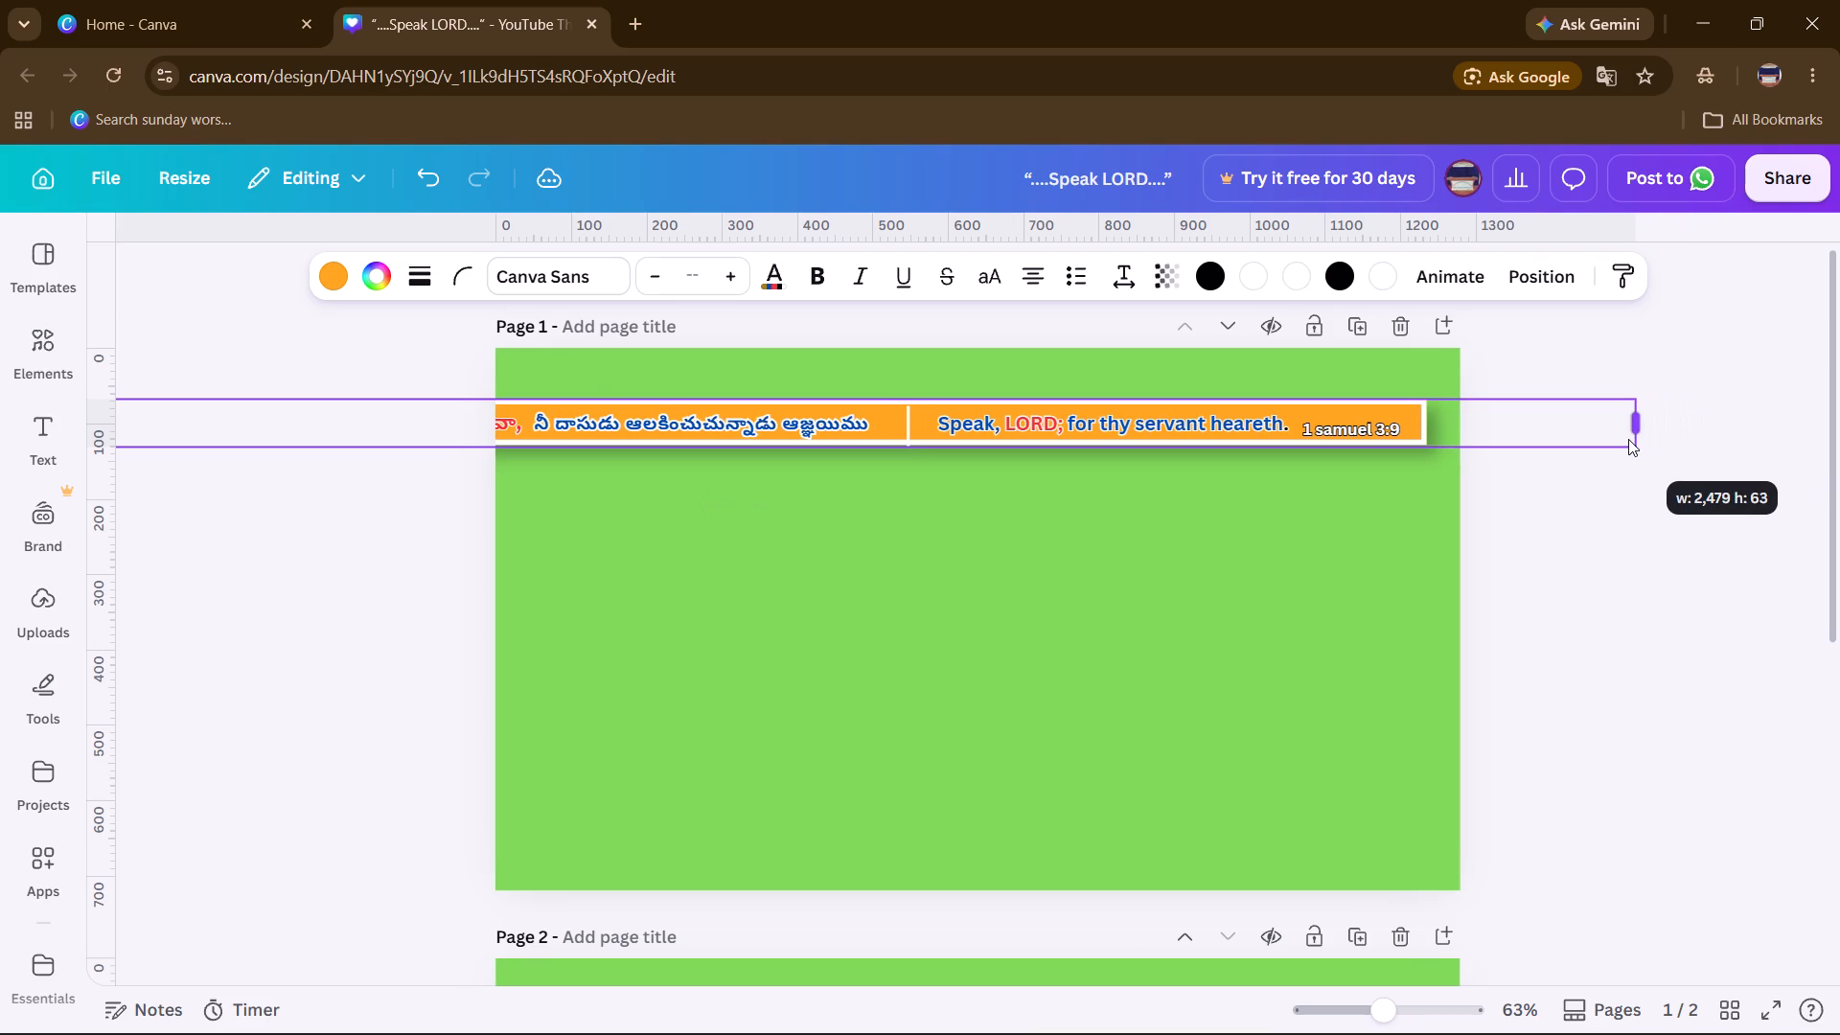
left_click_drag(1628, 439, 1593, 441)
Move the resized banner group back to the top edge of page 1, aligning the bar across the full page width.
left_click_drag(1361, 415, 1427, 367)
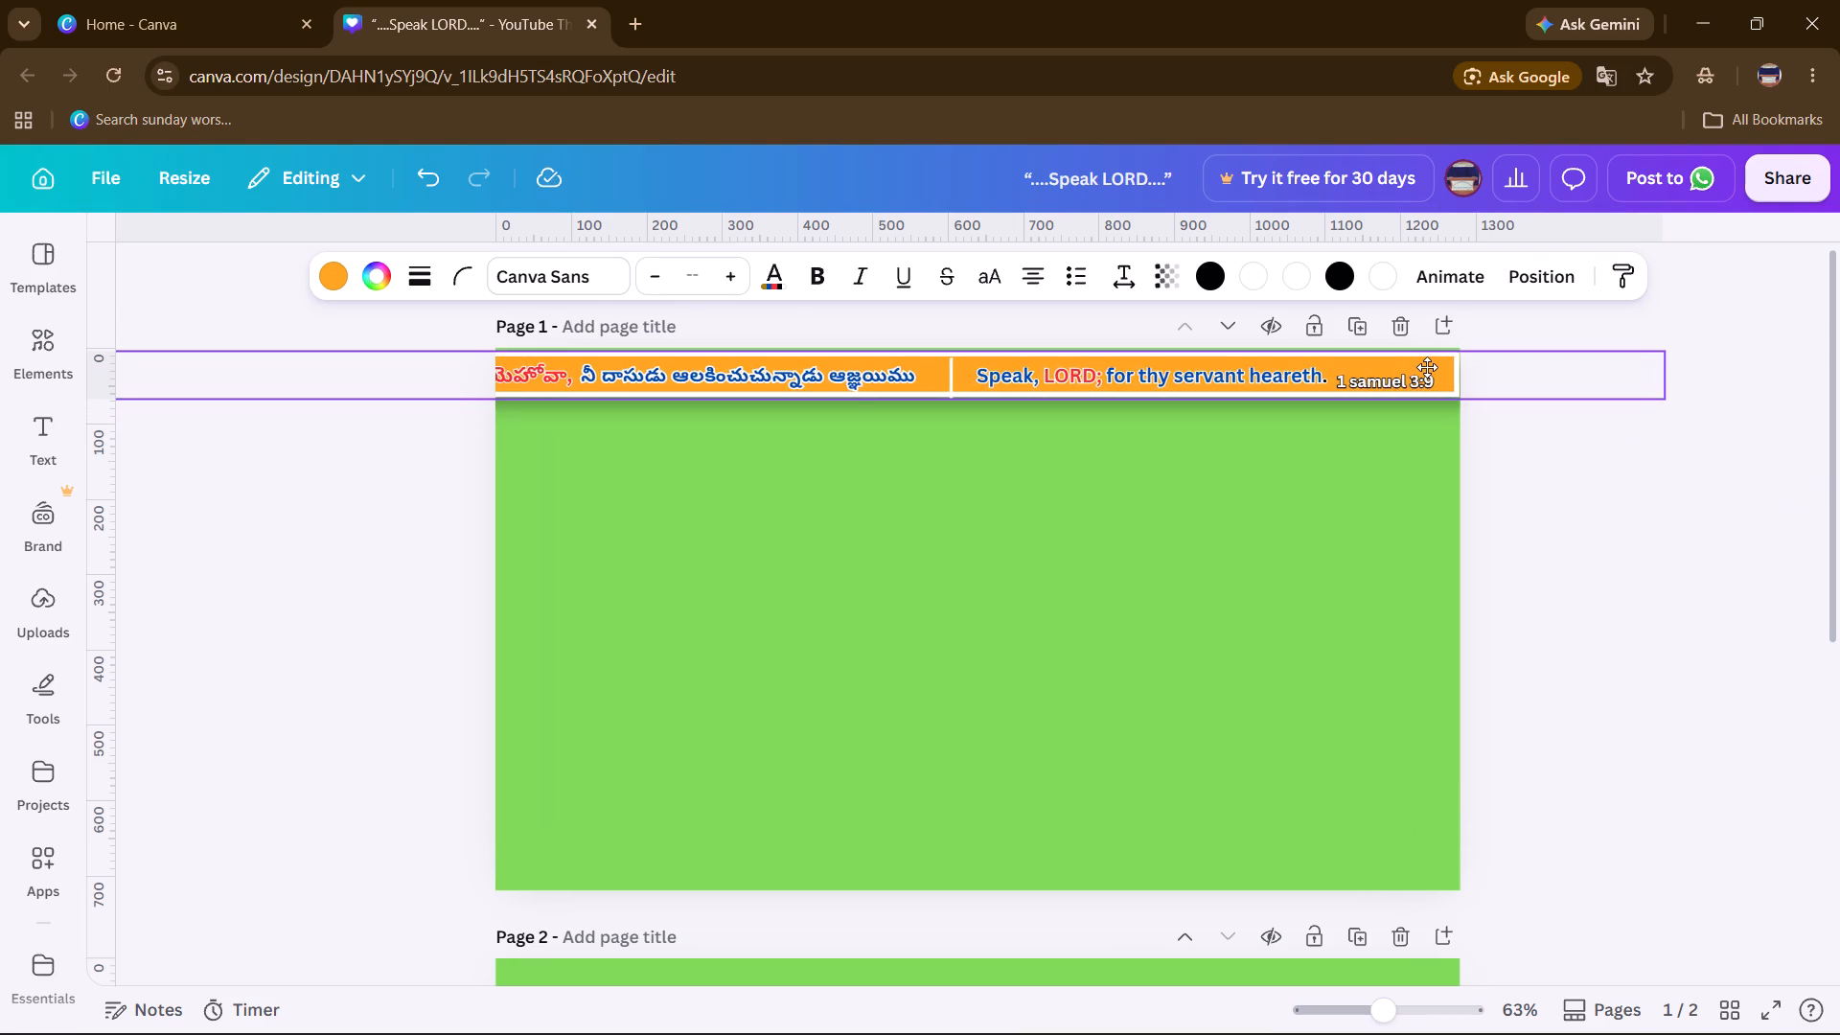
left_click_drag(1427, 367, 1457, 362)
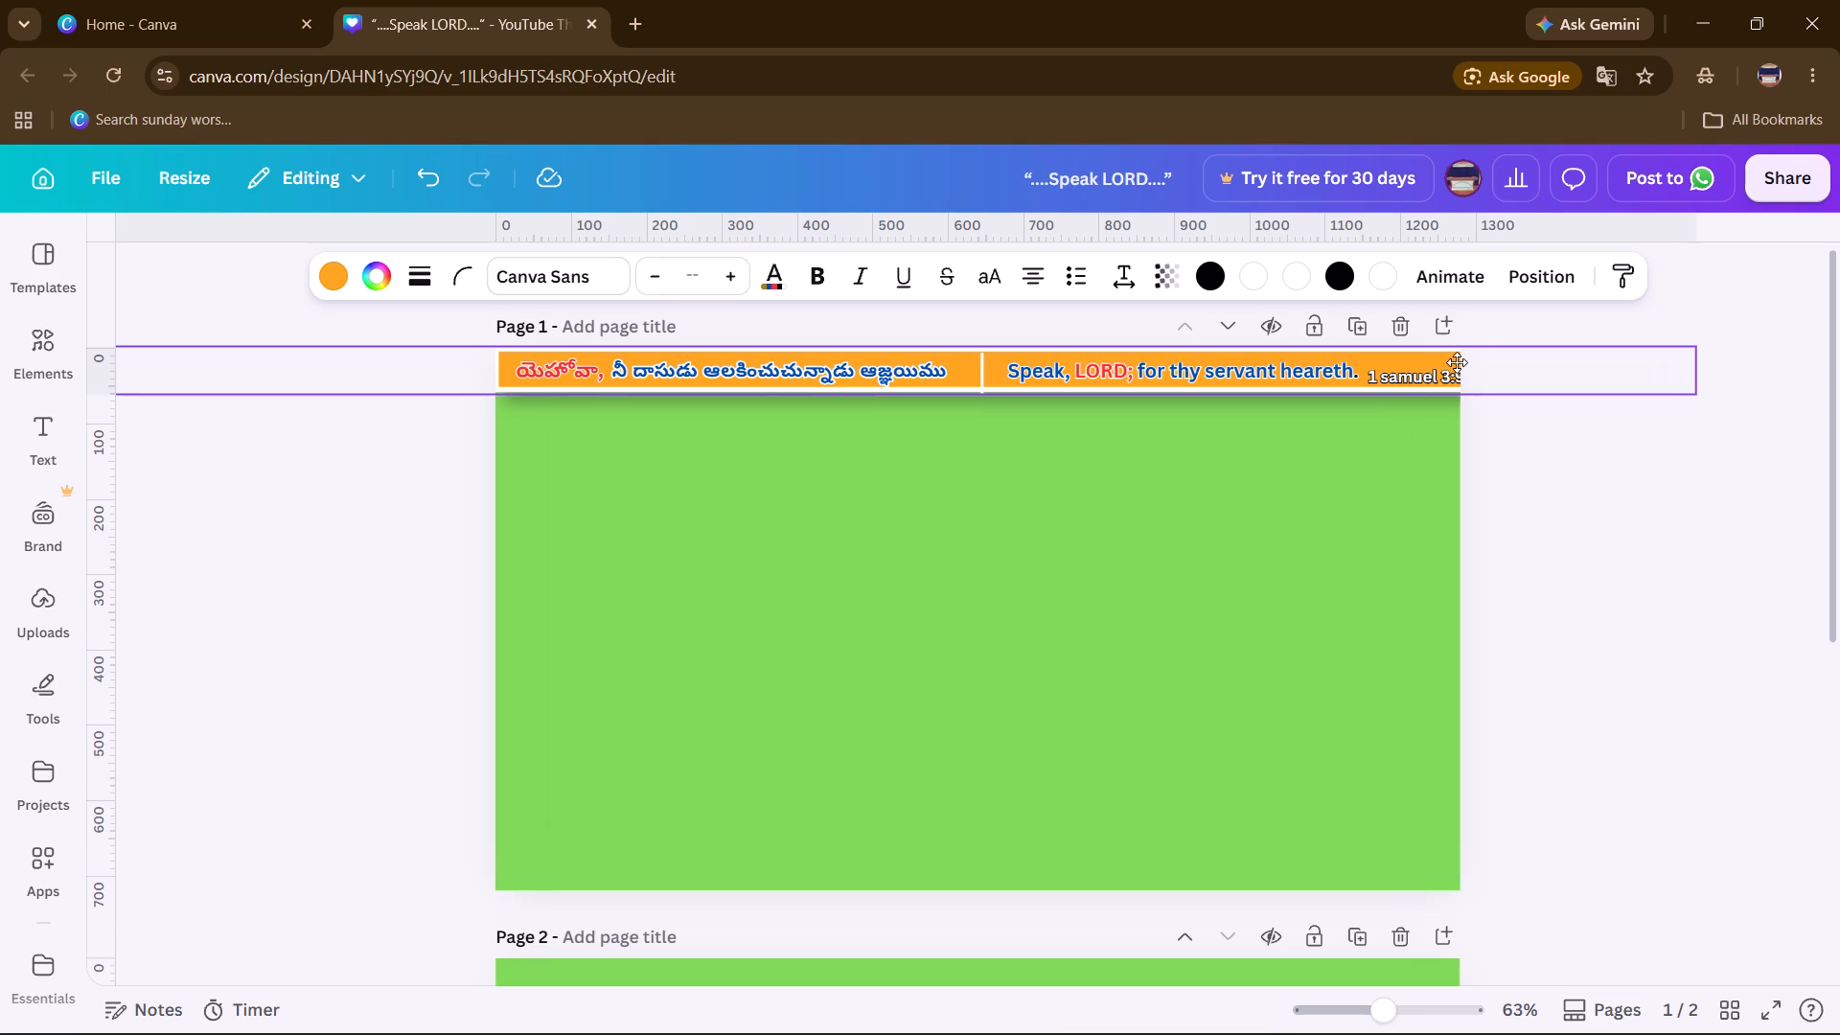
left_click_drag(1457, 362, 1449, 362)
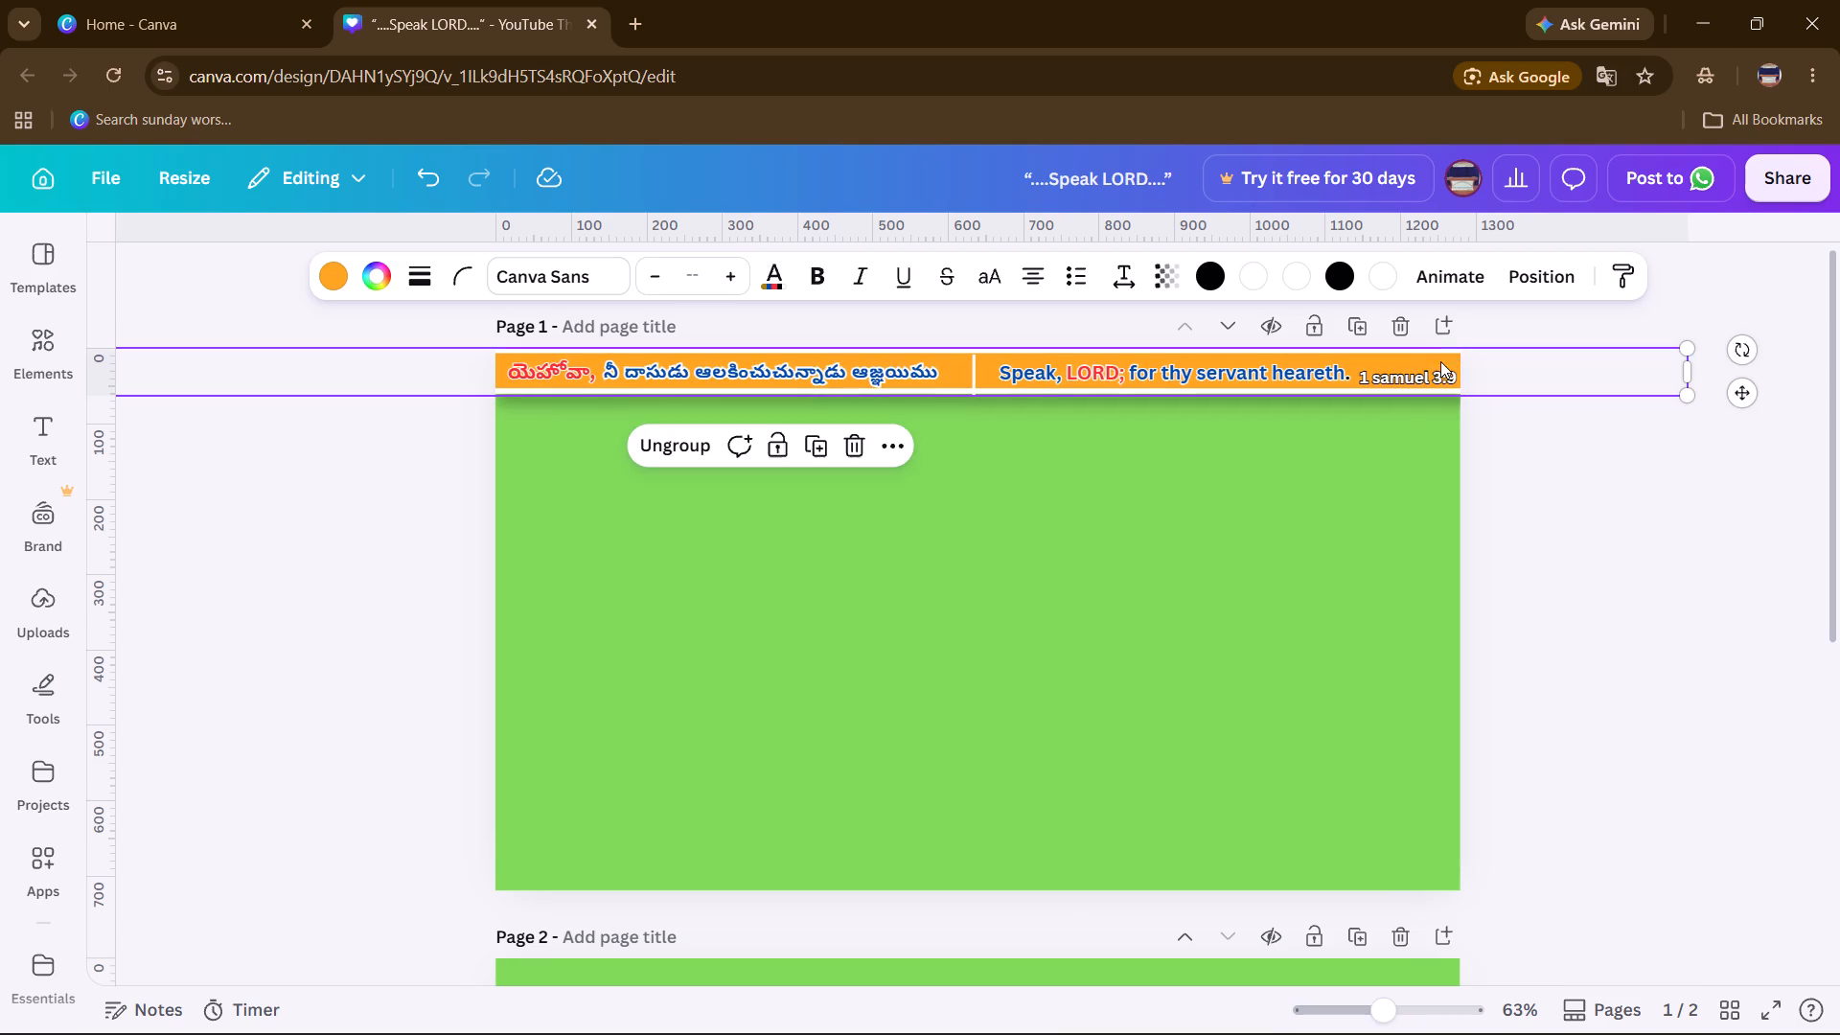
left_click(1367, 497)
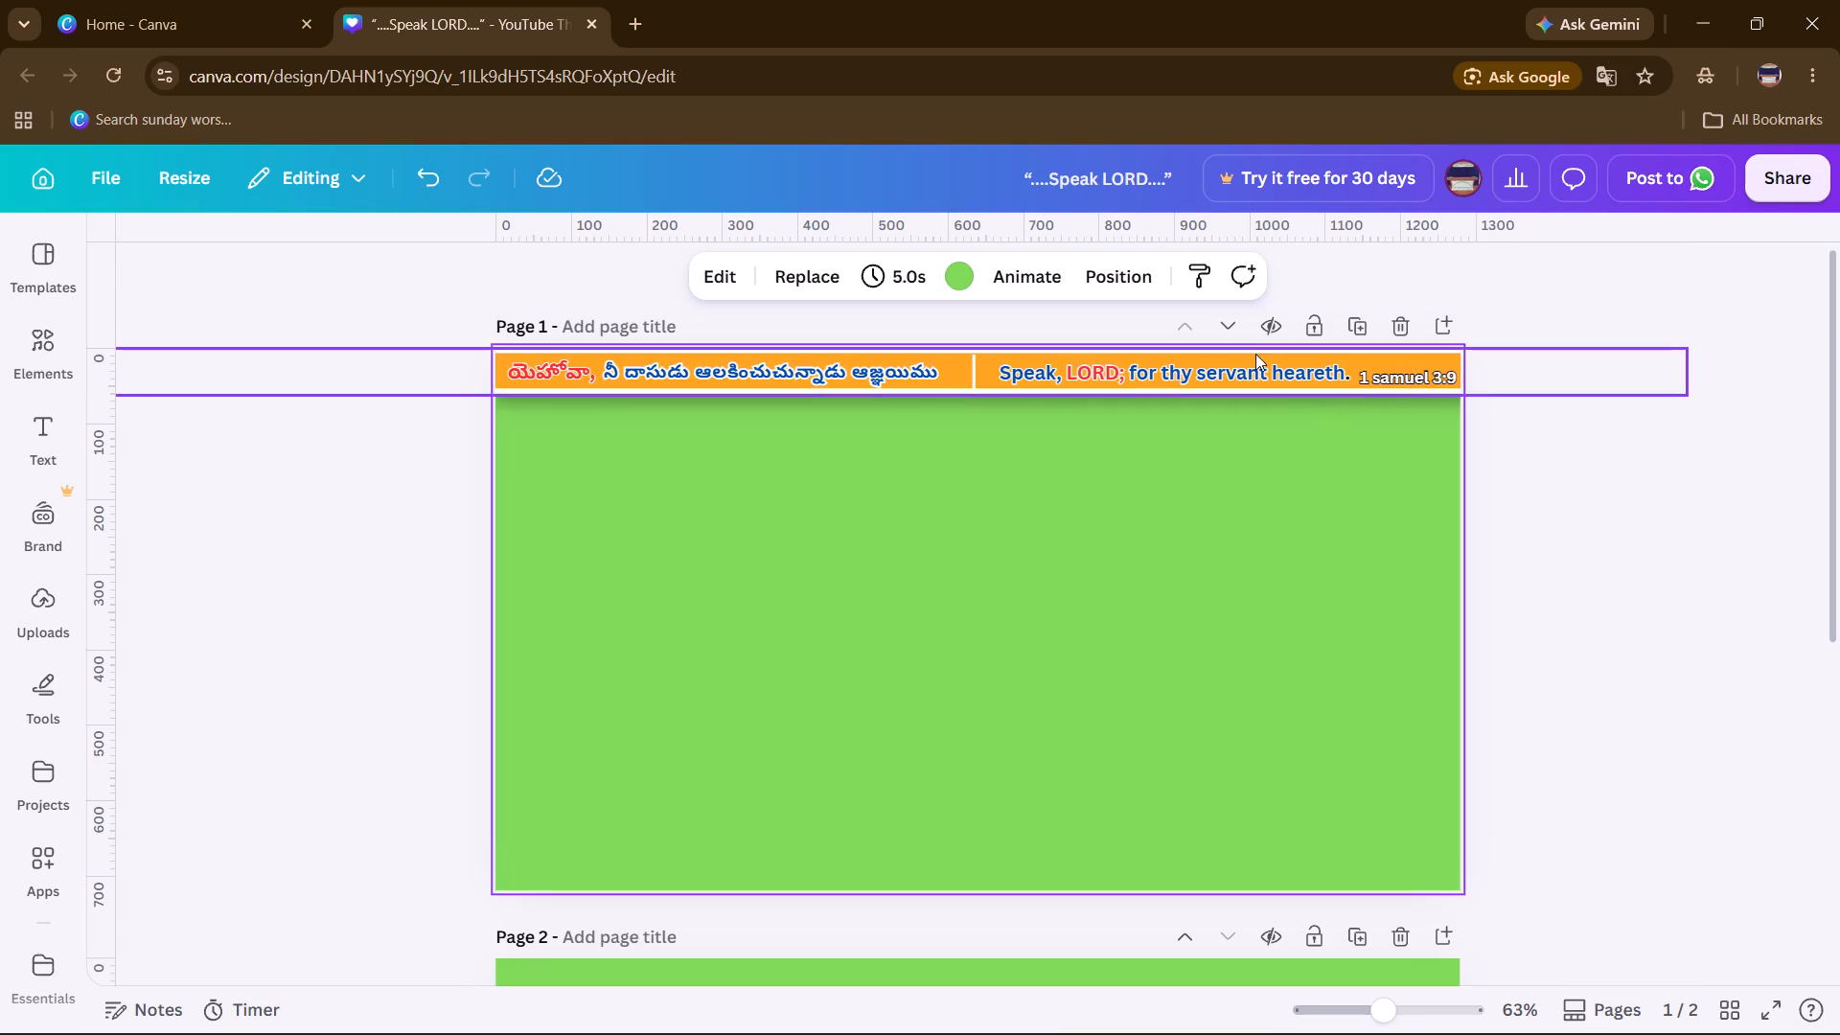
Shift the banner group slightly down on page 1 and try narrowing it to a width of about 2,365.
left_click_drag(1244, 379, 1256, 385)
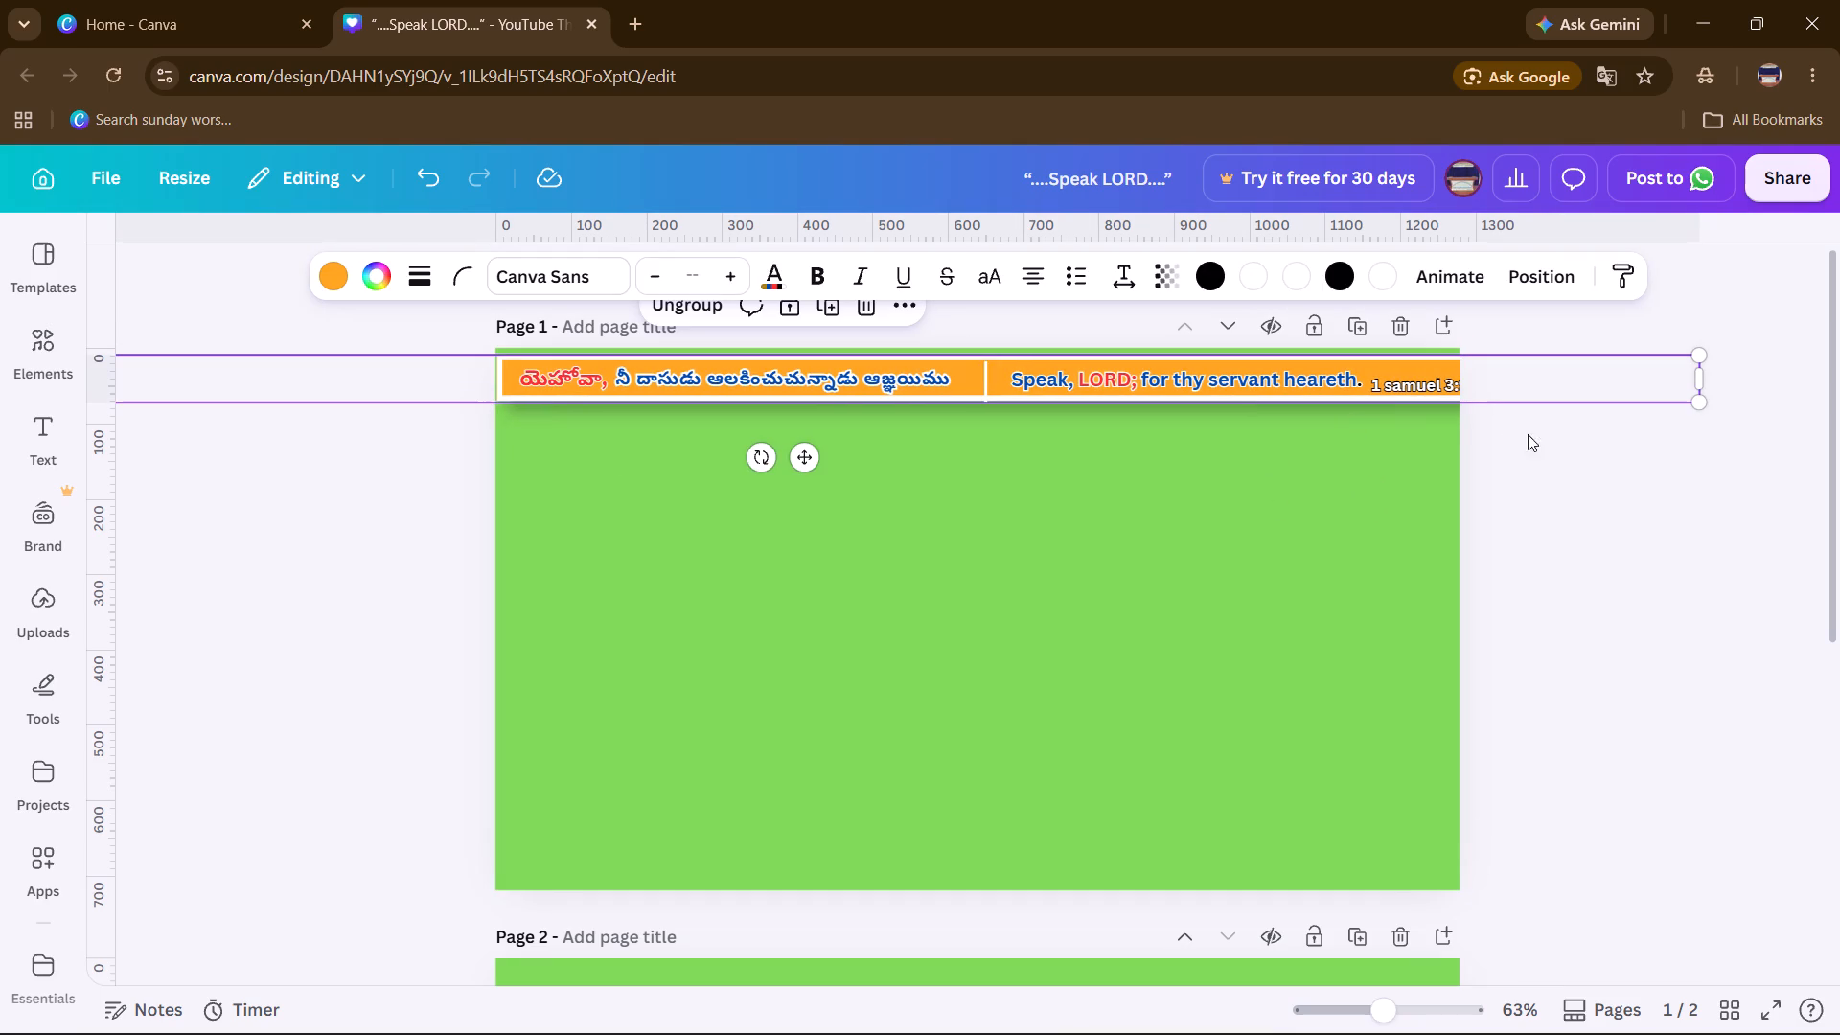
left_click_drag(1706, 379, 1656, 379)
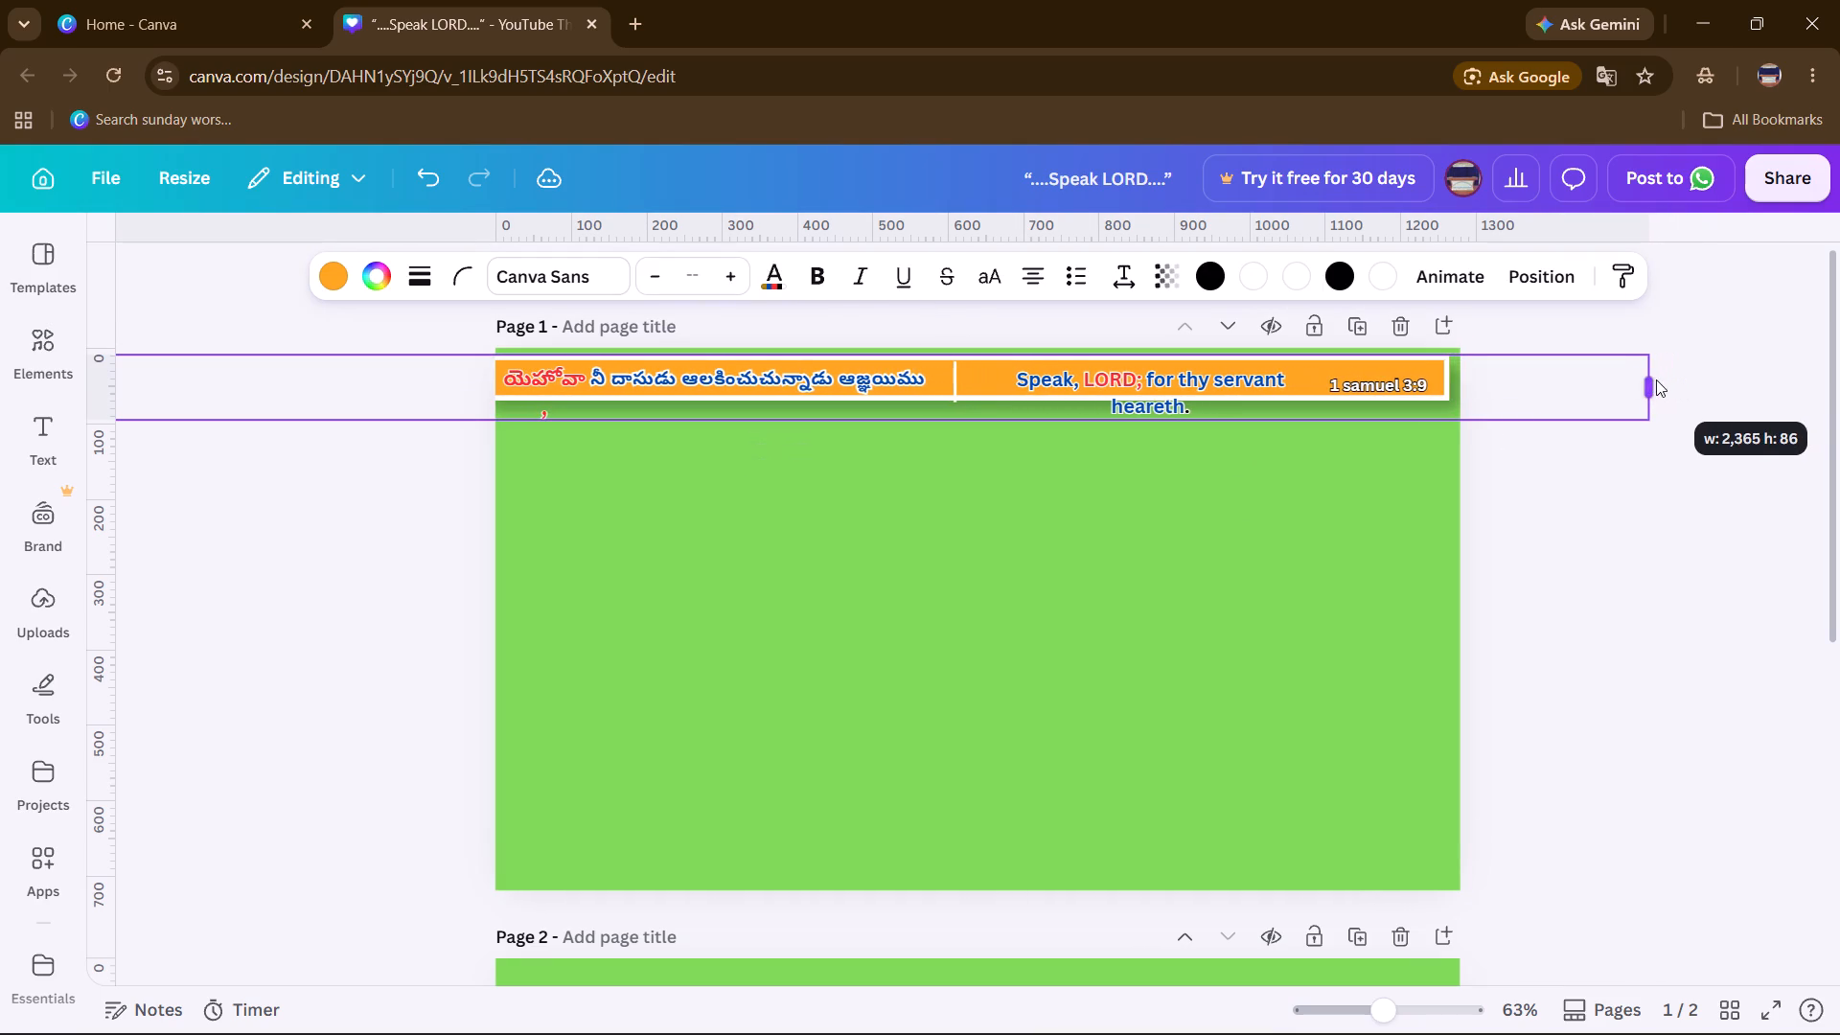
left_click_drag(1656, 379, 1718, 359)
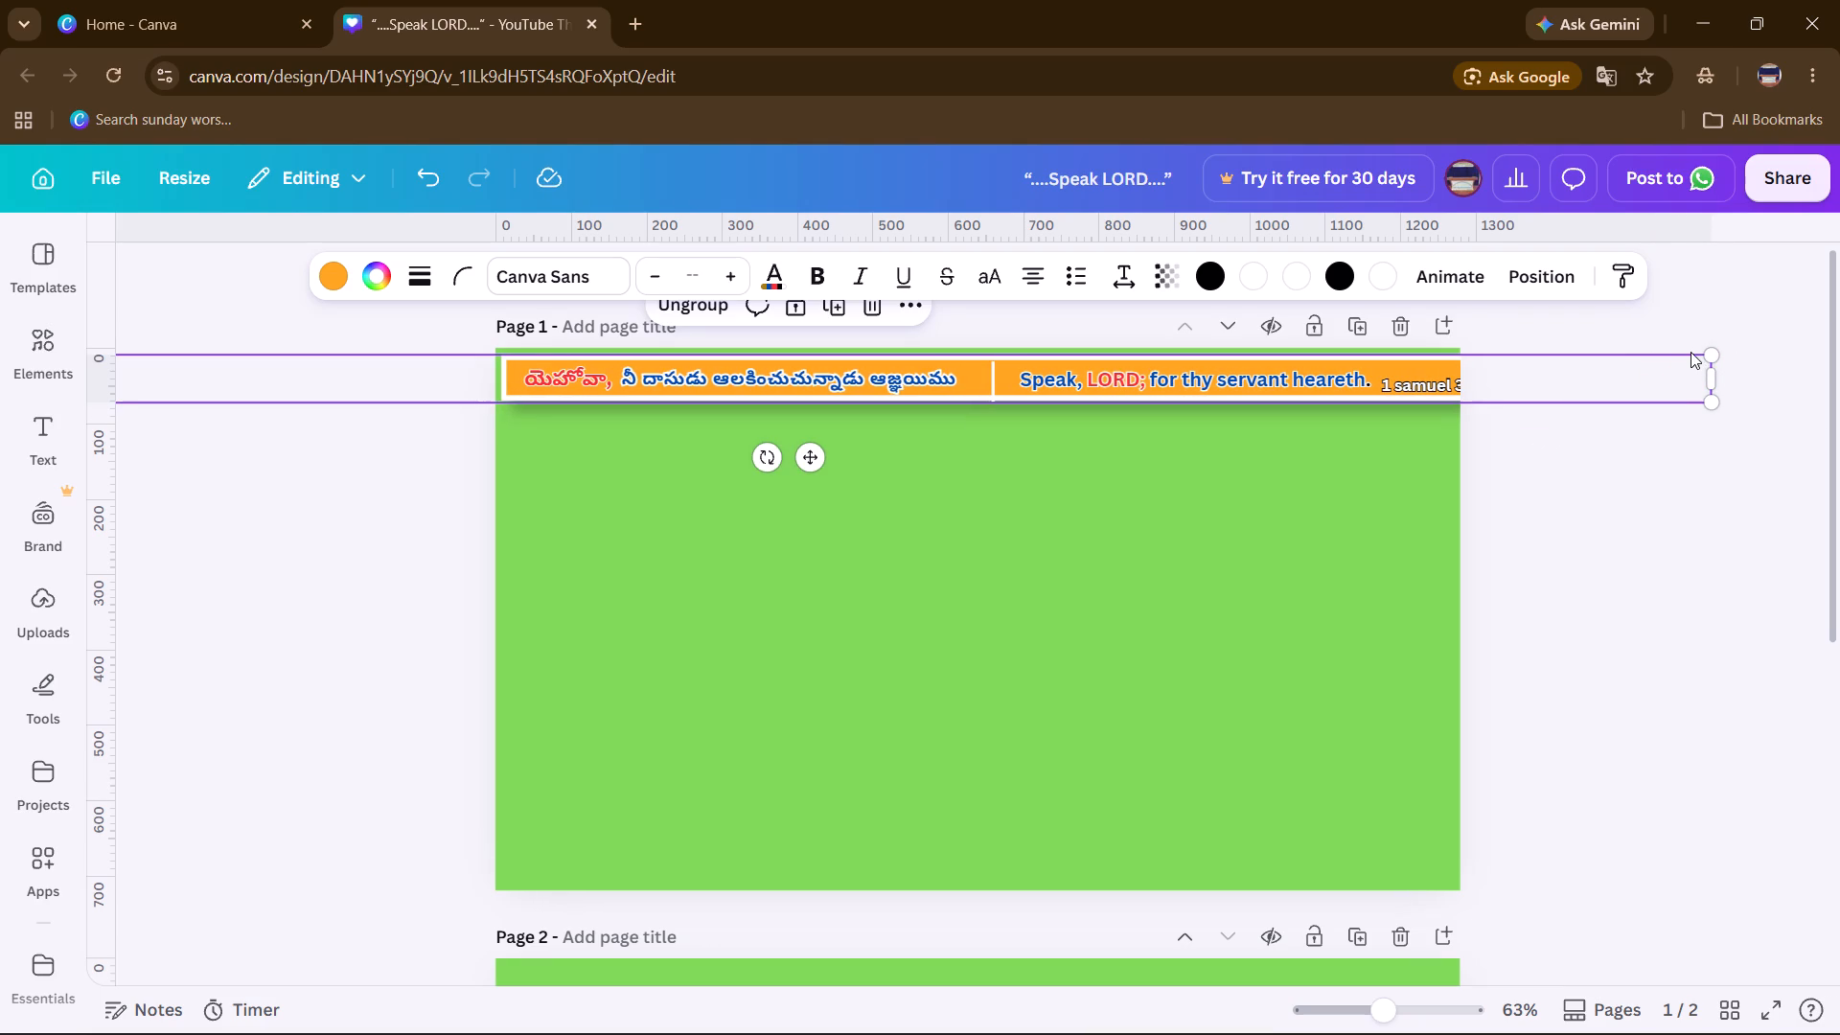
Scale the banner group down proportionally to a height of about 50 and move it so the whole bar lies inside page 1.
left_click_drag(1710, 350, 1584, 403)
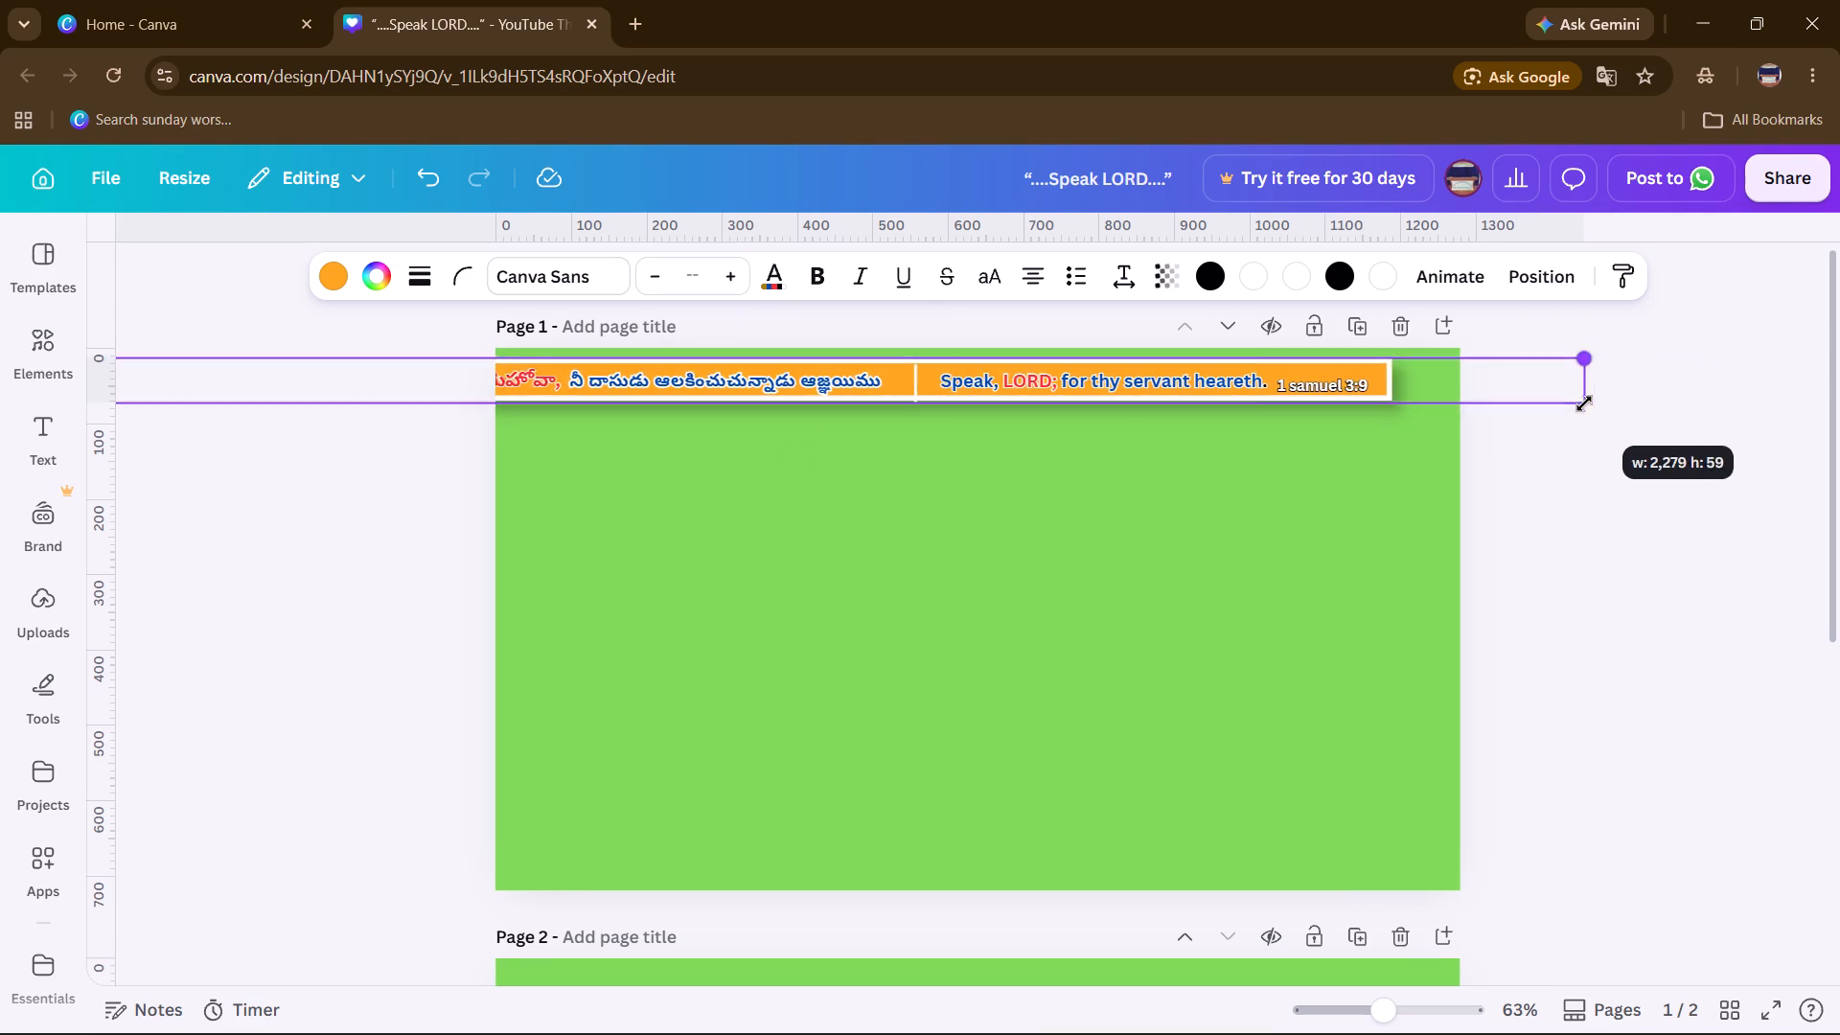
left_click_drag(1584, 403, 1347, 452)
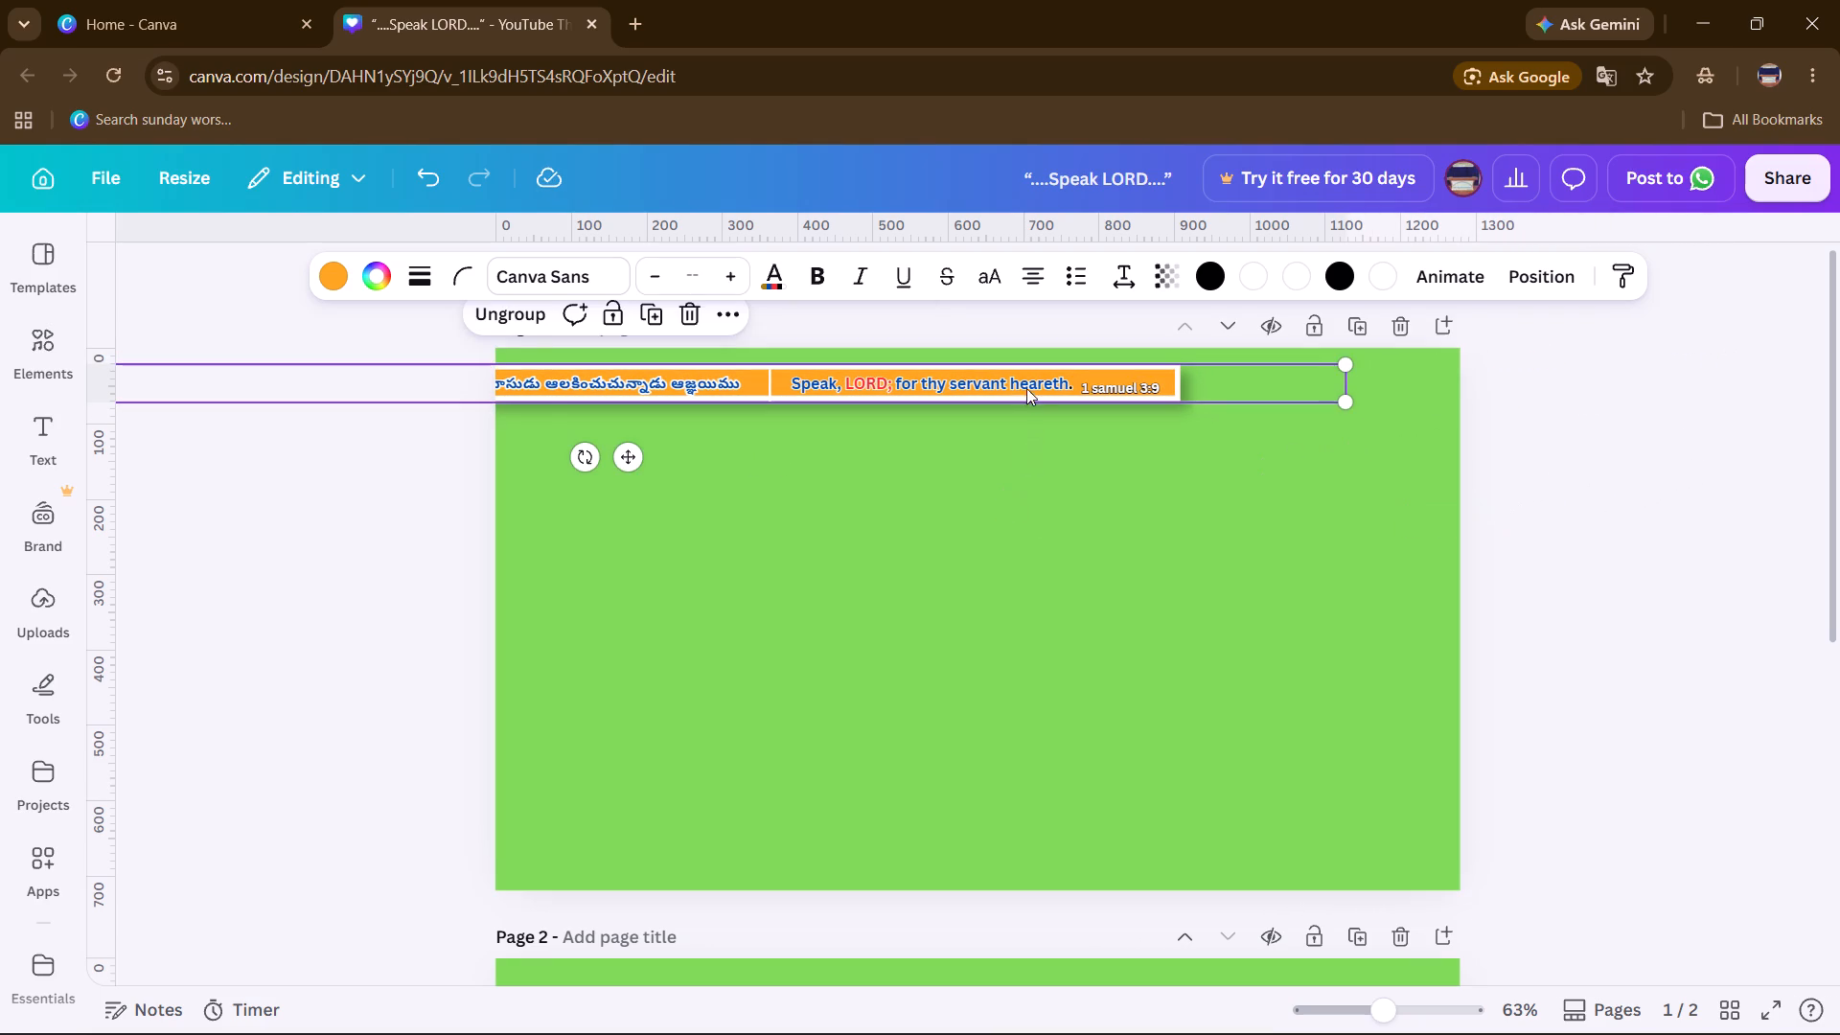
left_click_drag(1030, 383, 1204, 388)
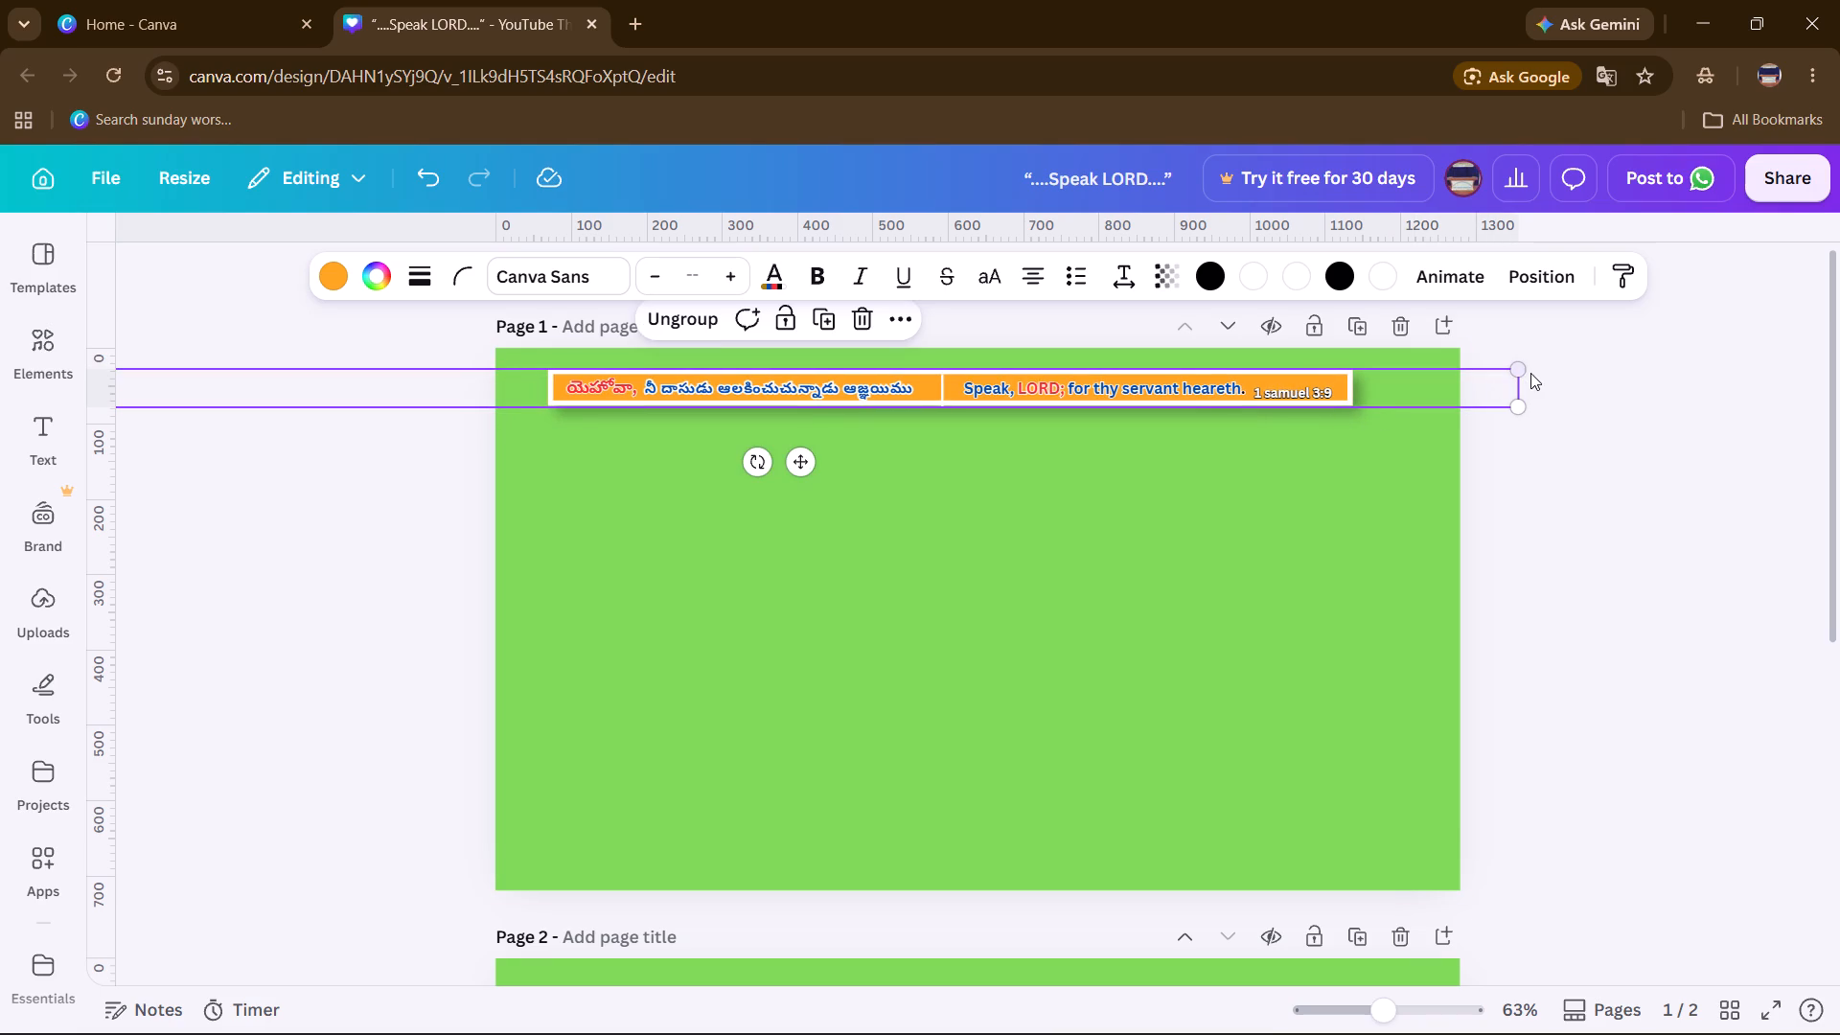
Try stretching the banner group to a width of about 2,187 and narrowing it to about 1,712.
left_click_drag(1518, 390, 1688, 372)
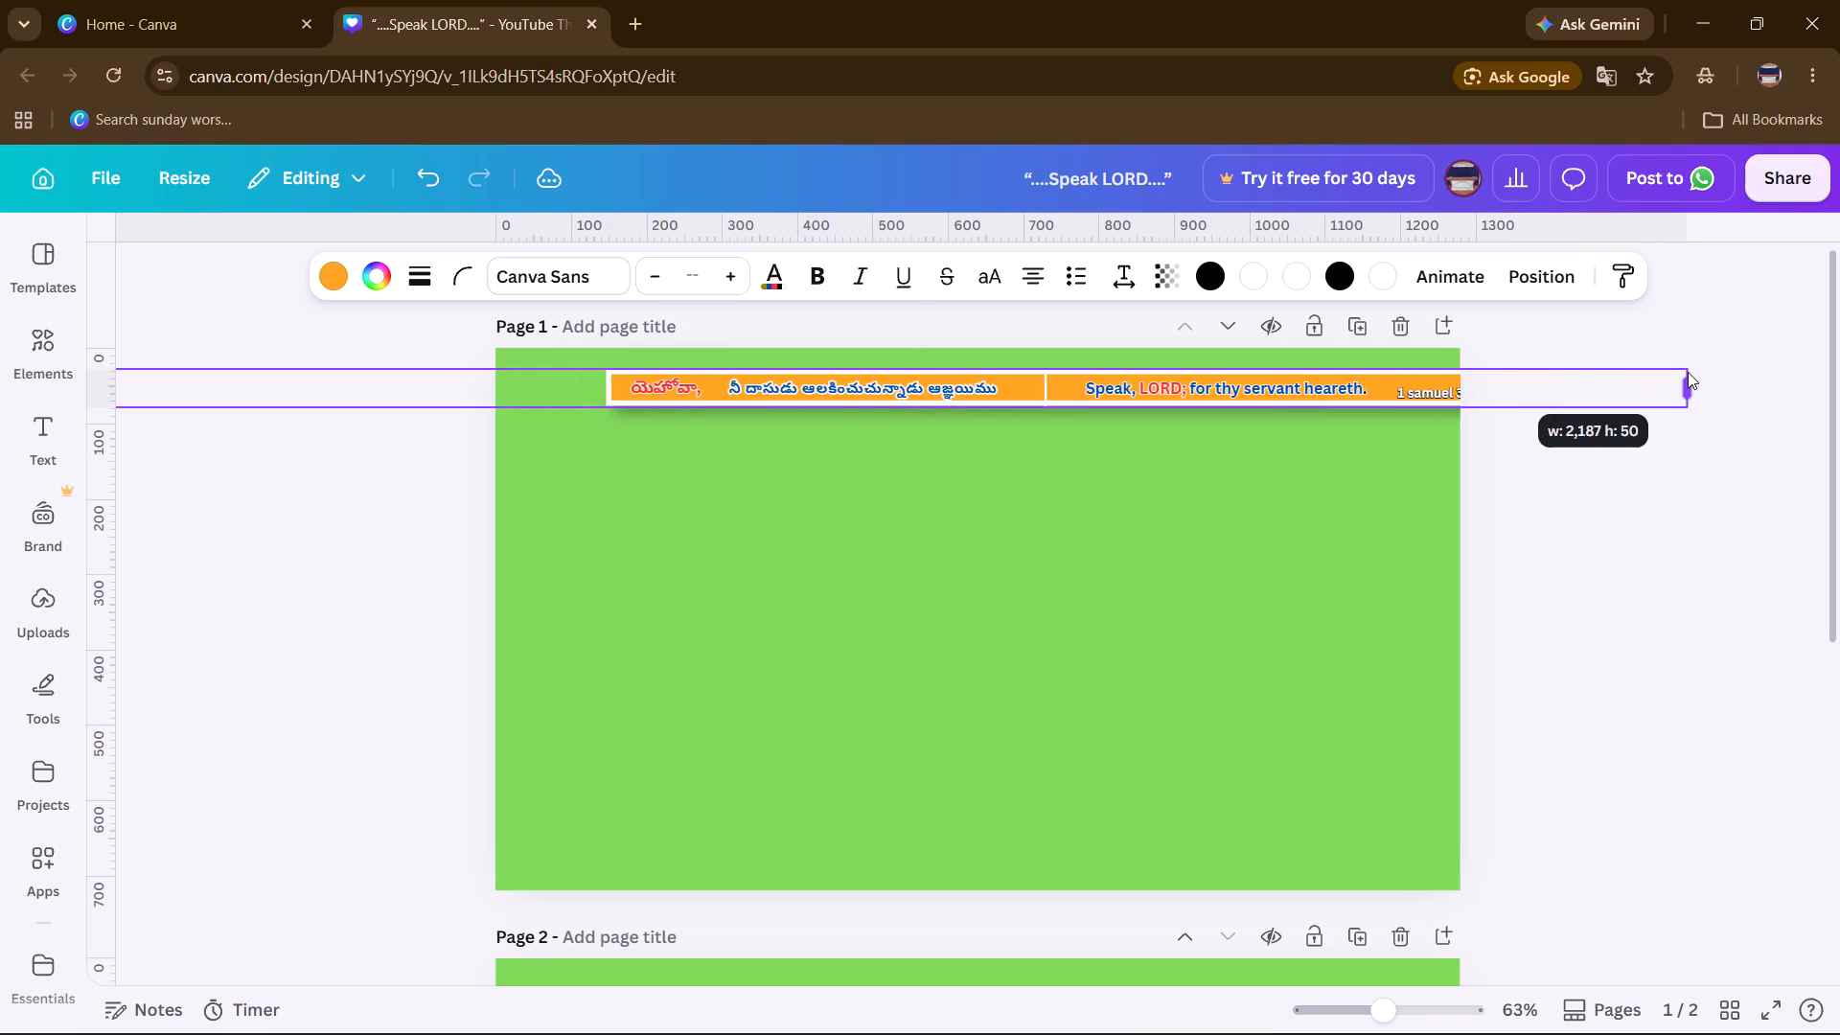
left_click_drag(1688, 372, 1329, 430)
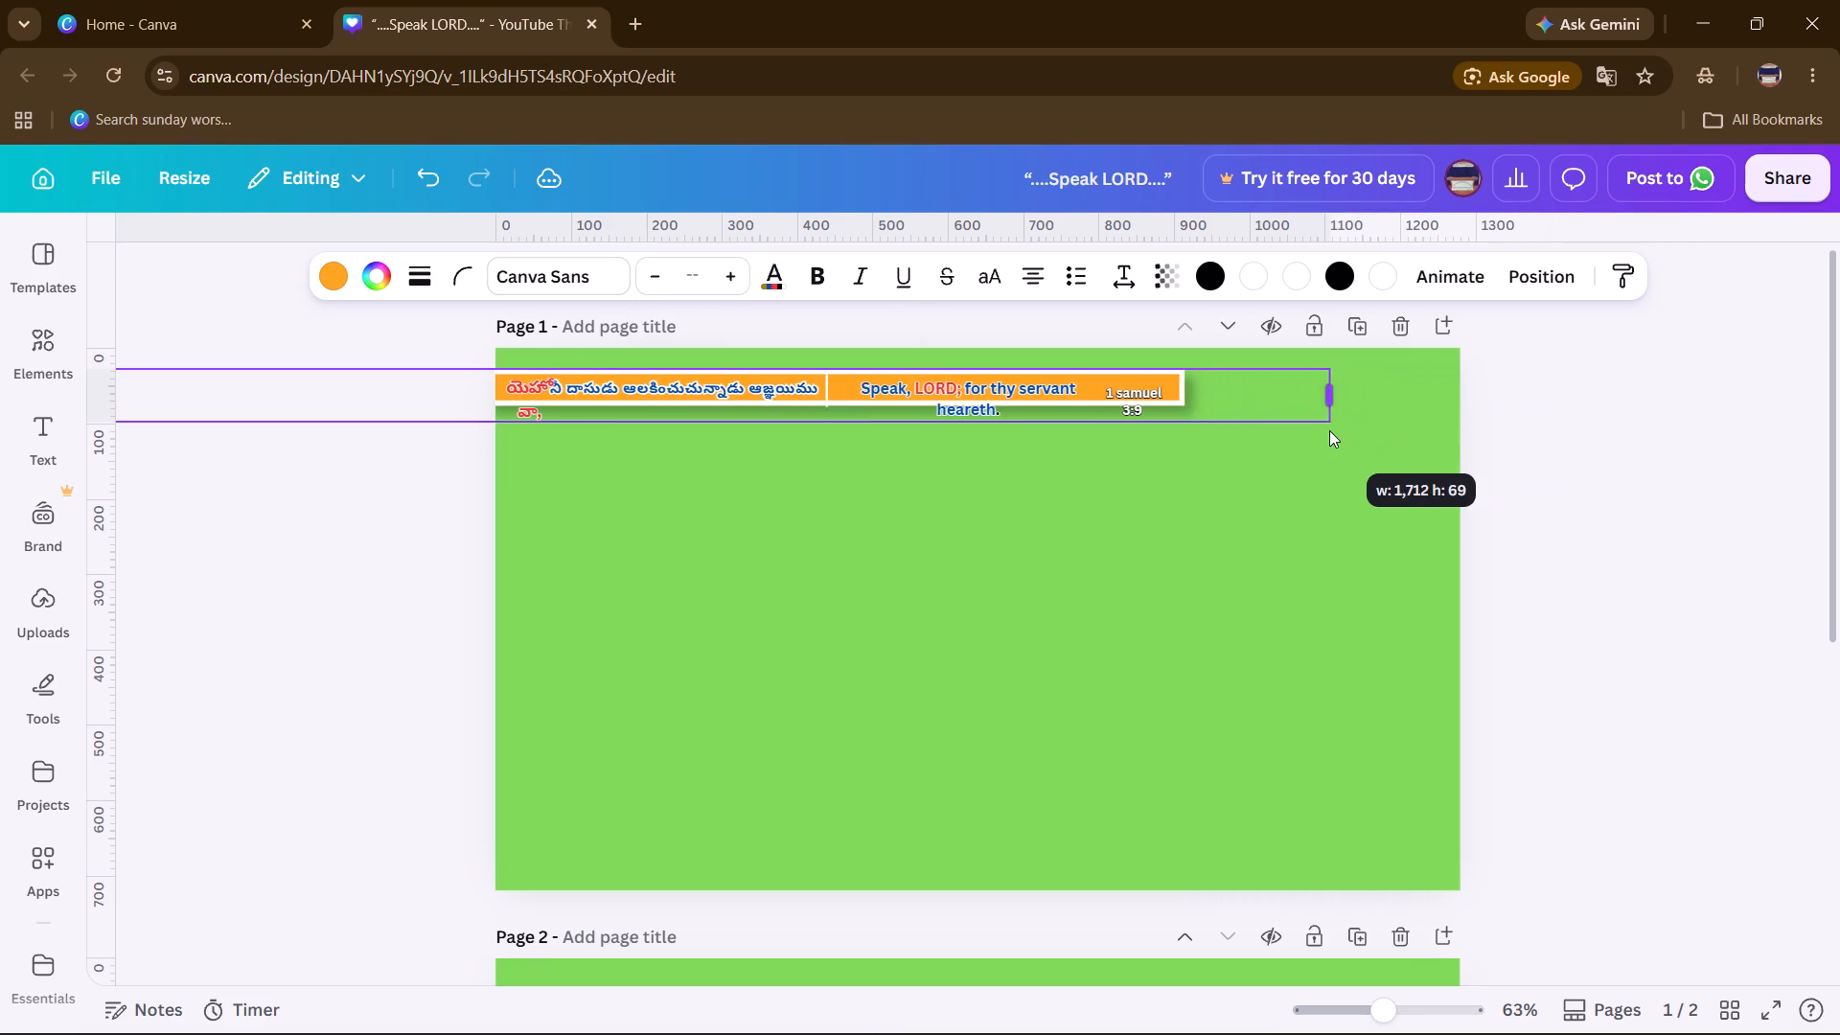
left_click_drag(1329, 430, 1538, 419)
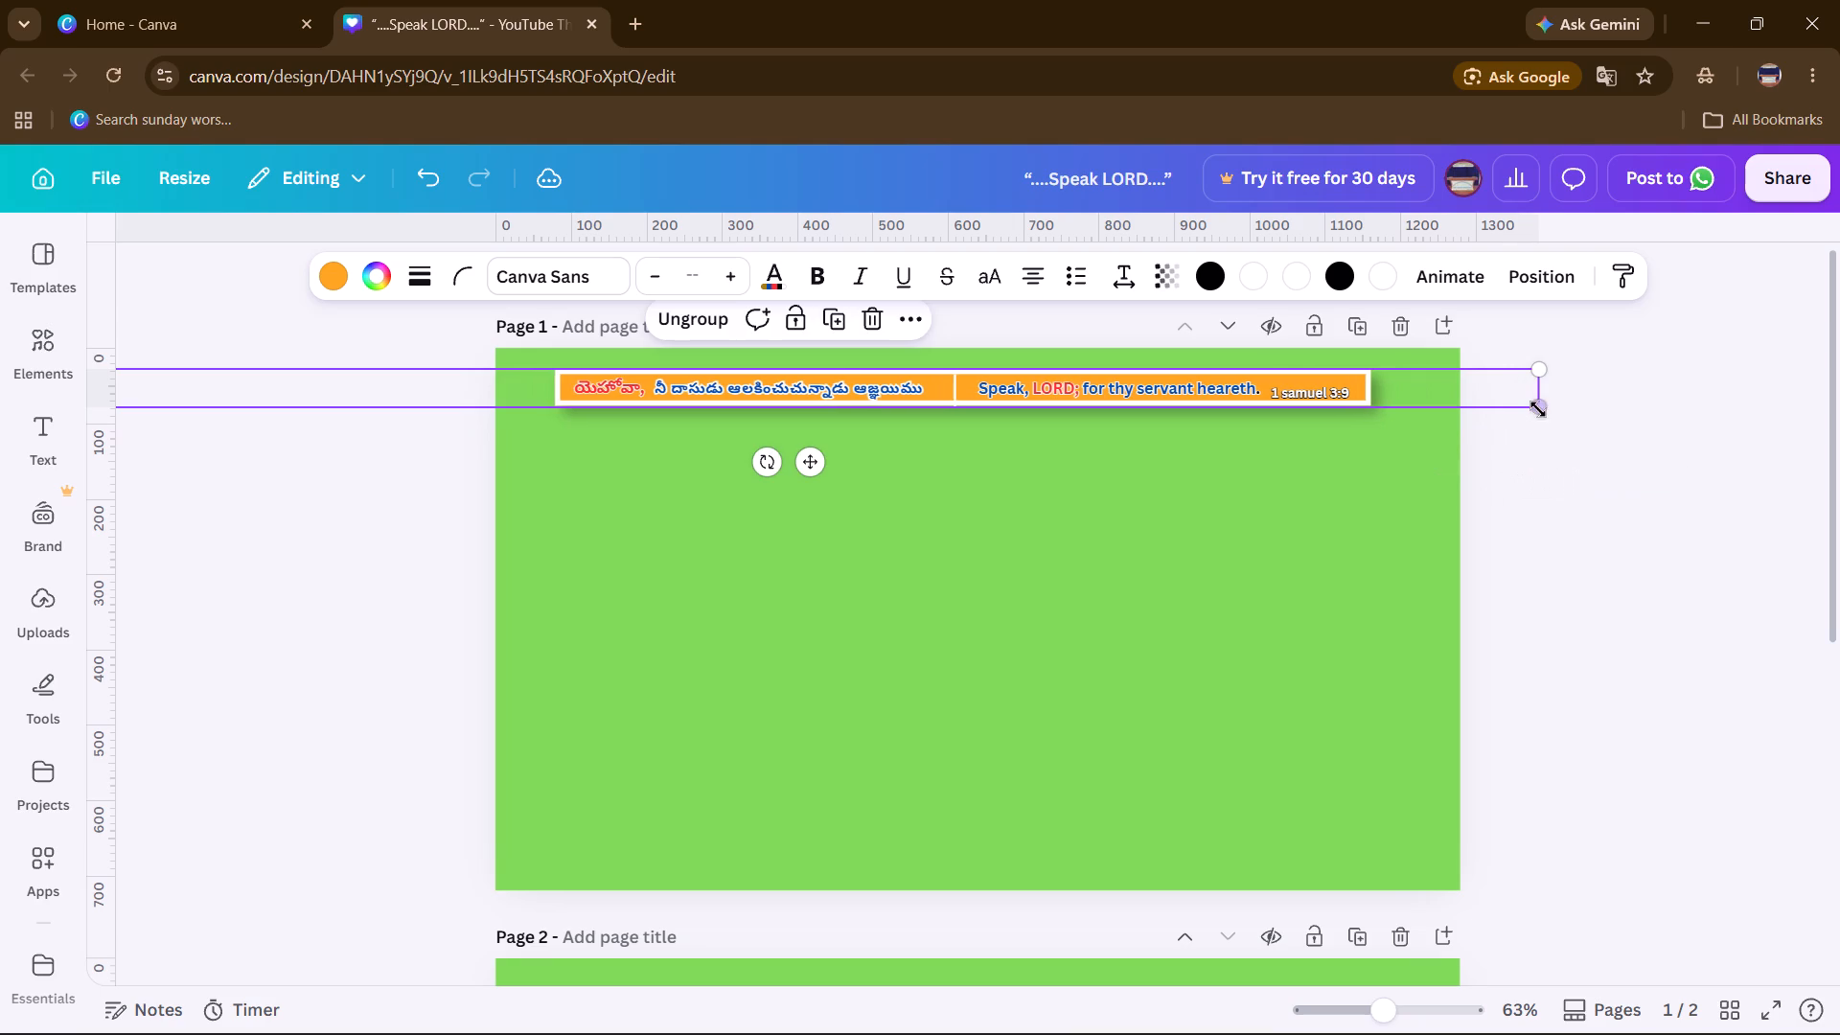
Scale the banner group up to a height of about 52 and widen it until the bar nearly spans the page.
left_click_drag(1539, 404, 1598, 446)
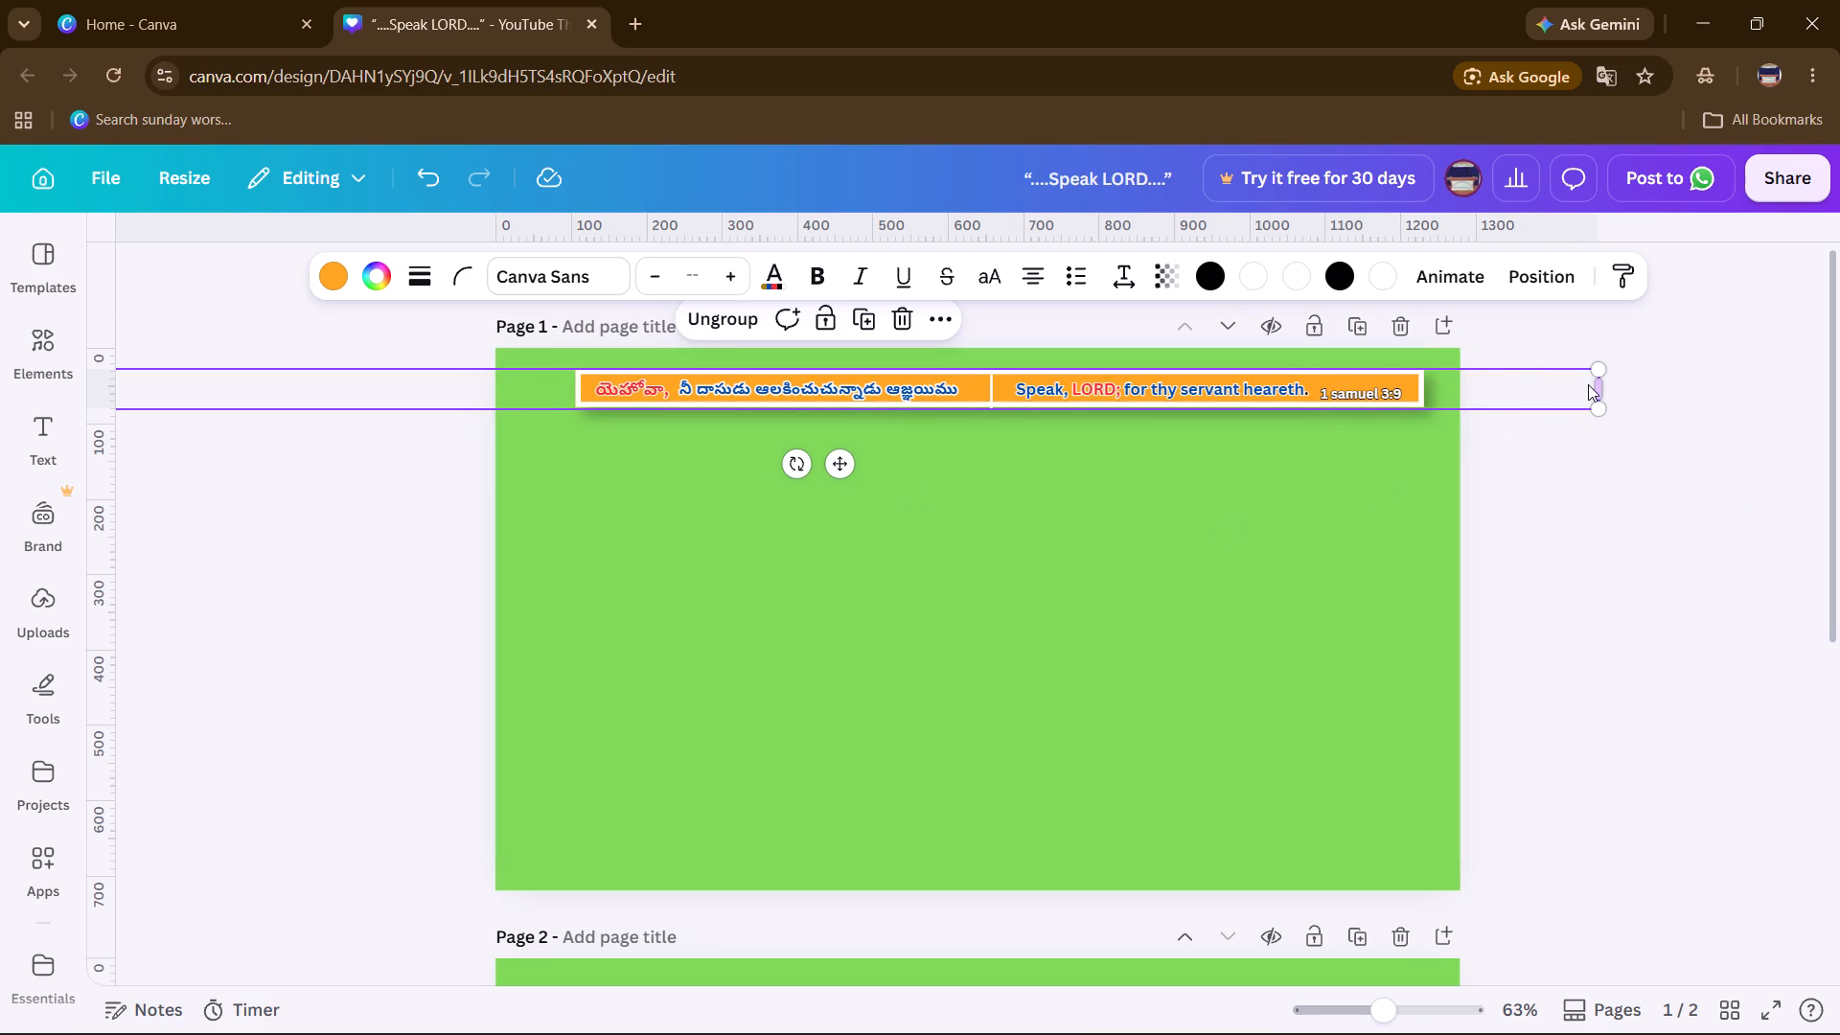
left_click_drag(1596, 396, 1598, 396)
left_click_drag(1598, 396, 1659, 392)
left_click_drag(1408, 394, 1341, 395)
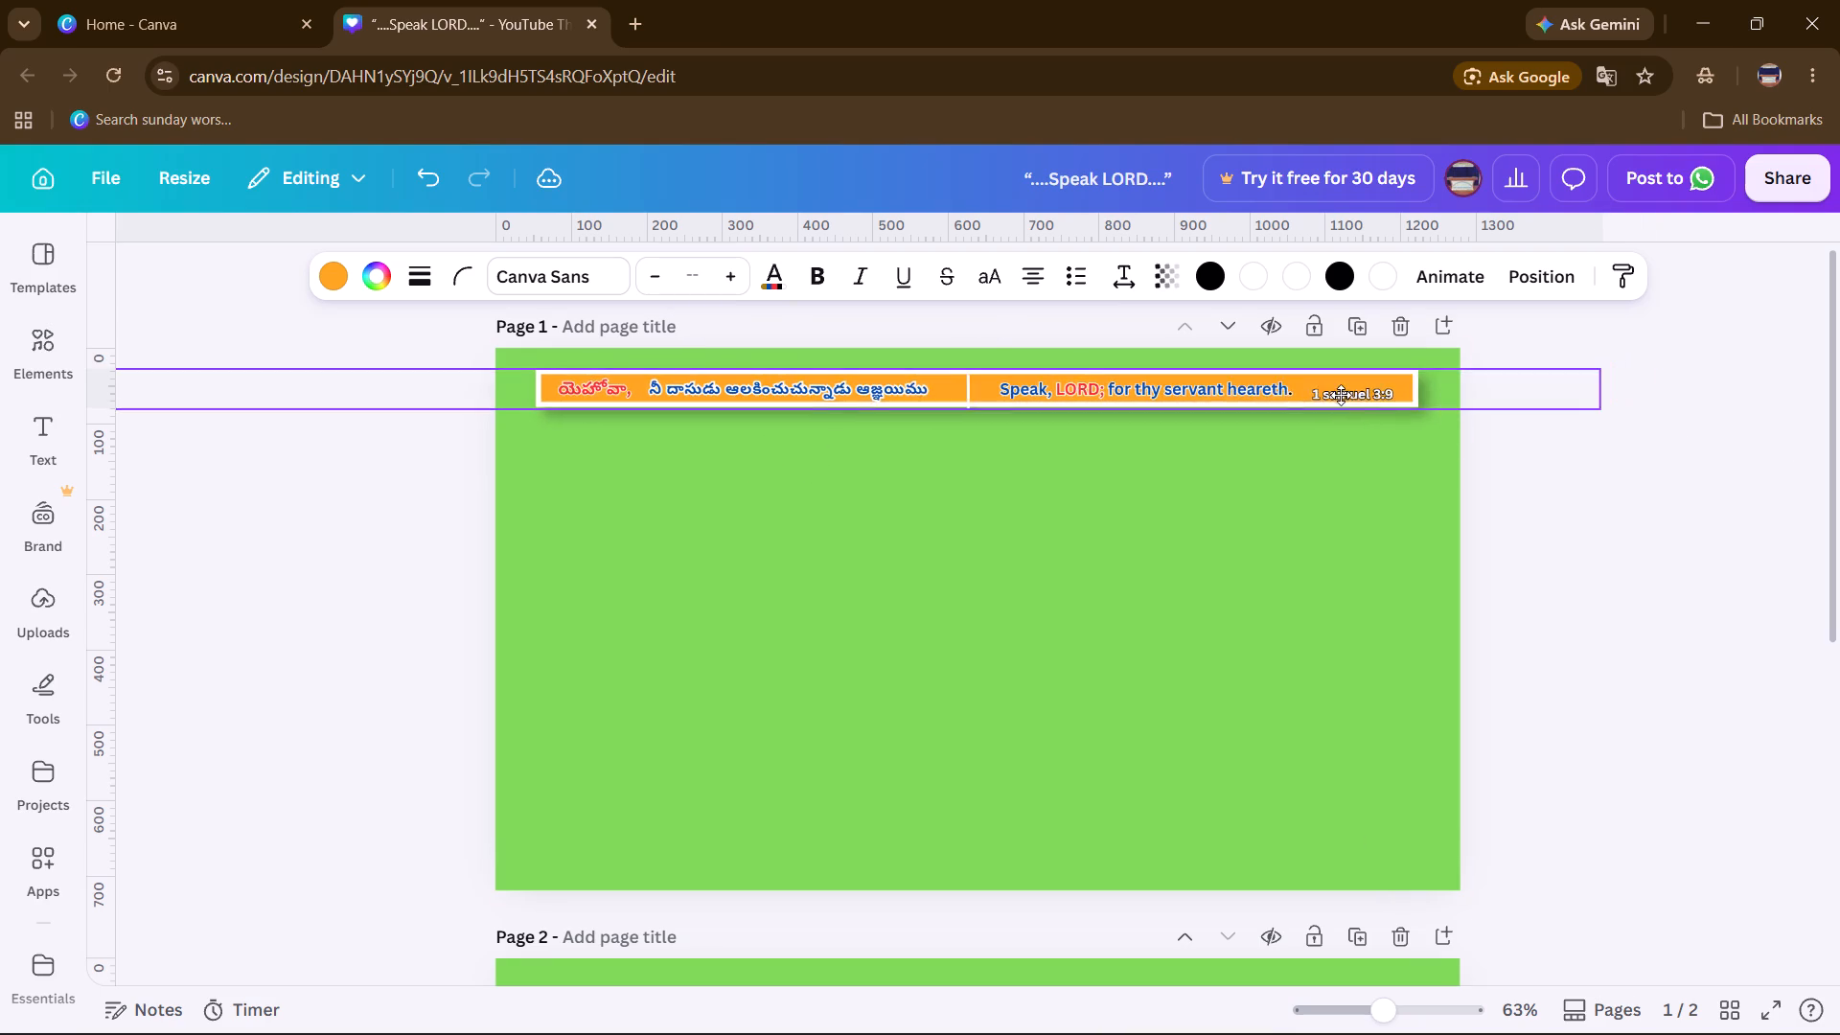
left_click_drag(1341, 395, 1323, 395)
left_click_drag(1576, 388, 1677, 386)
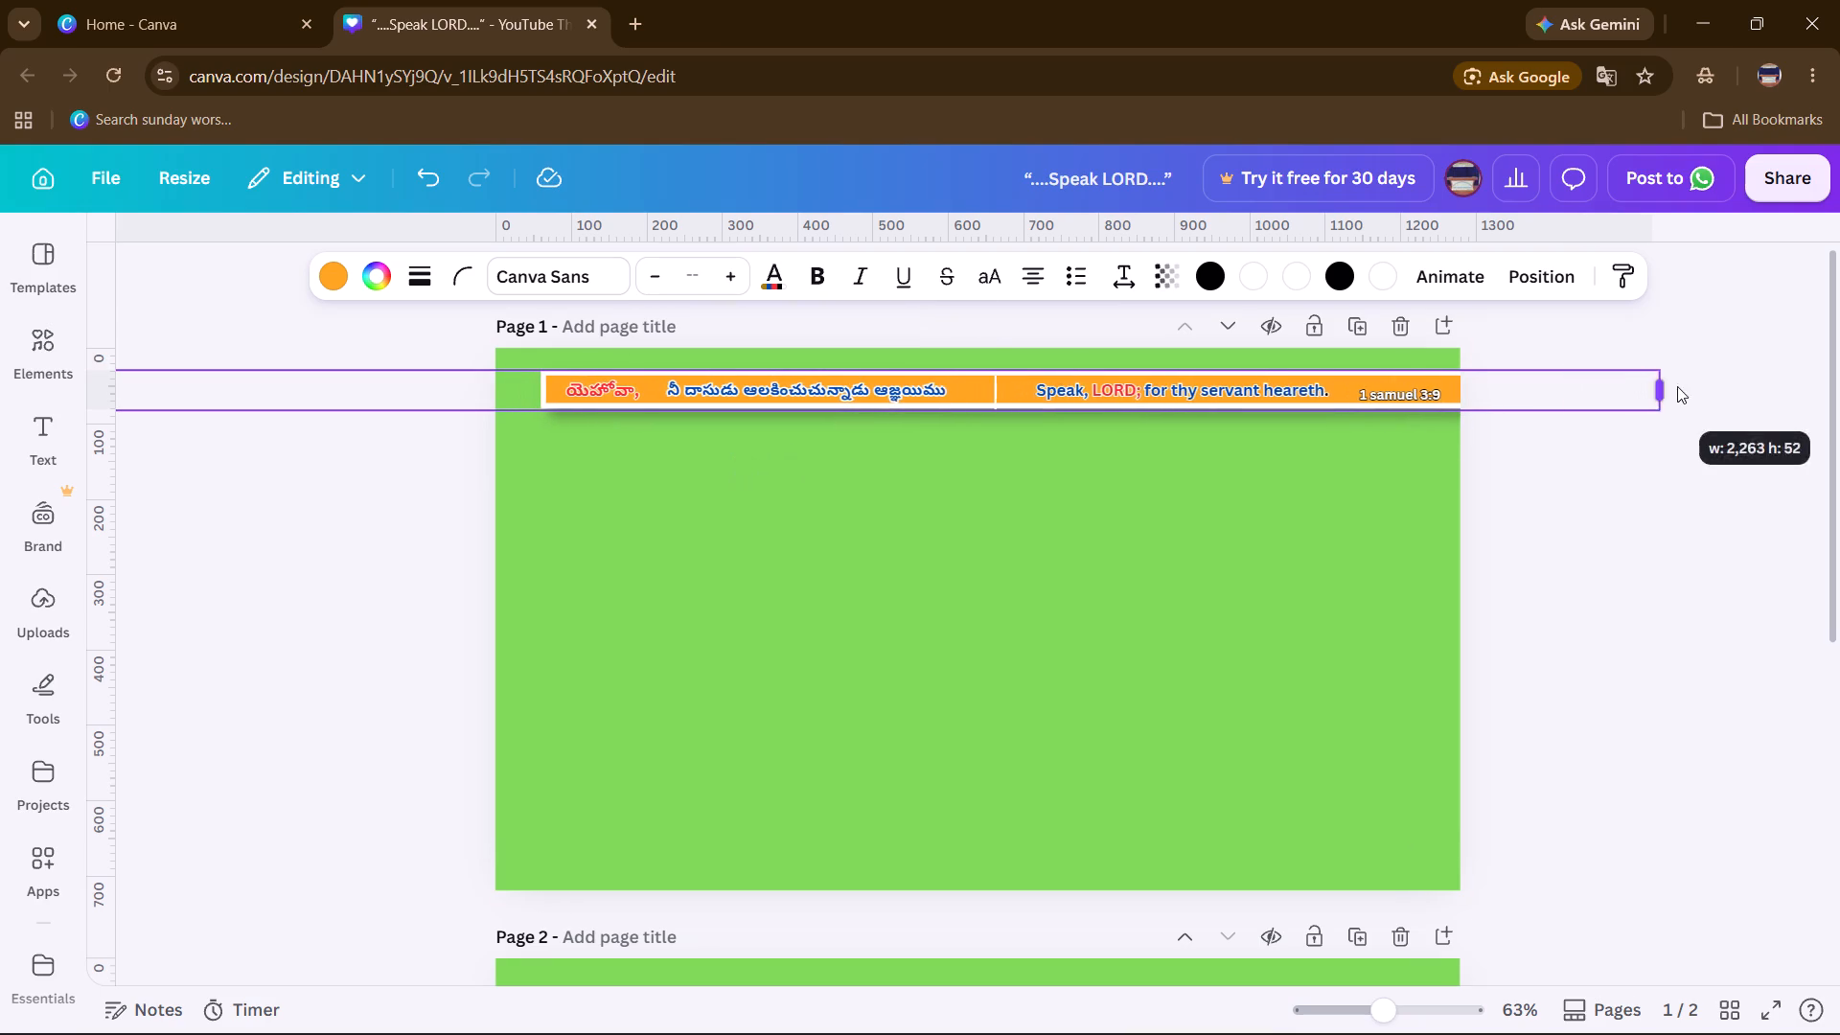
left_click_drag(1677, 386, 1703, 386)
Move the banner group to the top edge of page 1 and widen it to about 2,355.
left_click_drag(1433, 381, 1337, 397)
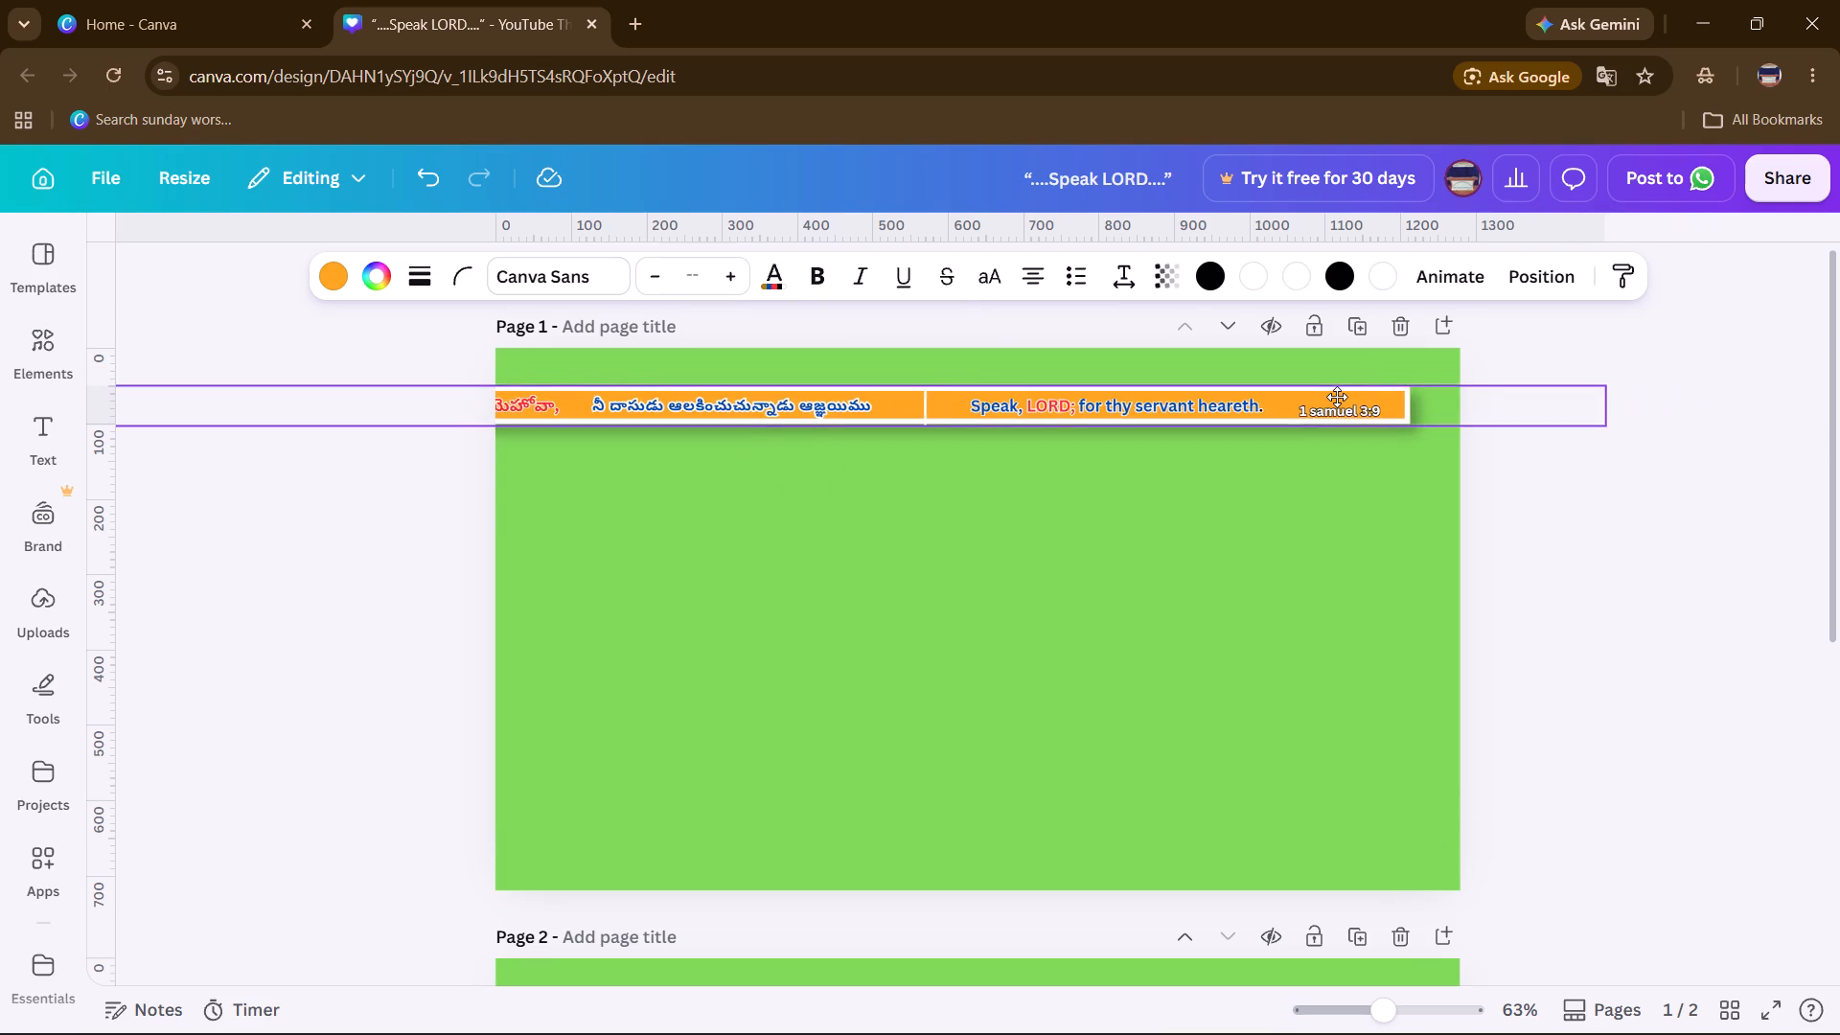
left_click_drag(1337, 397, 1378, 357)
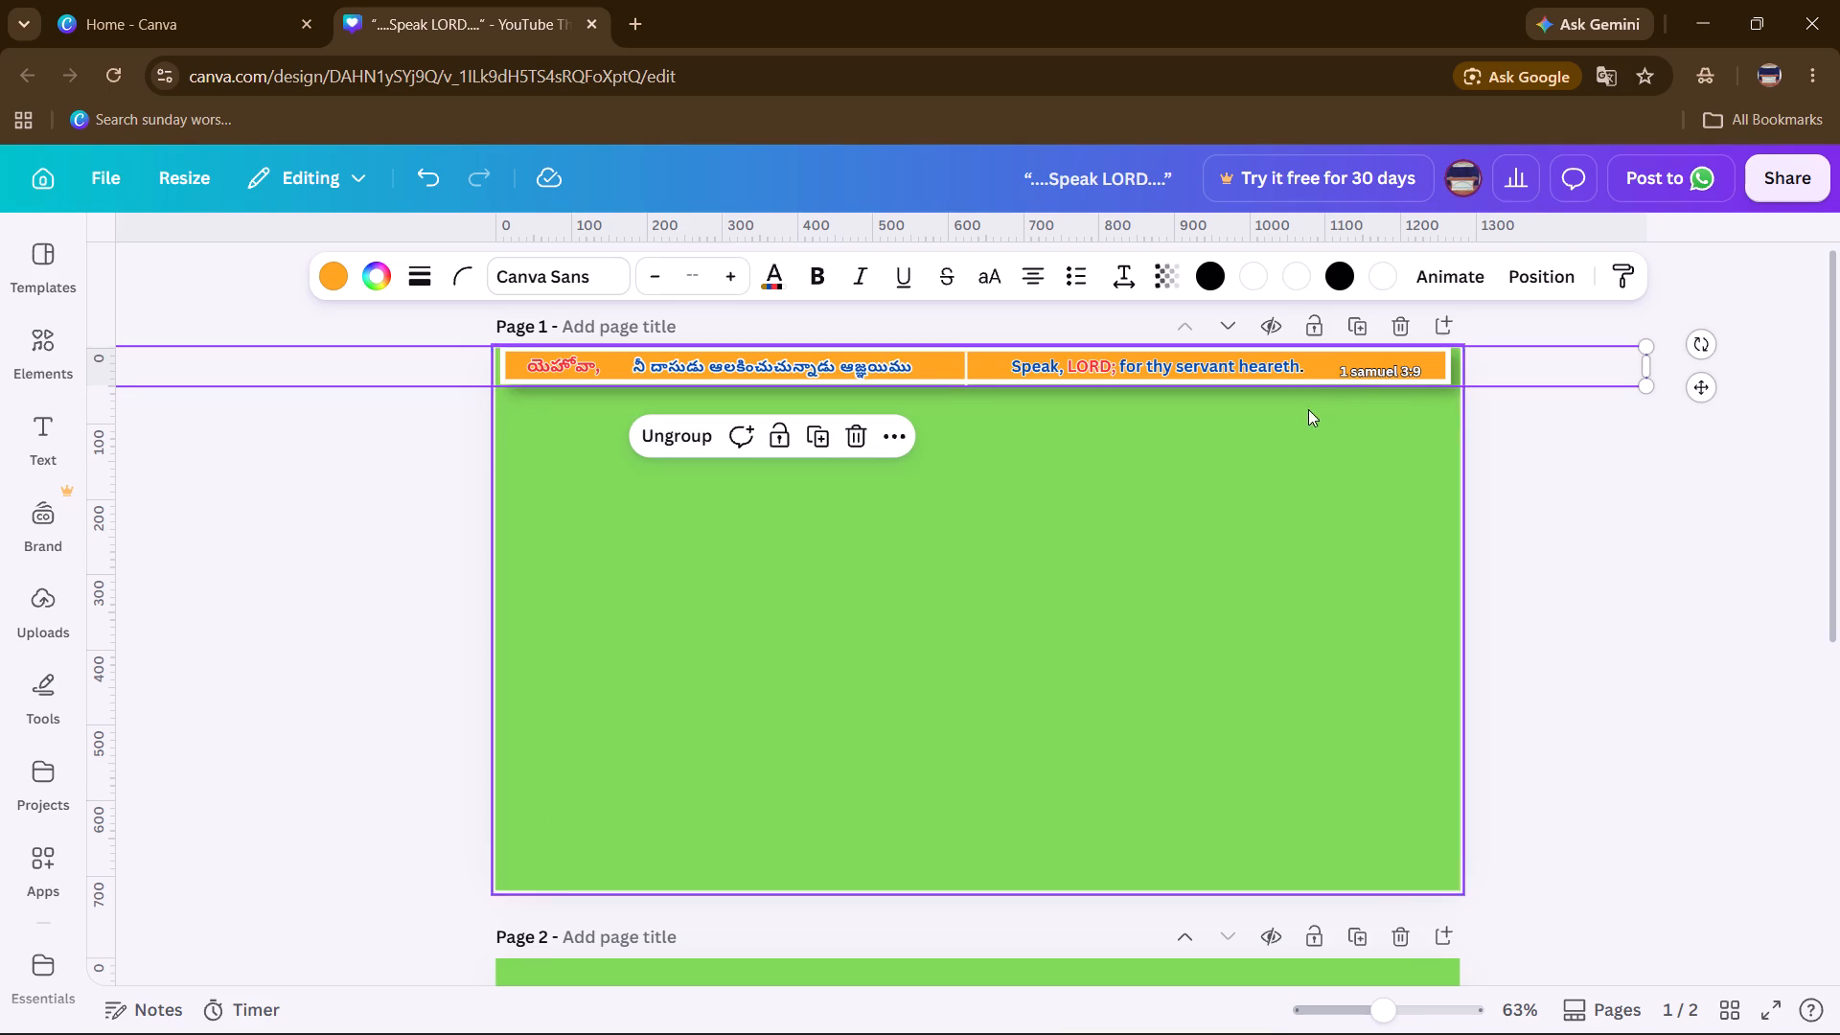
left_click_drag(1644, 371, 1671, 365)
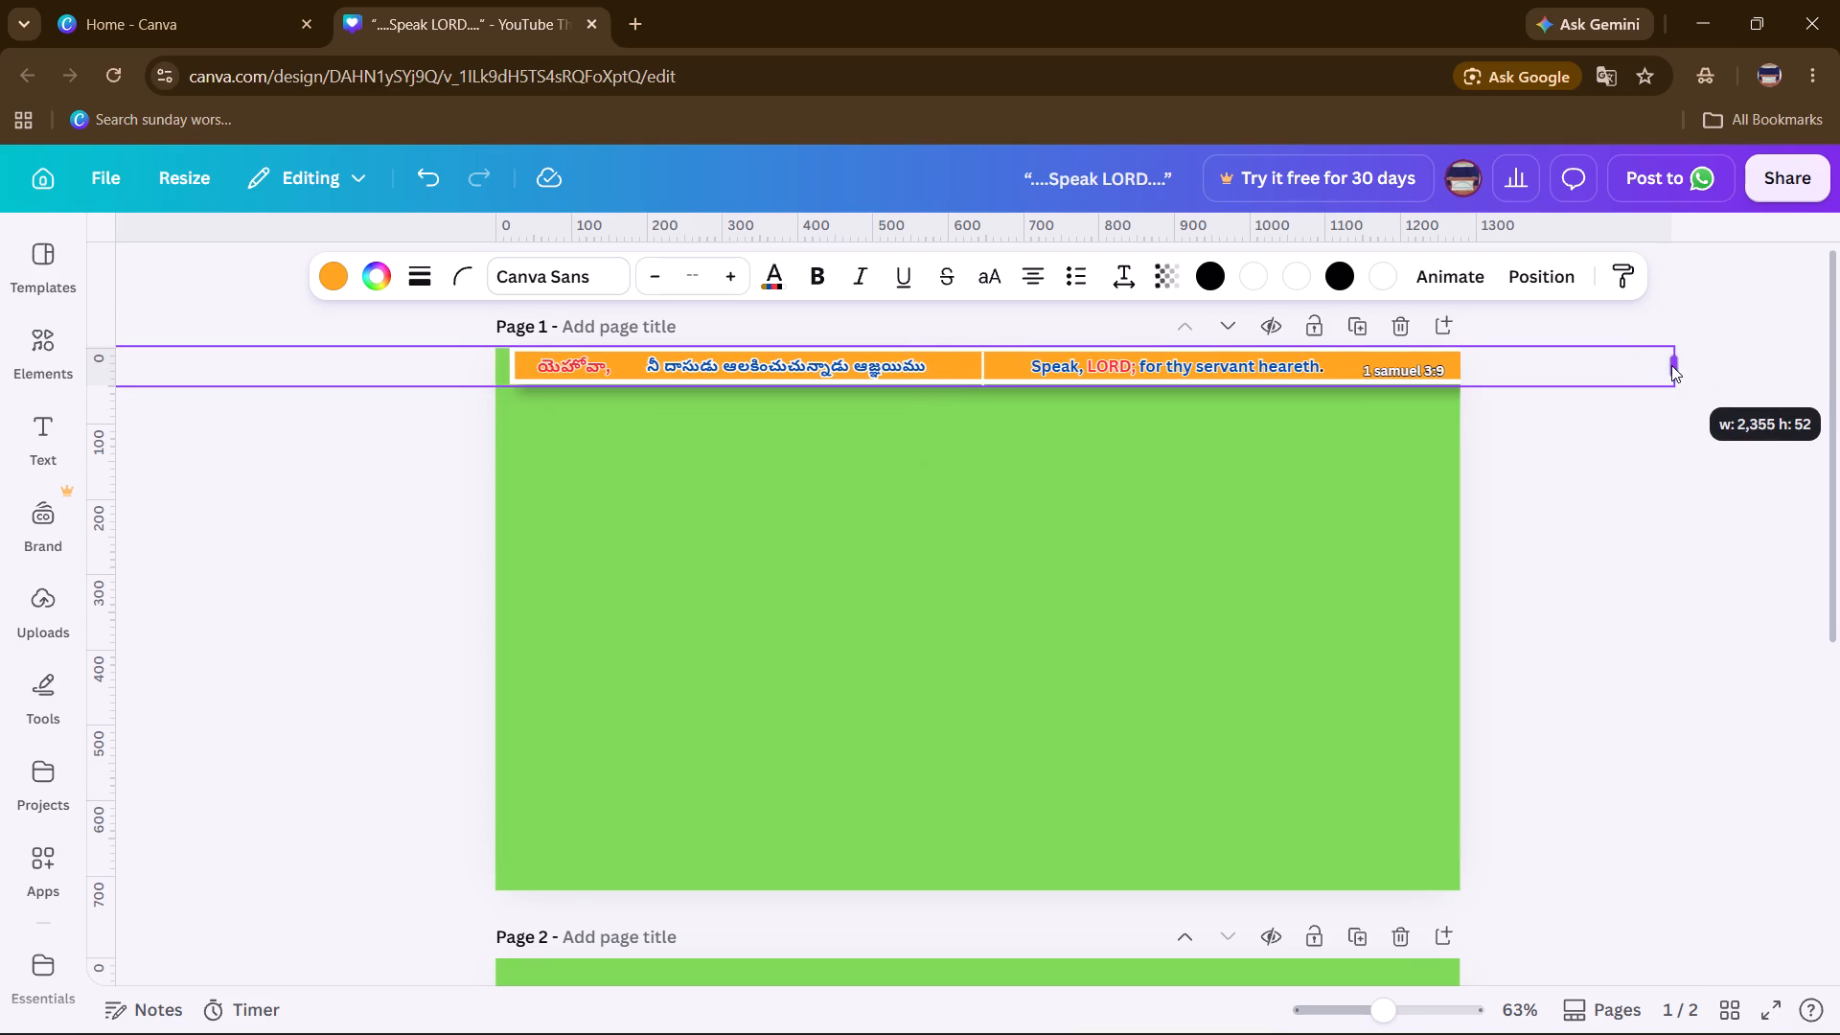
left_click_drag(1671, 365, 1668, 375)
Nudge the banner group leftward in small increments until the bar lines up with the left edge of page 1.
key("Left")
key("Left")
key("Left")
key("Left")
key("Left")
key("Left")
key("Left")
key("Left")
key("Left")
key("Left")
key("Left")
key("Left")
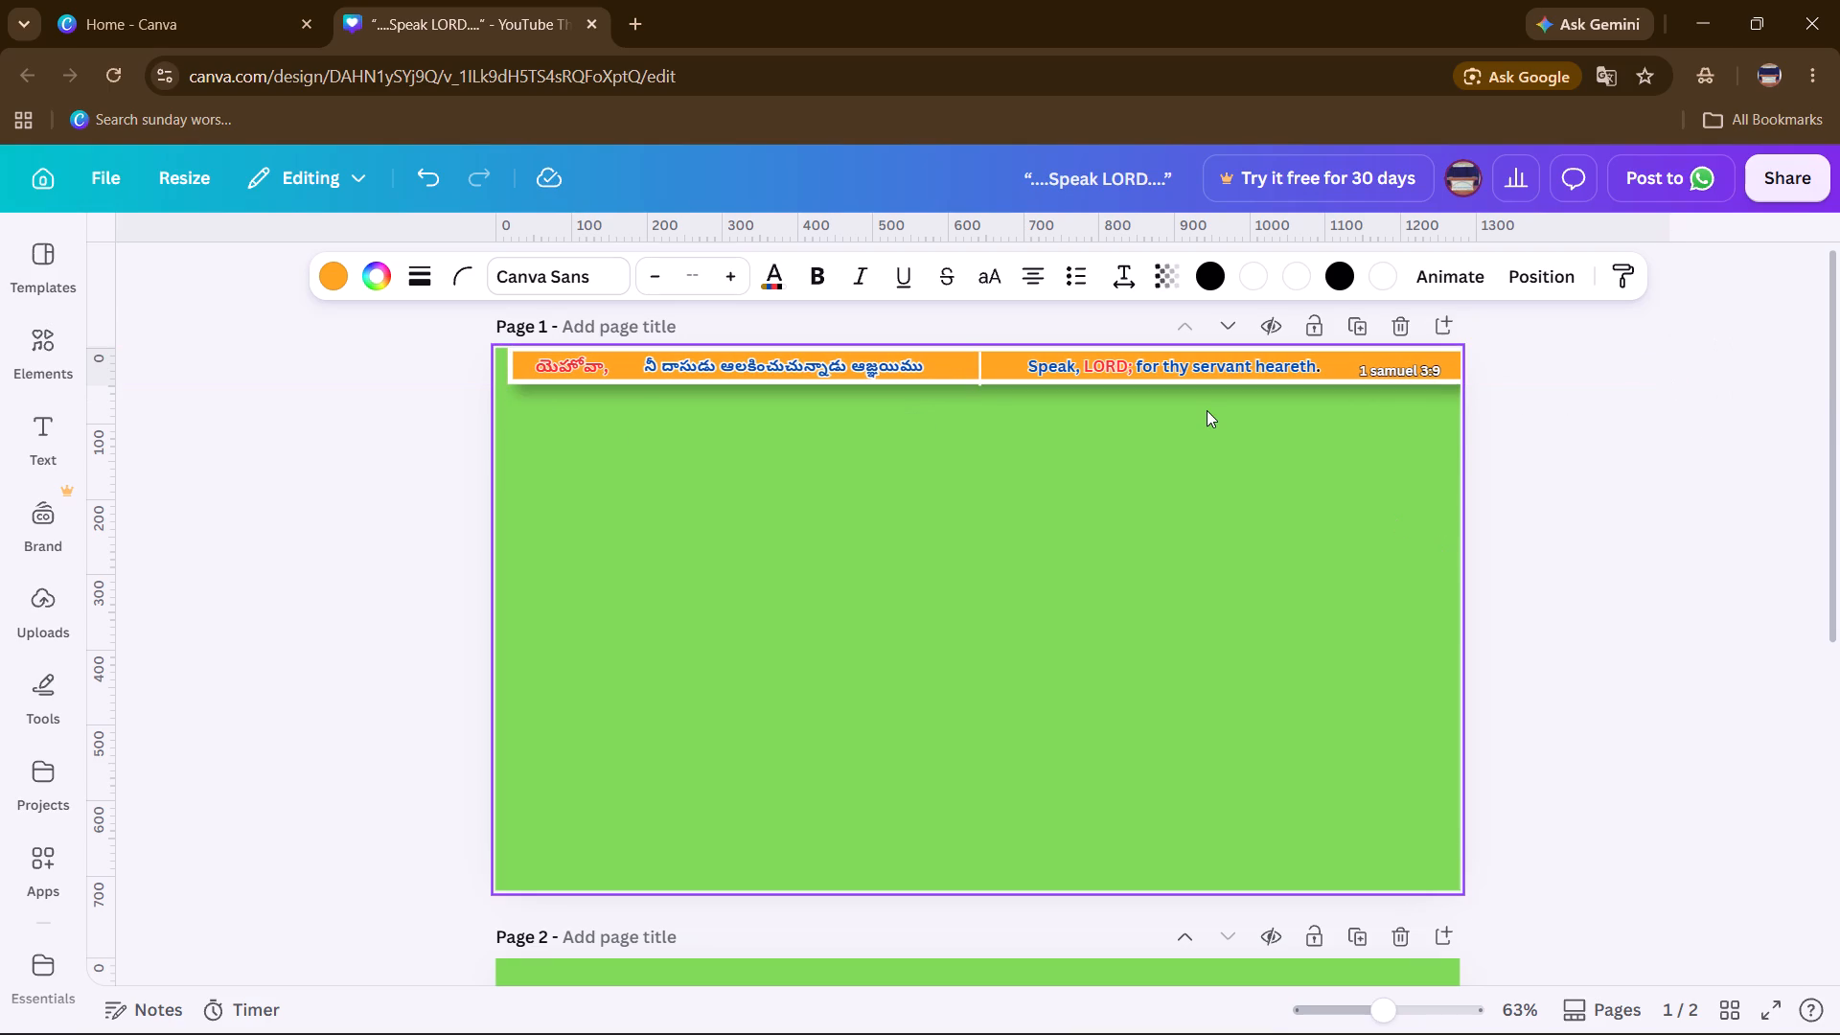
key("Left")
key("Left")
key("Left")
key("Left")
key("Left")
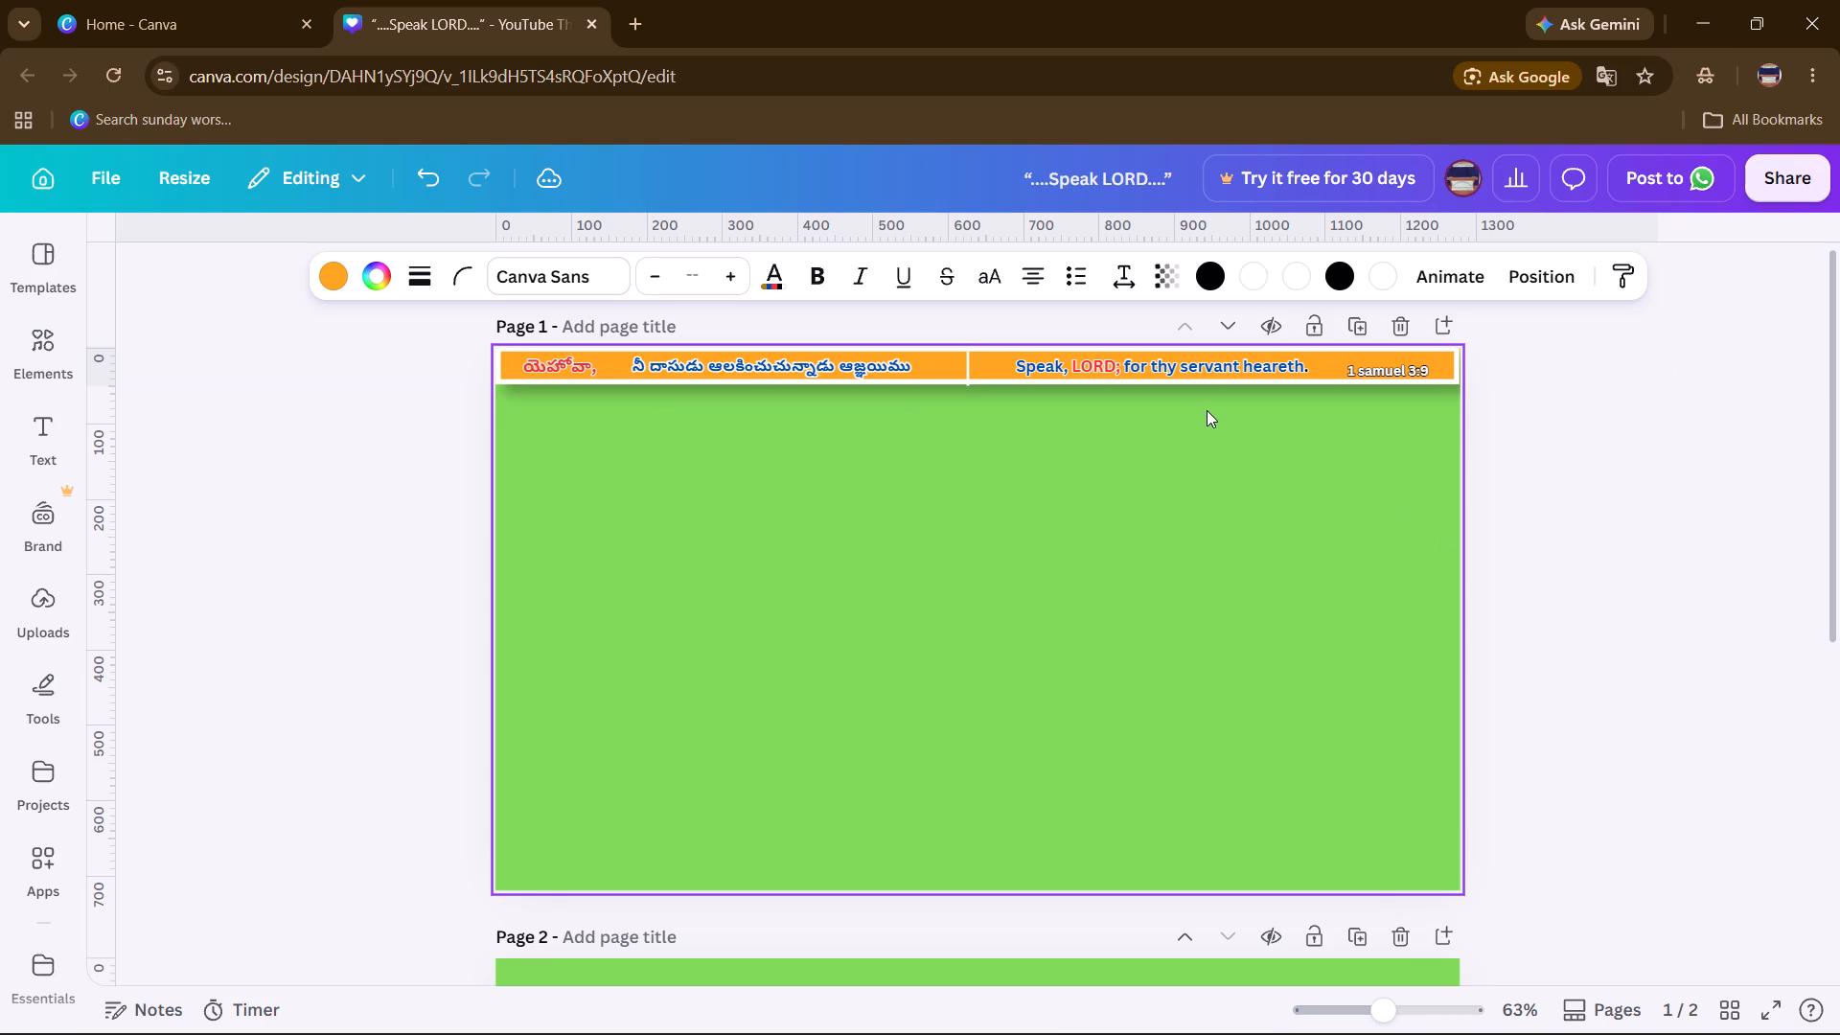
key("Left")
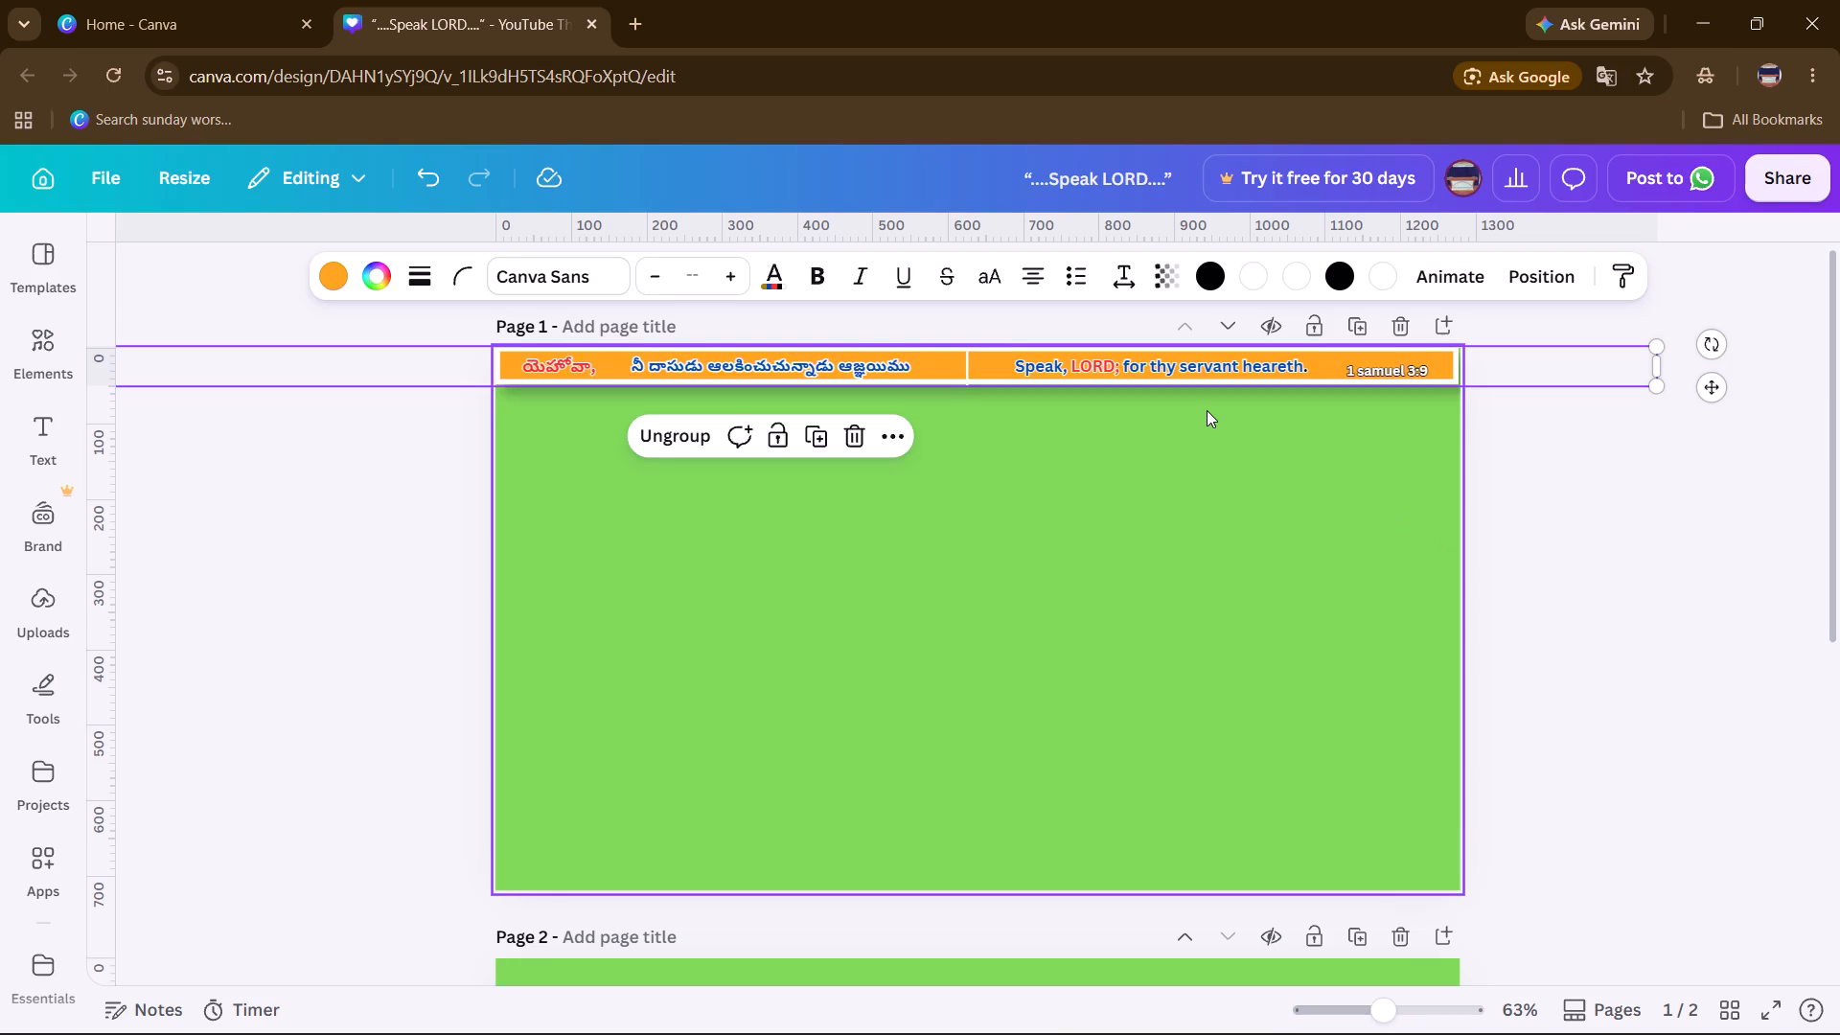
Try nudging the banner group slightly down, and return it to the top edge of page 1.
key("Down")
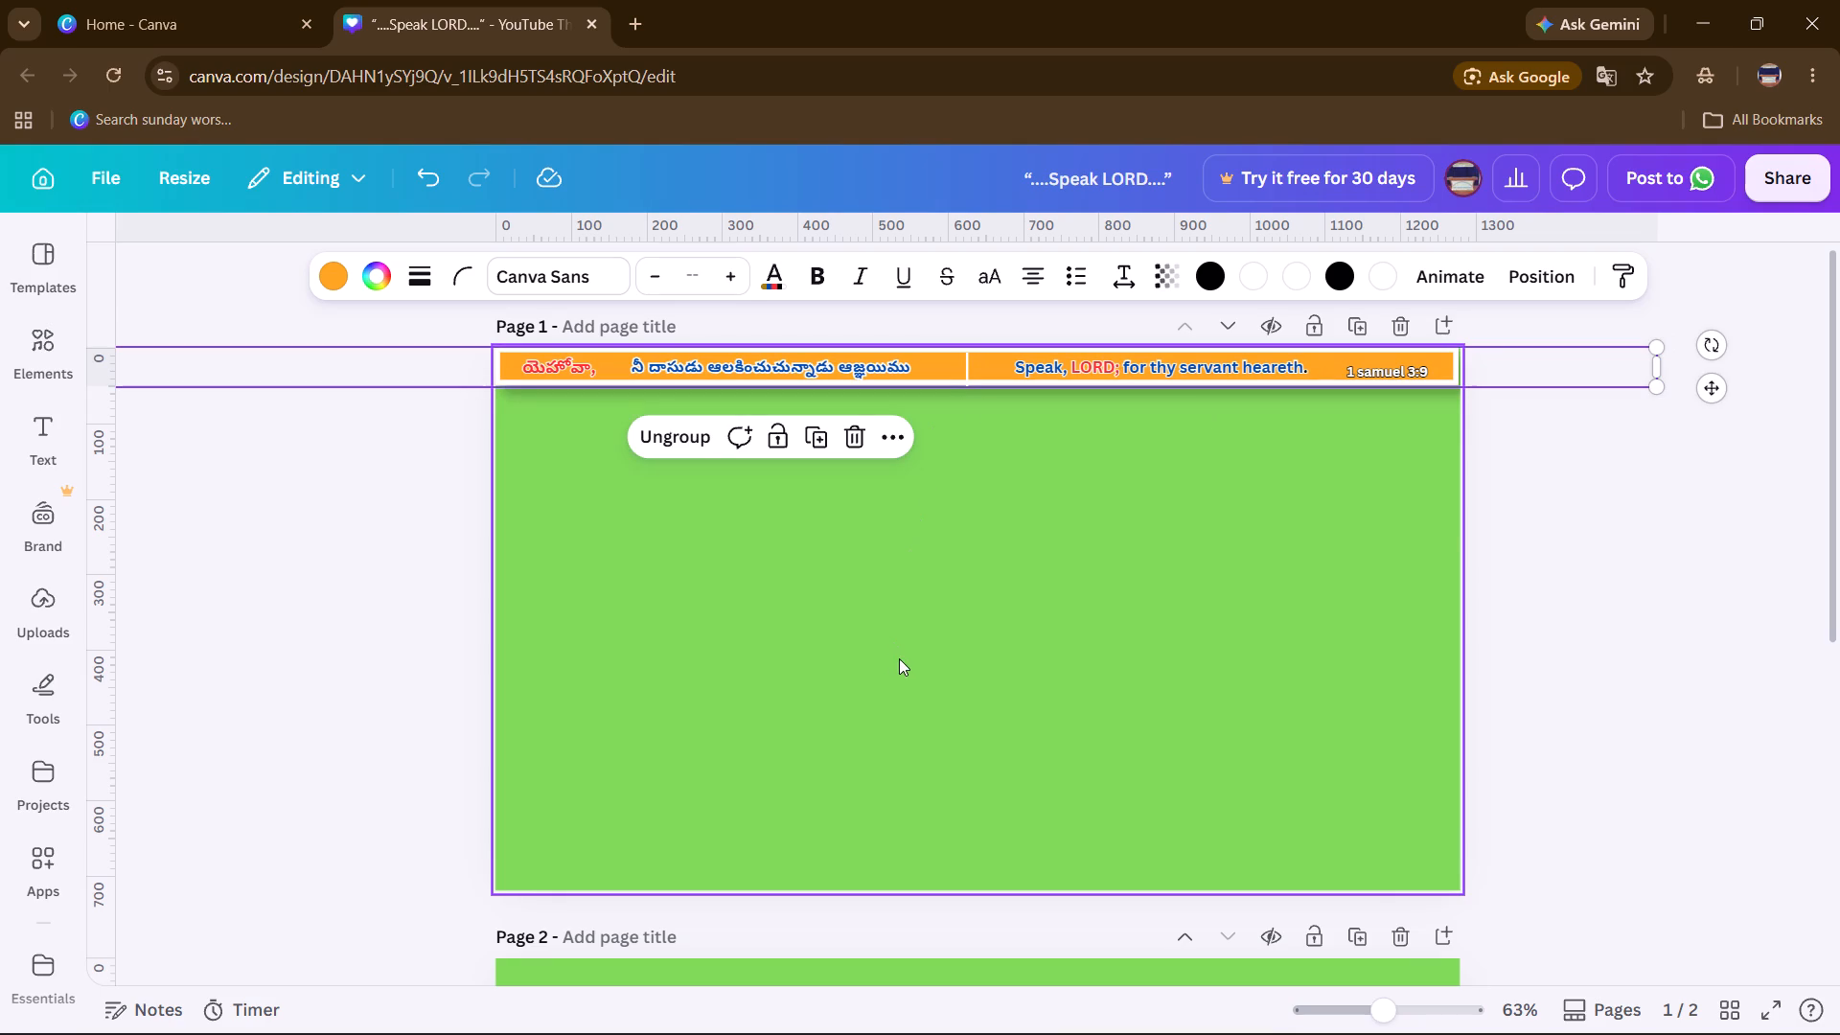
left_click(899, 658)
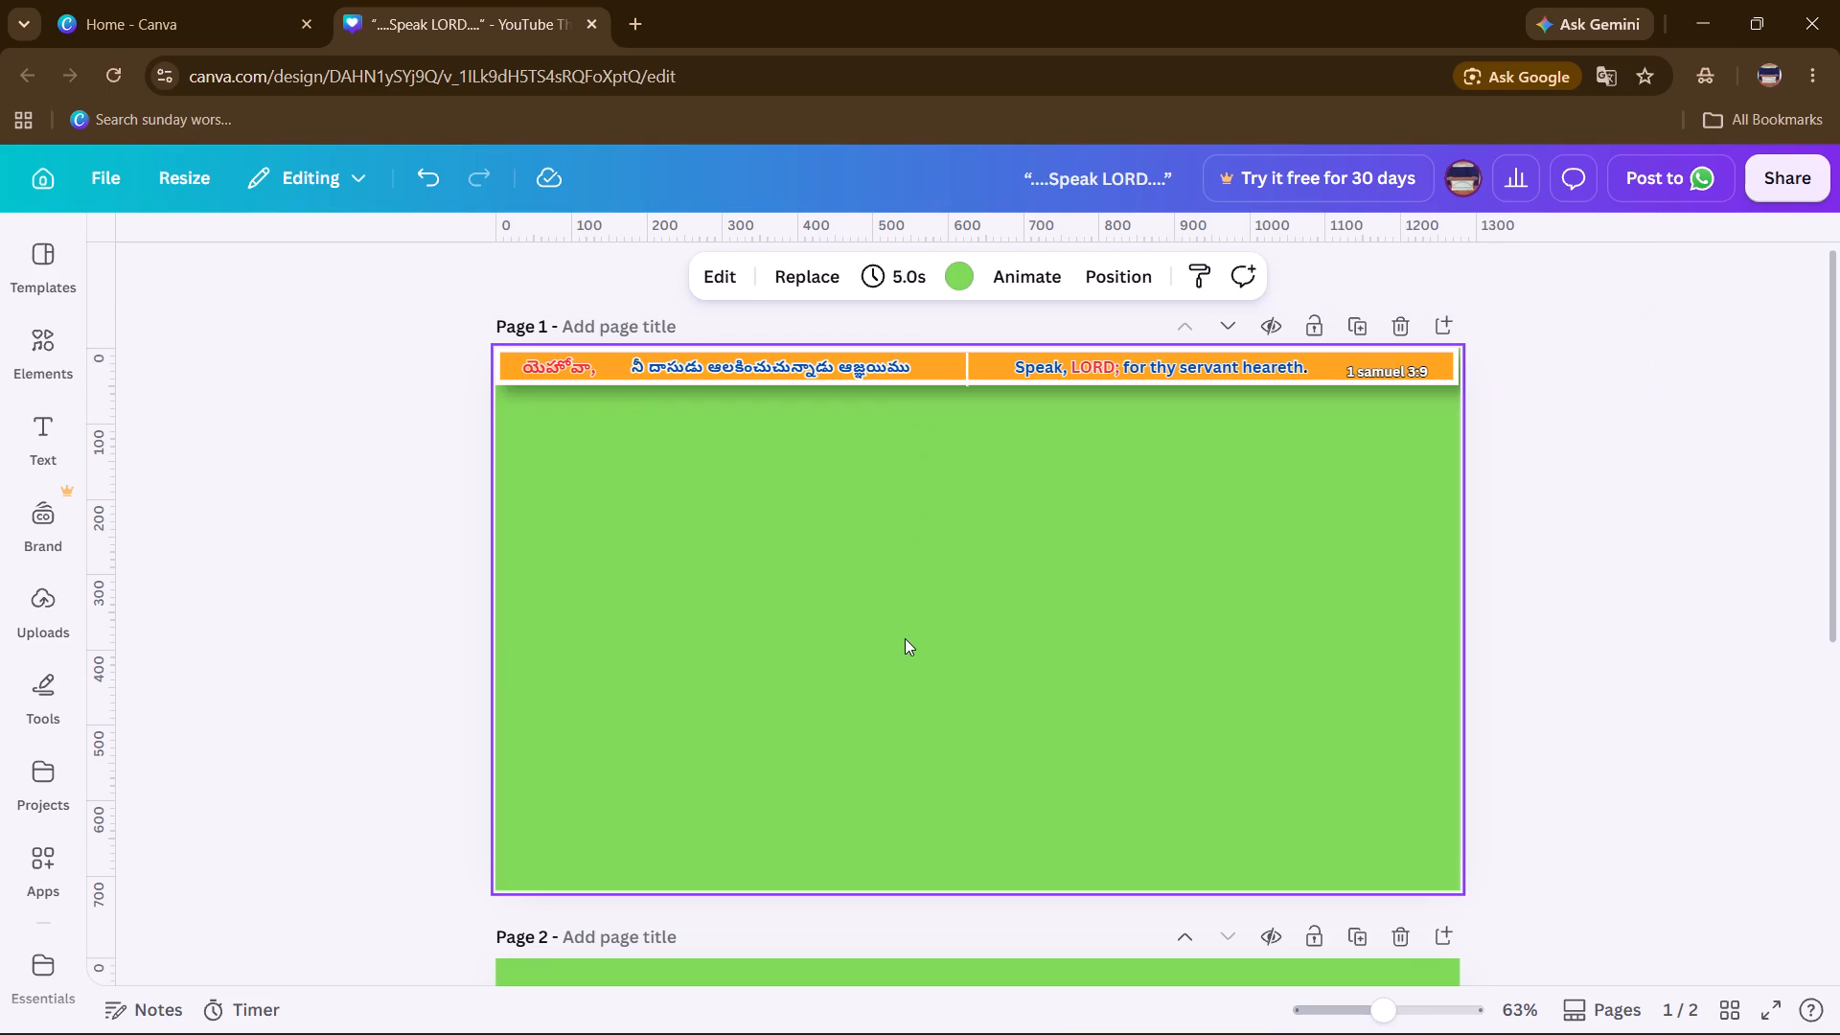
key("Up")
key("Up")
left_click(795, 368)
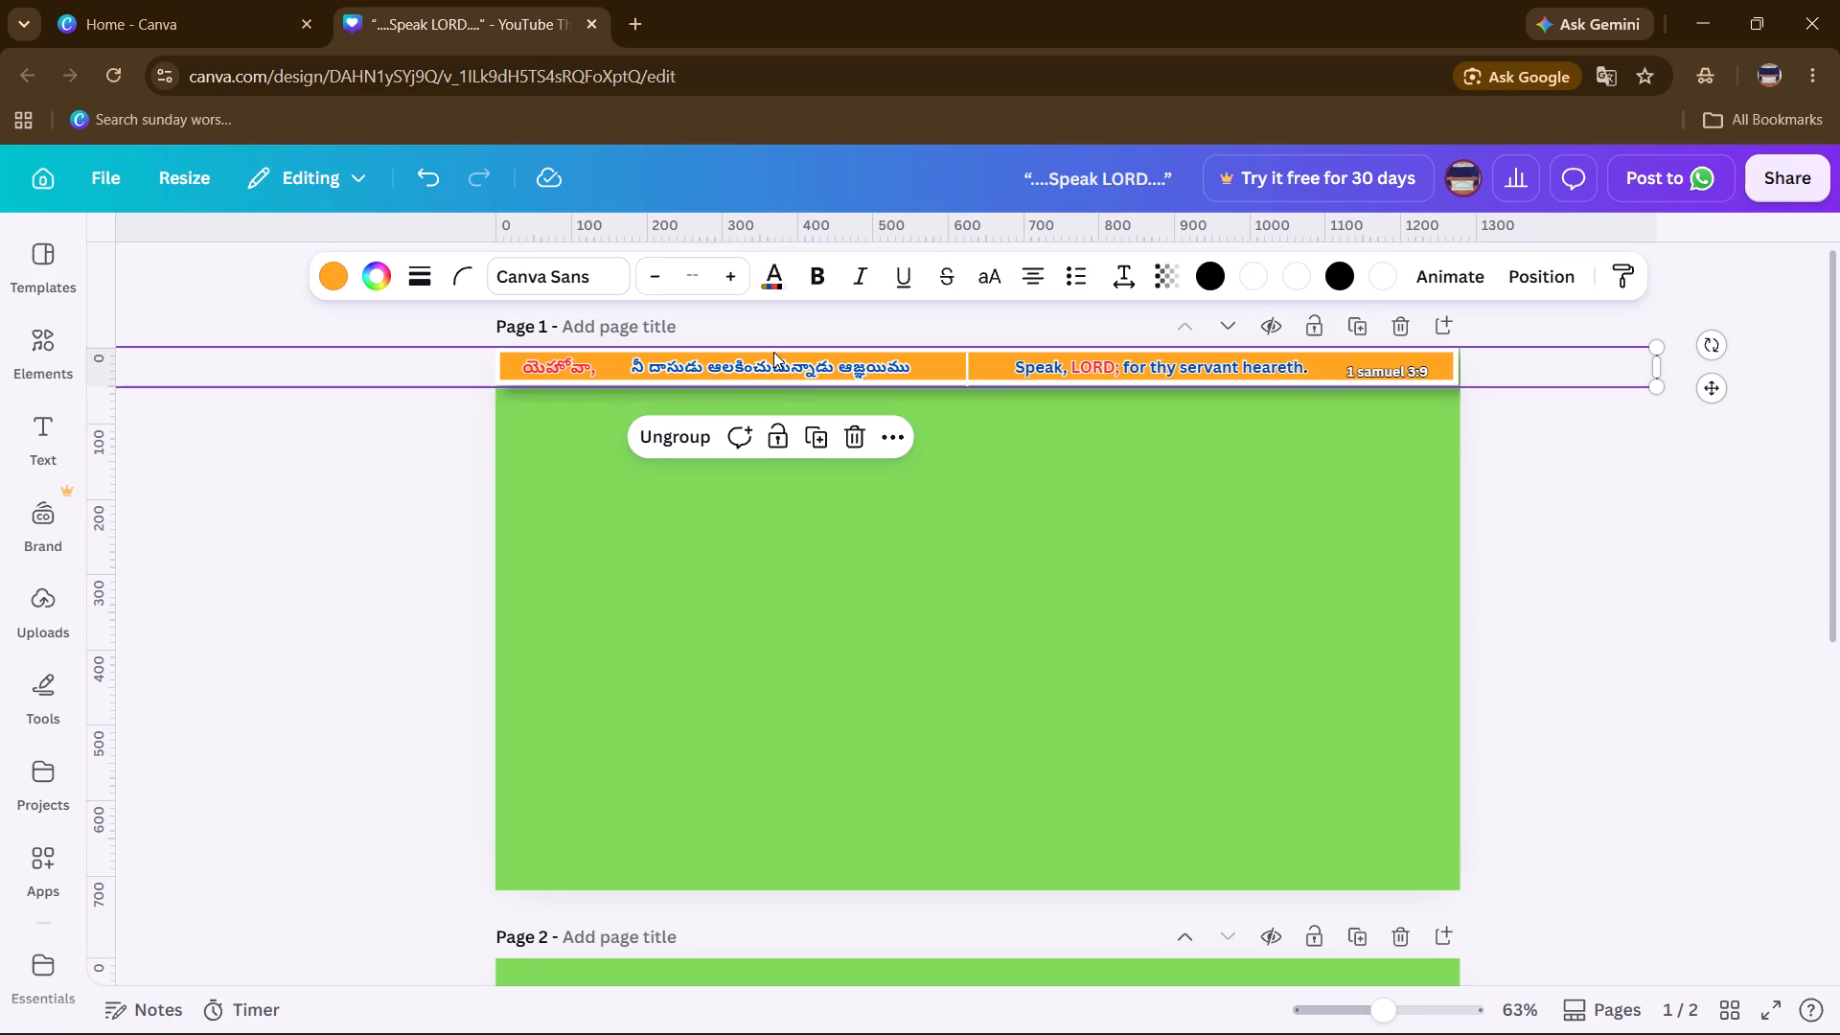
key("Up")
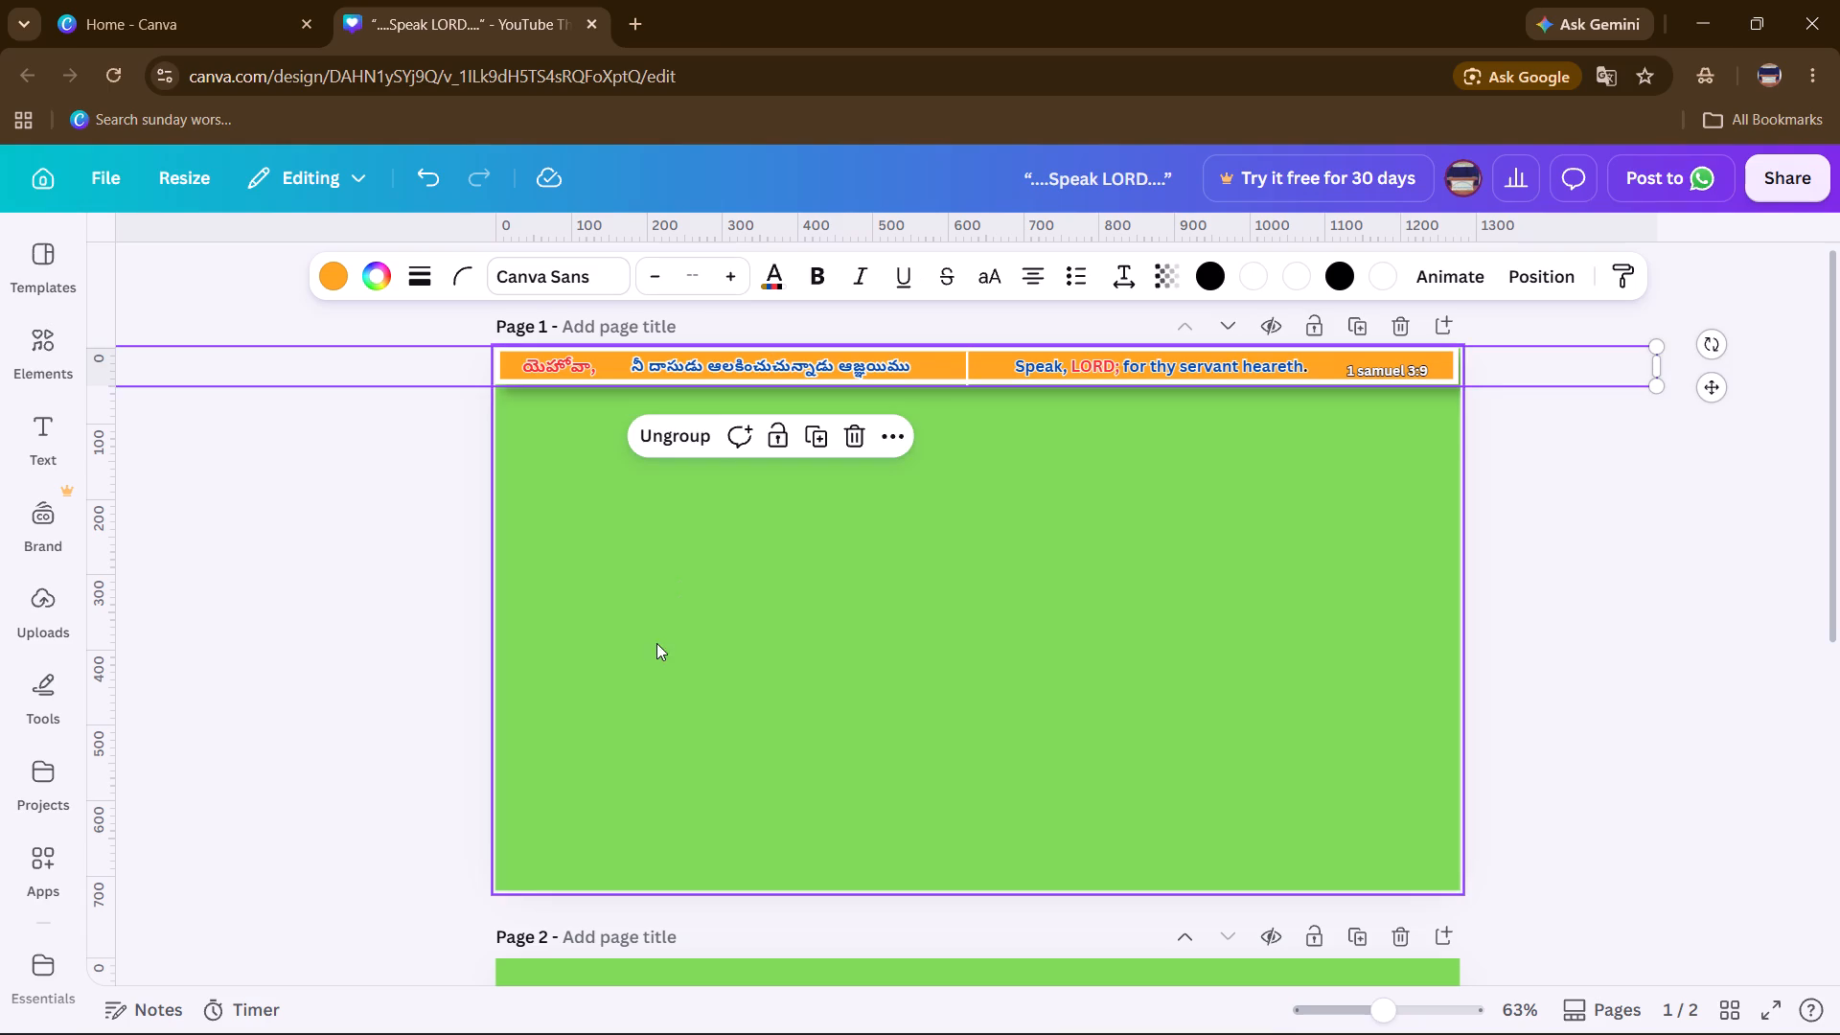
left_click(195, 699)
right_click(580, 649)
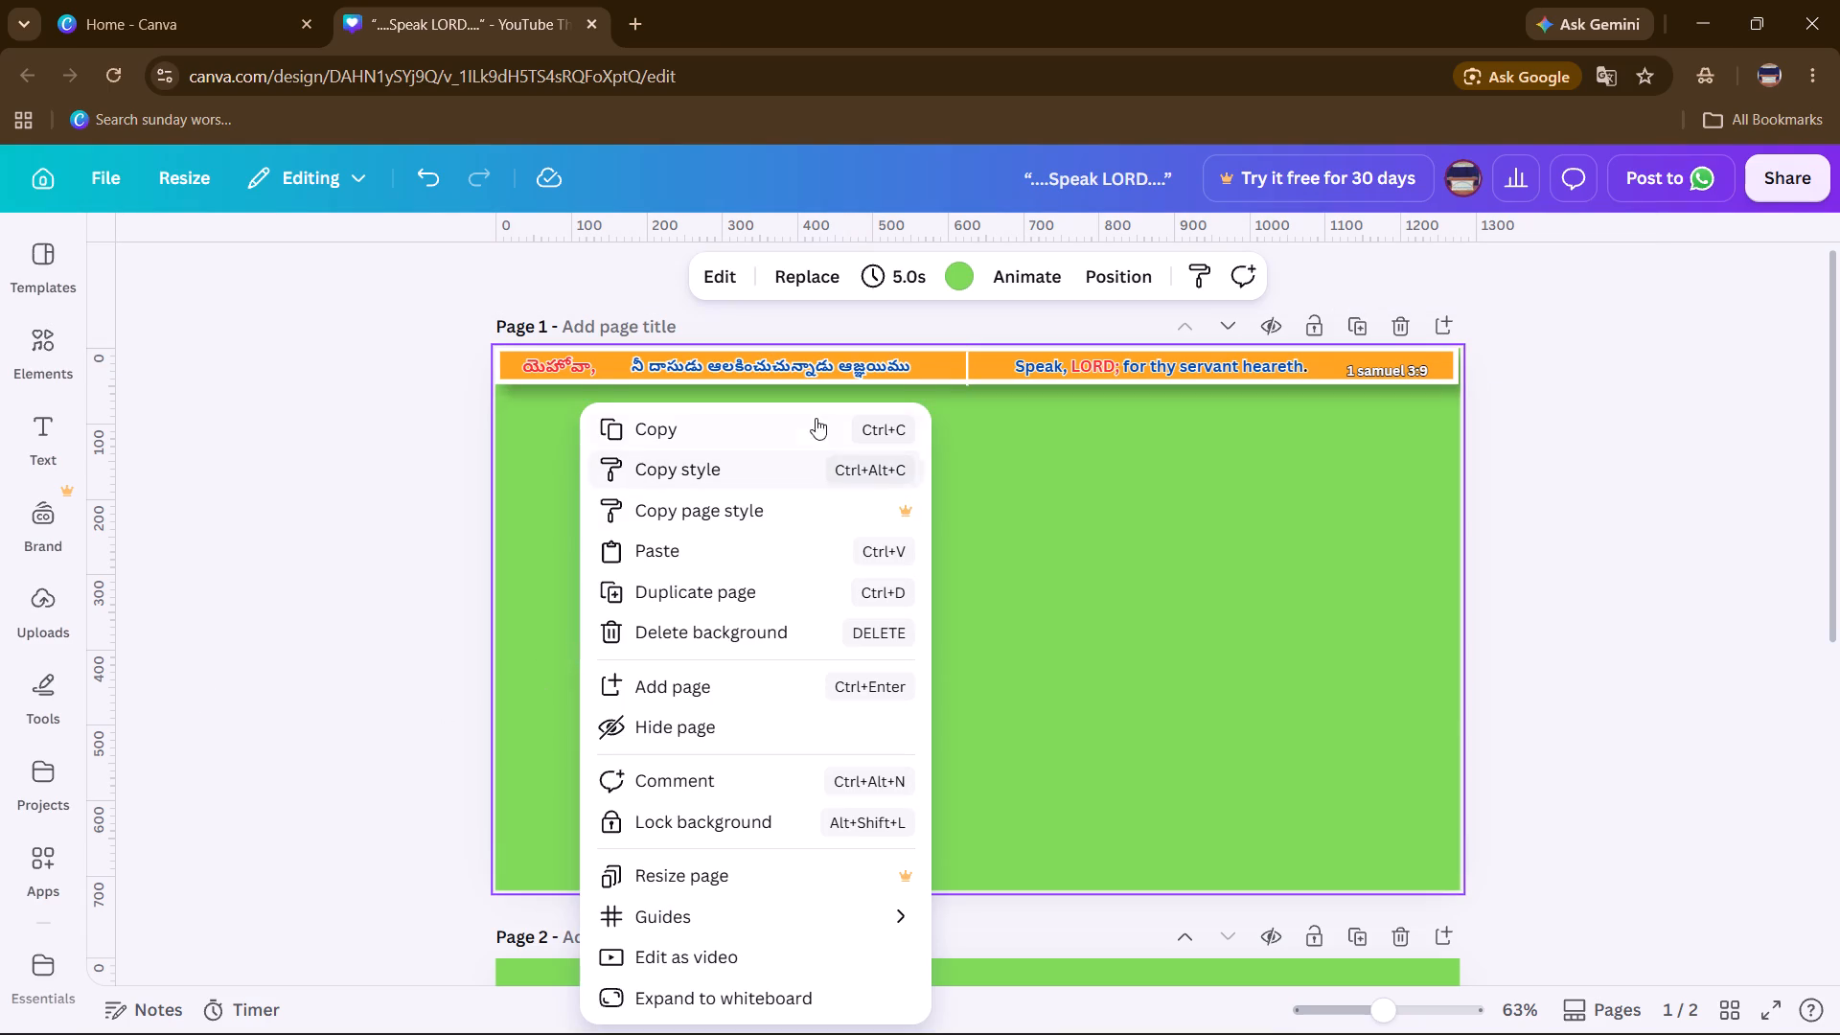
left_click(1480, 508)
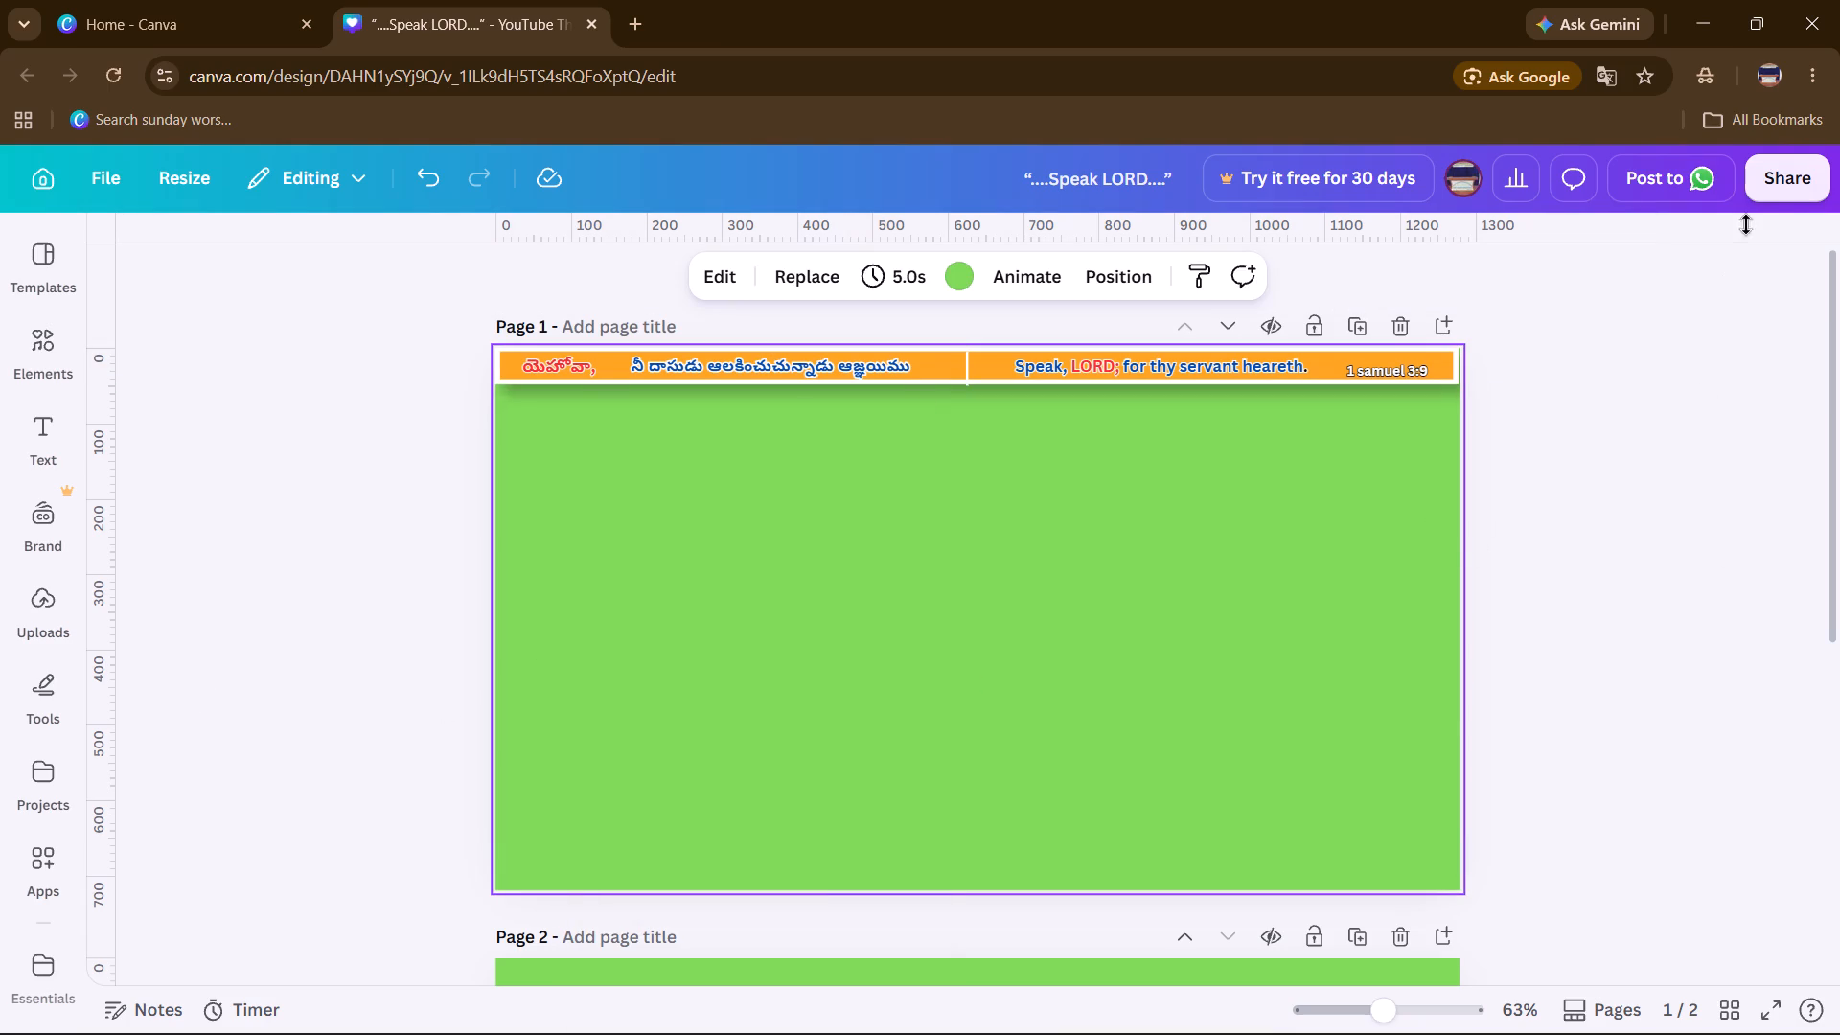
Download all pages of the design as PNG files.
left_click(1776, 142)
left_click(1785, 179)
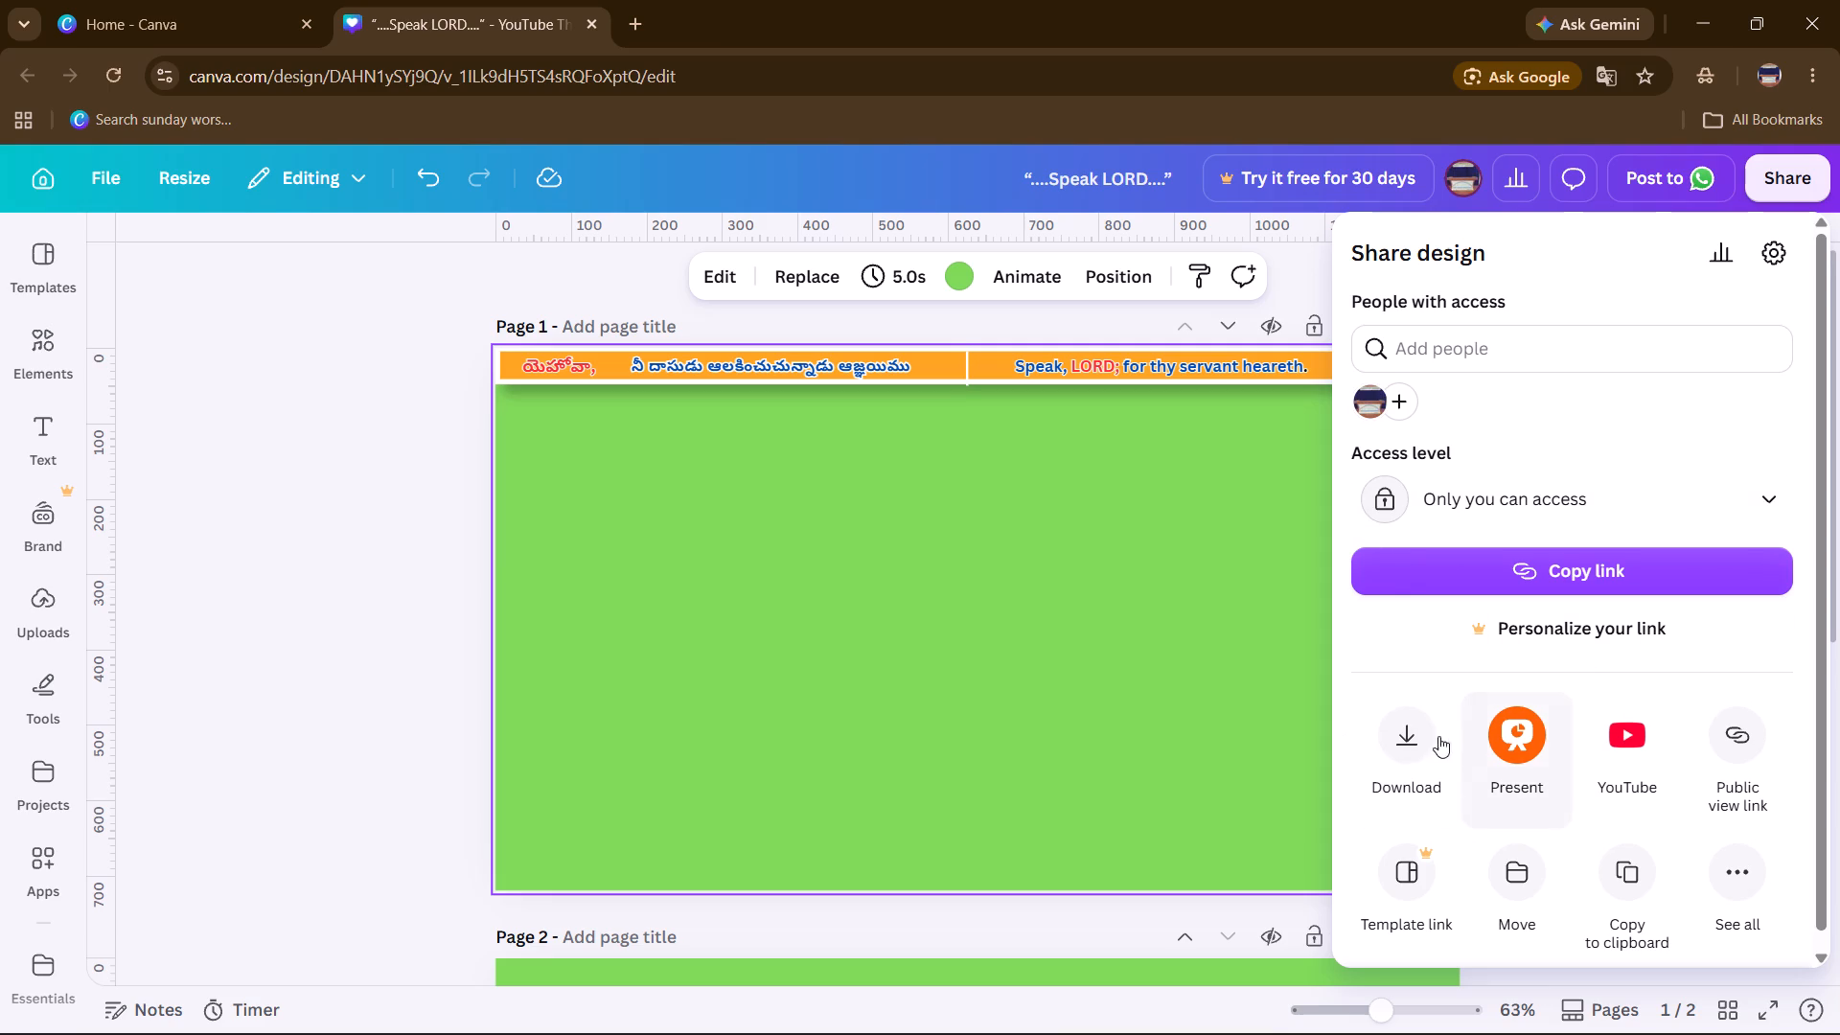
left_click(1413, 750)
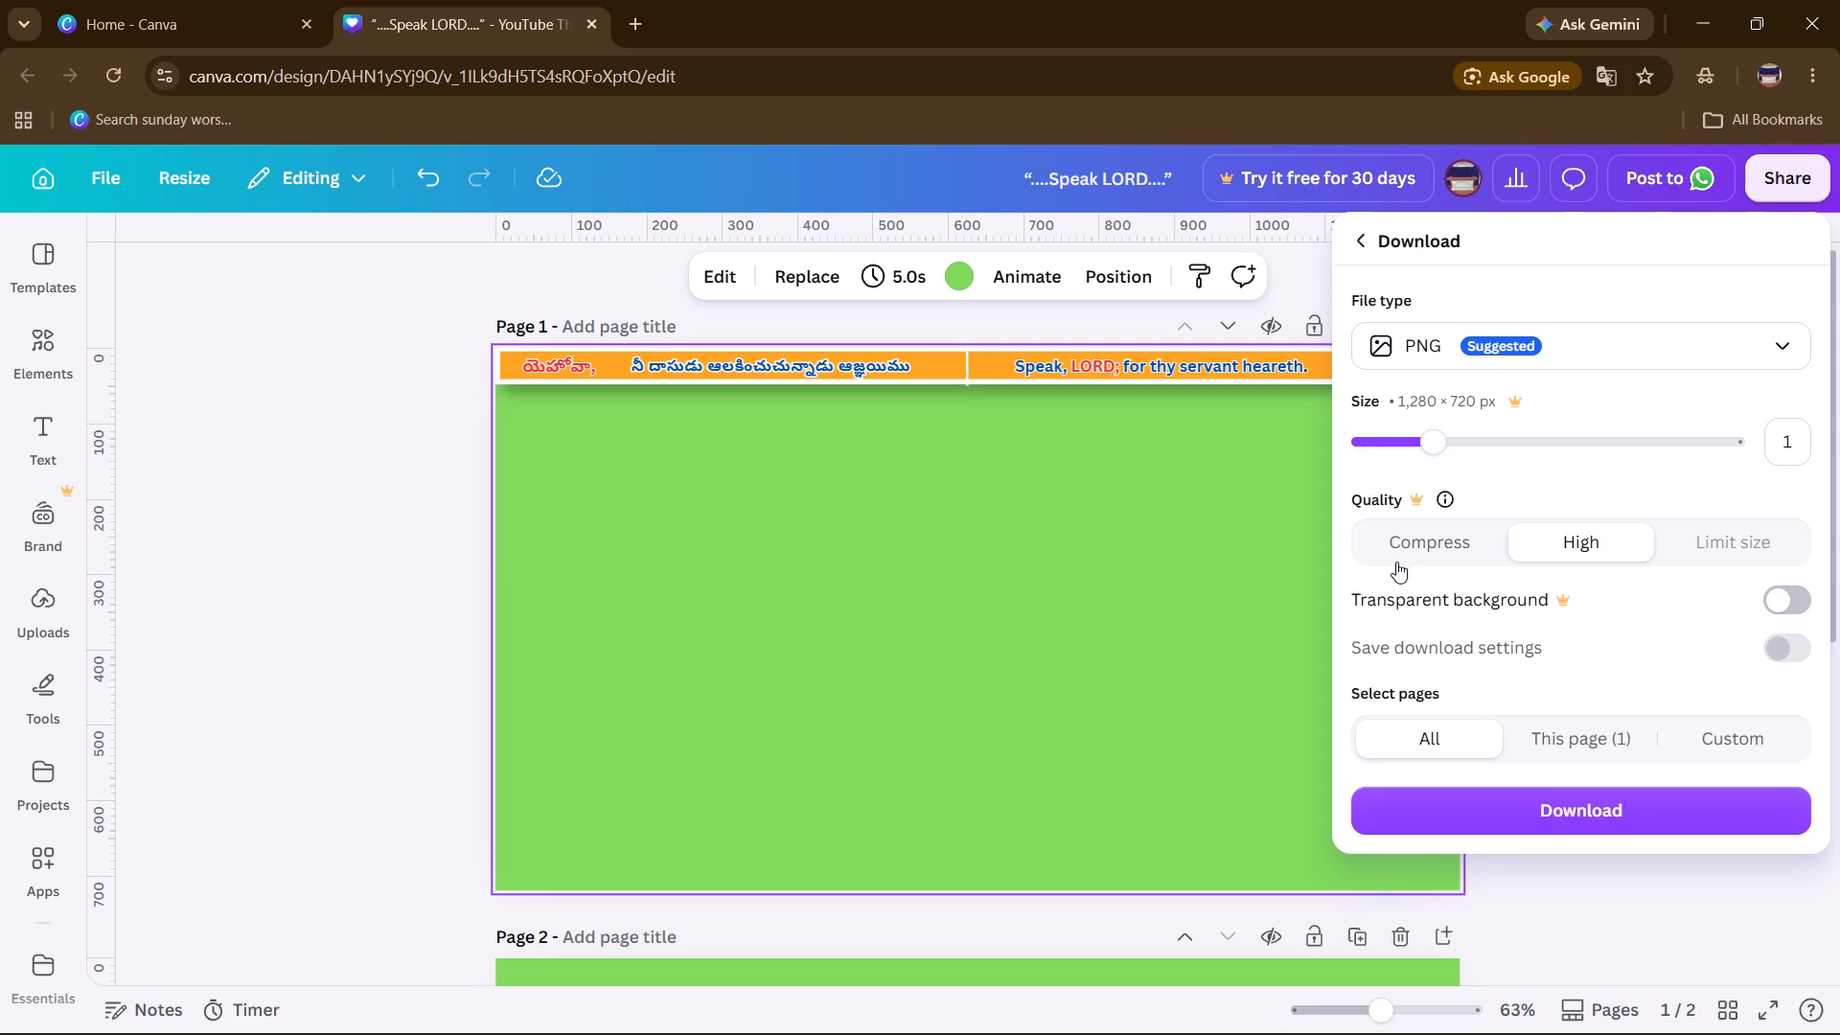
left_click(1420, 330)
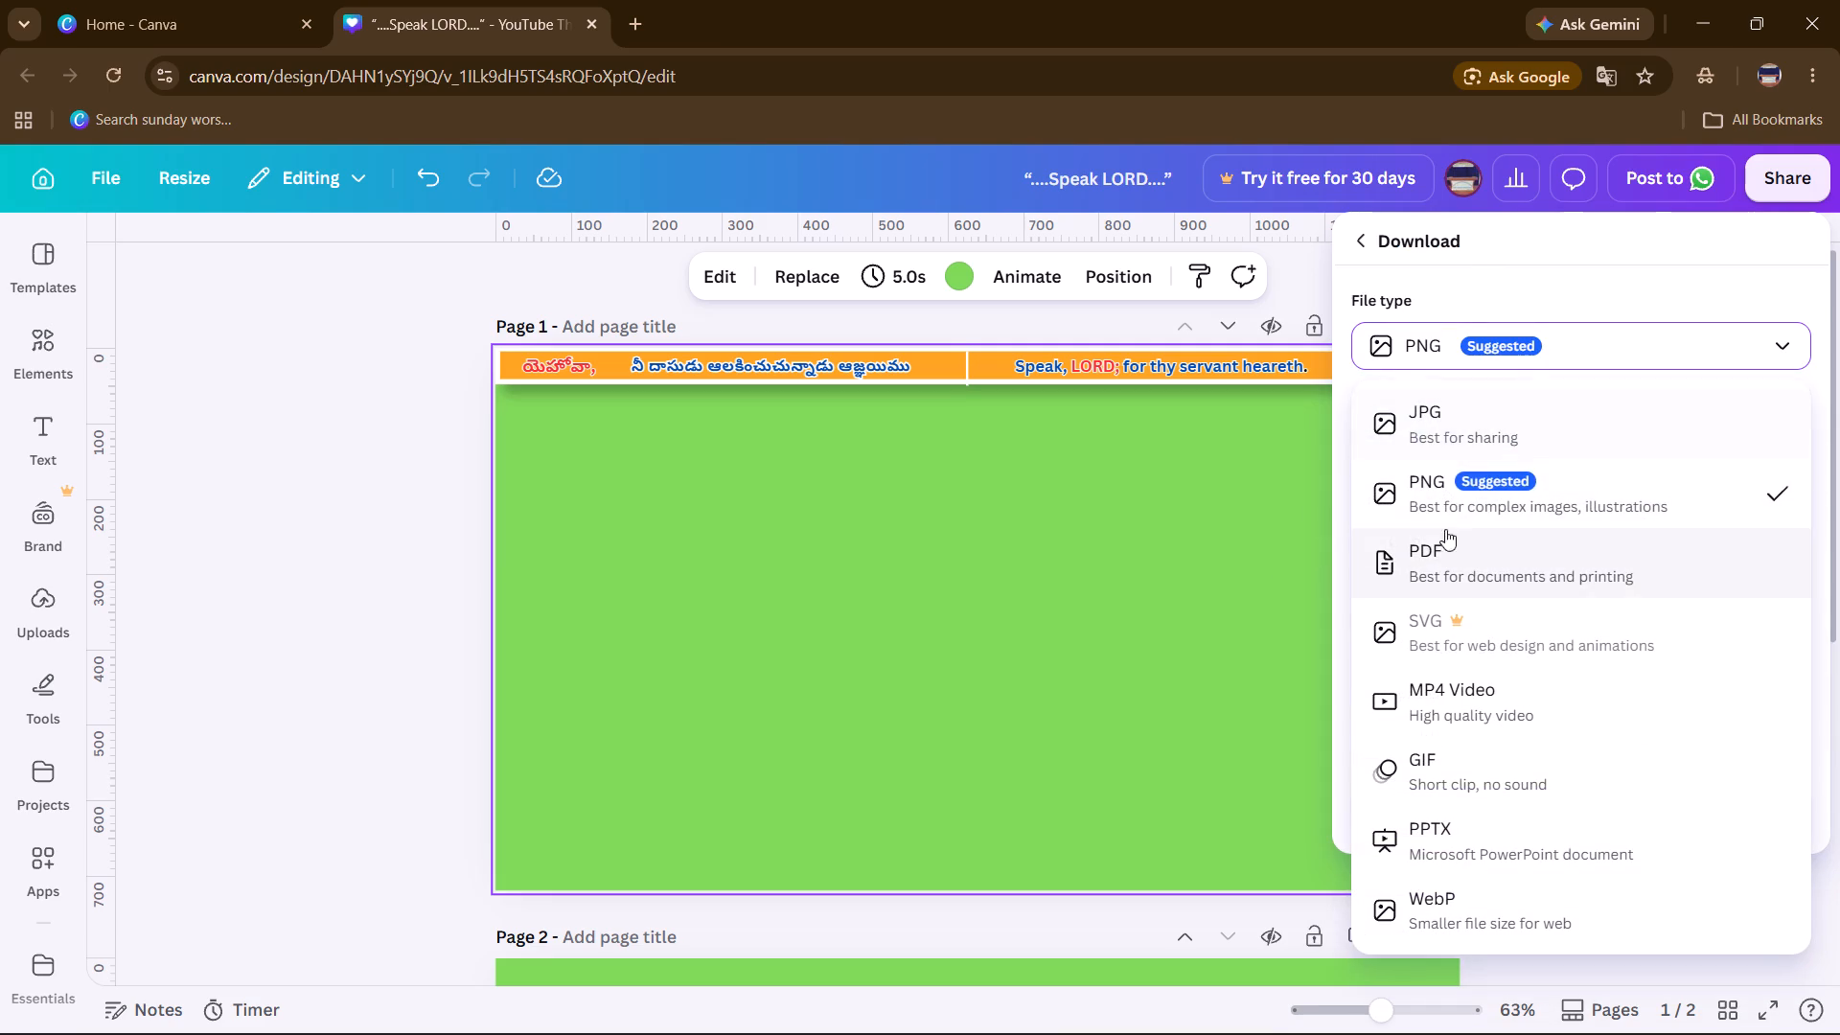
left_click(1472, 491)
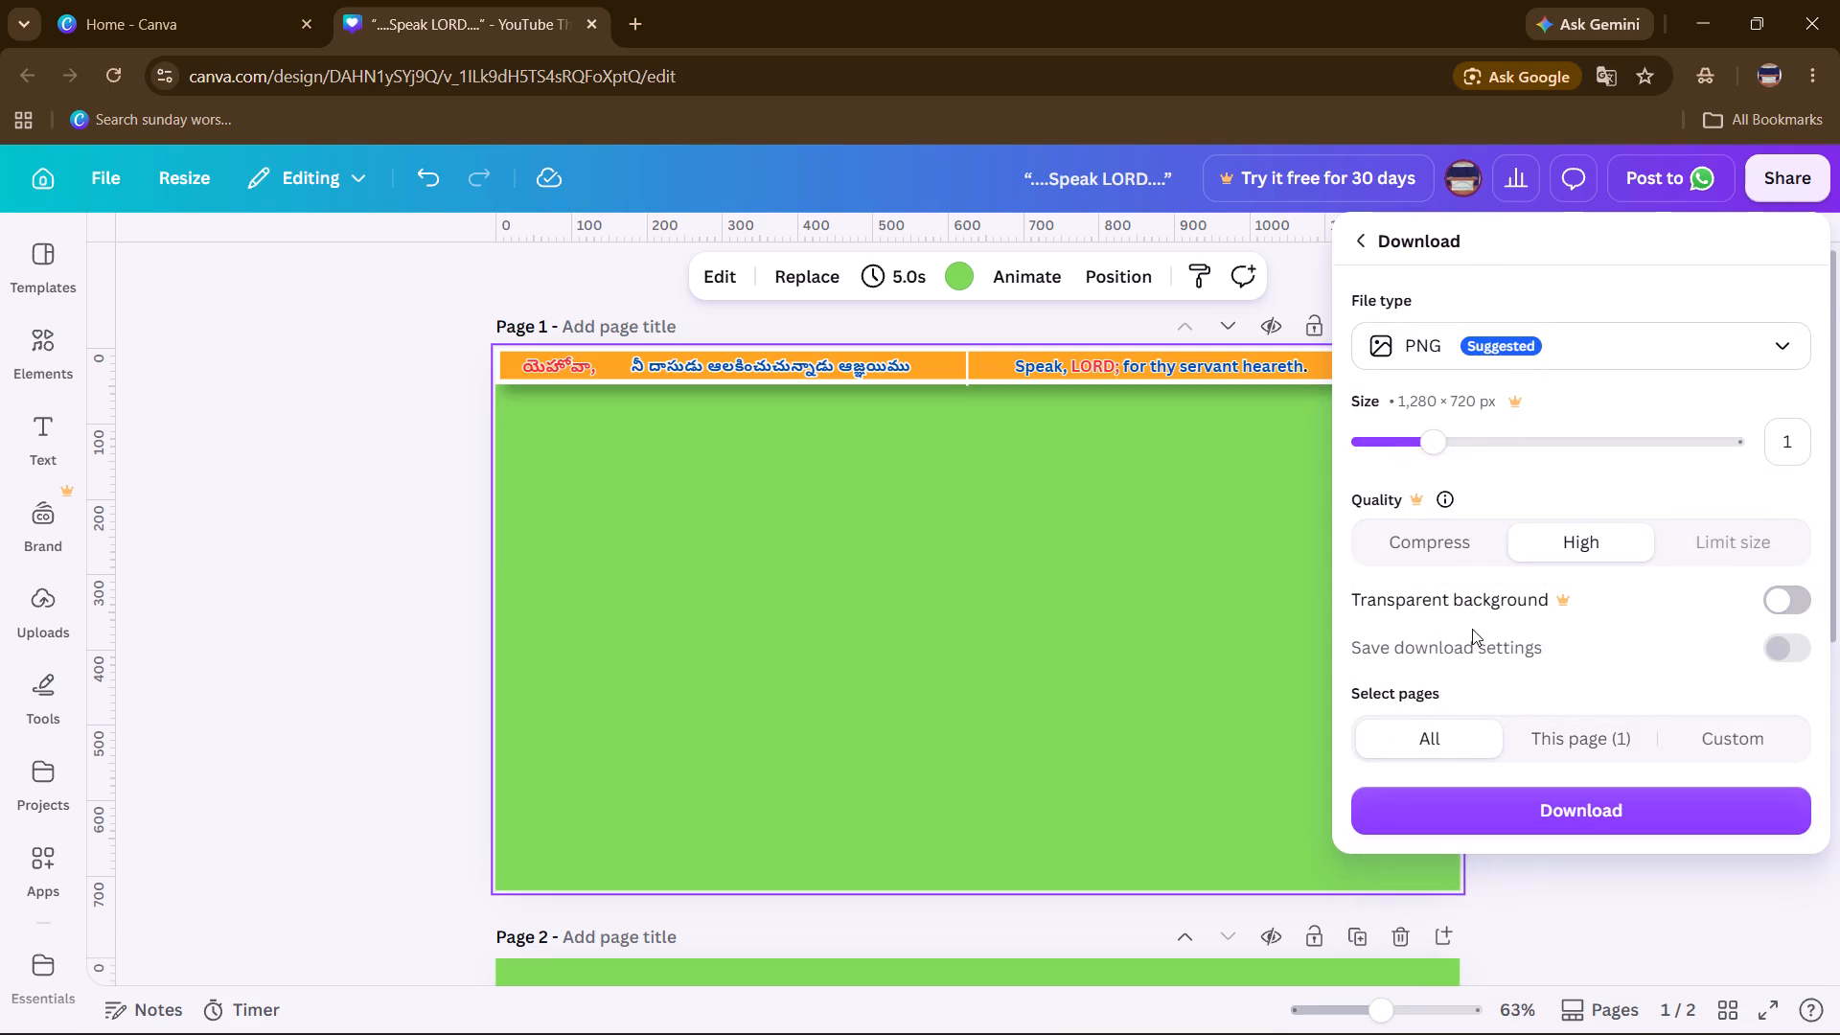
left_click(1529, 791)
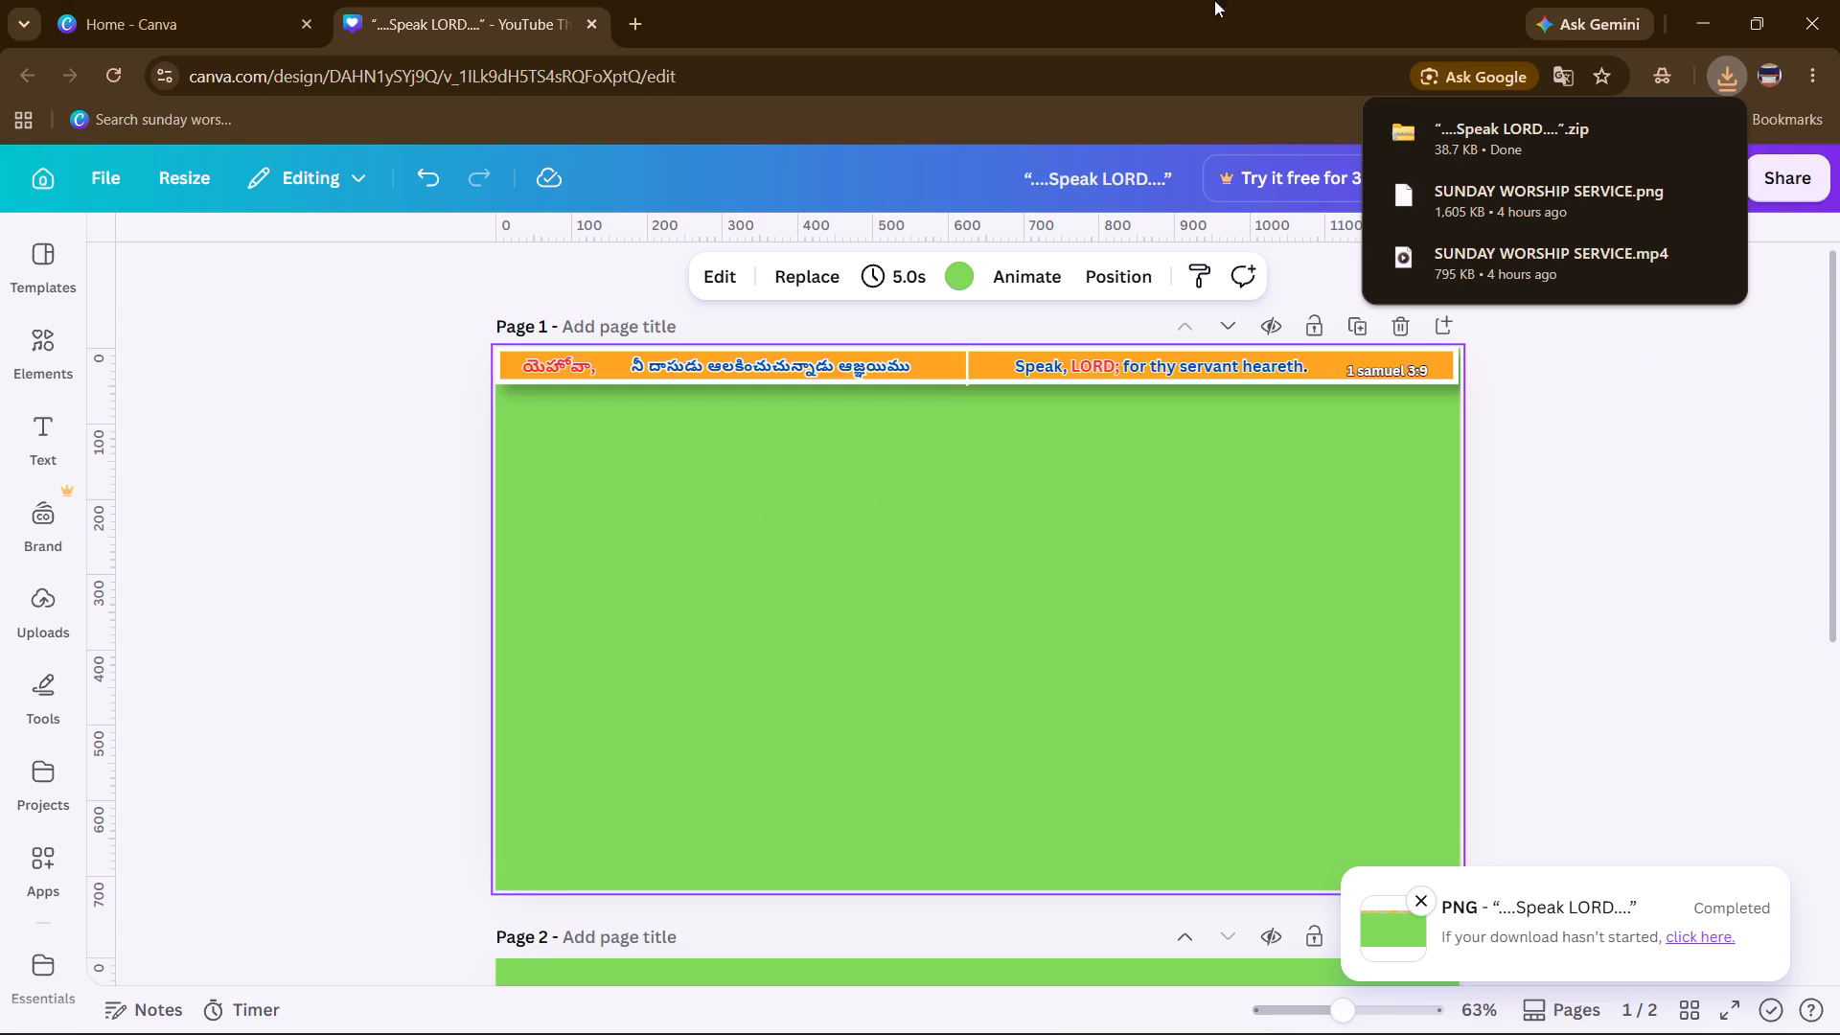
Open the downloaded “....Speak LORD....” zip archive in File Explorer and view PNG file 1.
double_click(1511, 130)
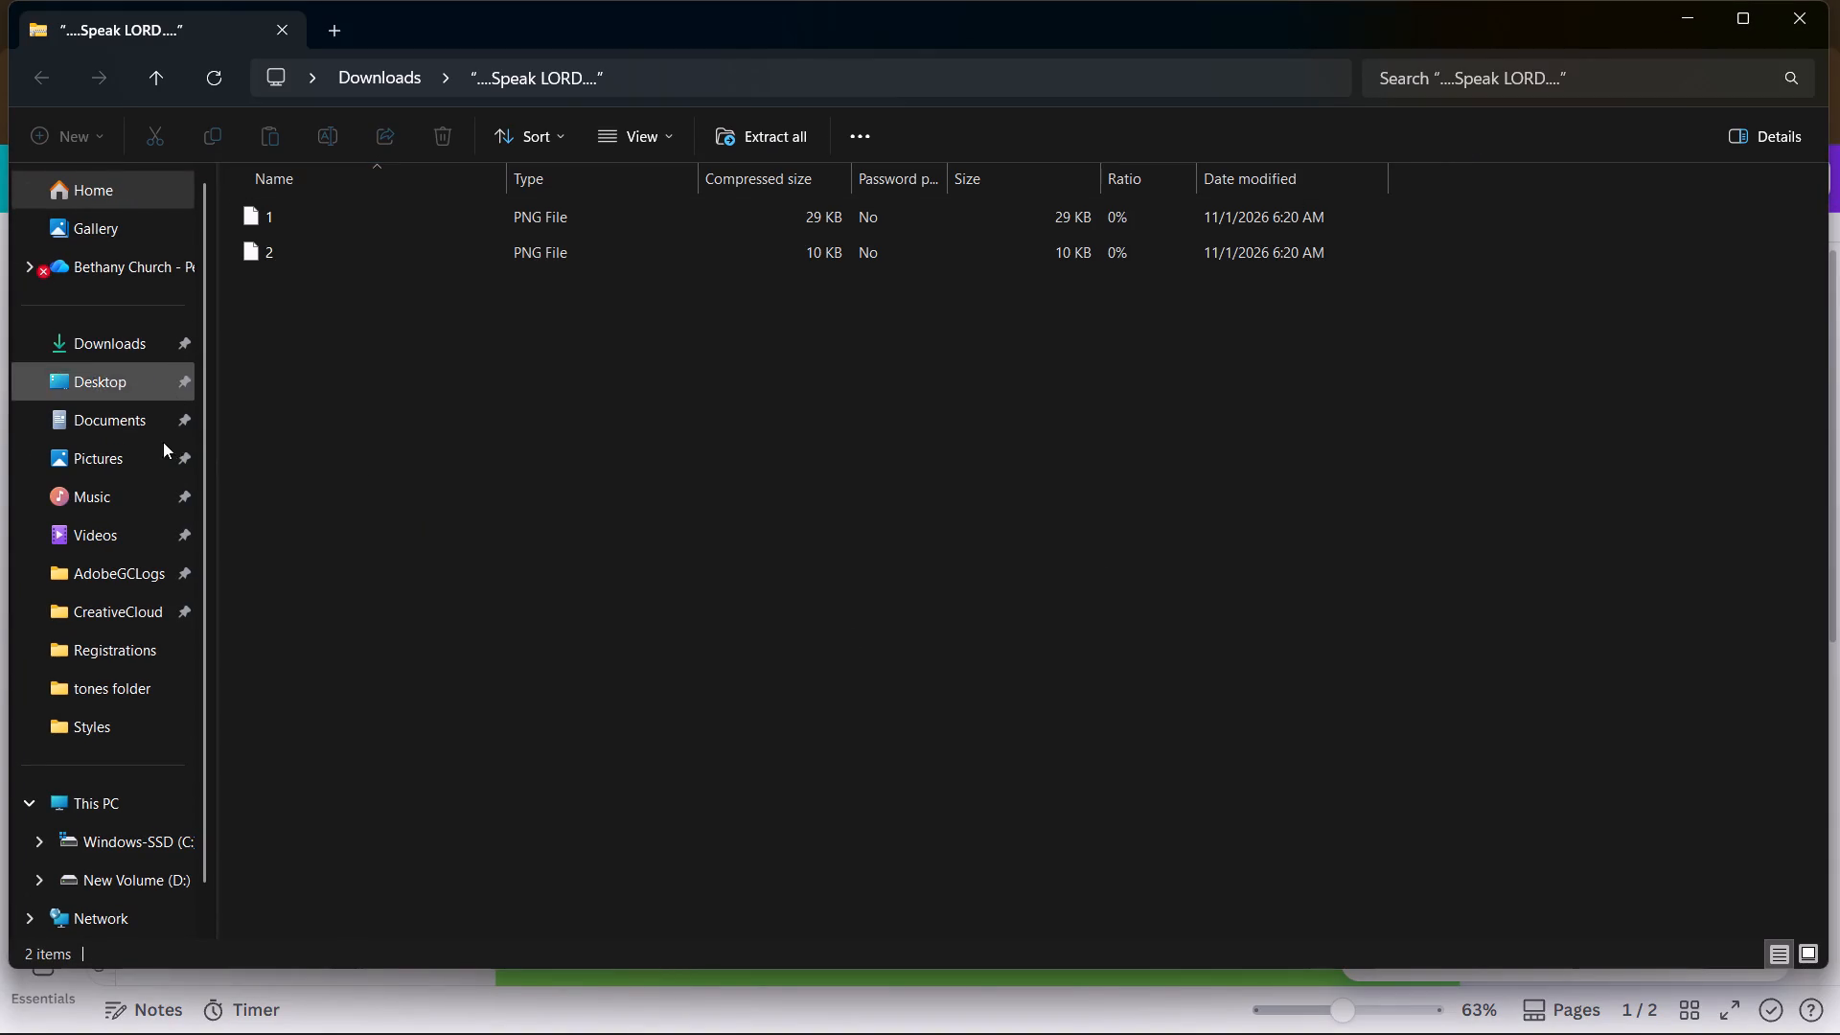
left_click(115, 350)
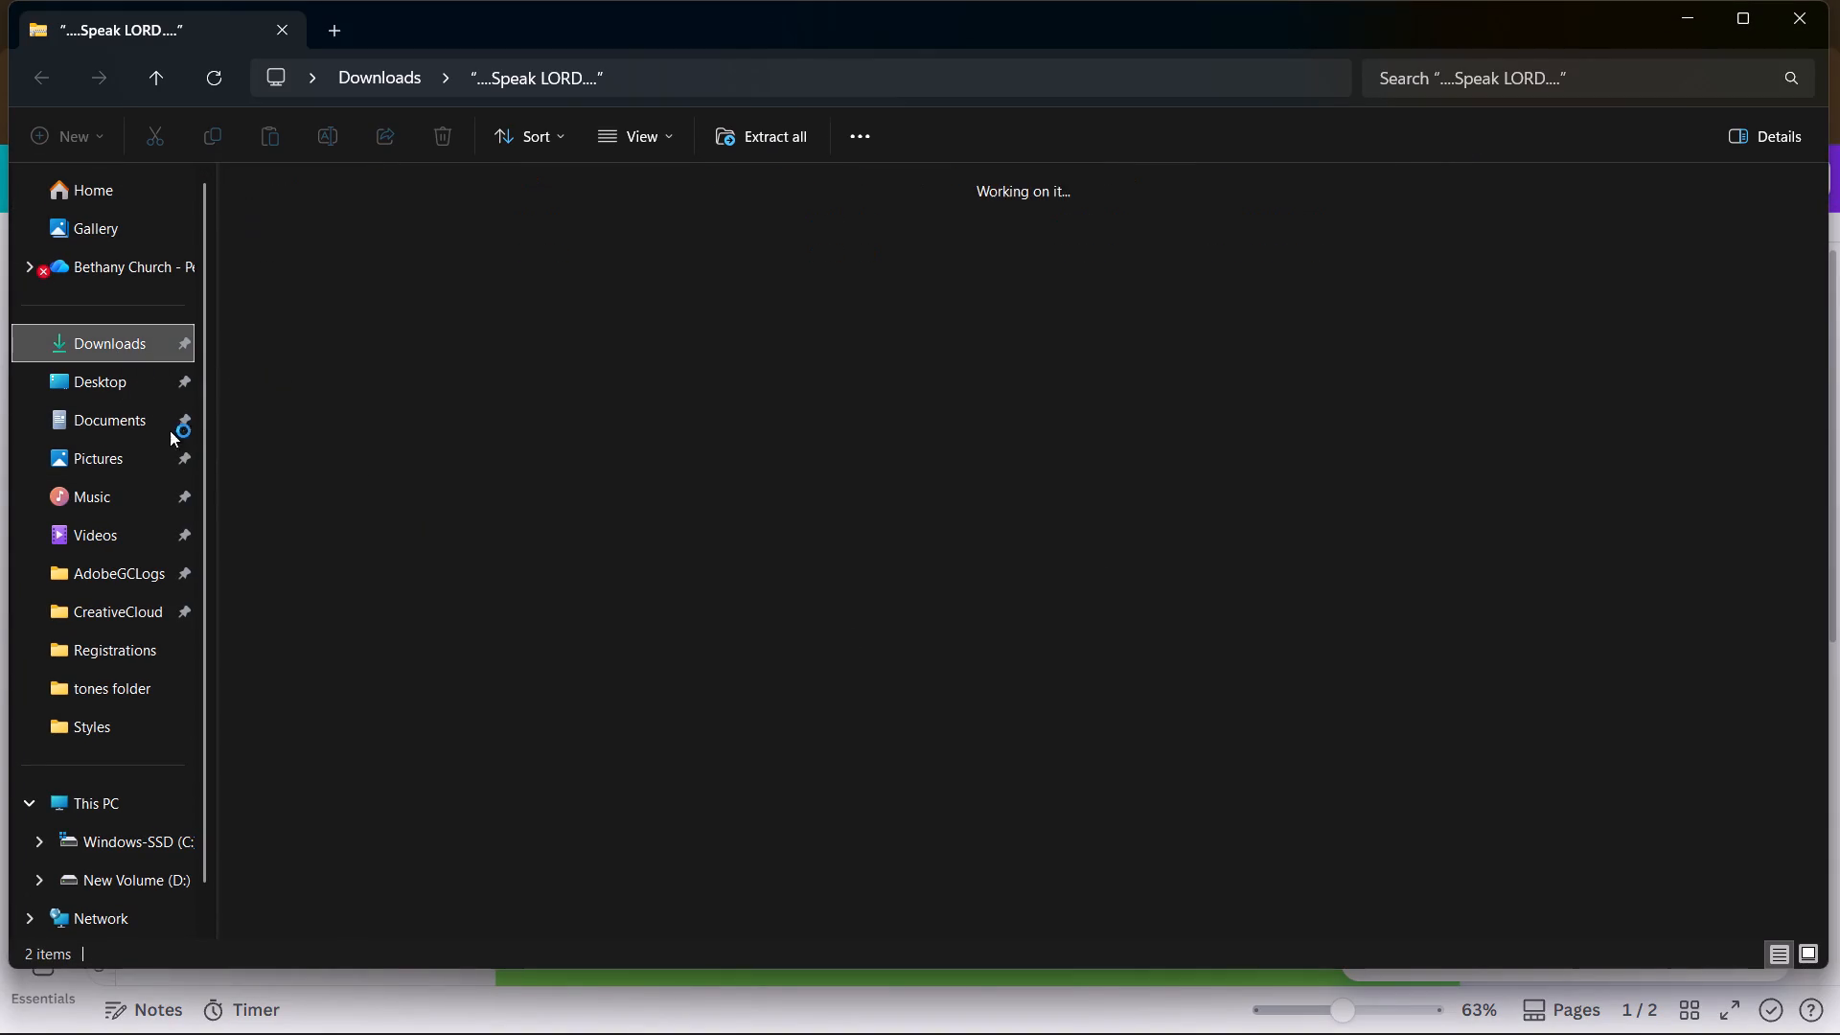
left_click_drag(365, 324, 378, 329)
right_click(378, 332)
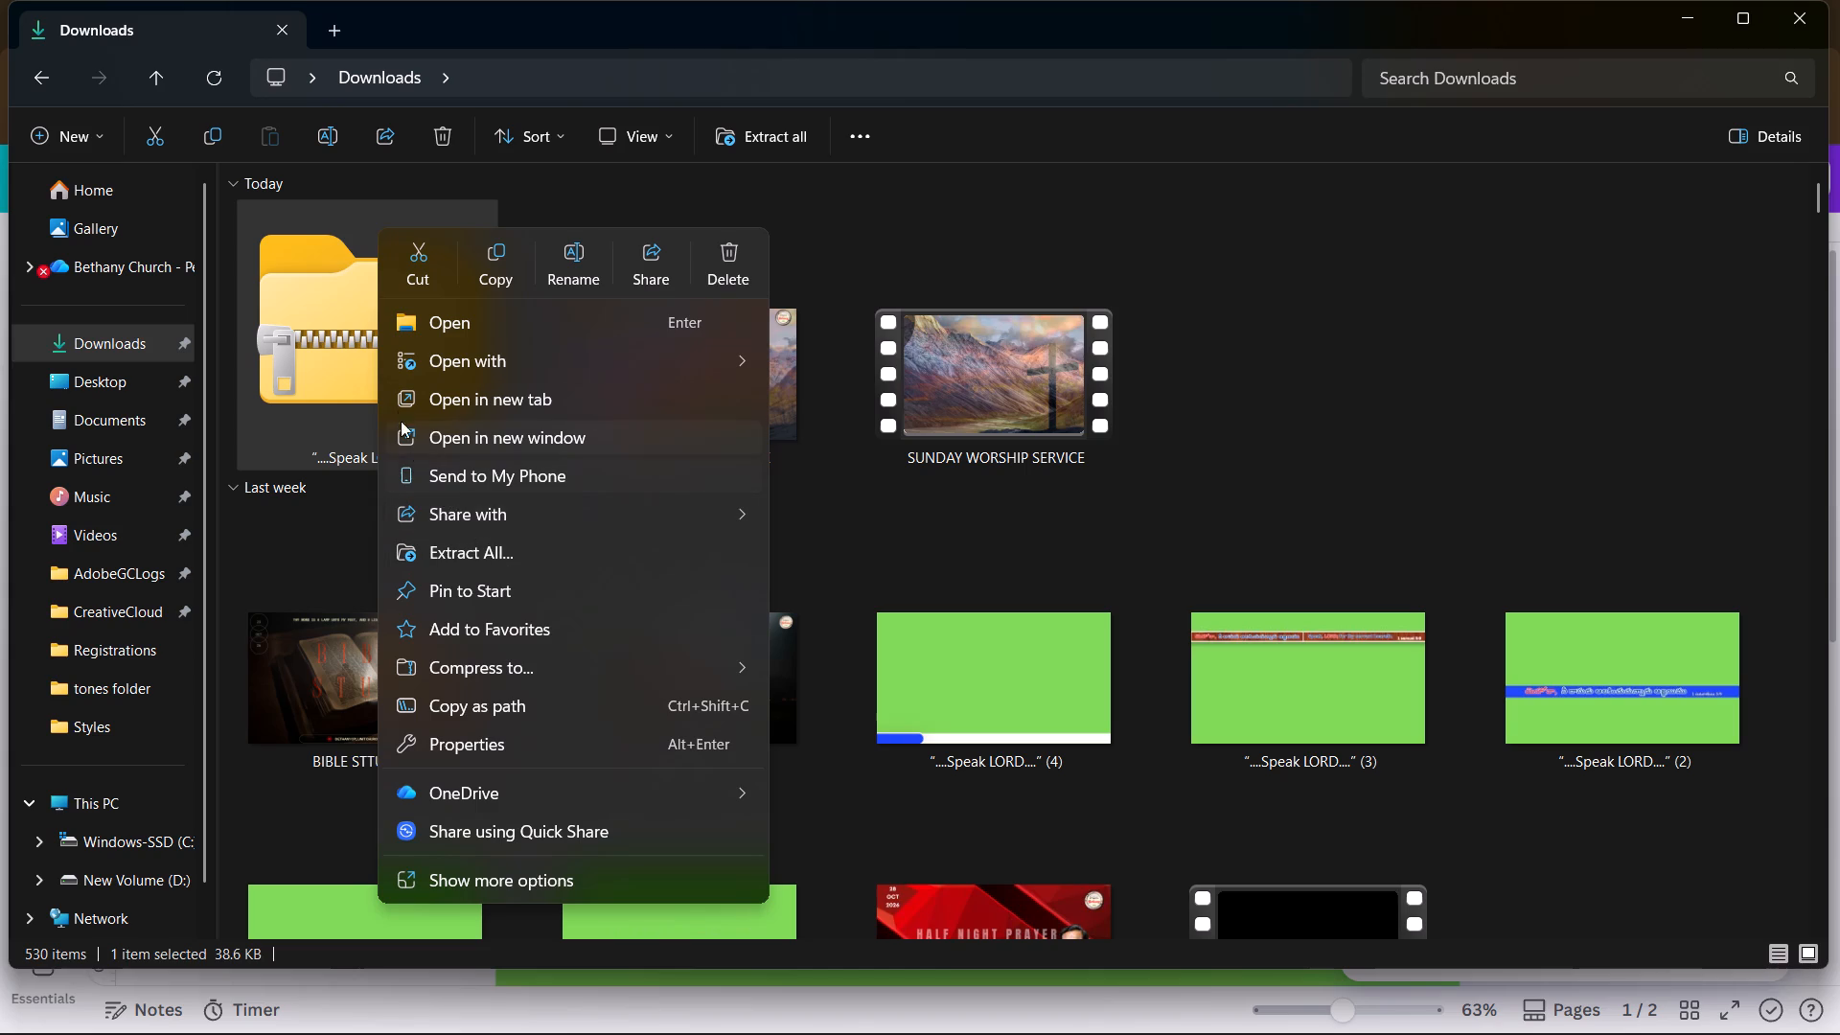
left_click(449, 339)
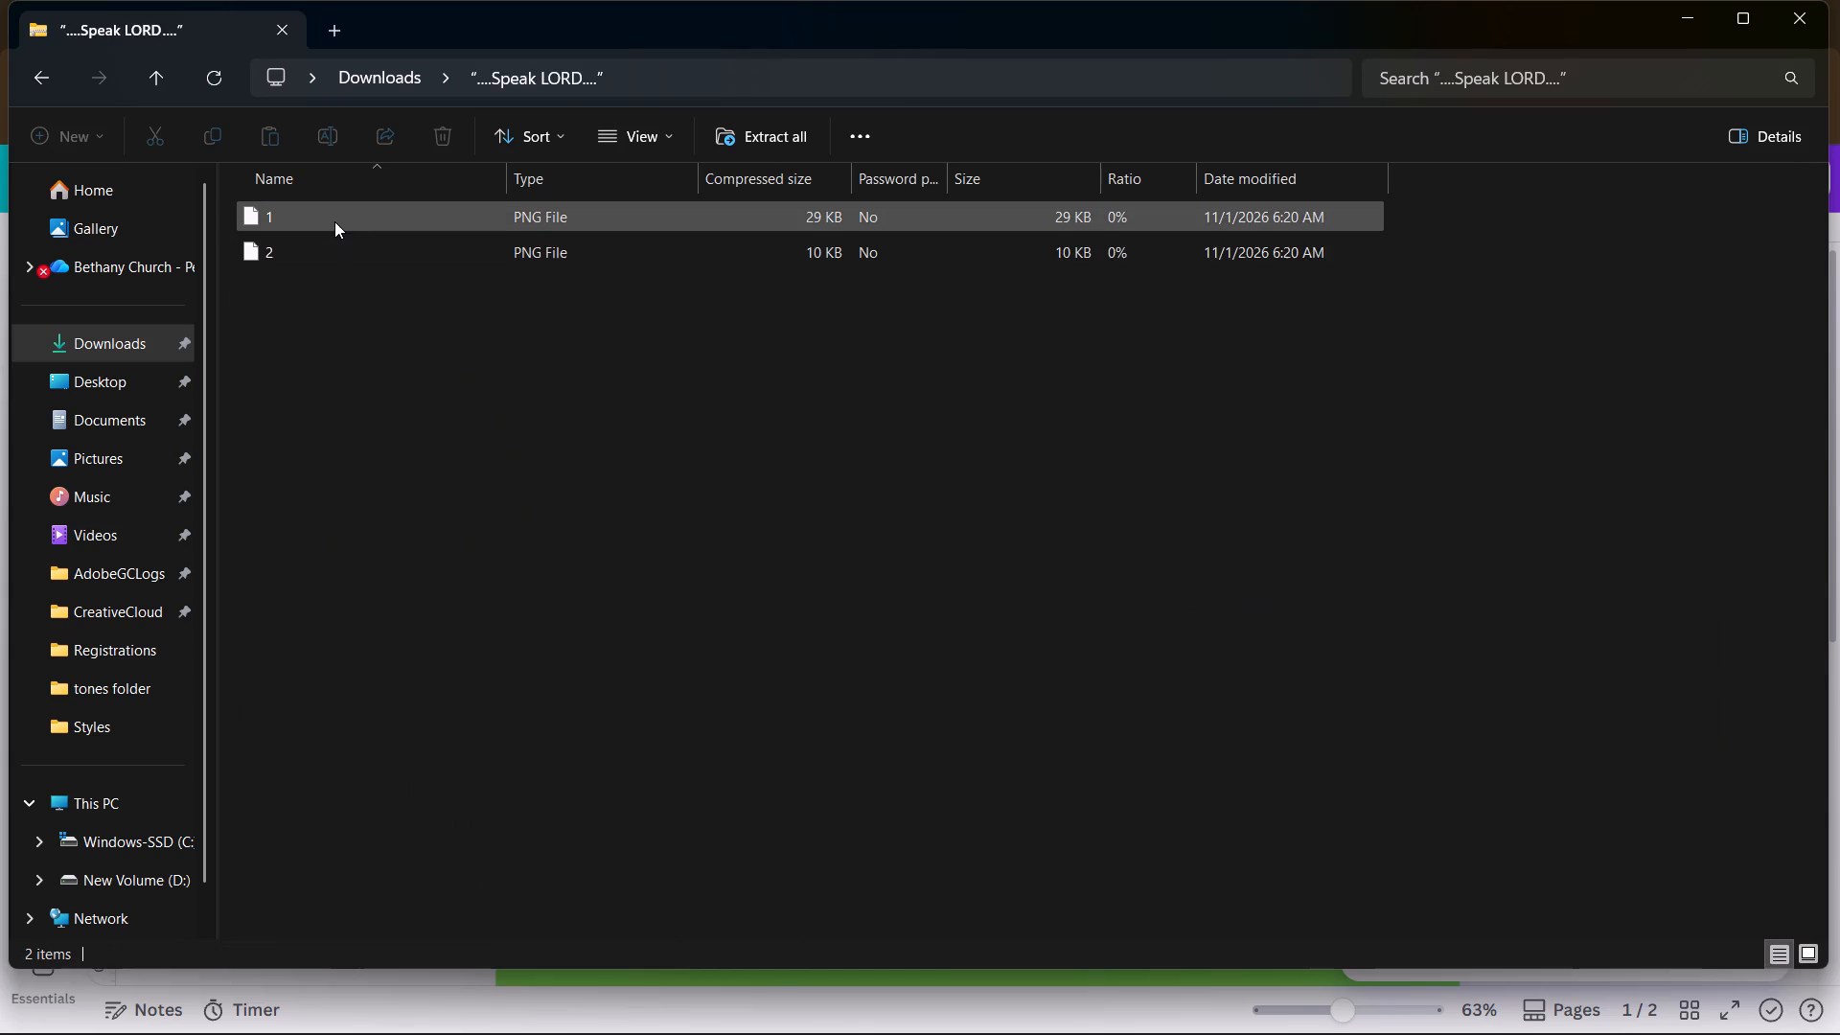
double_click(334, 221)
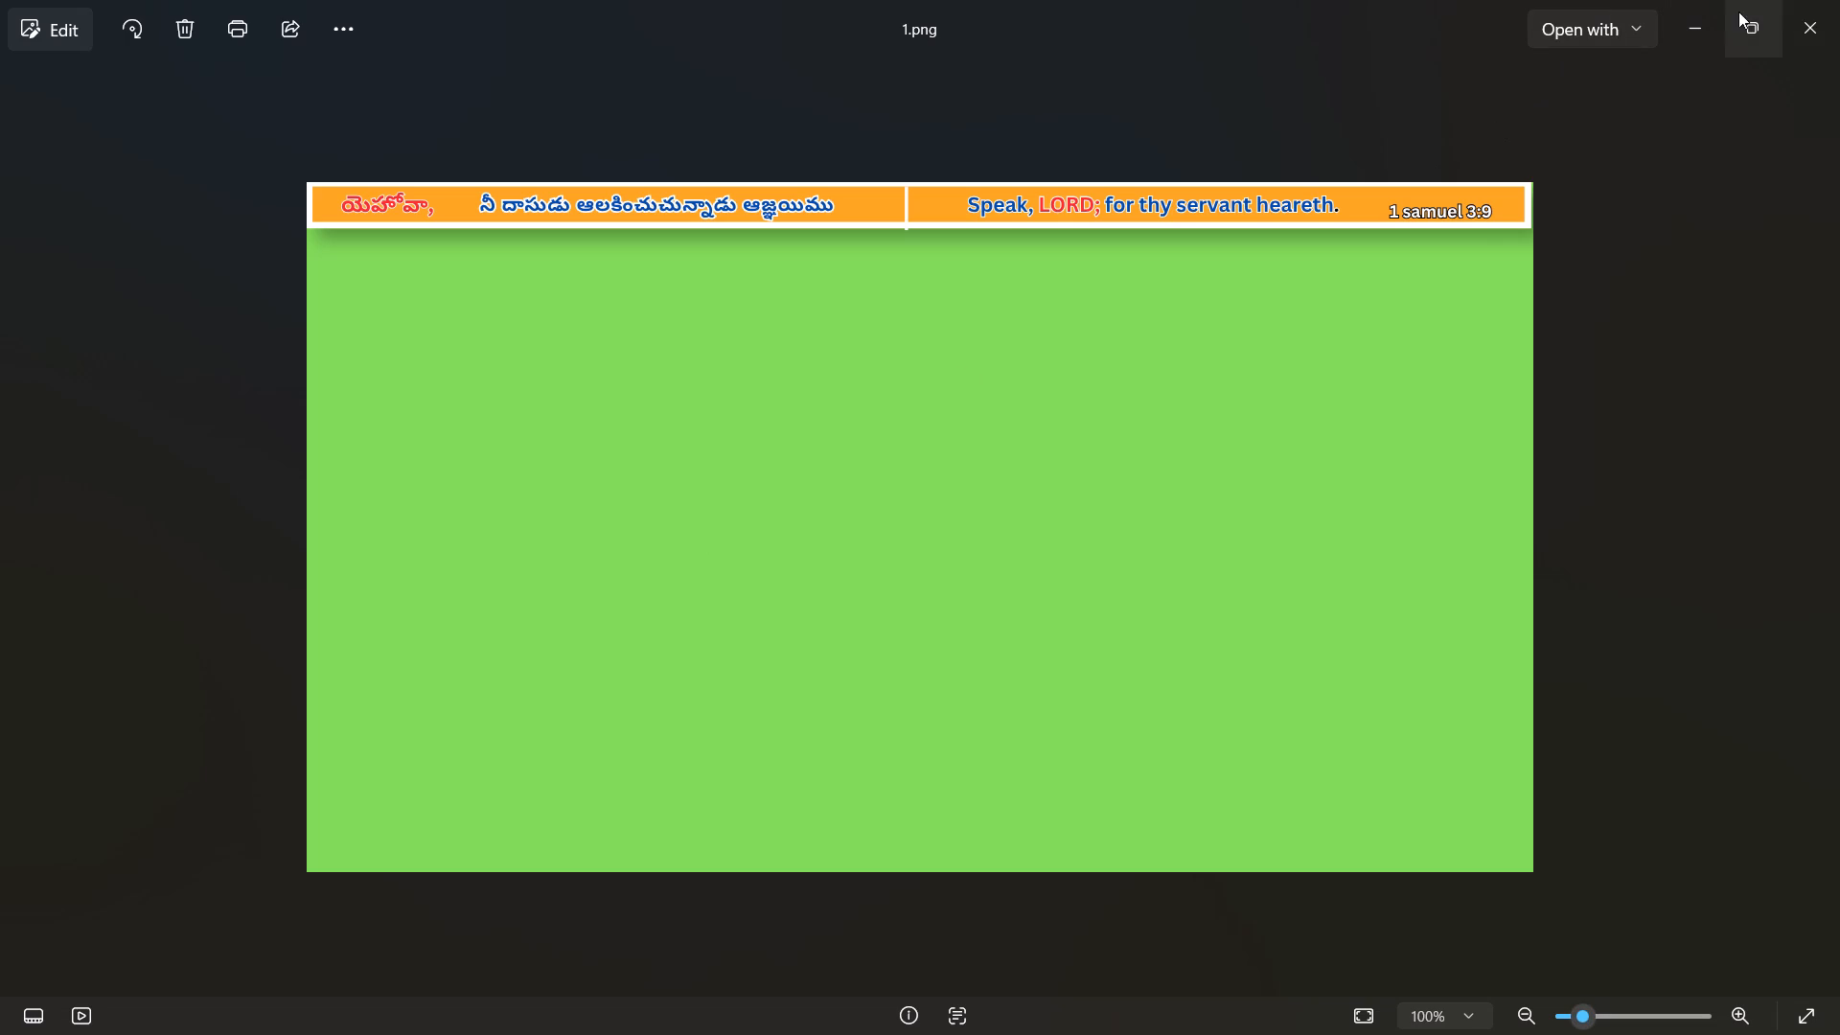
Close PNG file 1 and view PNG file 2 from the “....Speak LORD....” zip archive.
left_click(1826, 18)
left_click(552, 277)
double_click(544, 252)
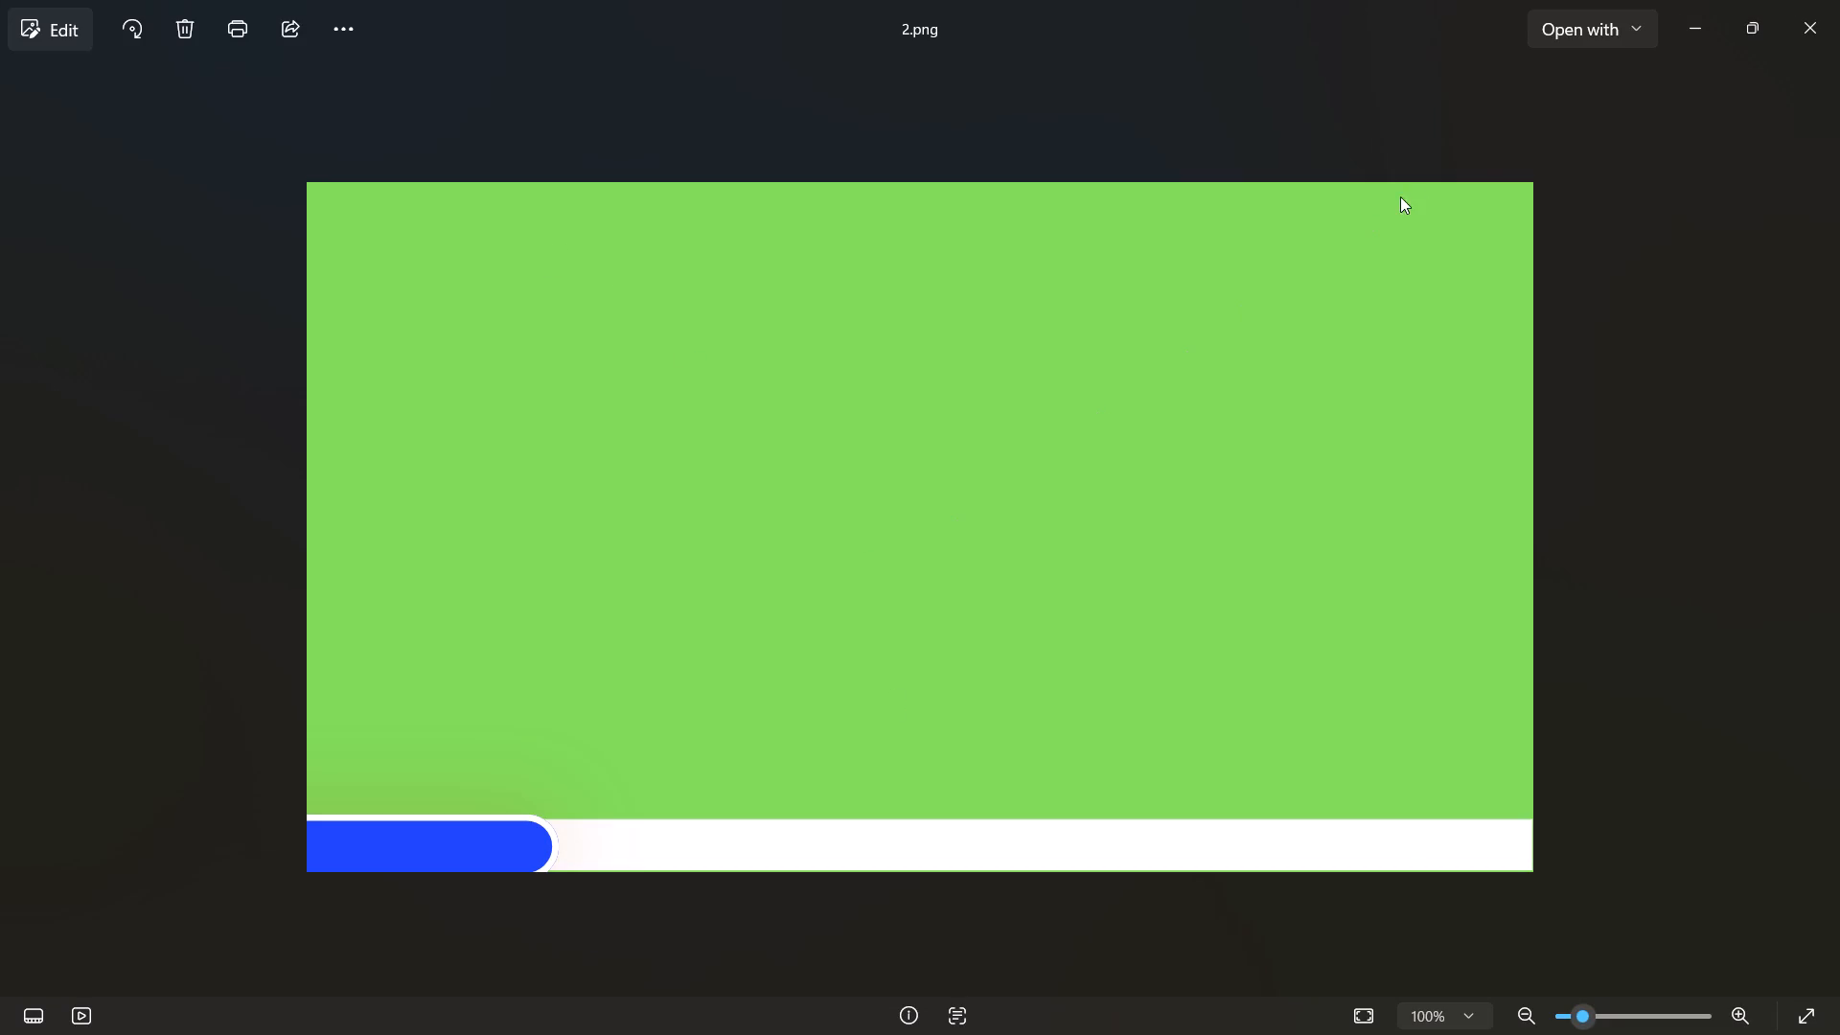
left_click(1827, 26)
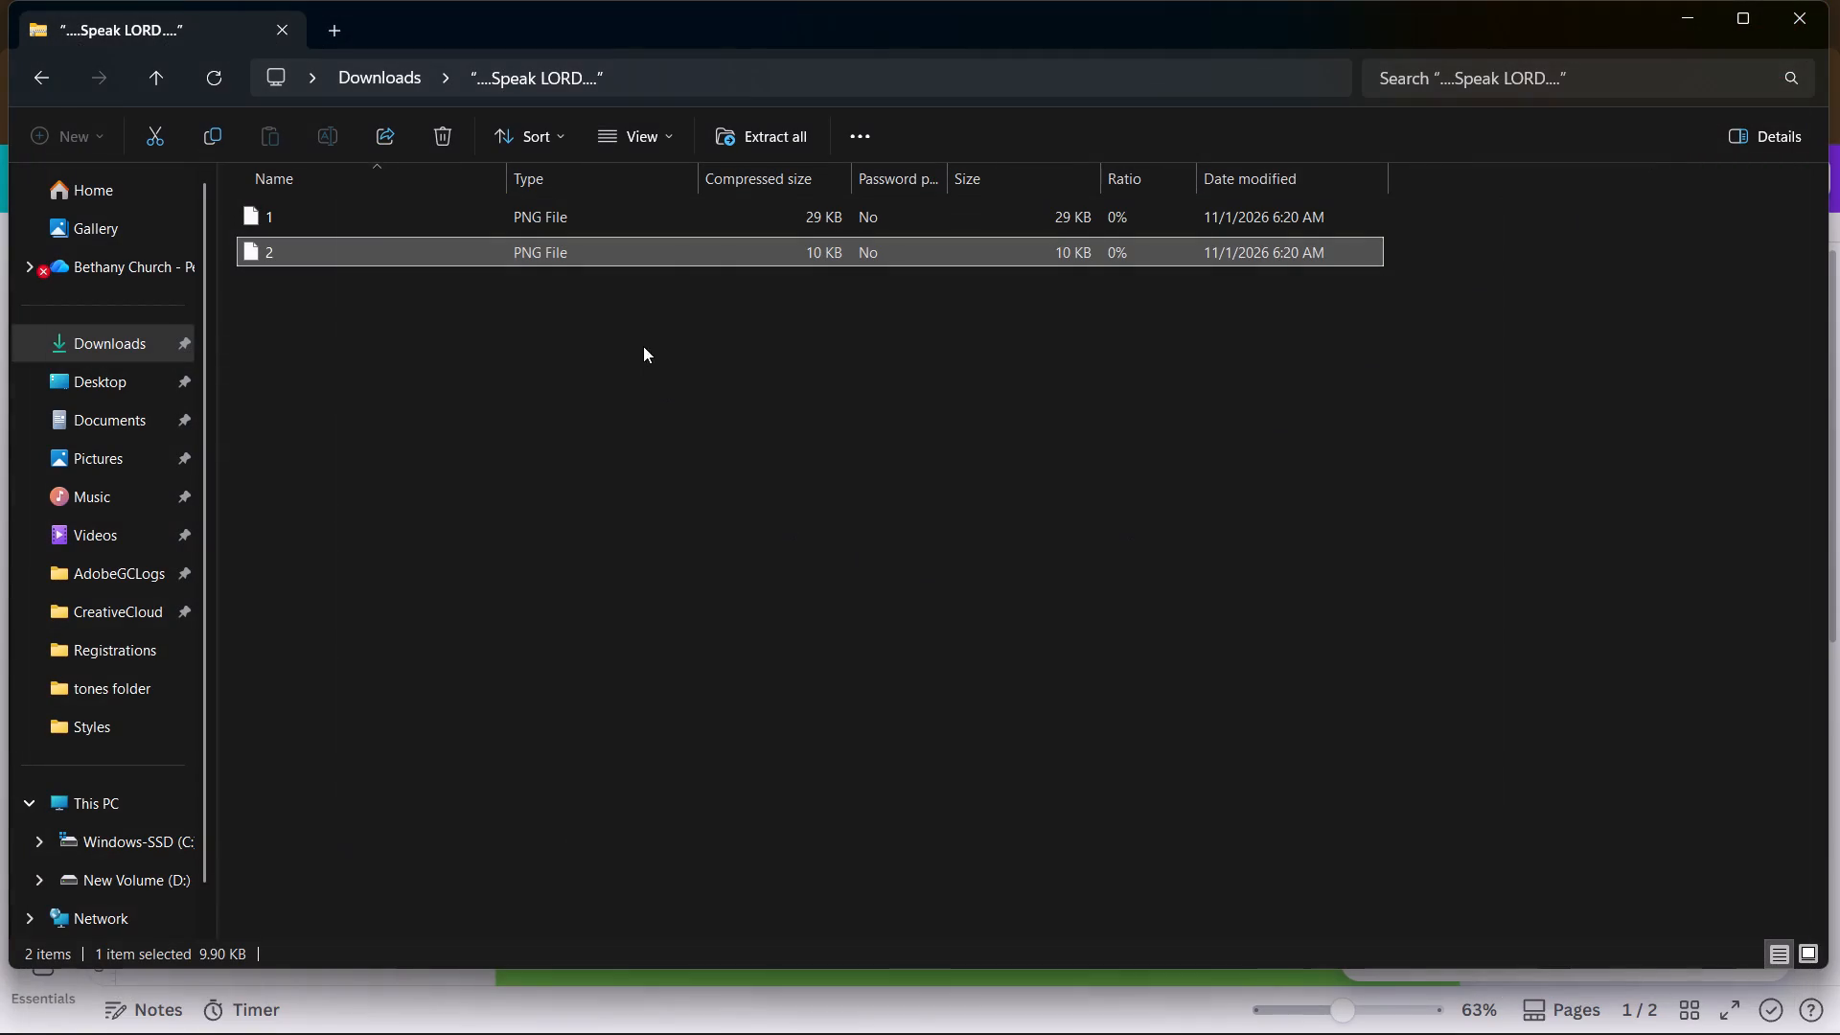
Permanently delete PNG file 2 from the “....Speak LORD....” zip archive.
right_click(789, 270)
right_click(789, 257)
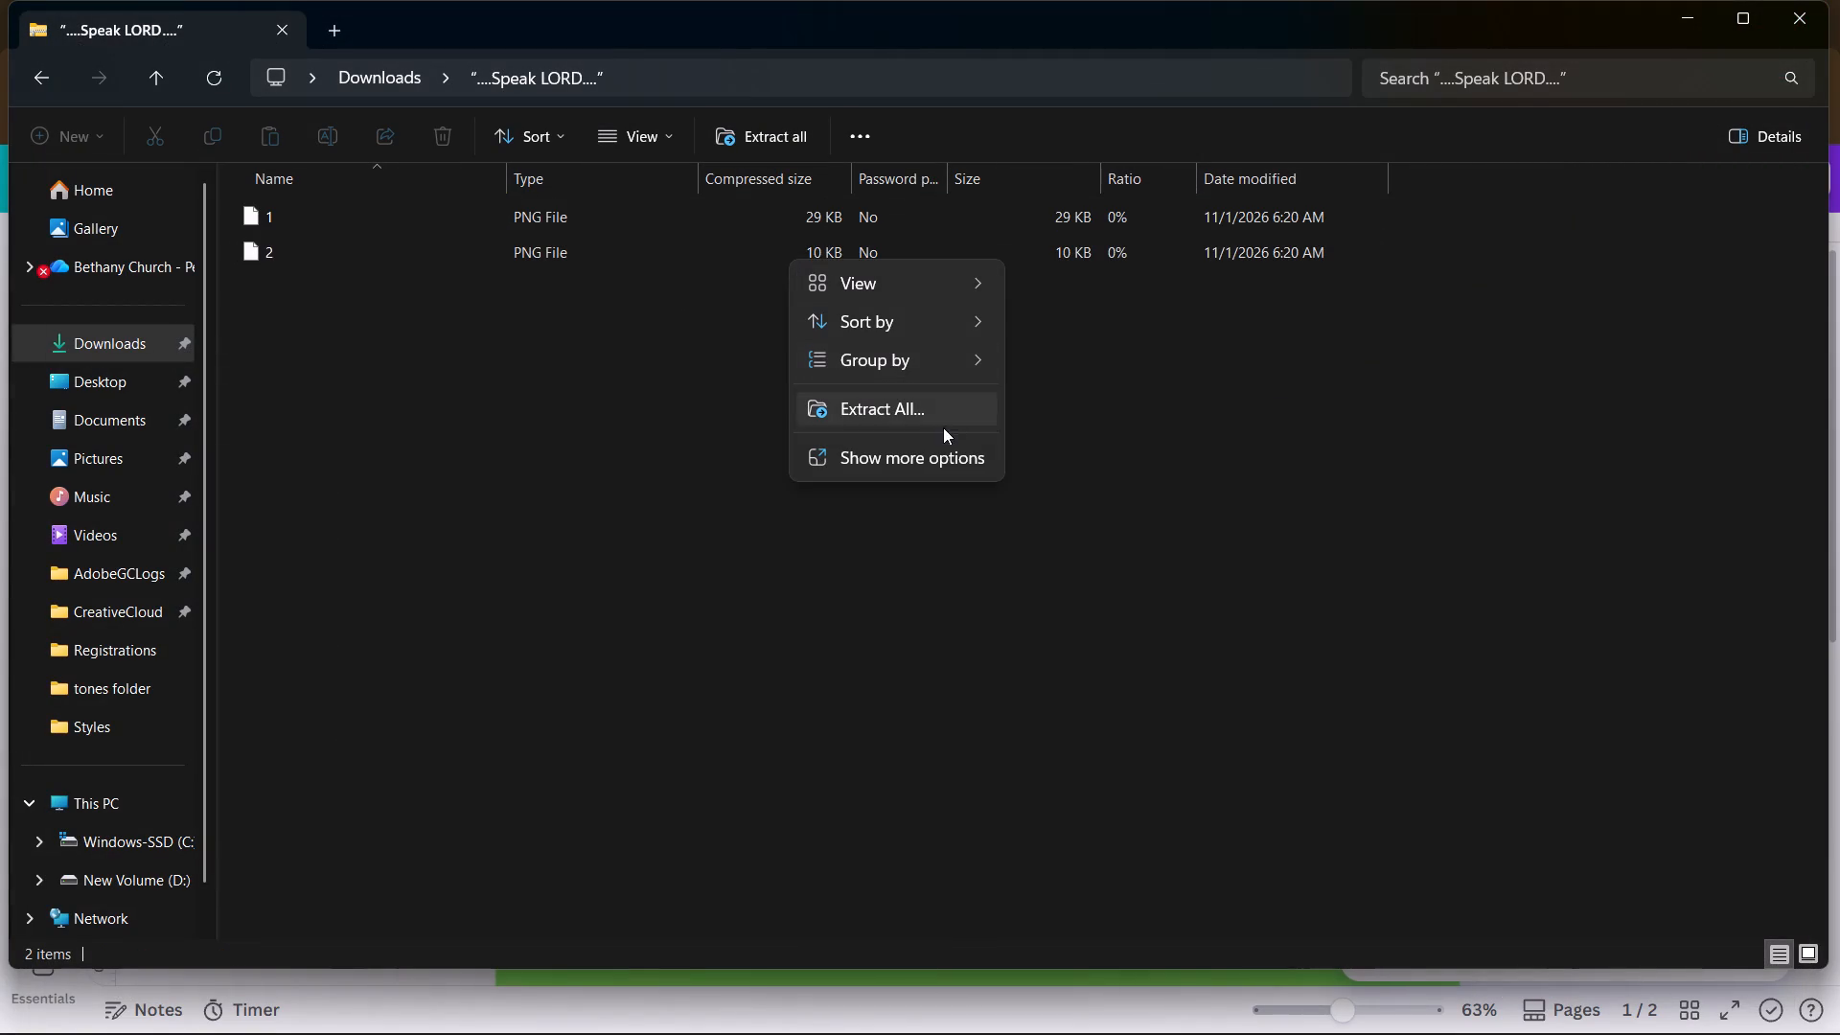
key("Delete")
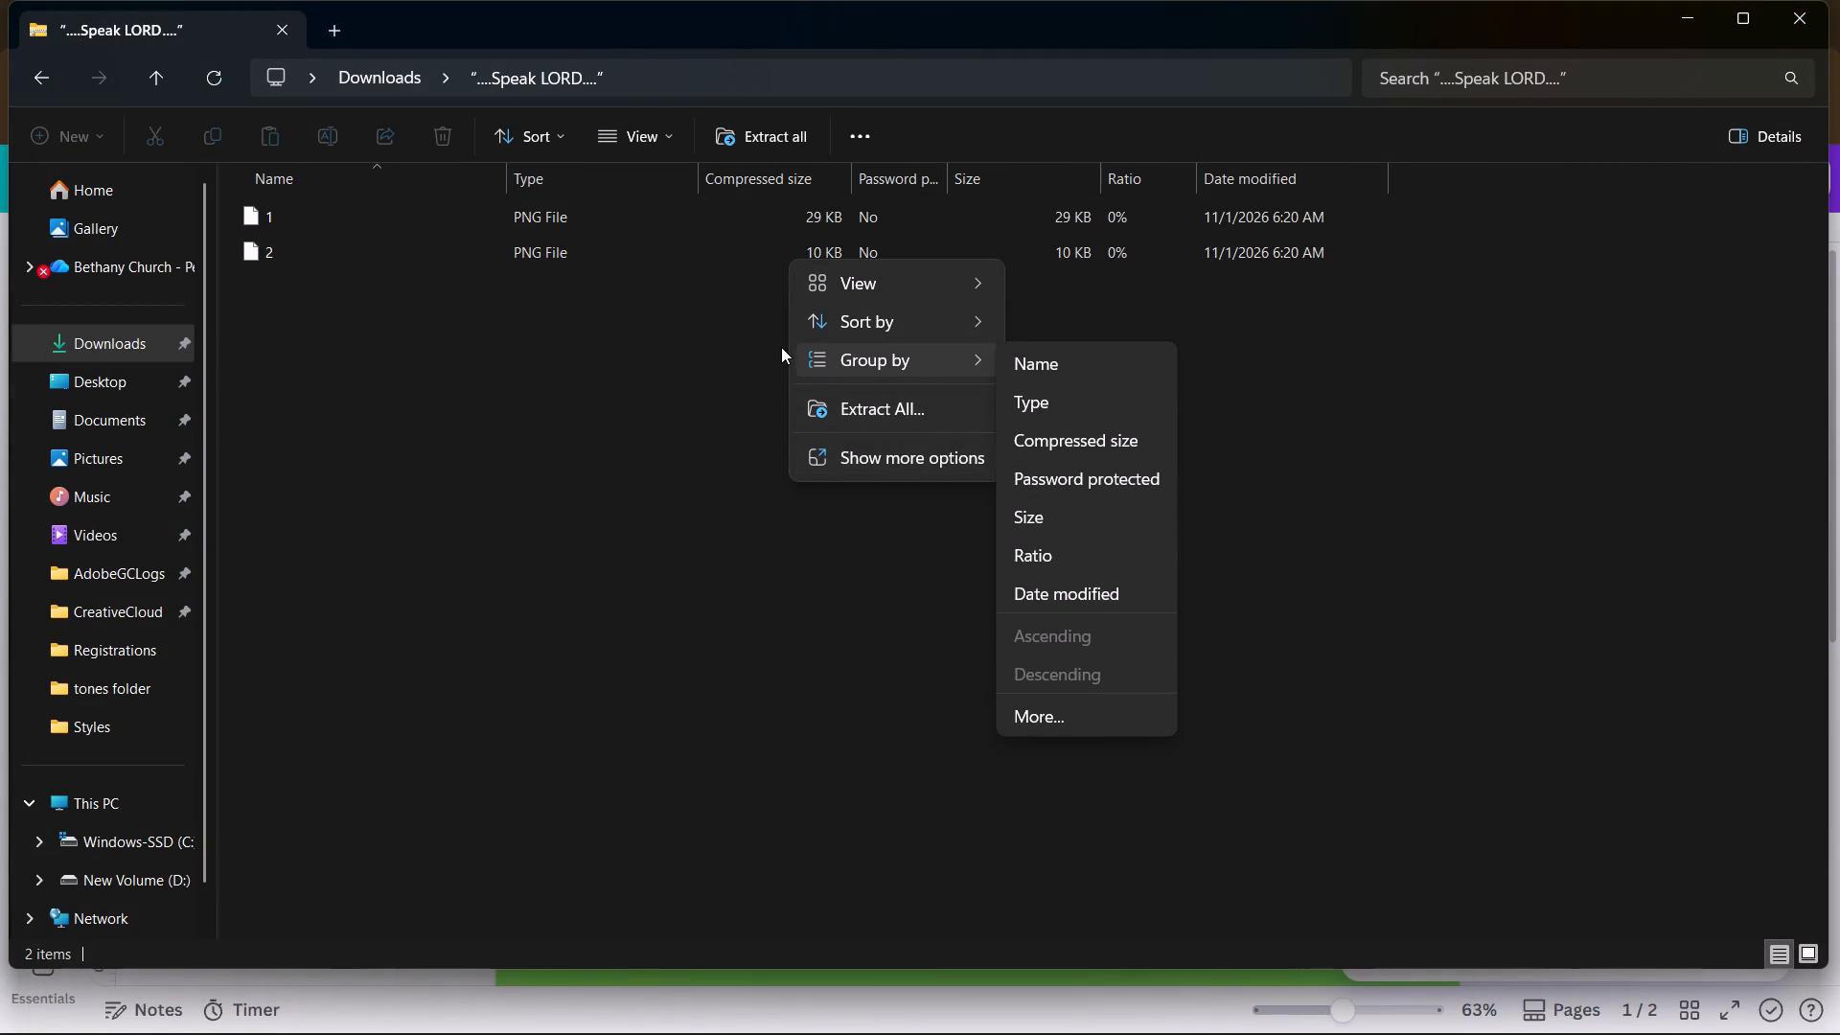
left_click(584, 385)
left_click(541, 254)
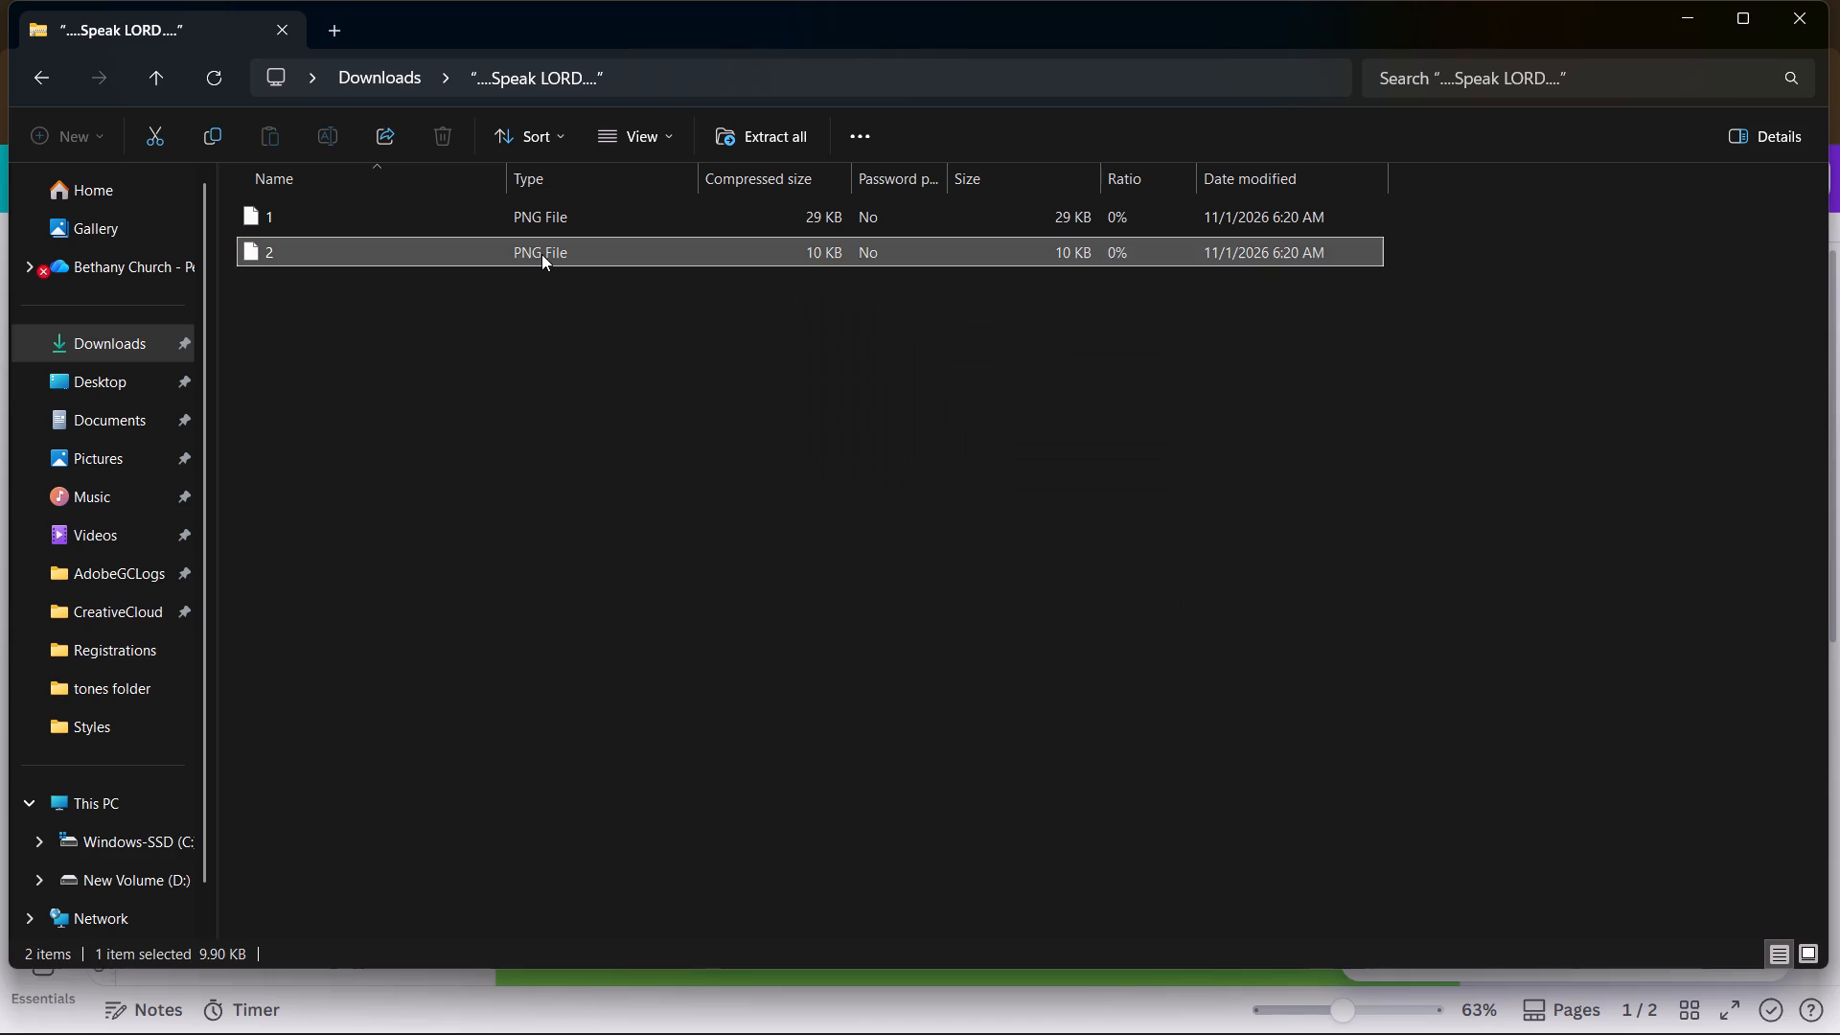
key("Delete")
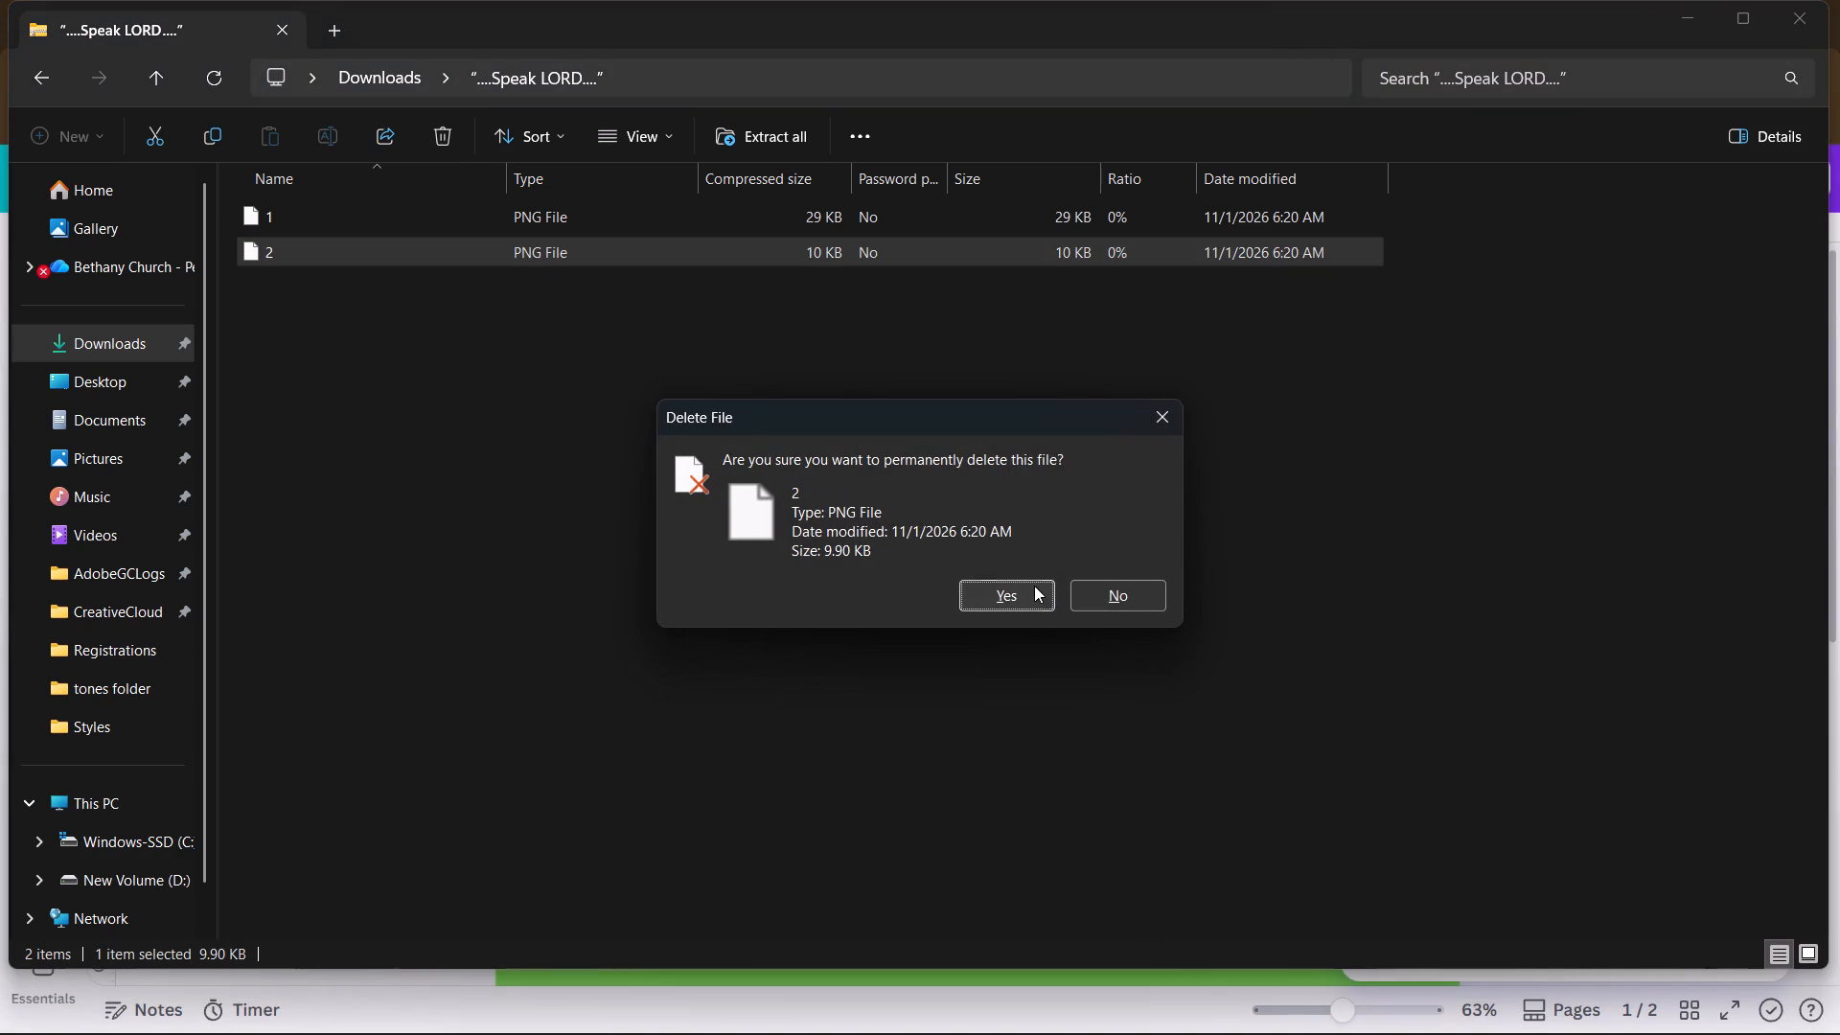
key("Return")
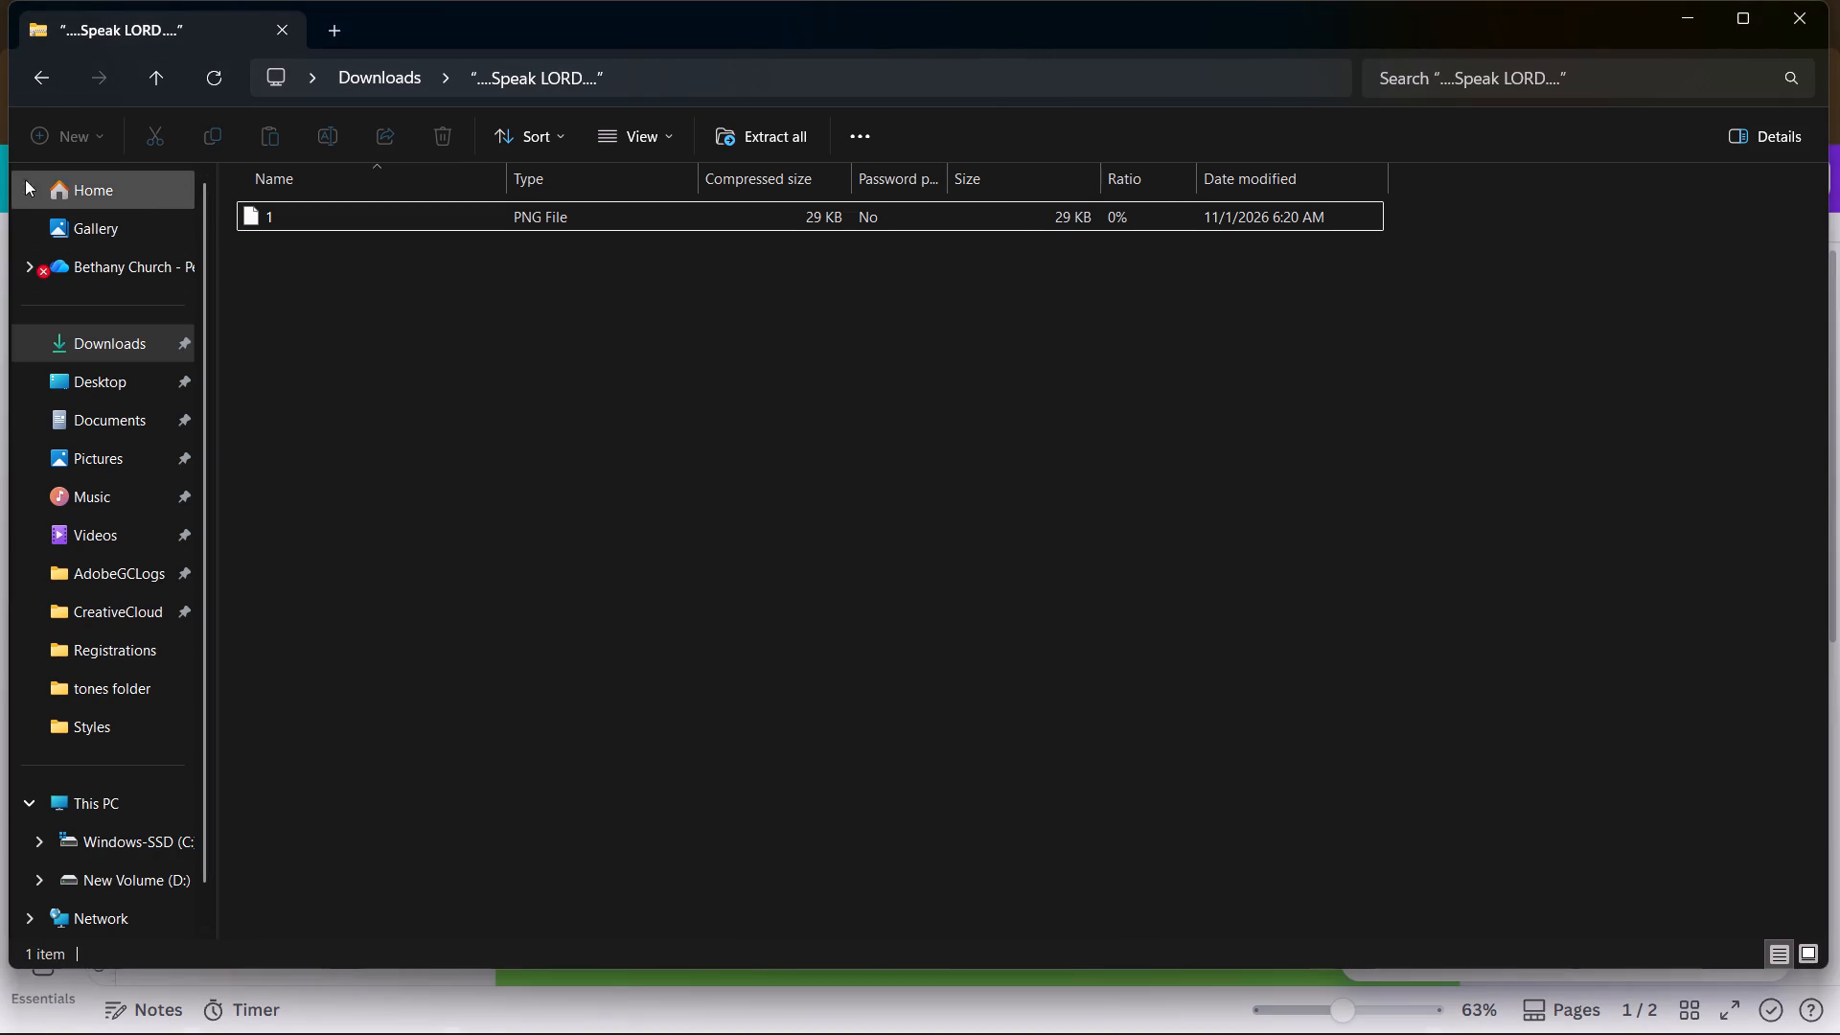
Extract the “....Speak LORD....” zip archive to the default folder in Downloads.
left_click(39, 78)
right_click(352, 256)
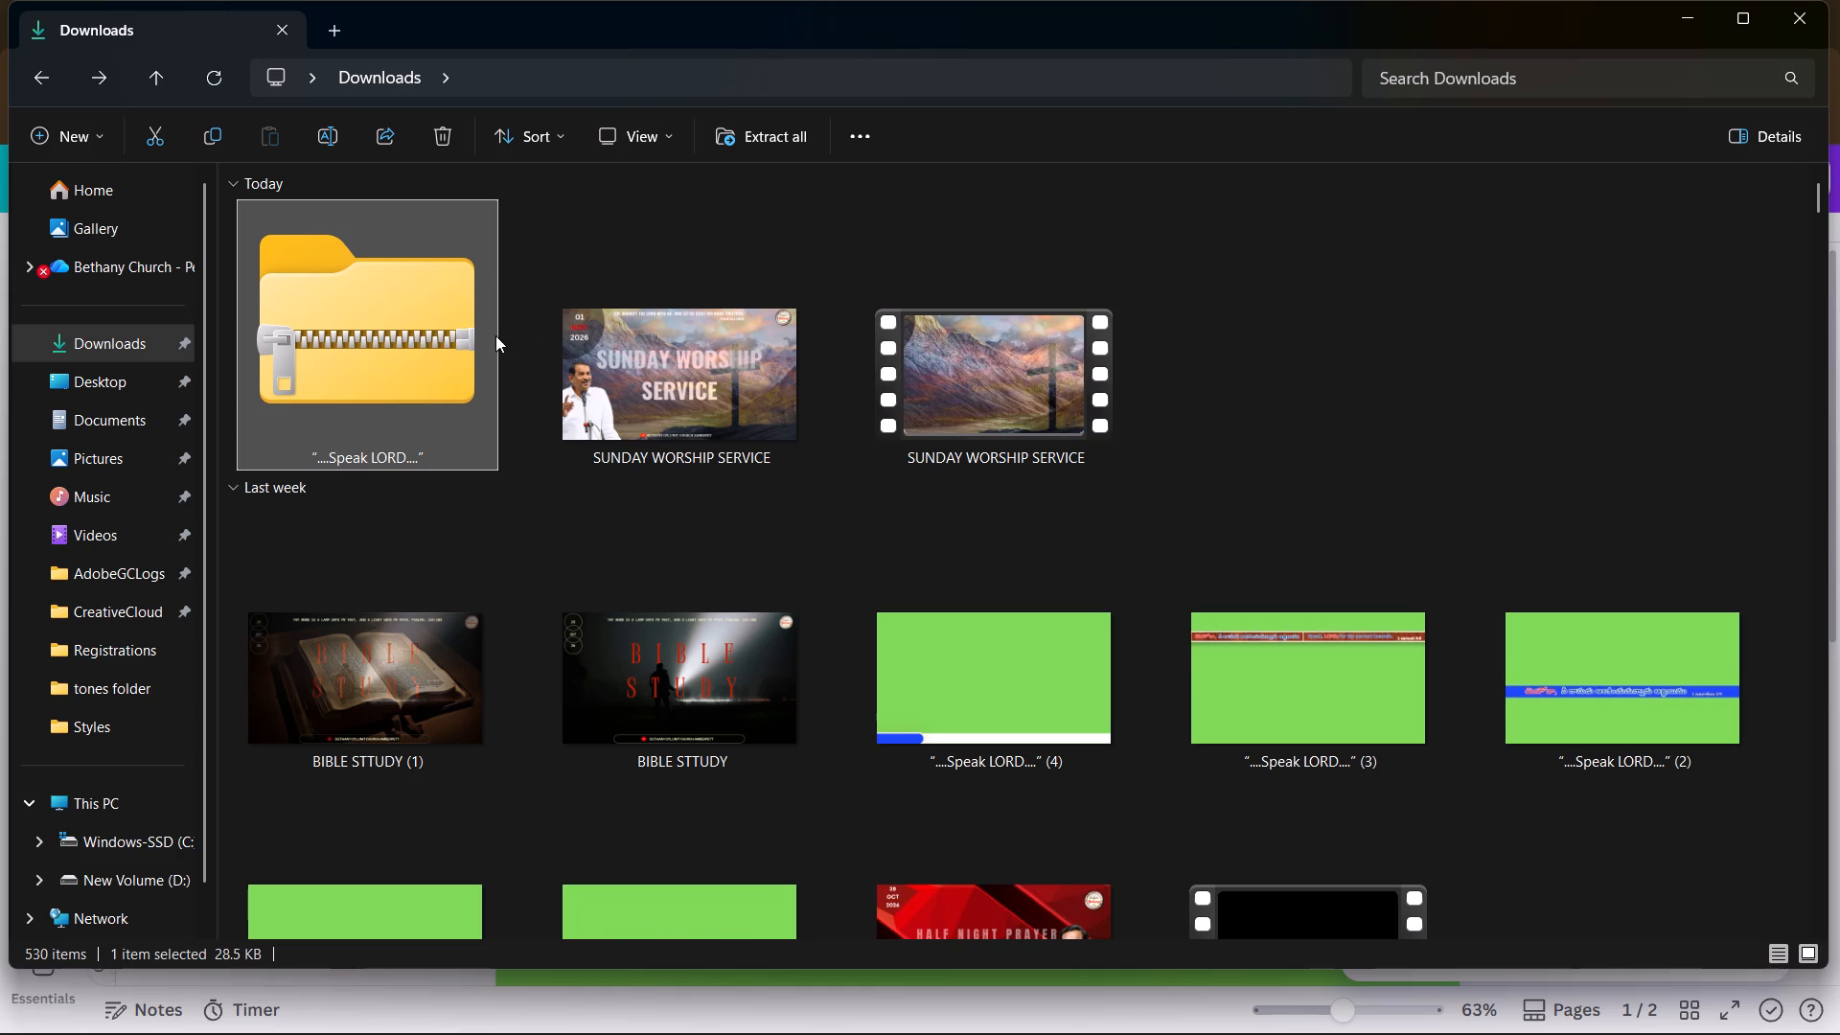
right_click(421, 338)
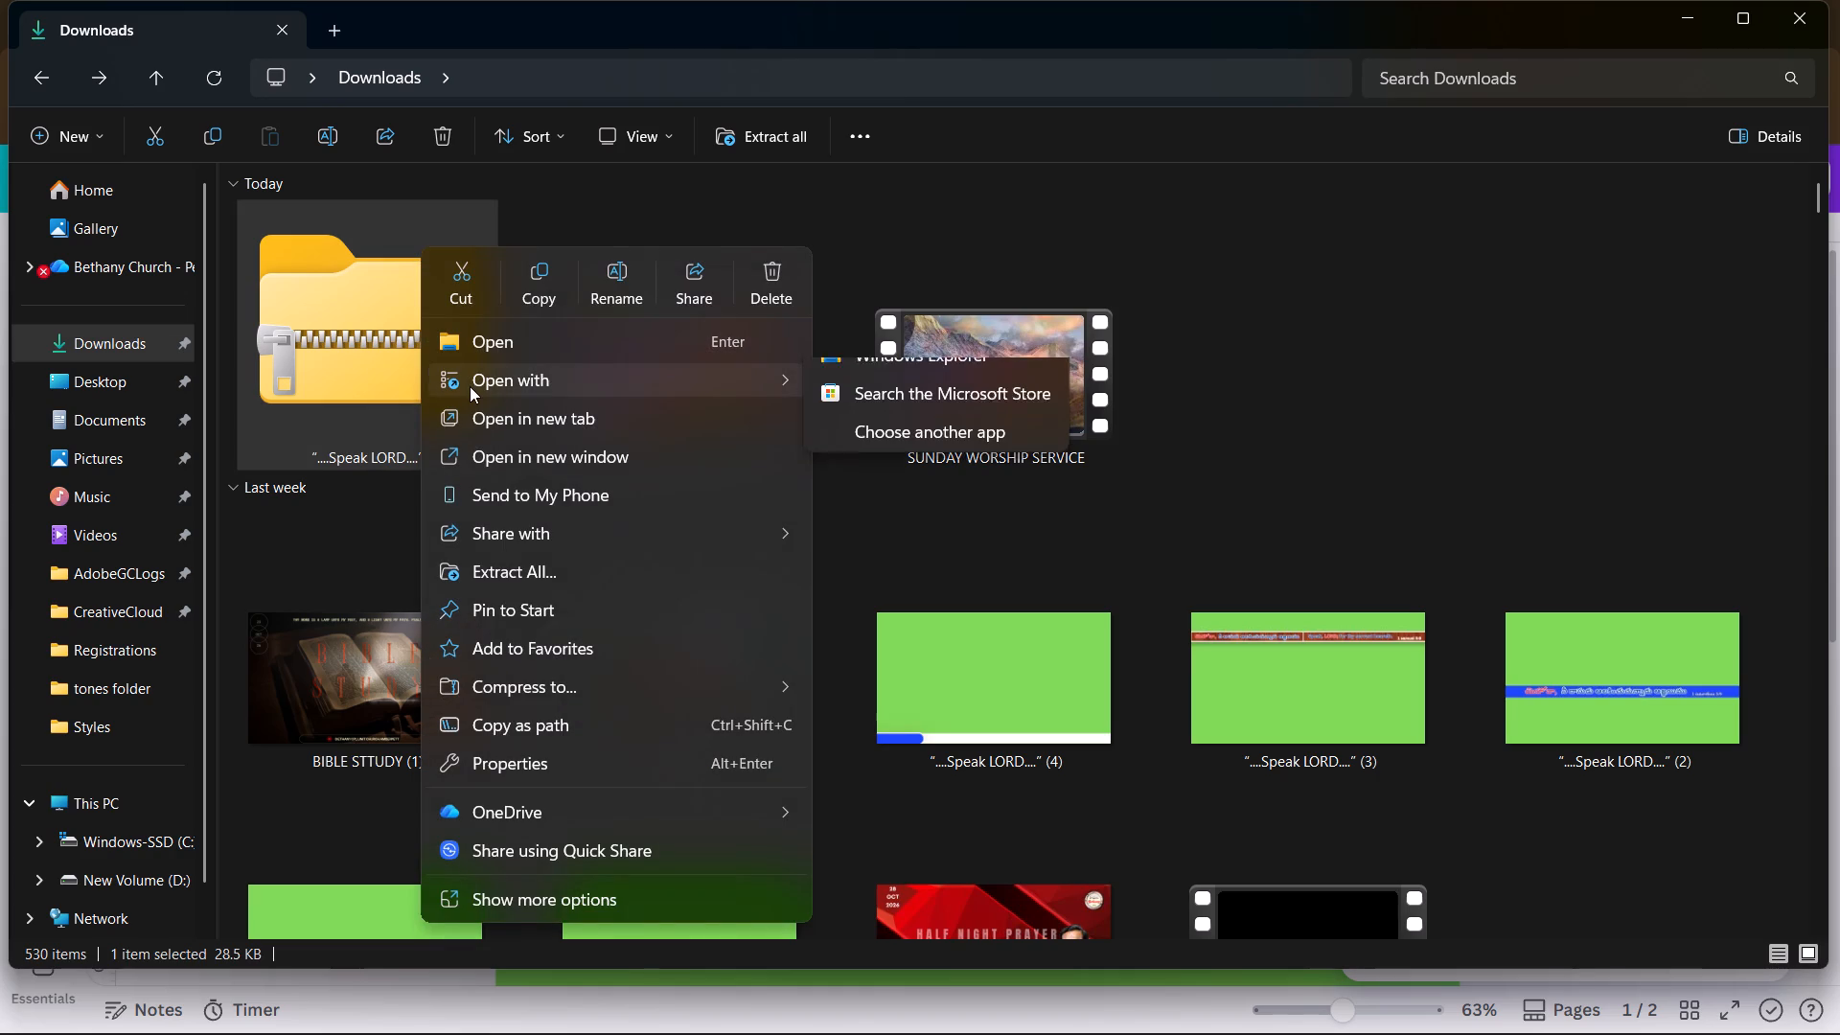
left_click(535, 578)
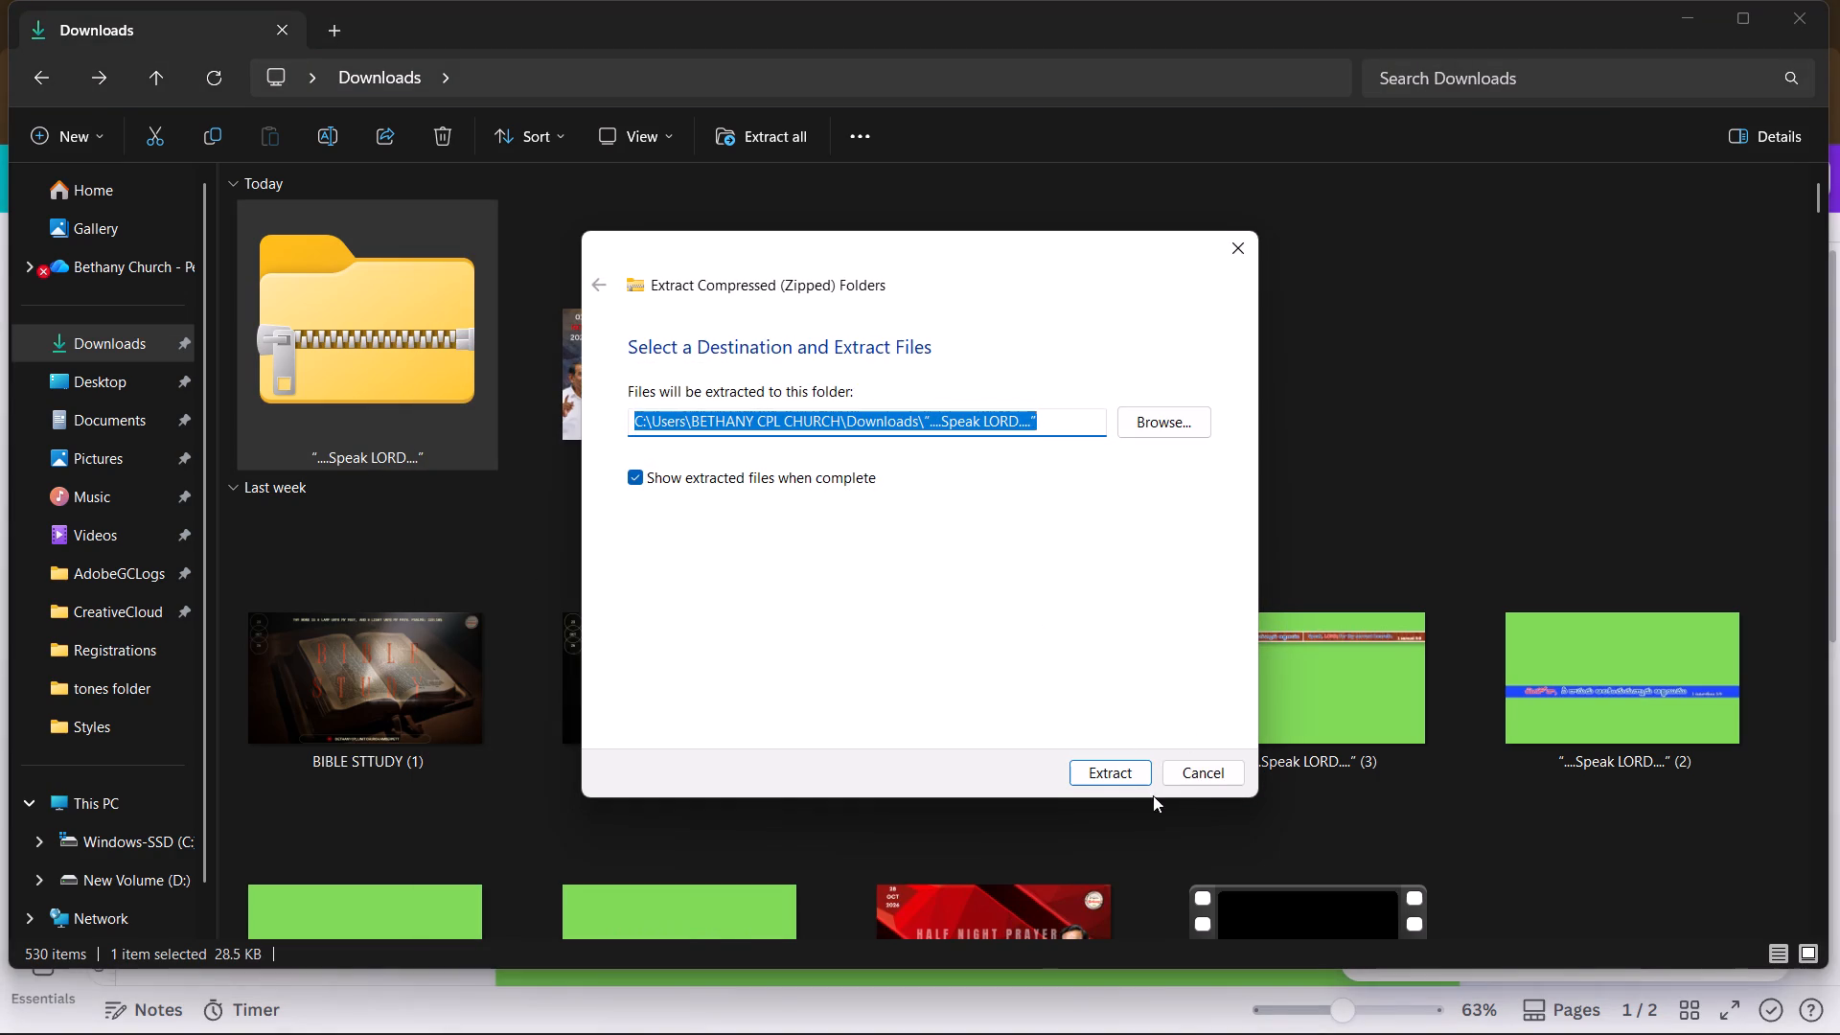
left_click(1080, 767)
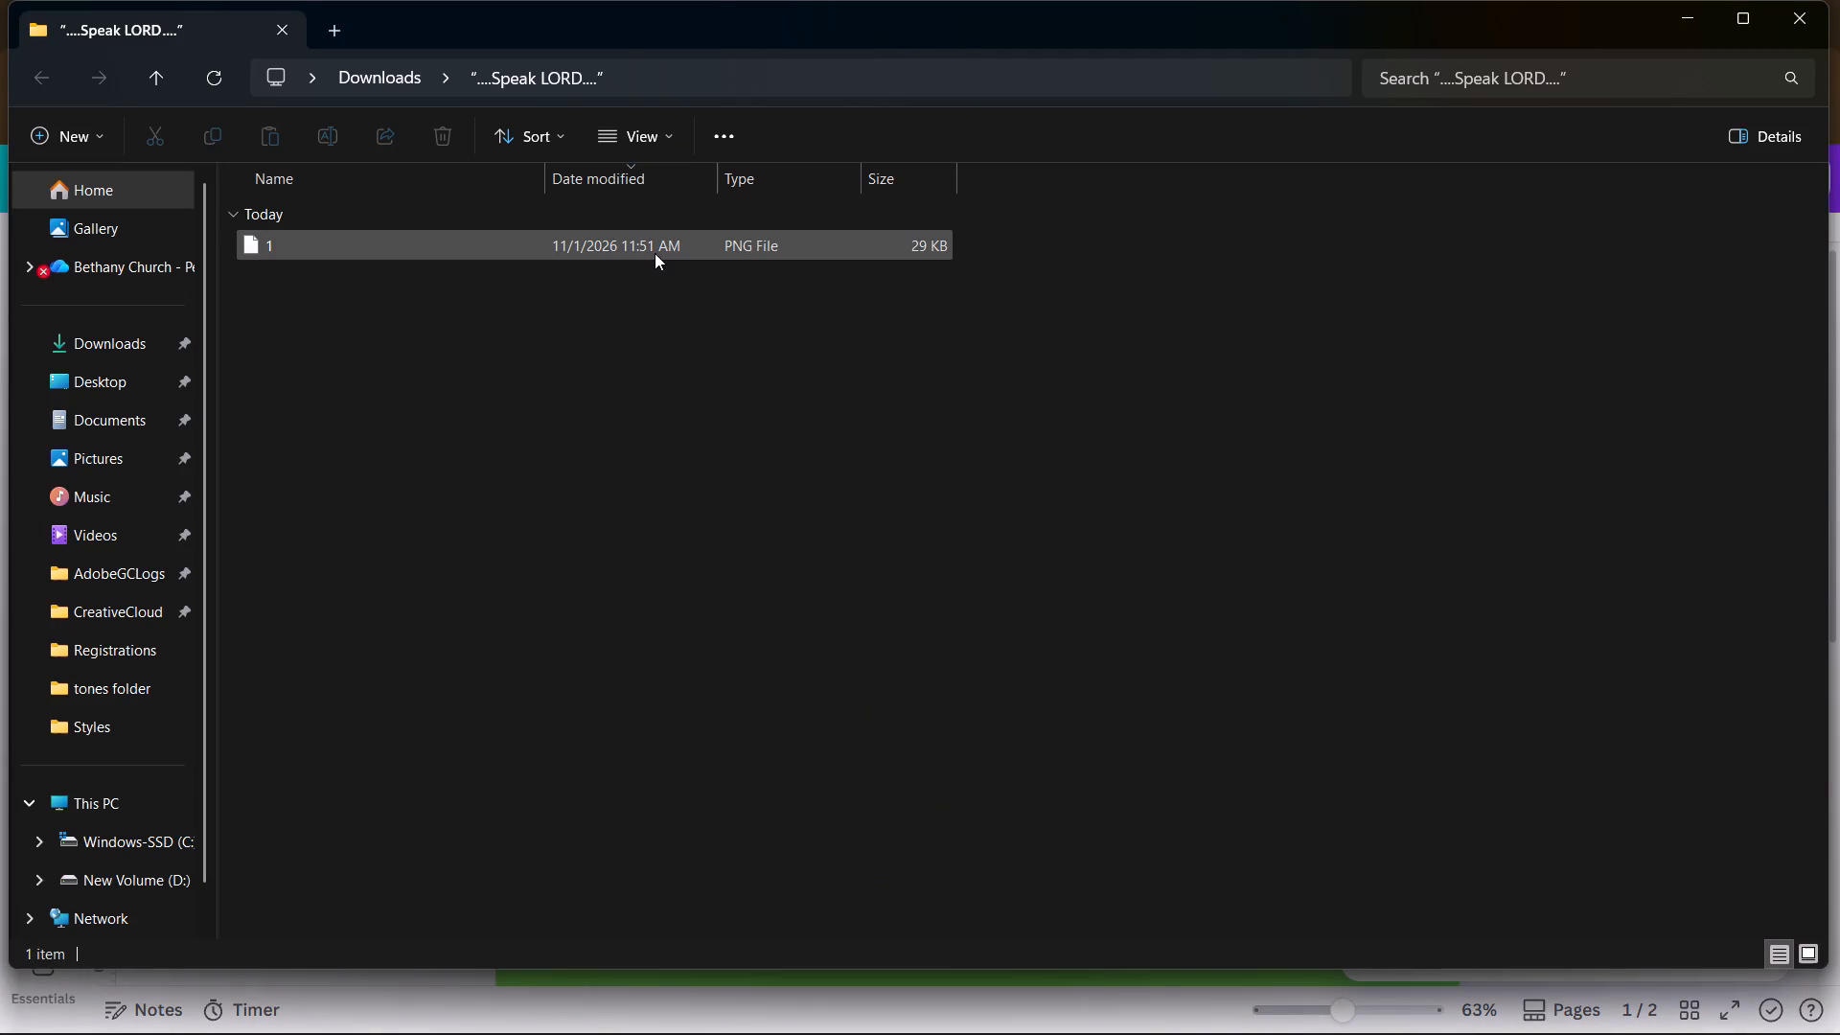
left_click(1684, 0)
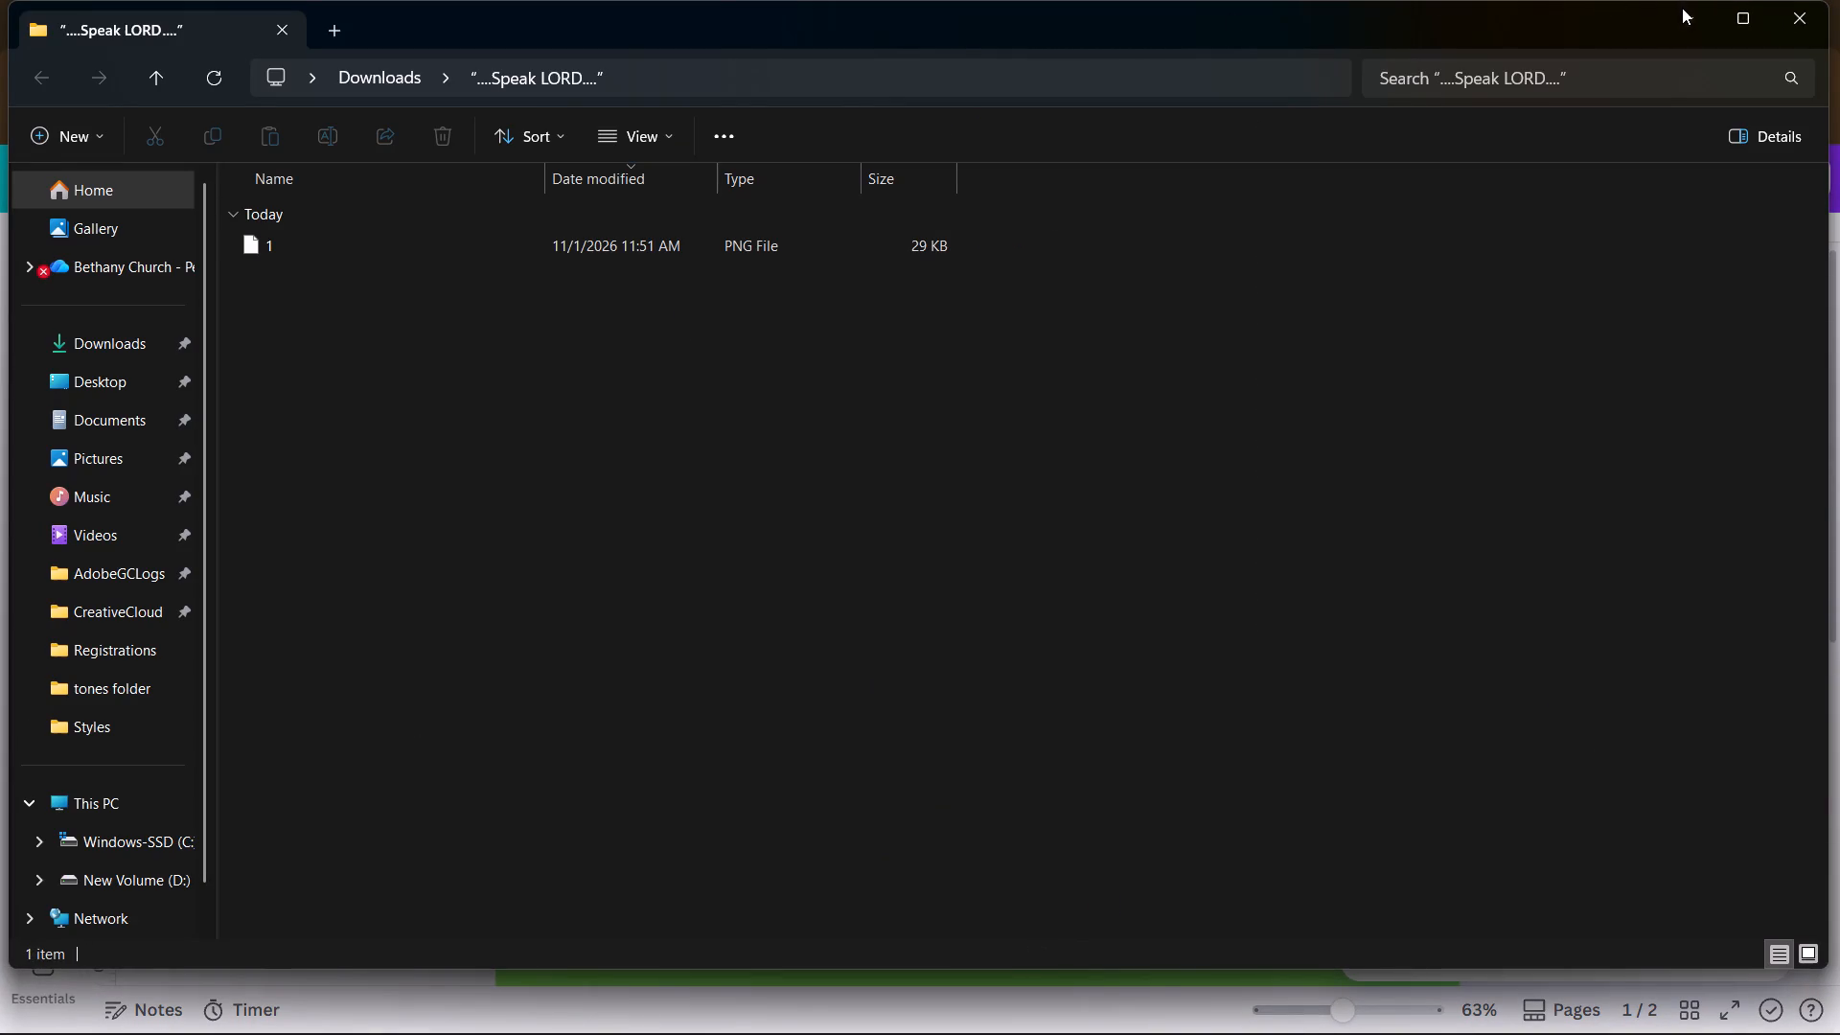
left_click(1684, 8)
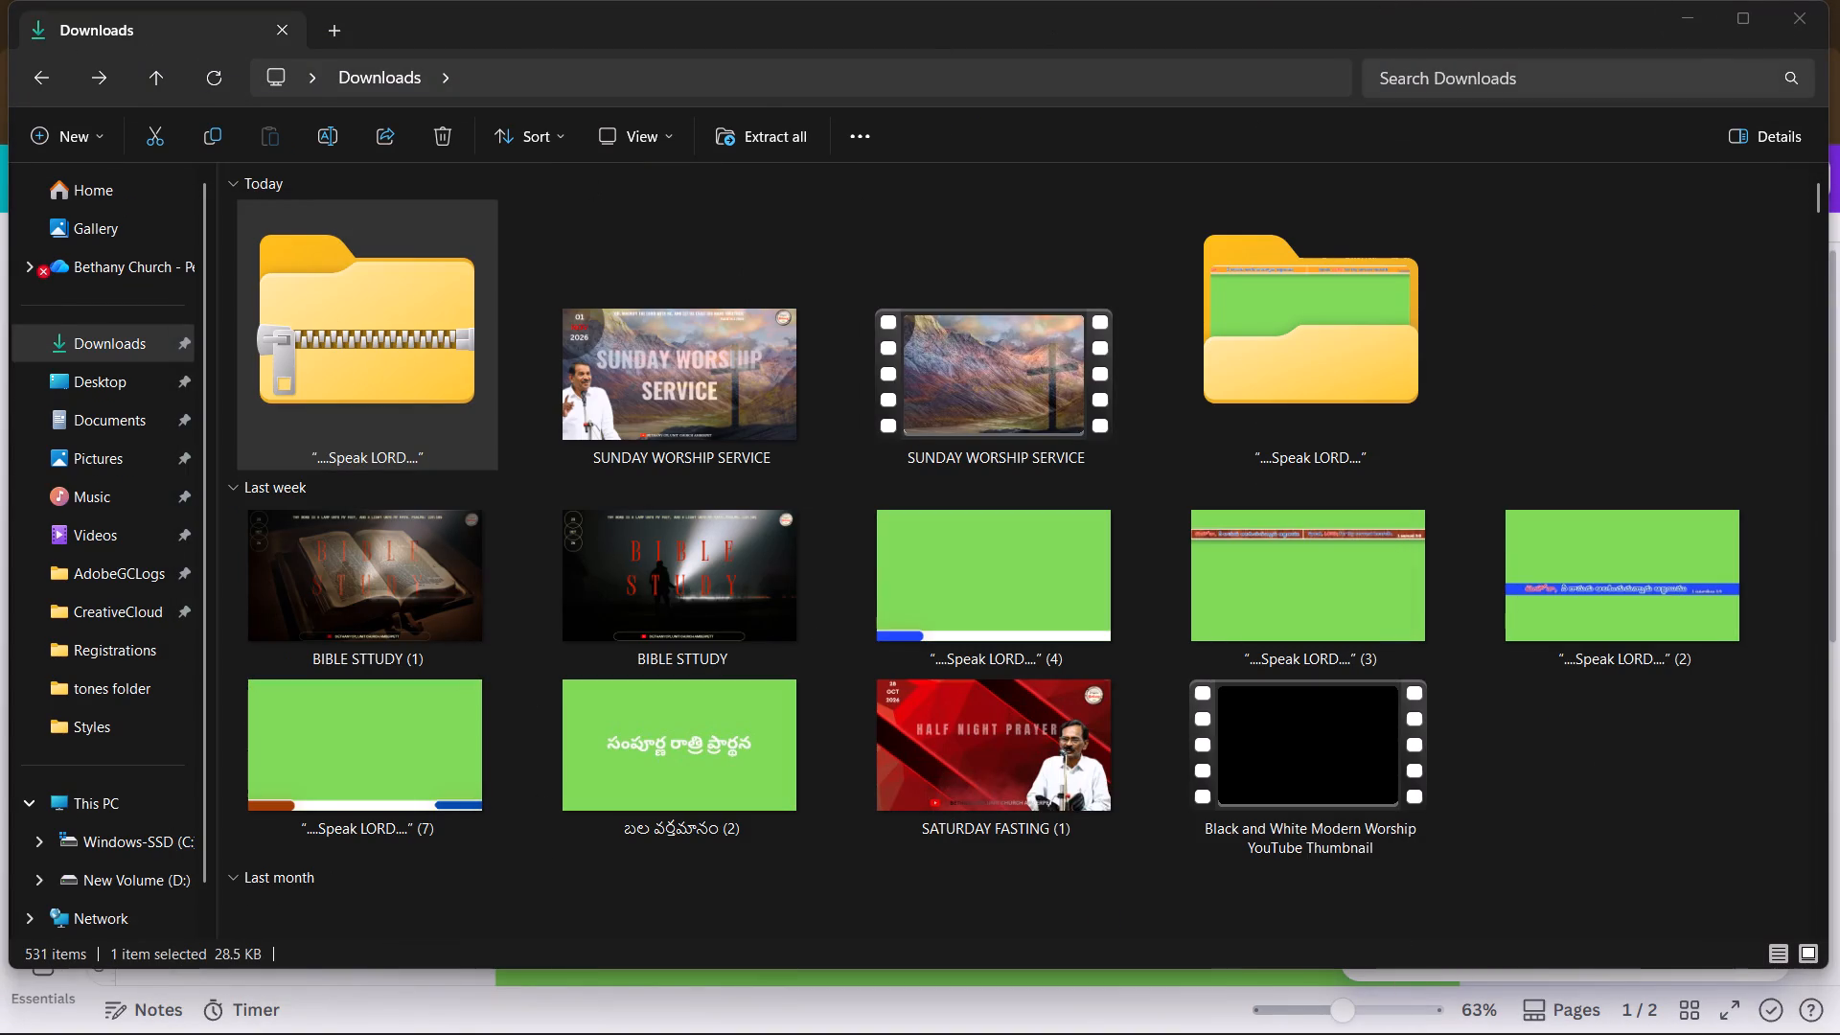
left_click(1698, 0)
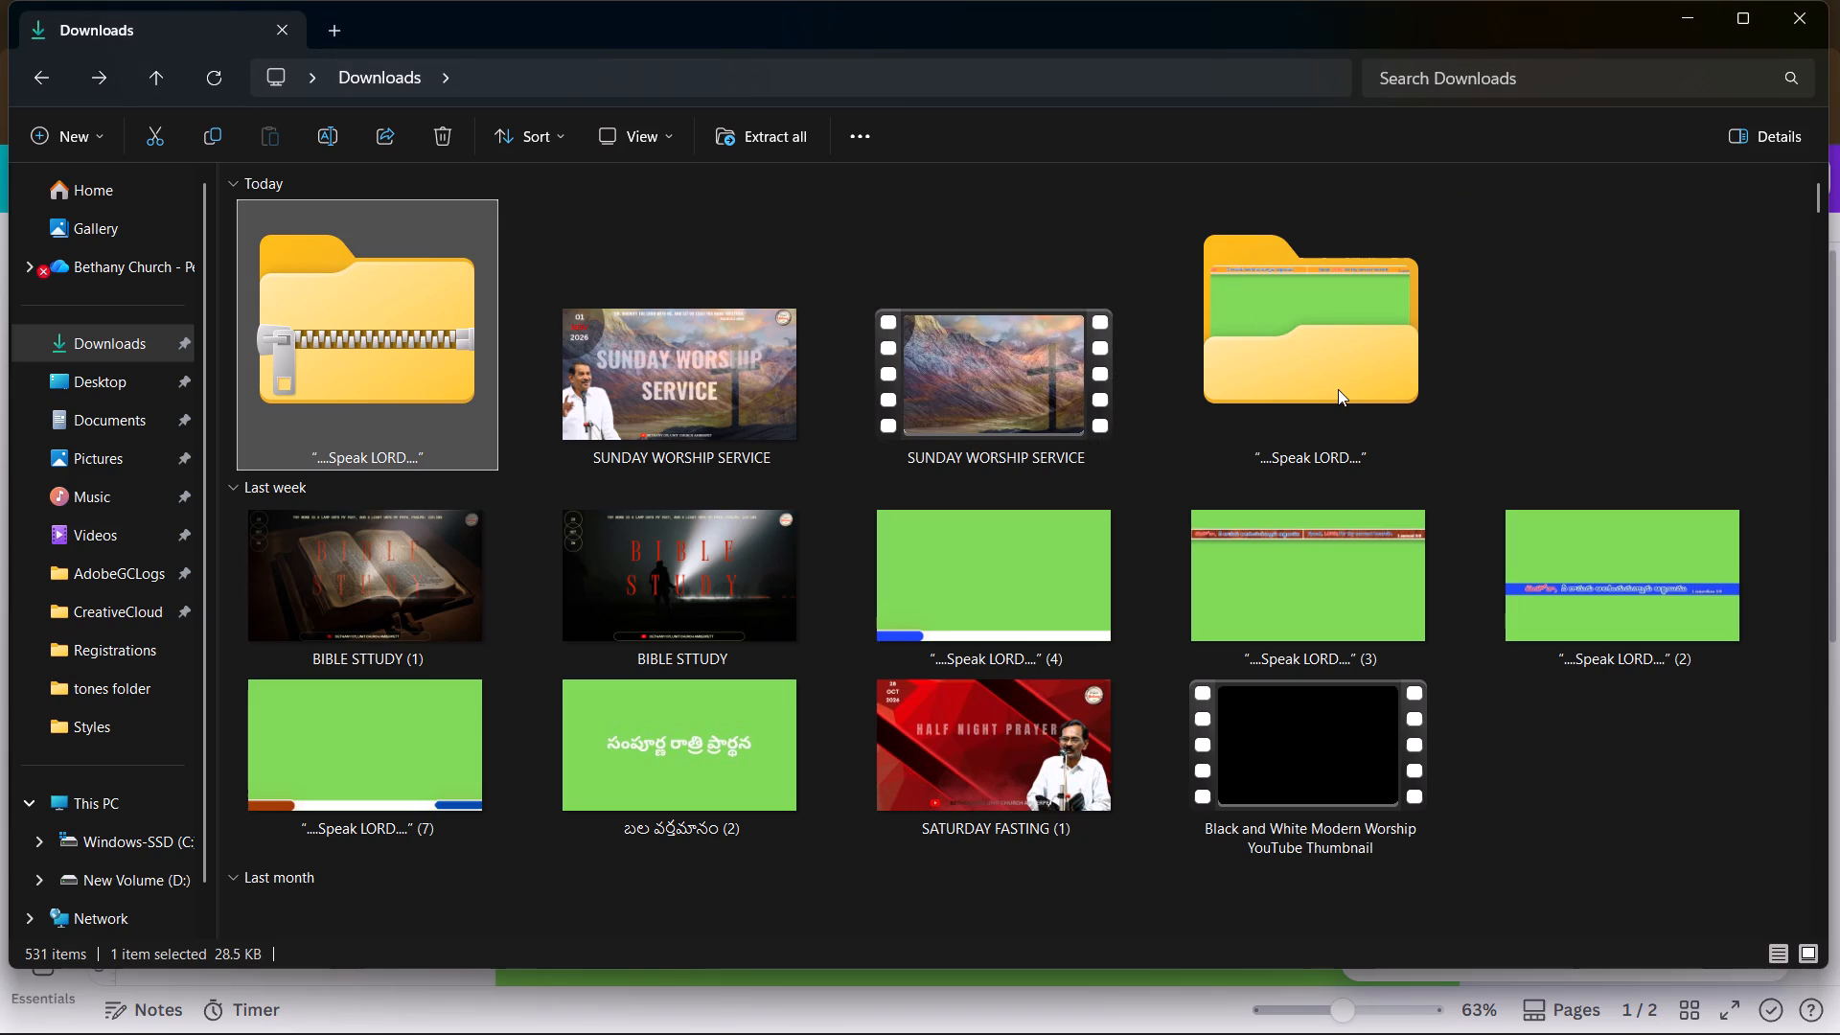
Open the extracted “....Speak LORD....” folder, view PNG file 1, and close the image and folder windows.
left_click(1338, 362)
left_click(1322, 338)
left_click(1316, 333)
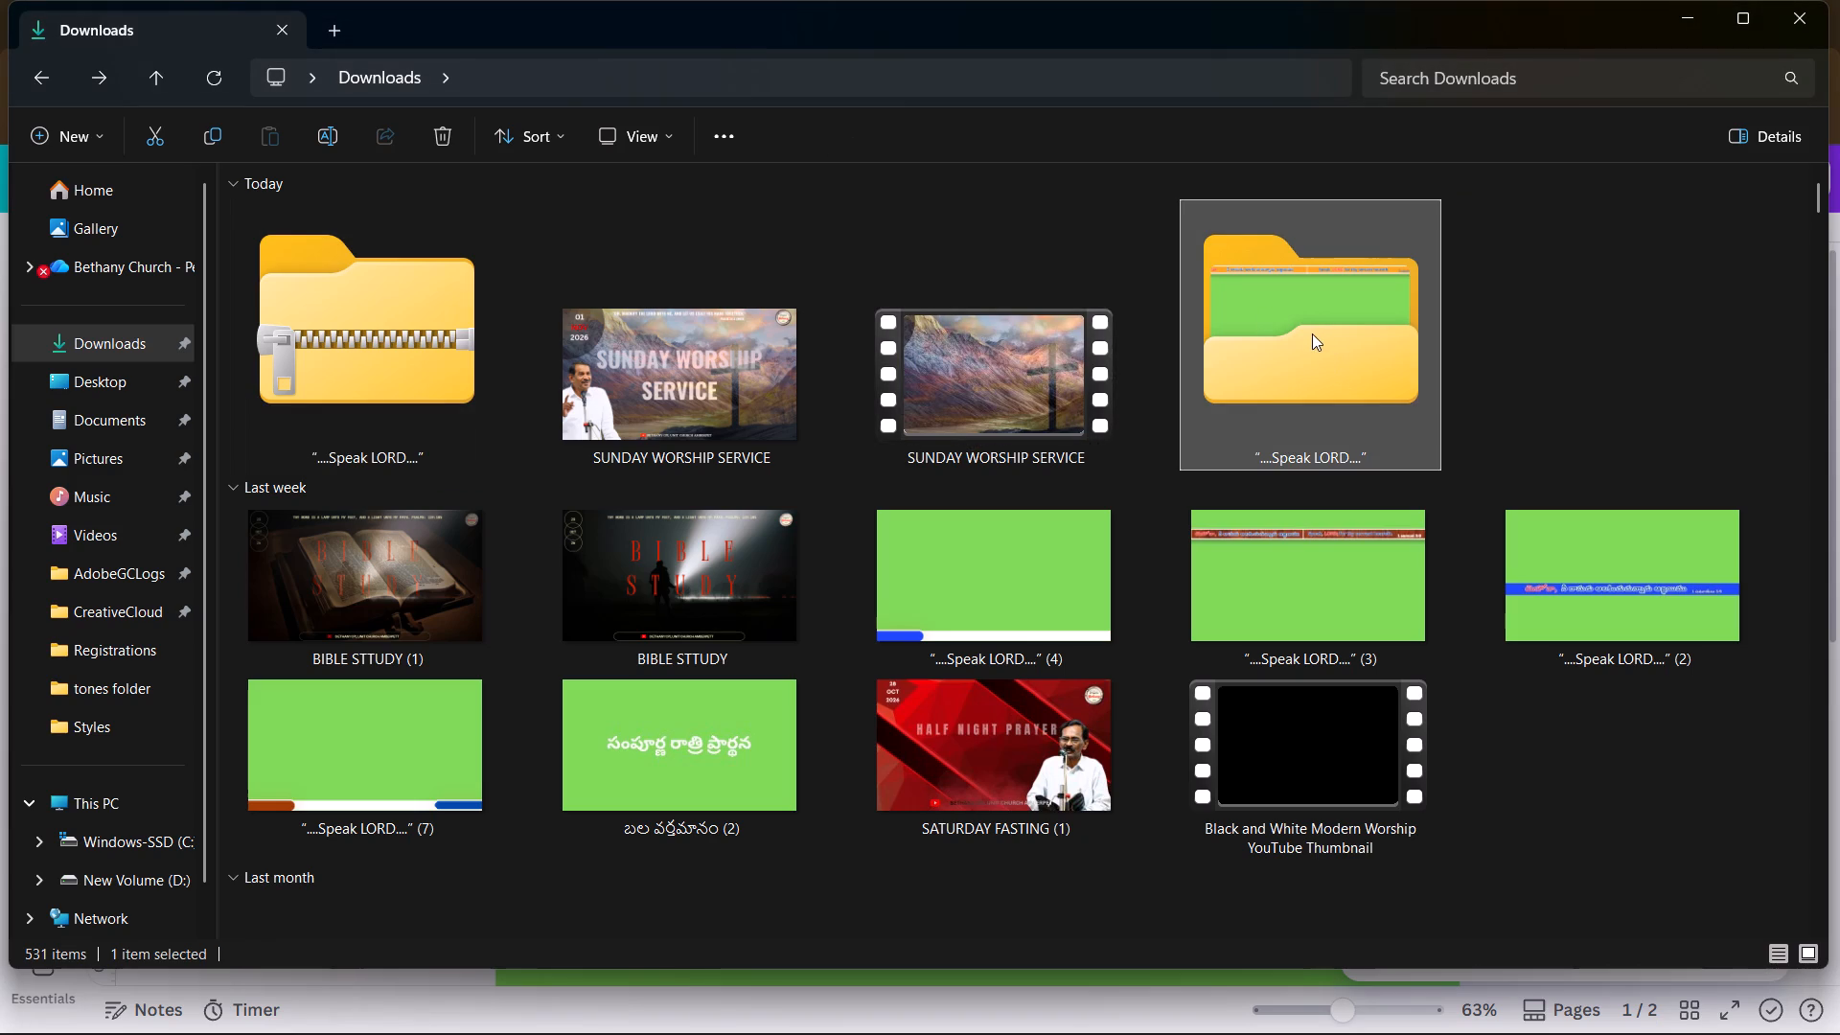
left_click(1291, 325)
left_click(1280, 311)
right_click(1237, 286)
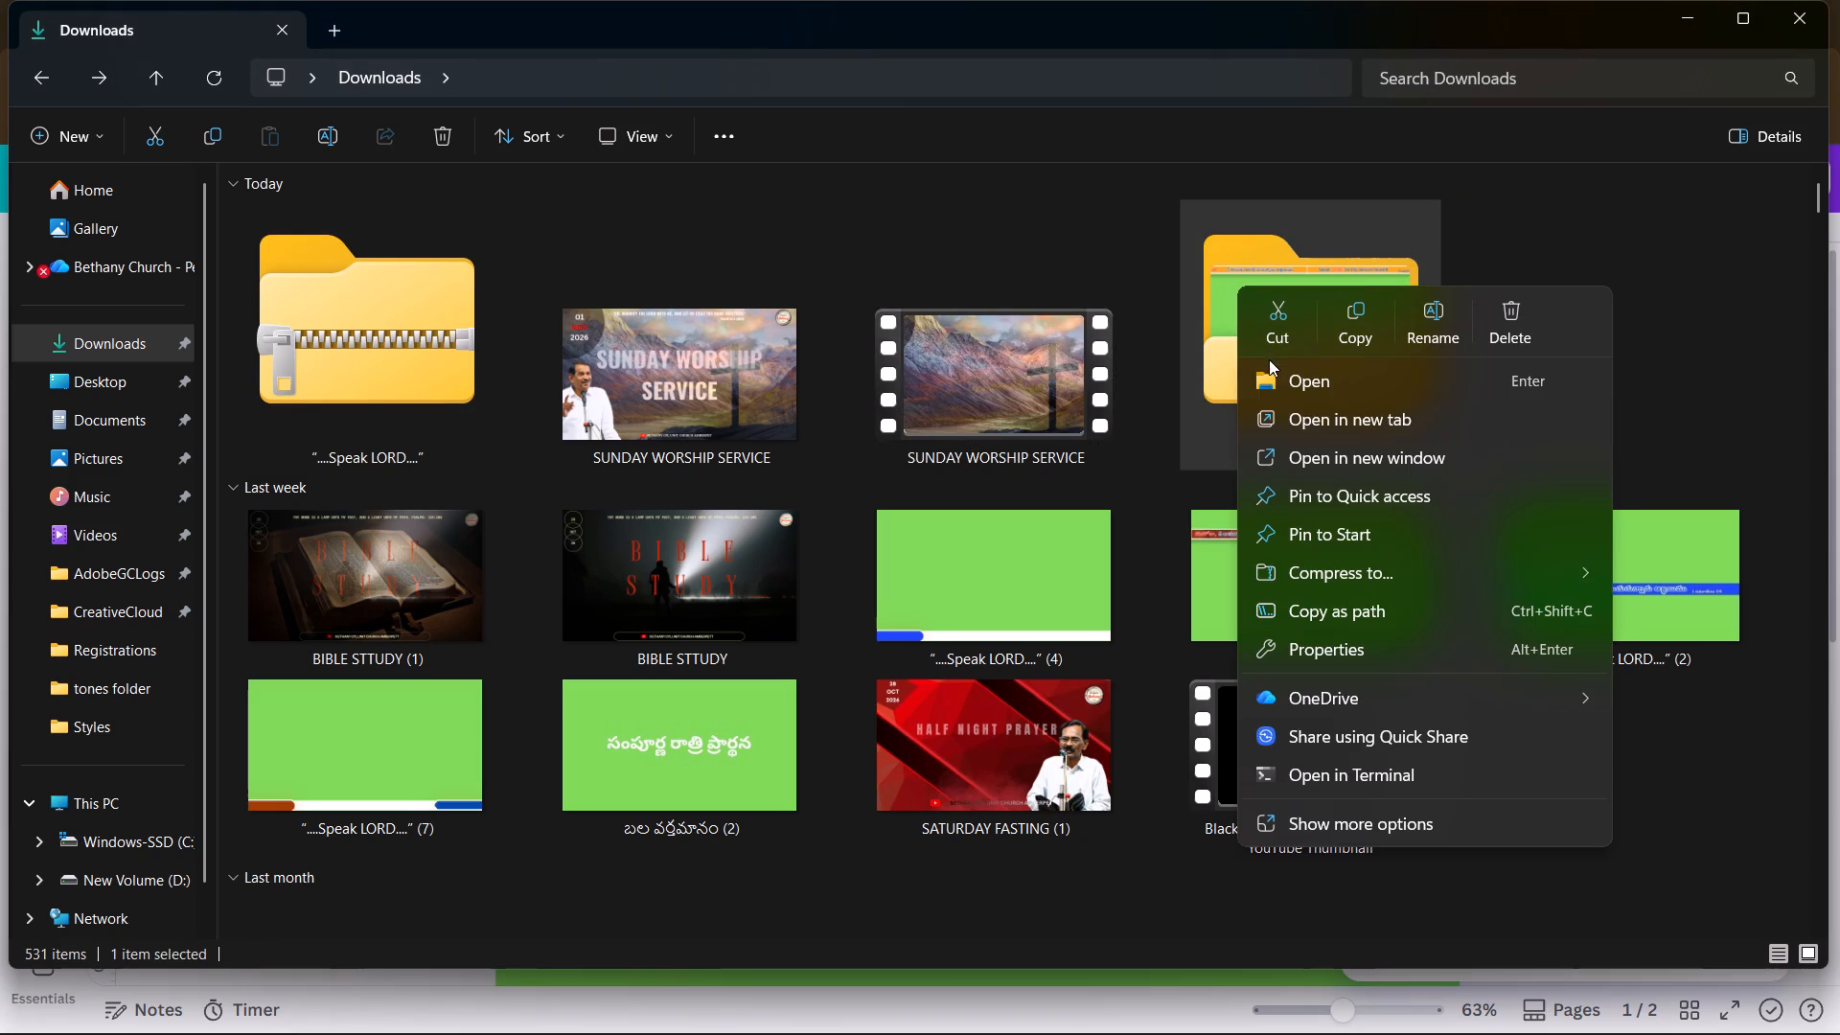
left_click(1299, 376)
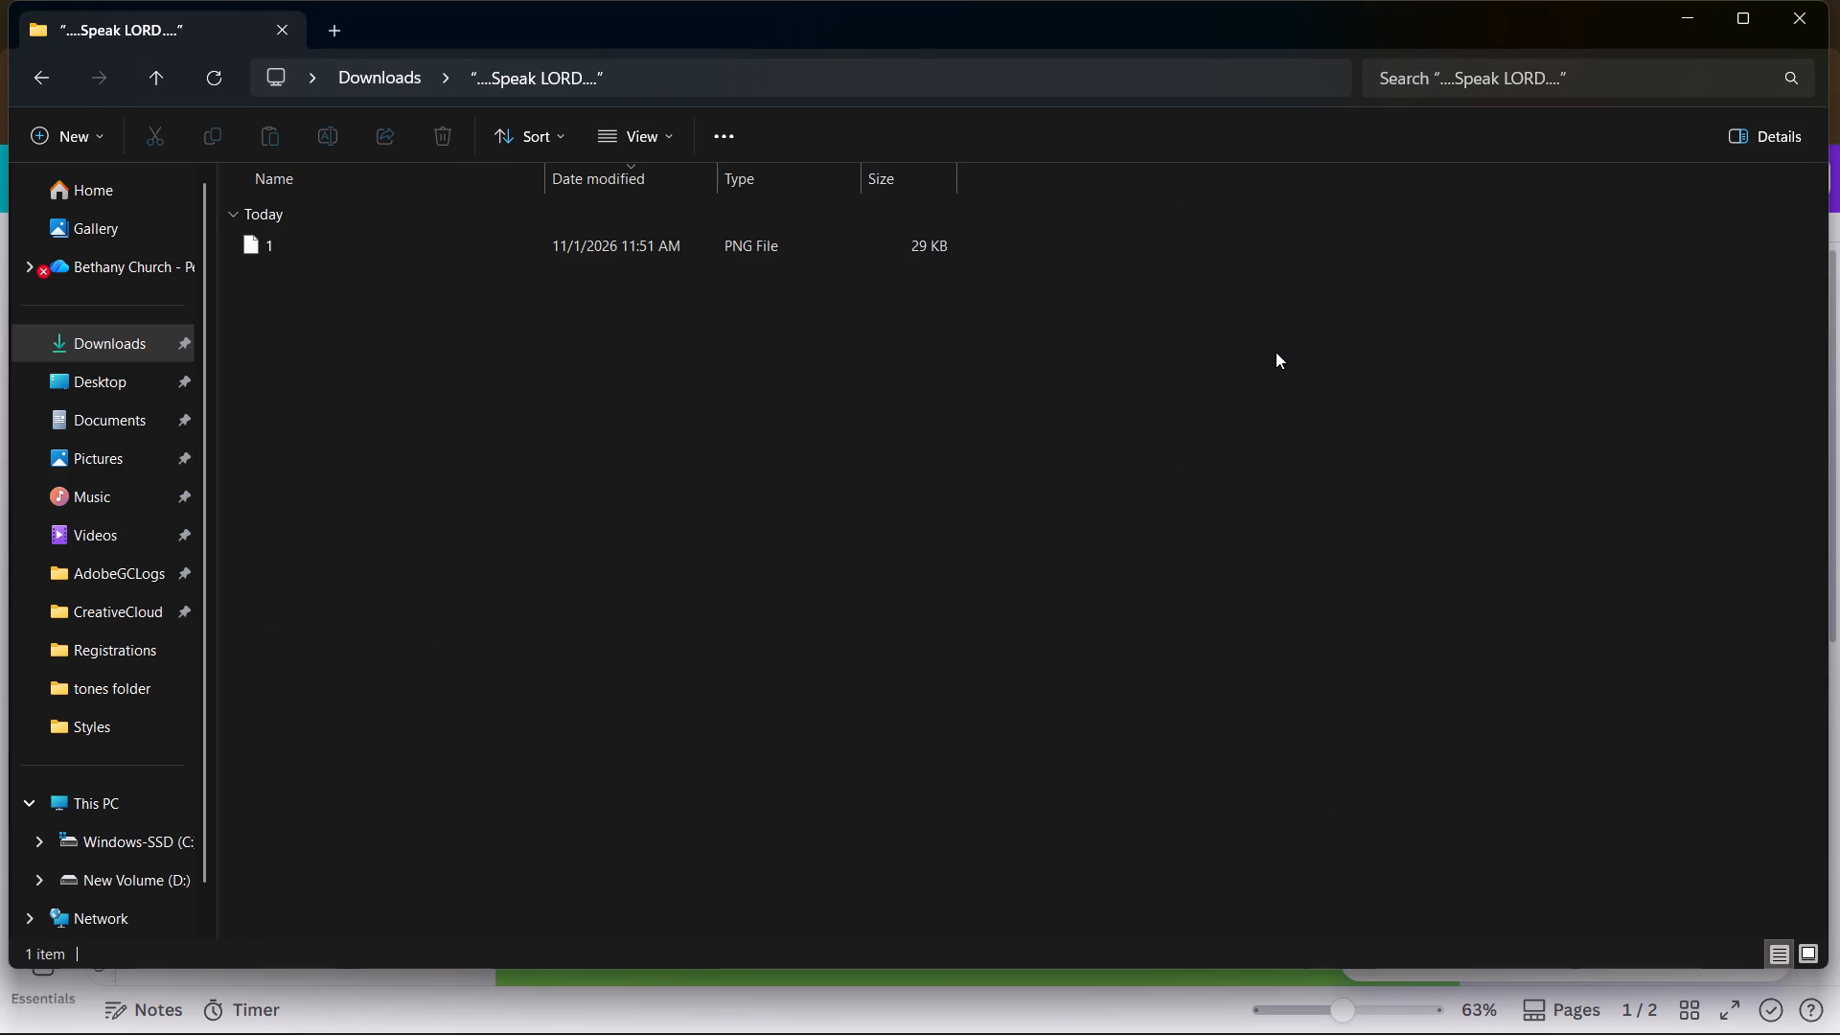
double_click(855, 248)
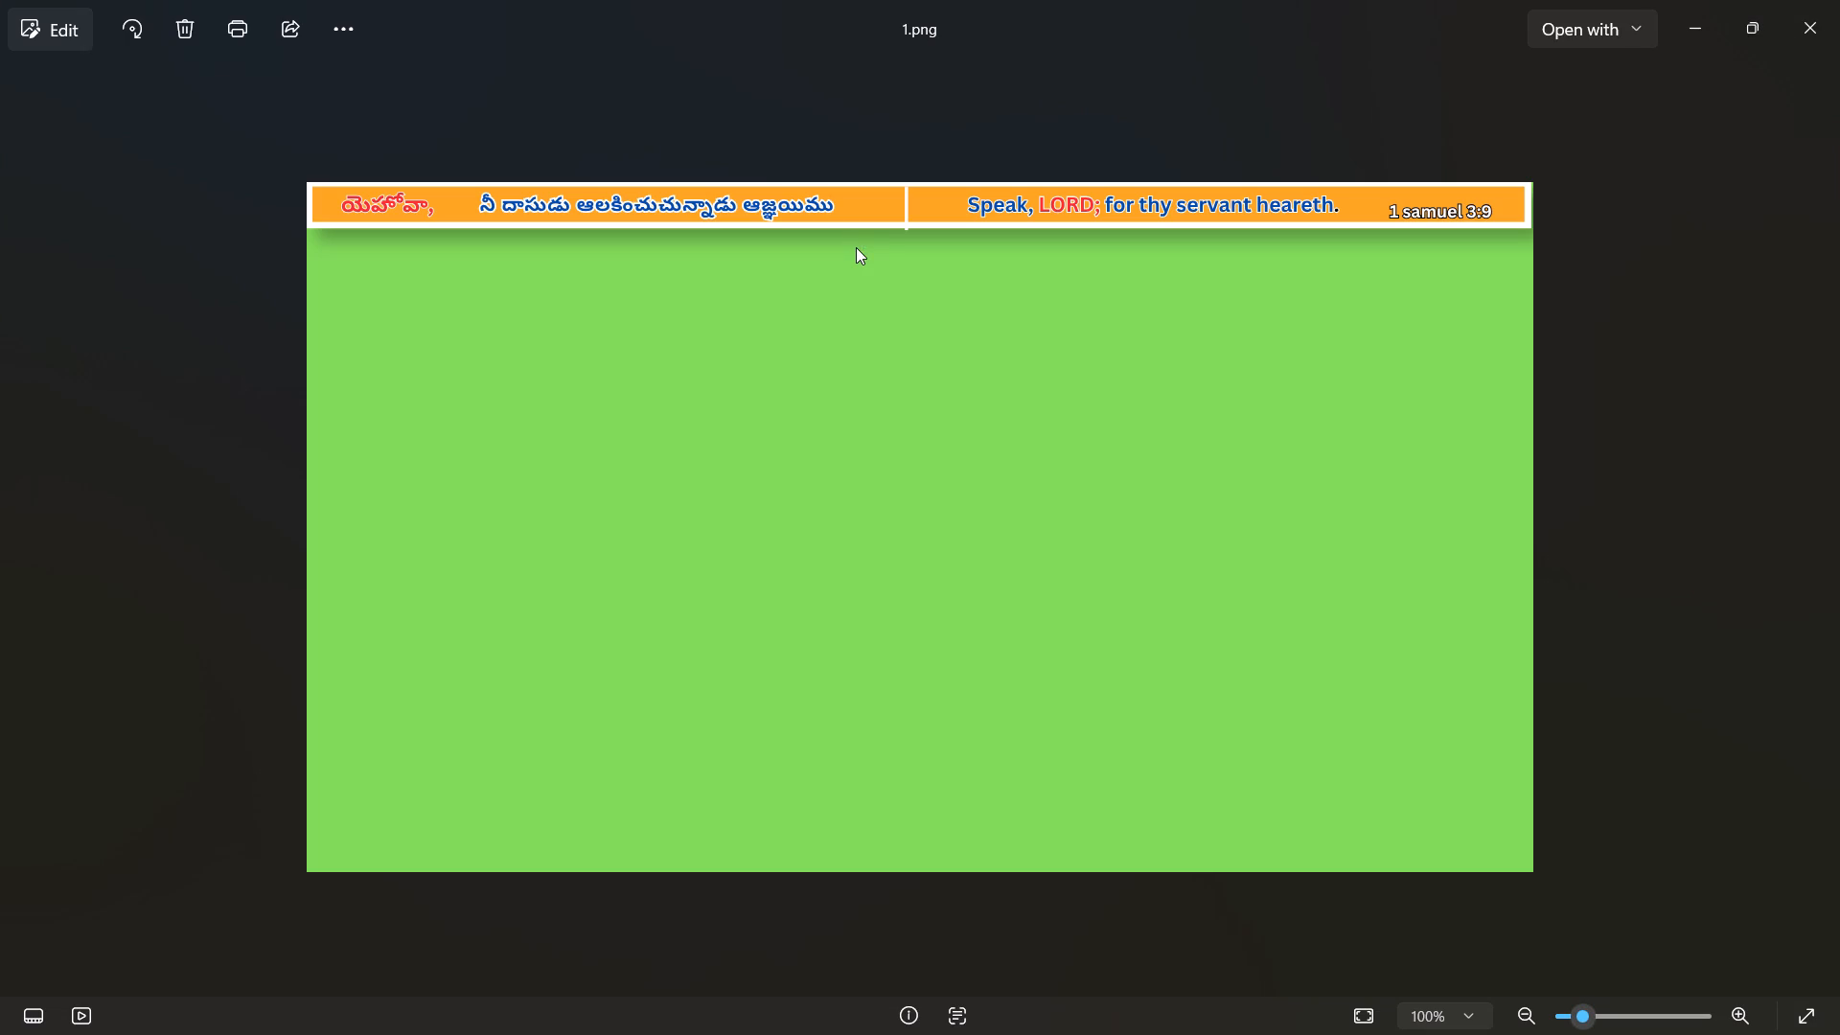
left_click(1835, 0)
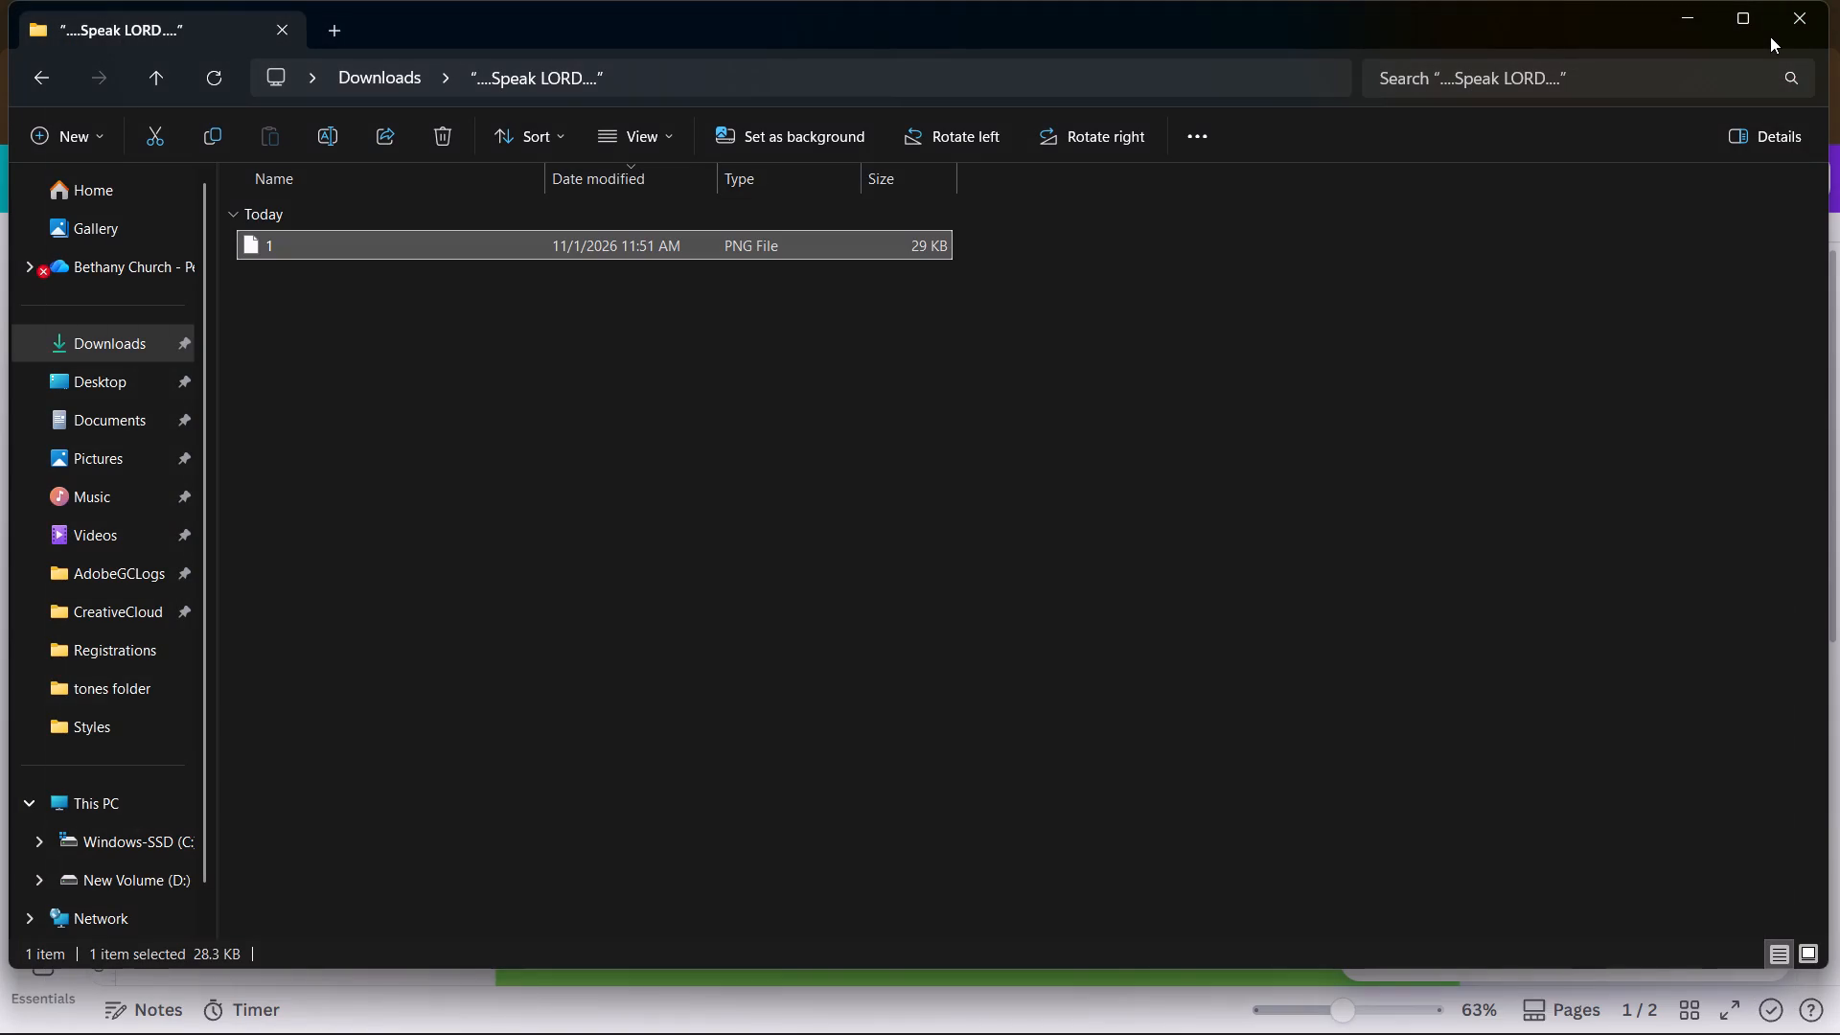
left_click(1770, 36)
left_click(1778, 30)
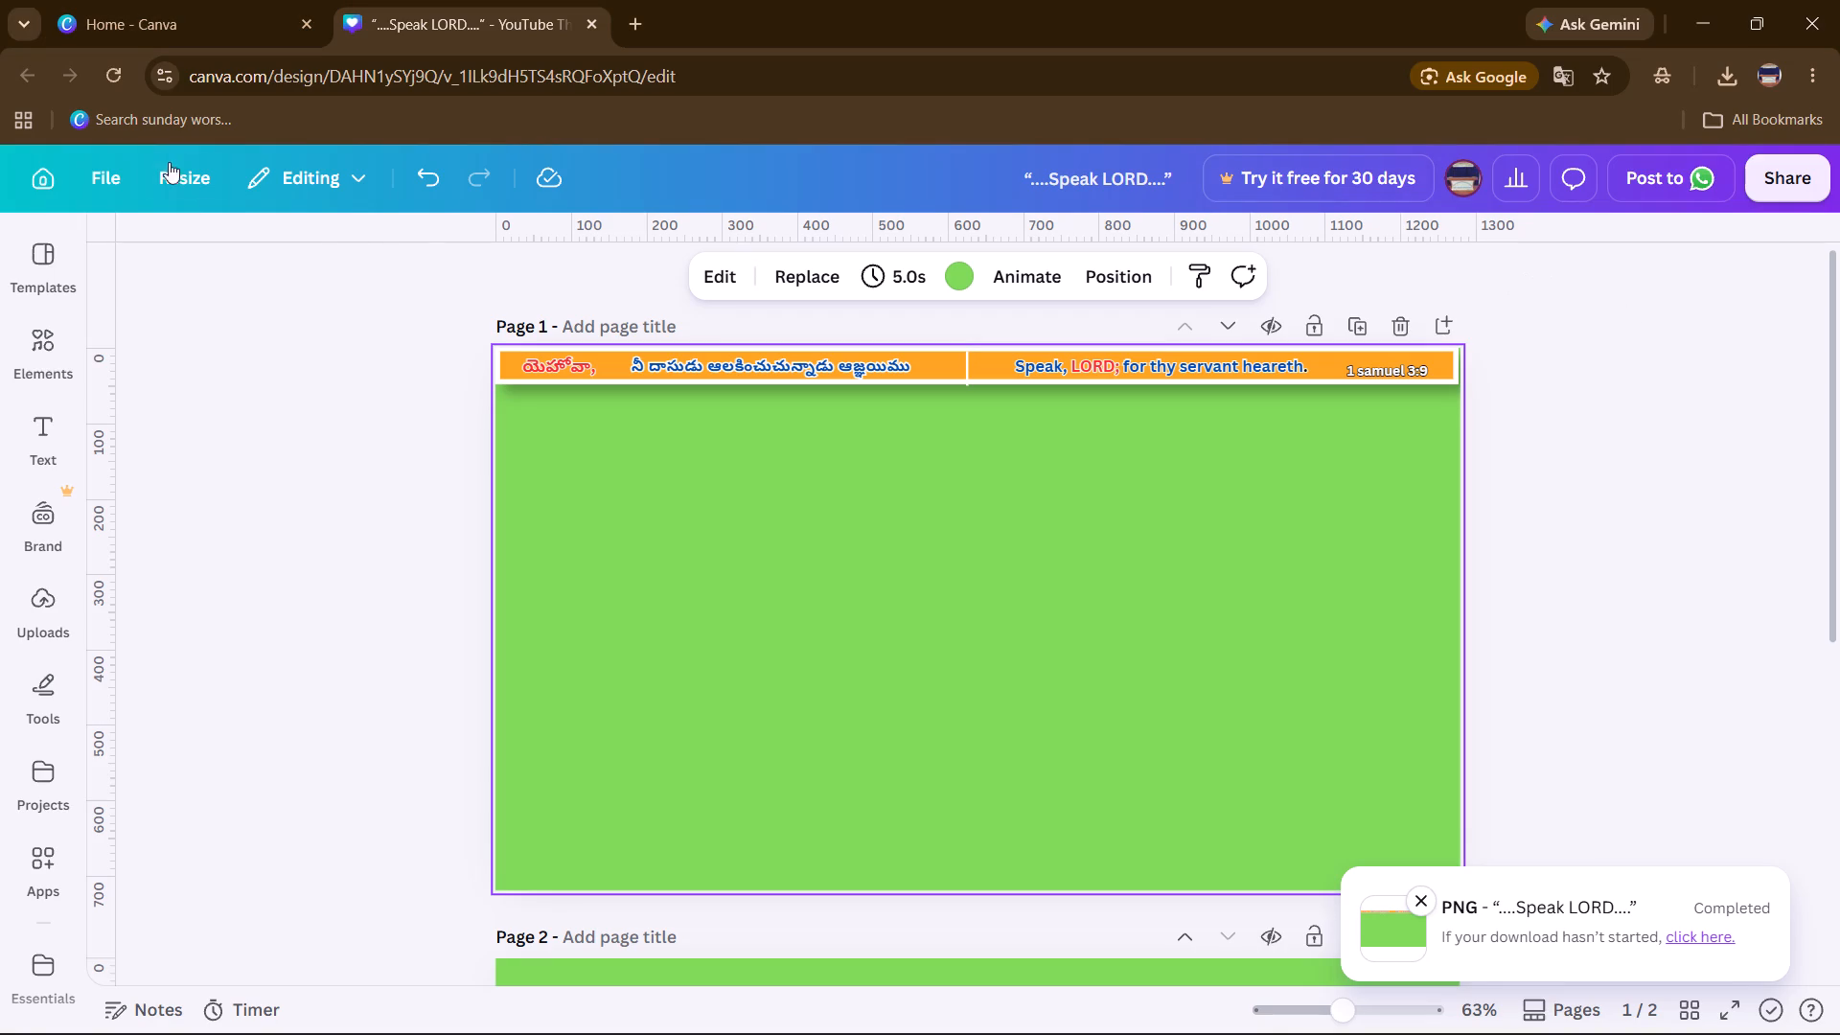
Switch to OBS Studio to examine the verse banner in the main scene preview, and return to Canva.
left_click(1695, 0)
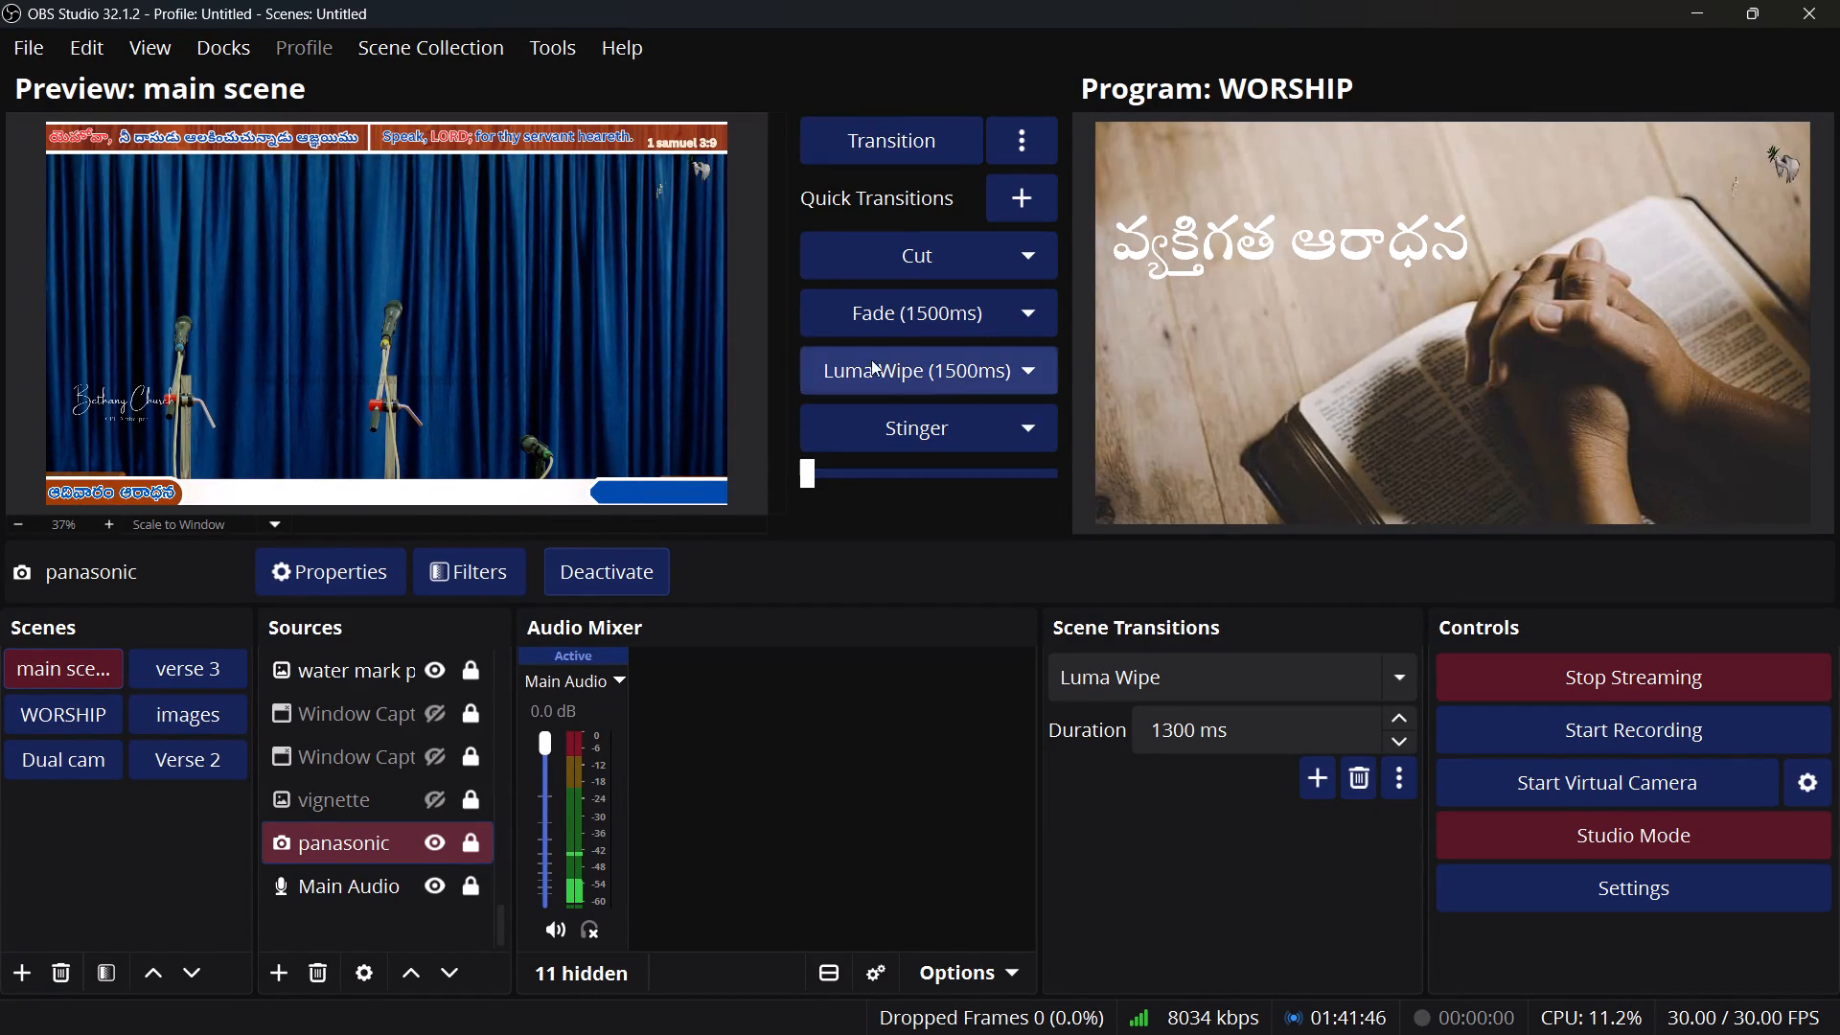
key("alt+Tab")
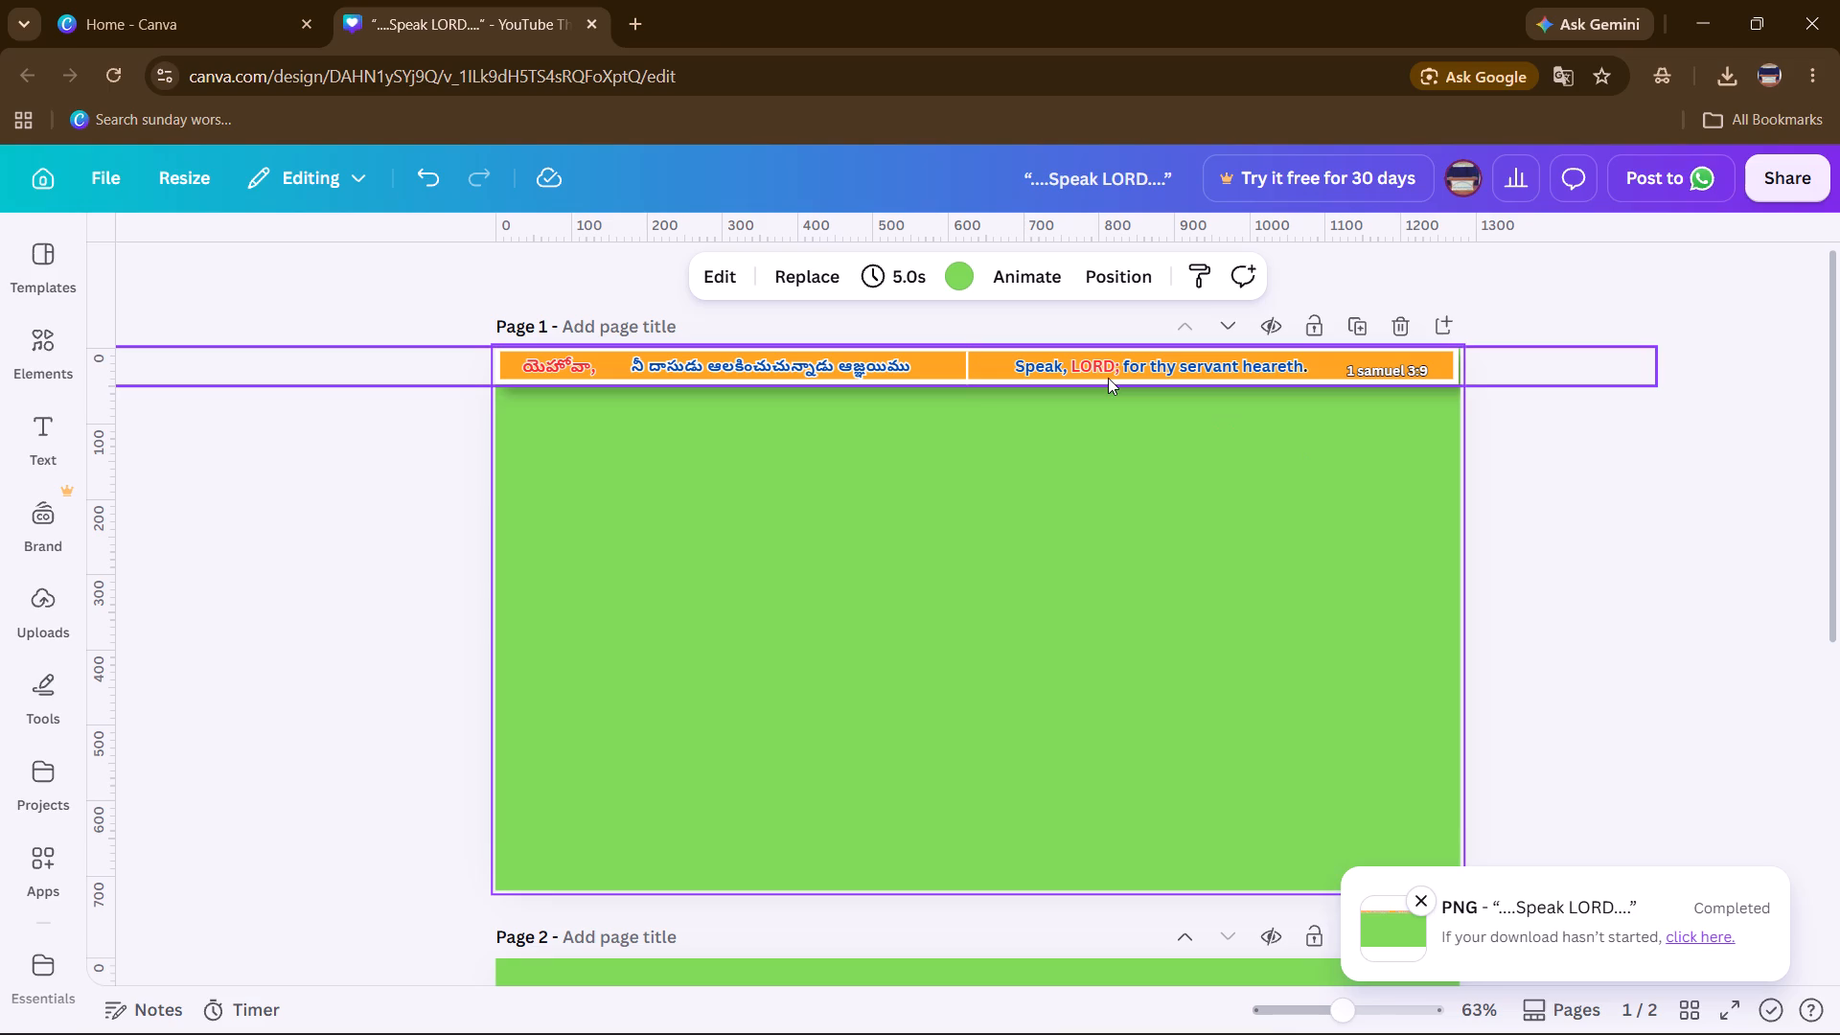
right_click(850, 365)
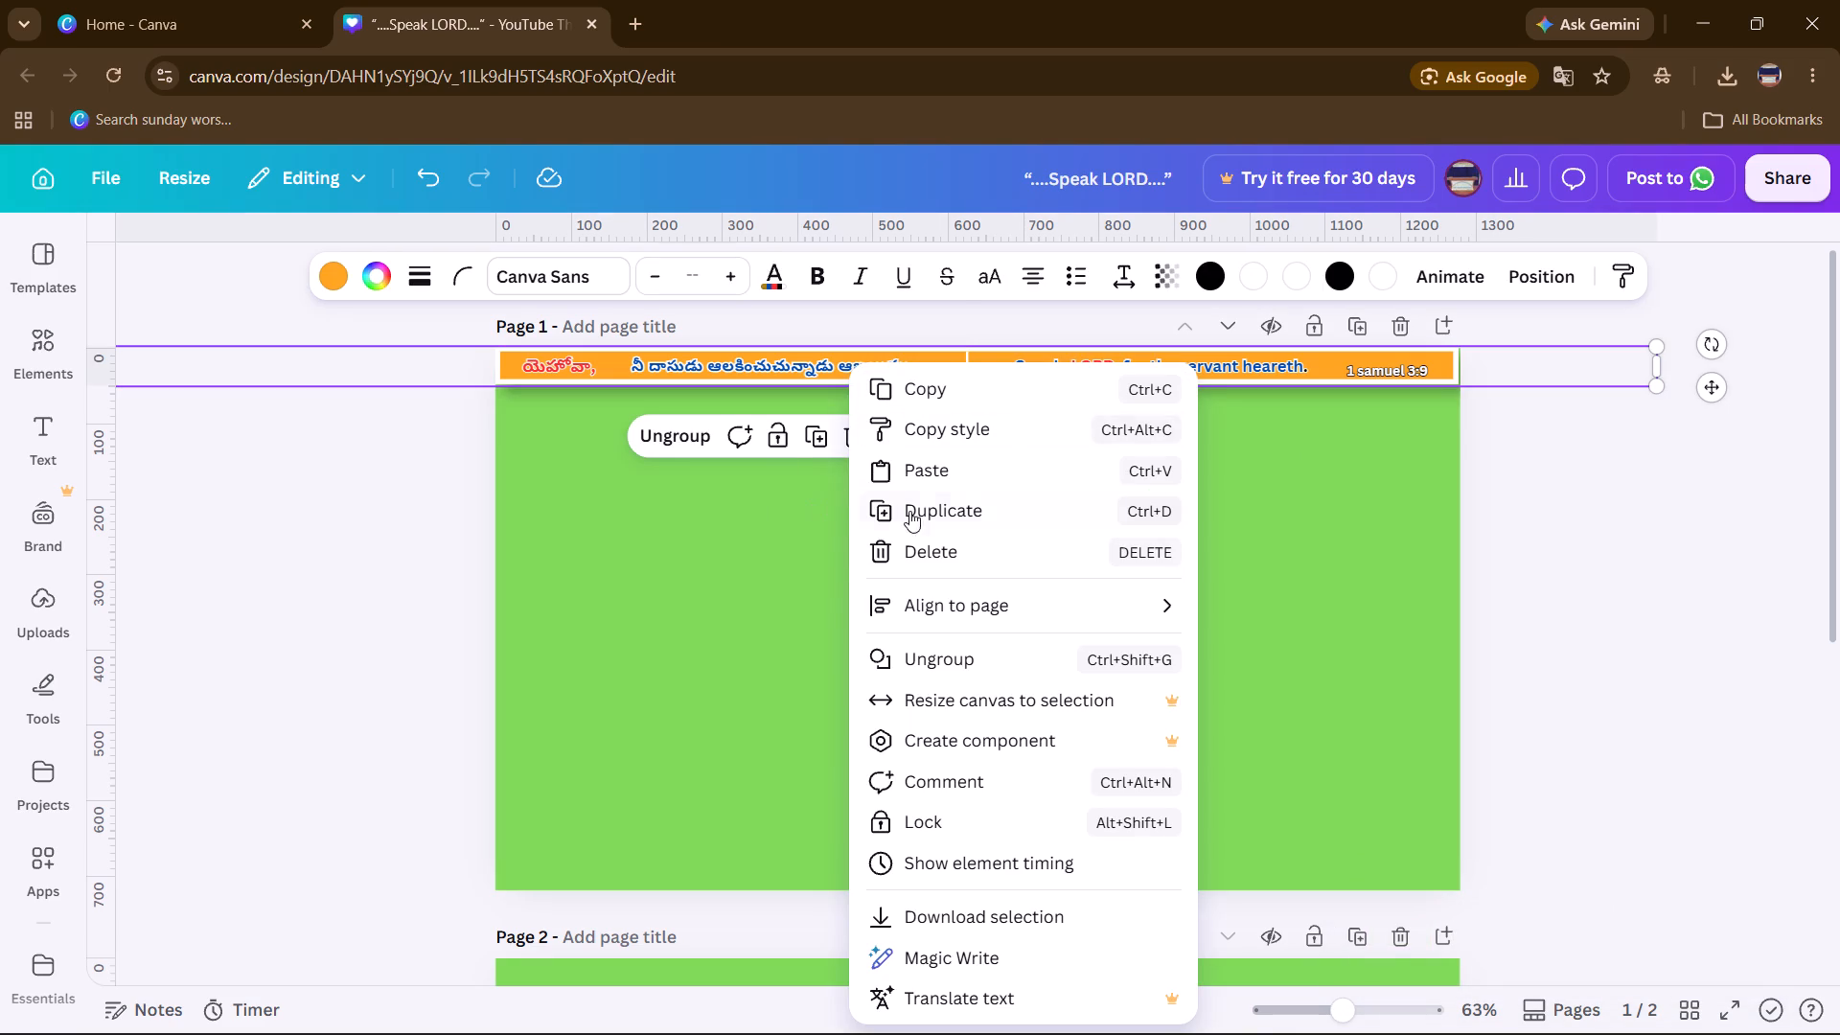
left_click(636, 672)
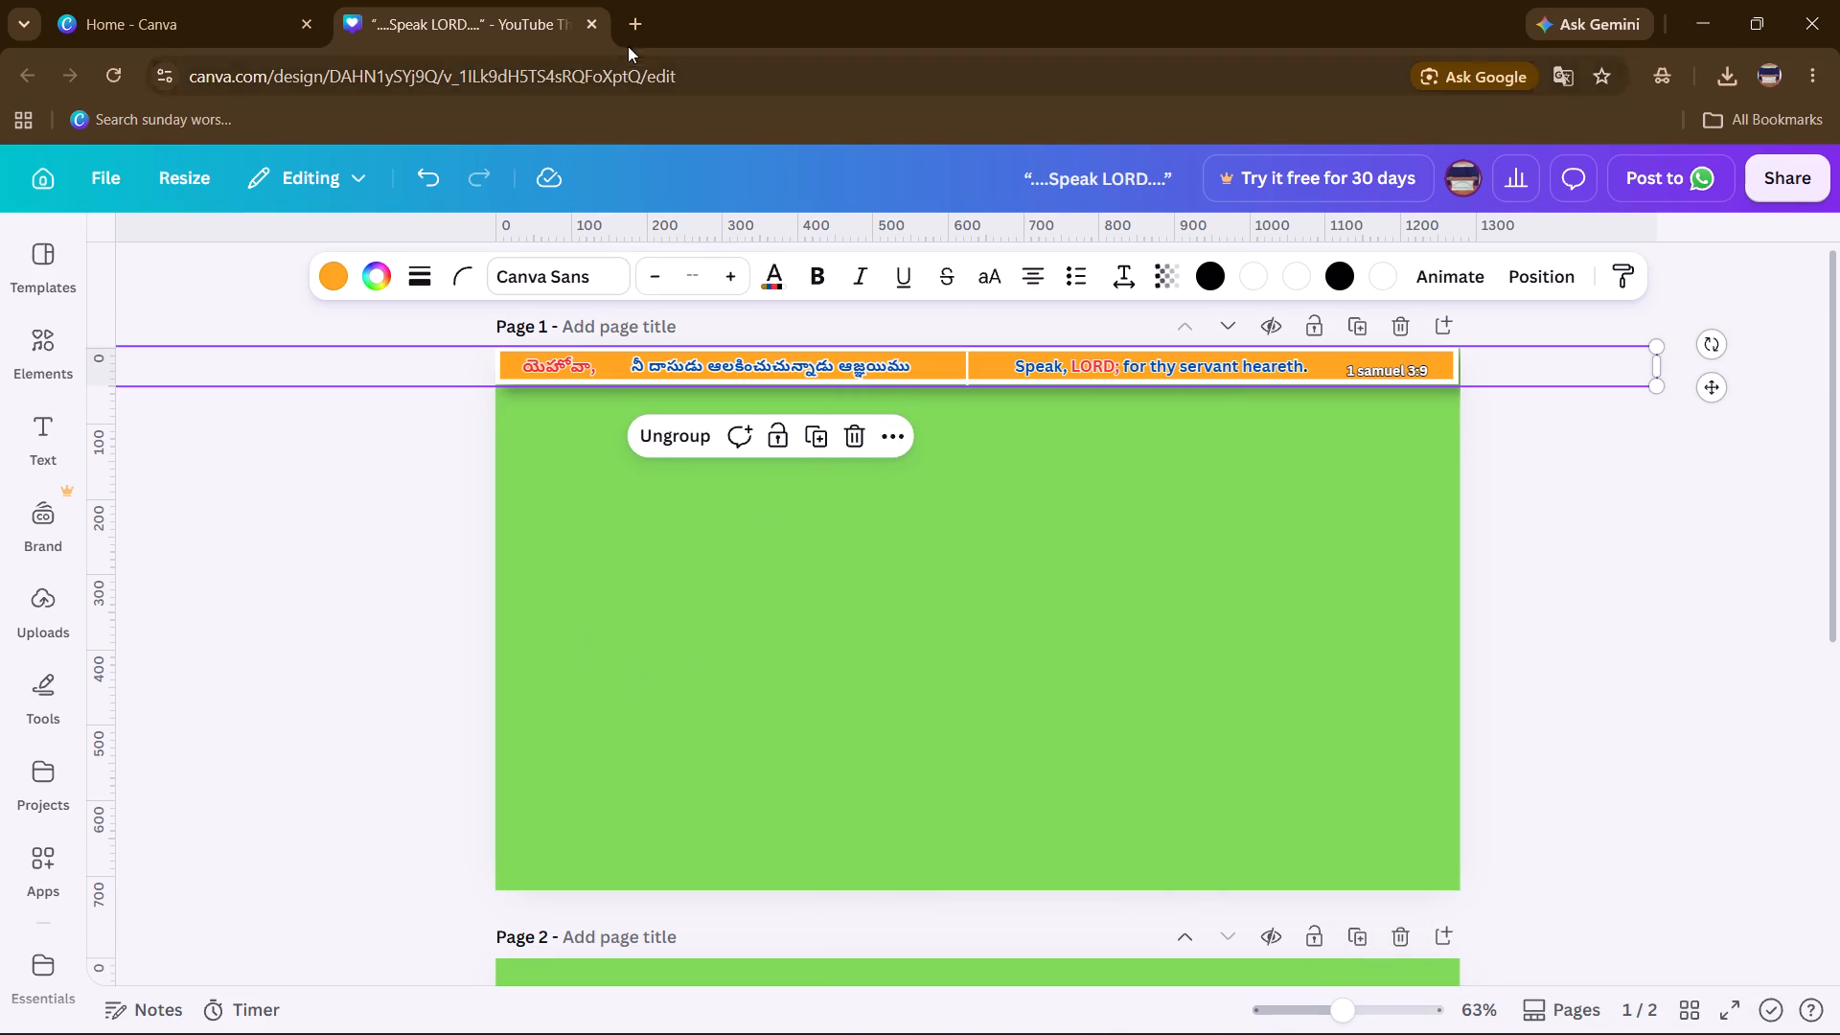
Open the lekhini.org Telugu converter in a new browser tab and enter “1 samuel” for conversion.
left_click(643, 26)
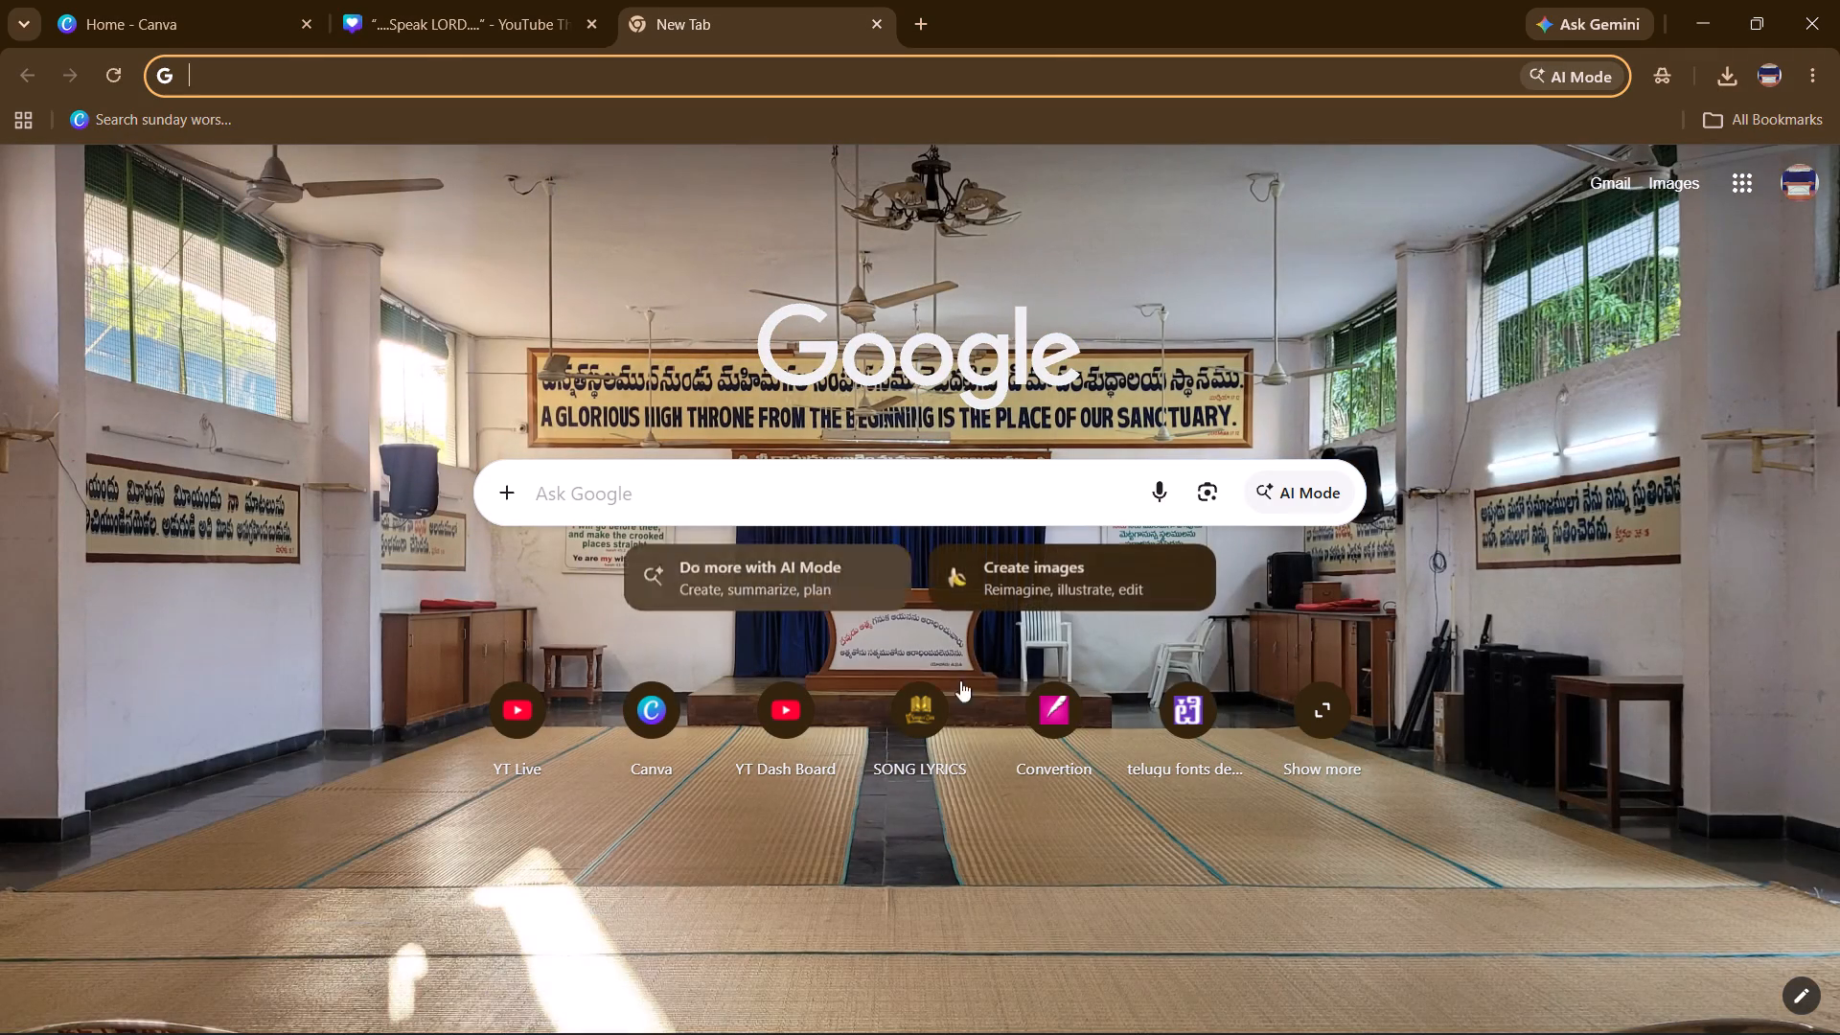
left_click(1027, 729)
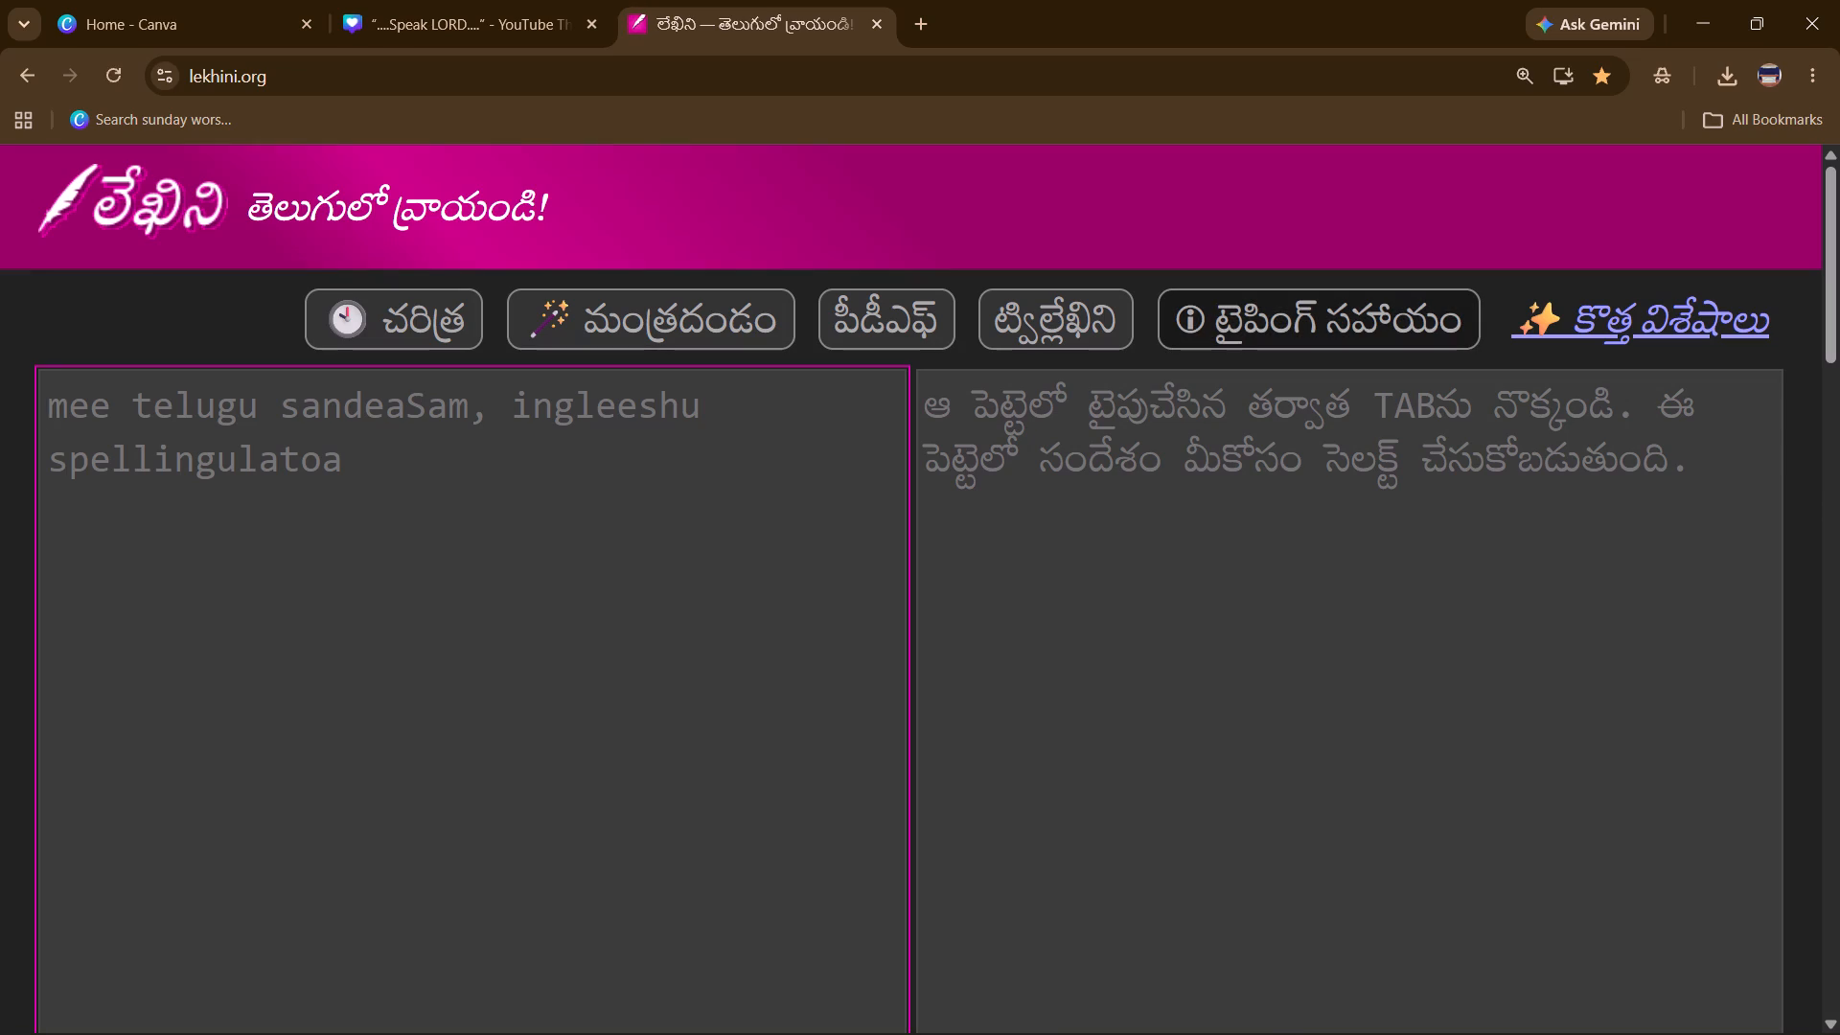
left_click(540, 474)
key("1")
key("space")
type("sanuel")
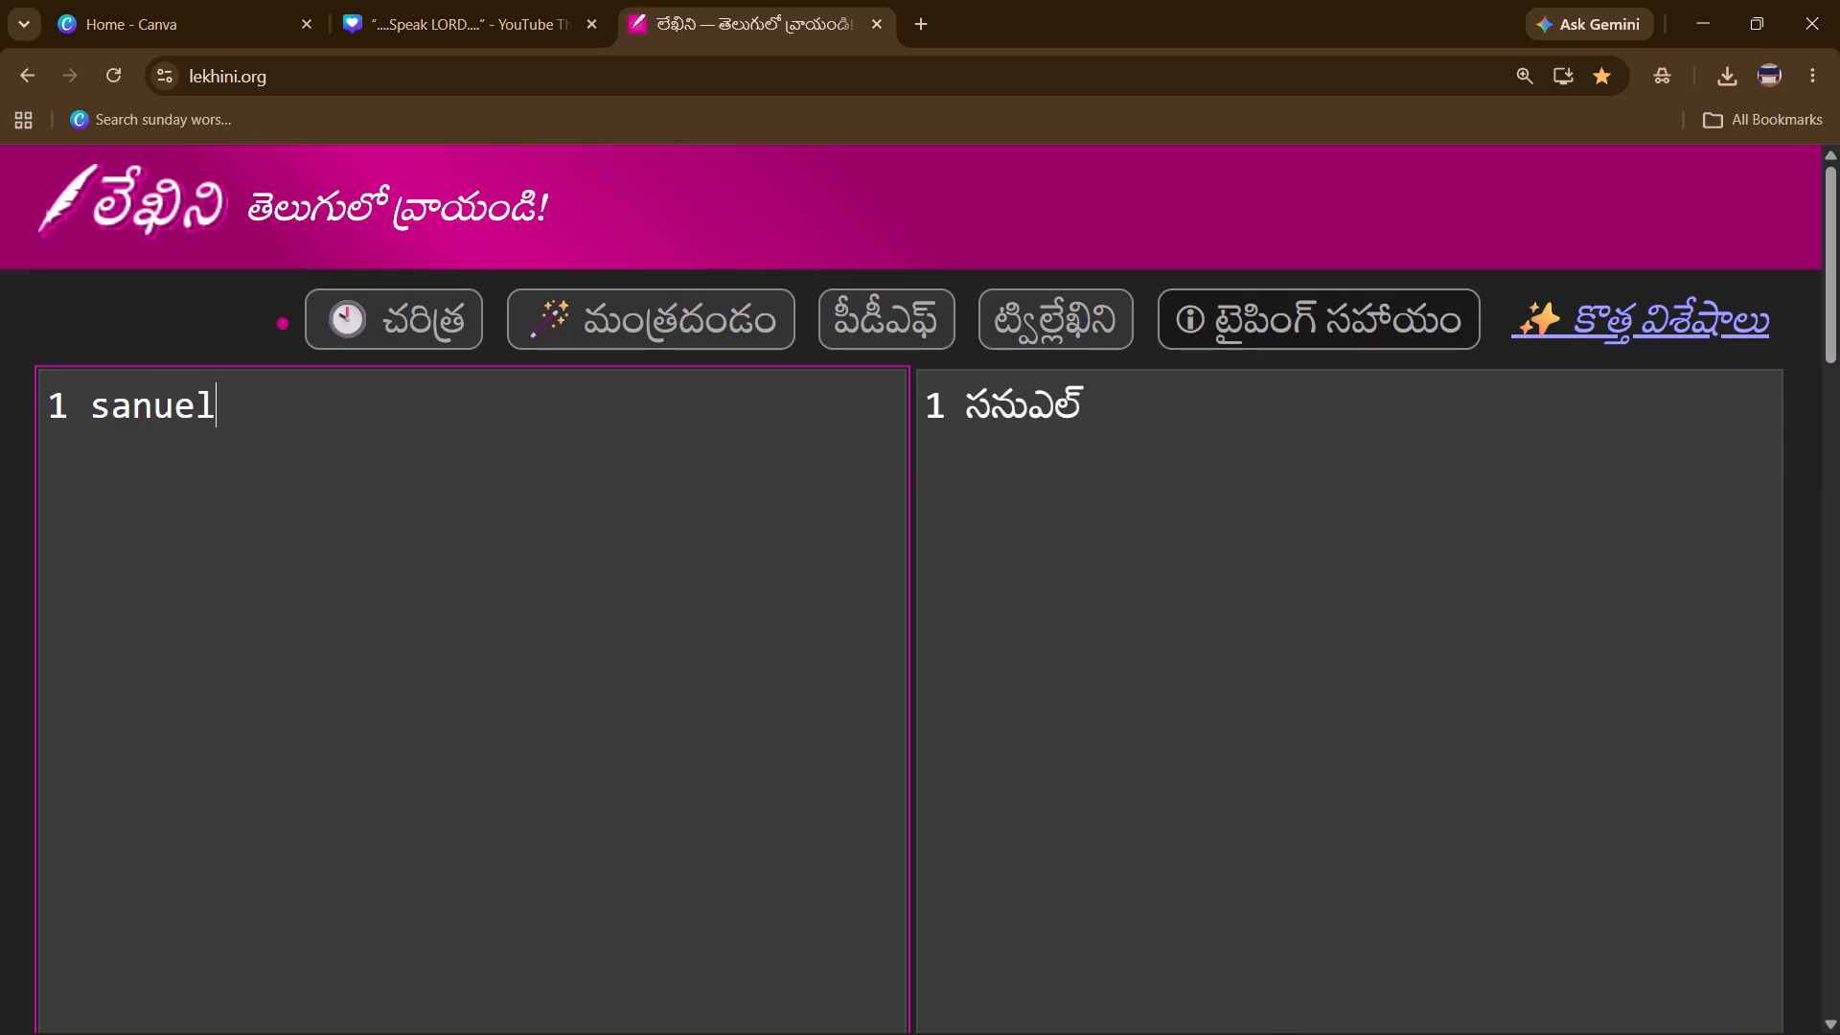
key("space")
key("BackSpace")
key("Left")
key("Left")
key("Left")
key("BackSpace")
key("m")
key("Right")
key("Right")
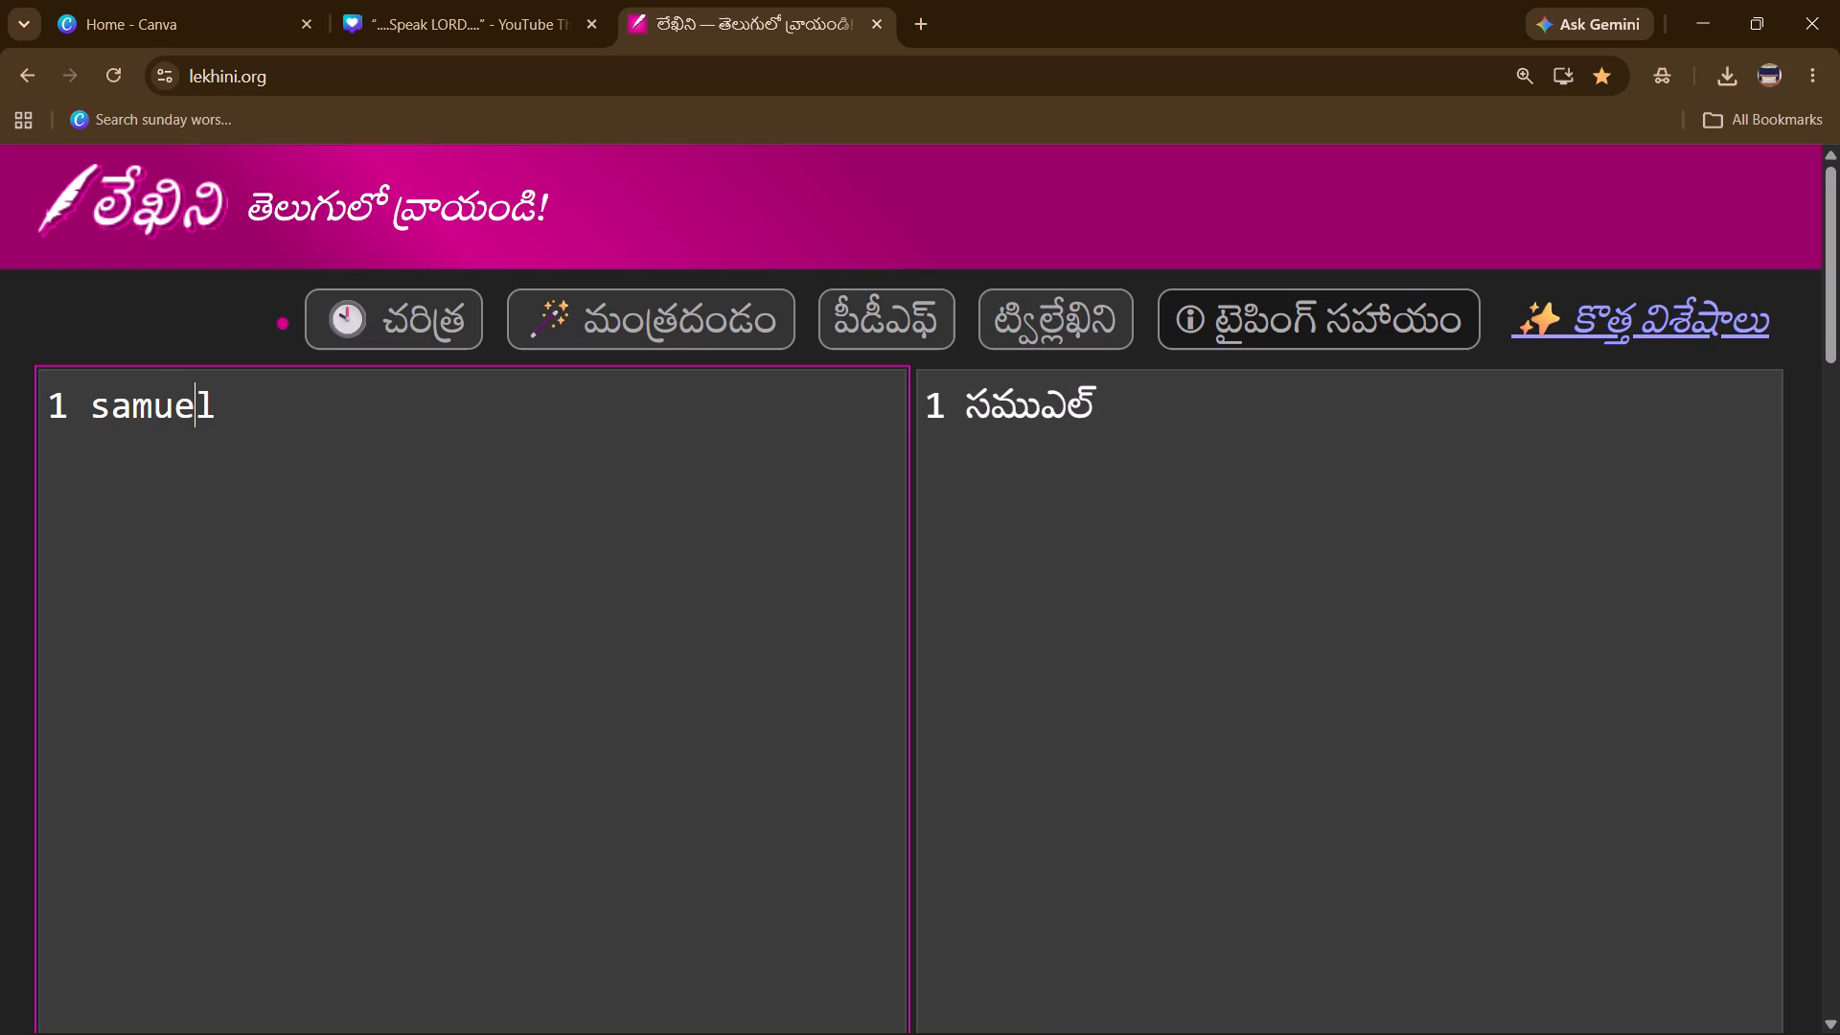
key("Right")
key("space")
Accept the video Properties dialog left open on the desktop and switch to VerseVIEW.
left_click(1702, 14)
left_click(1699, 2)
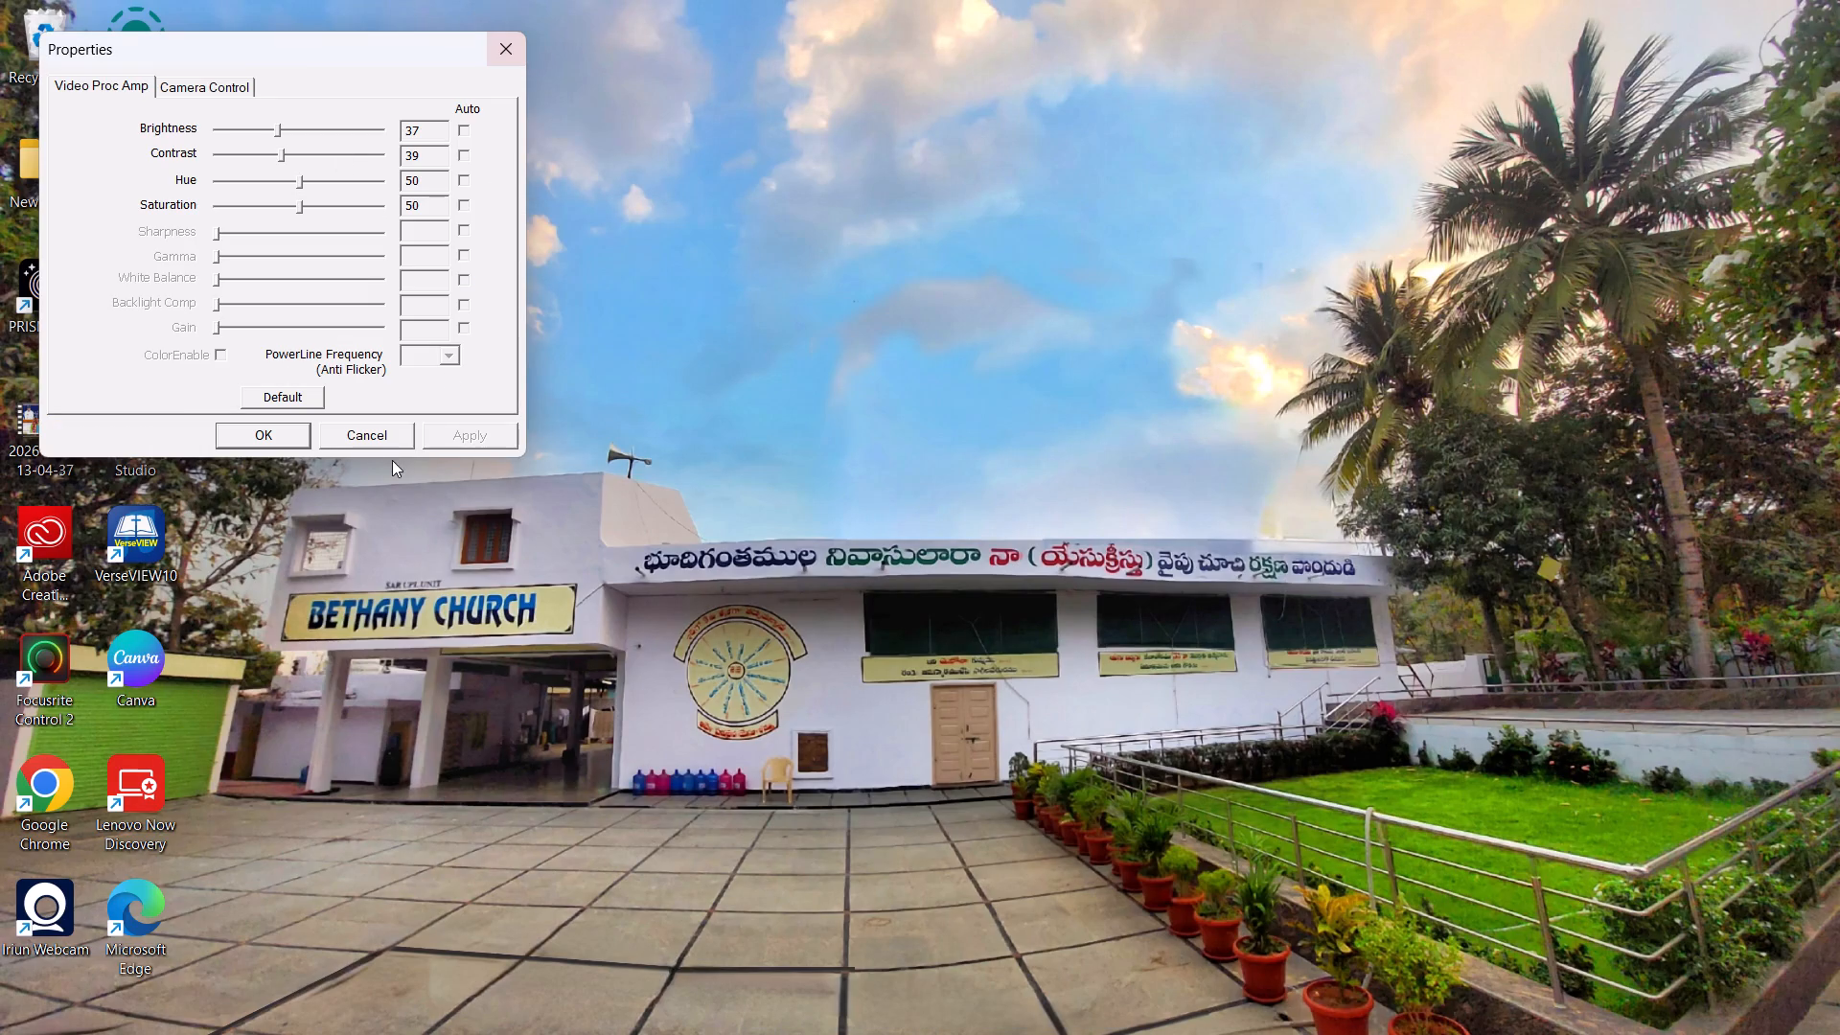
left_click(272, 439)
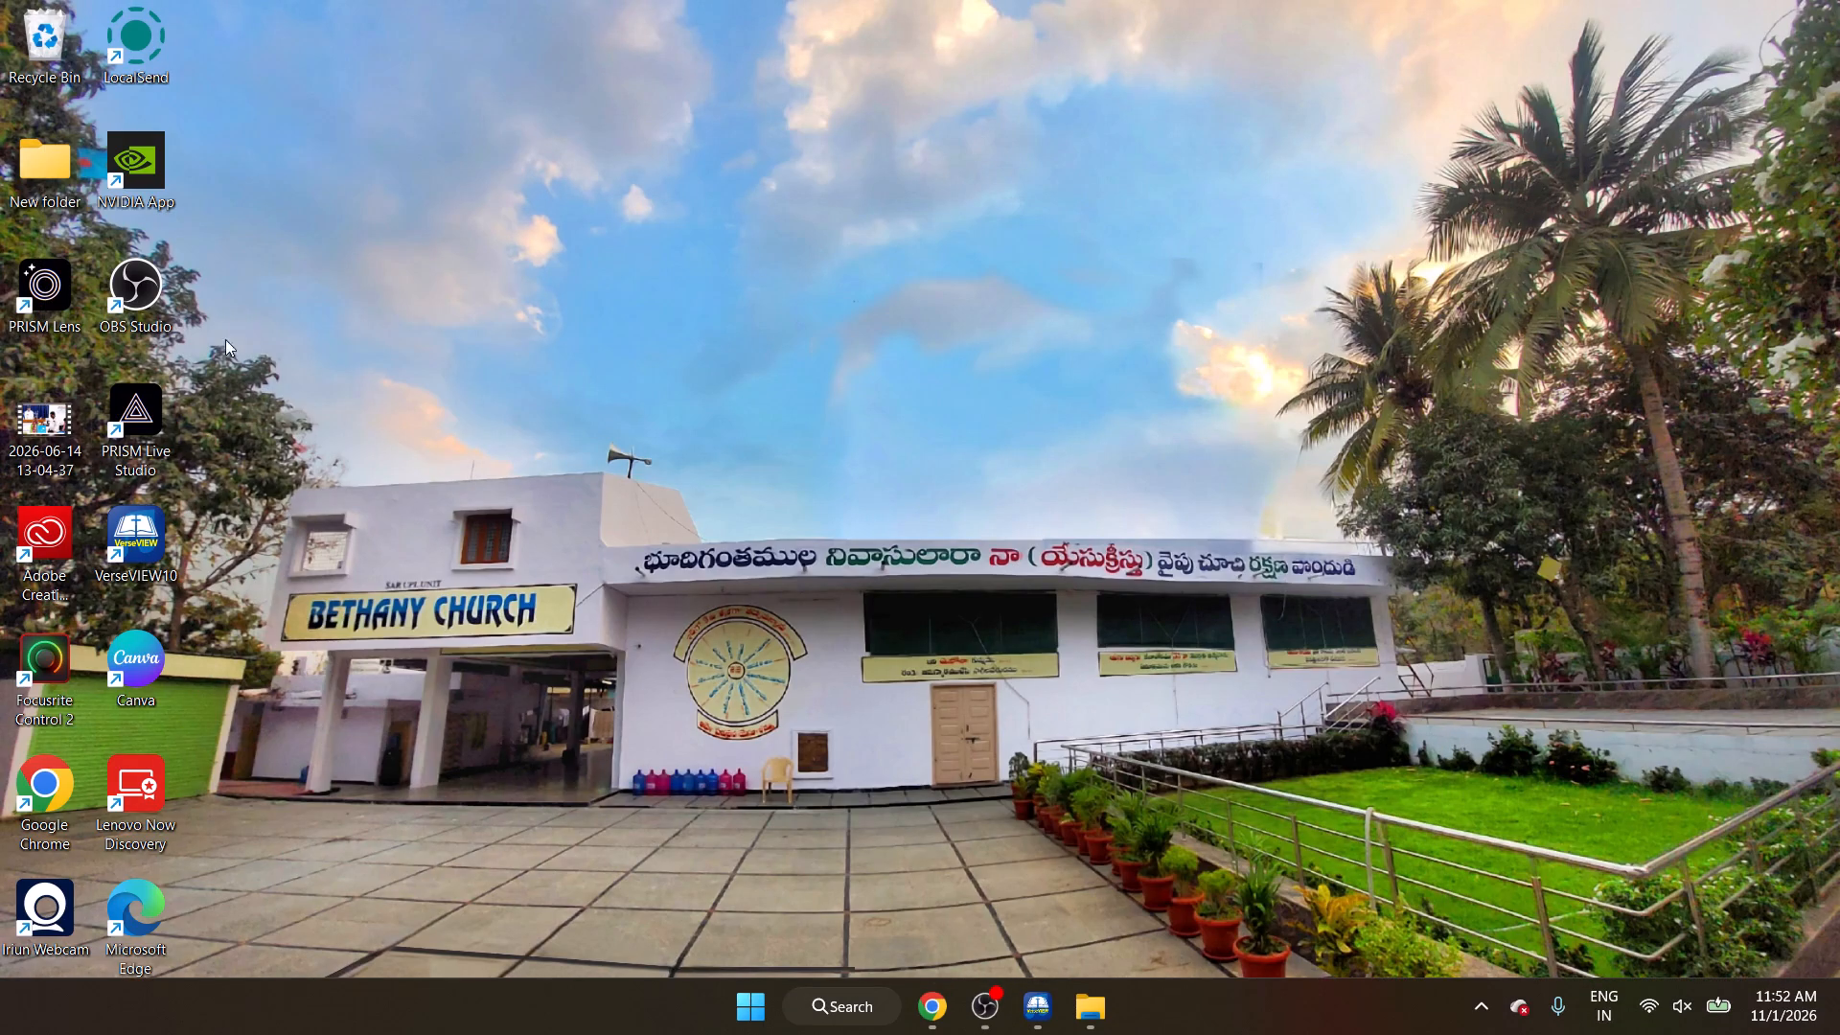
left_click(1016, 997)
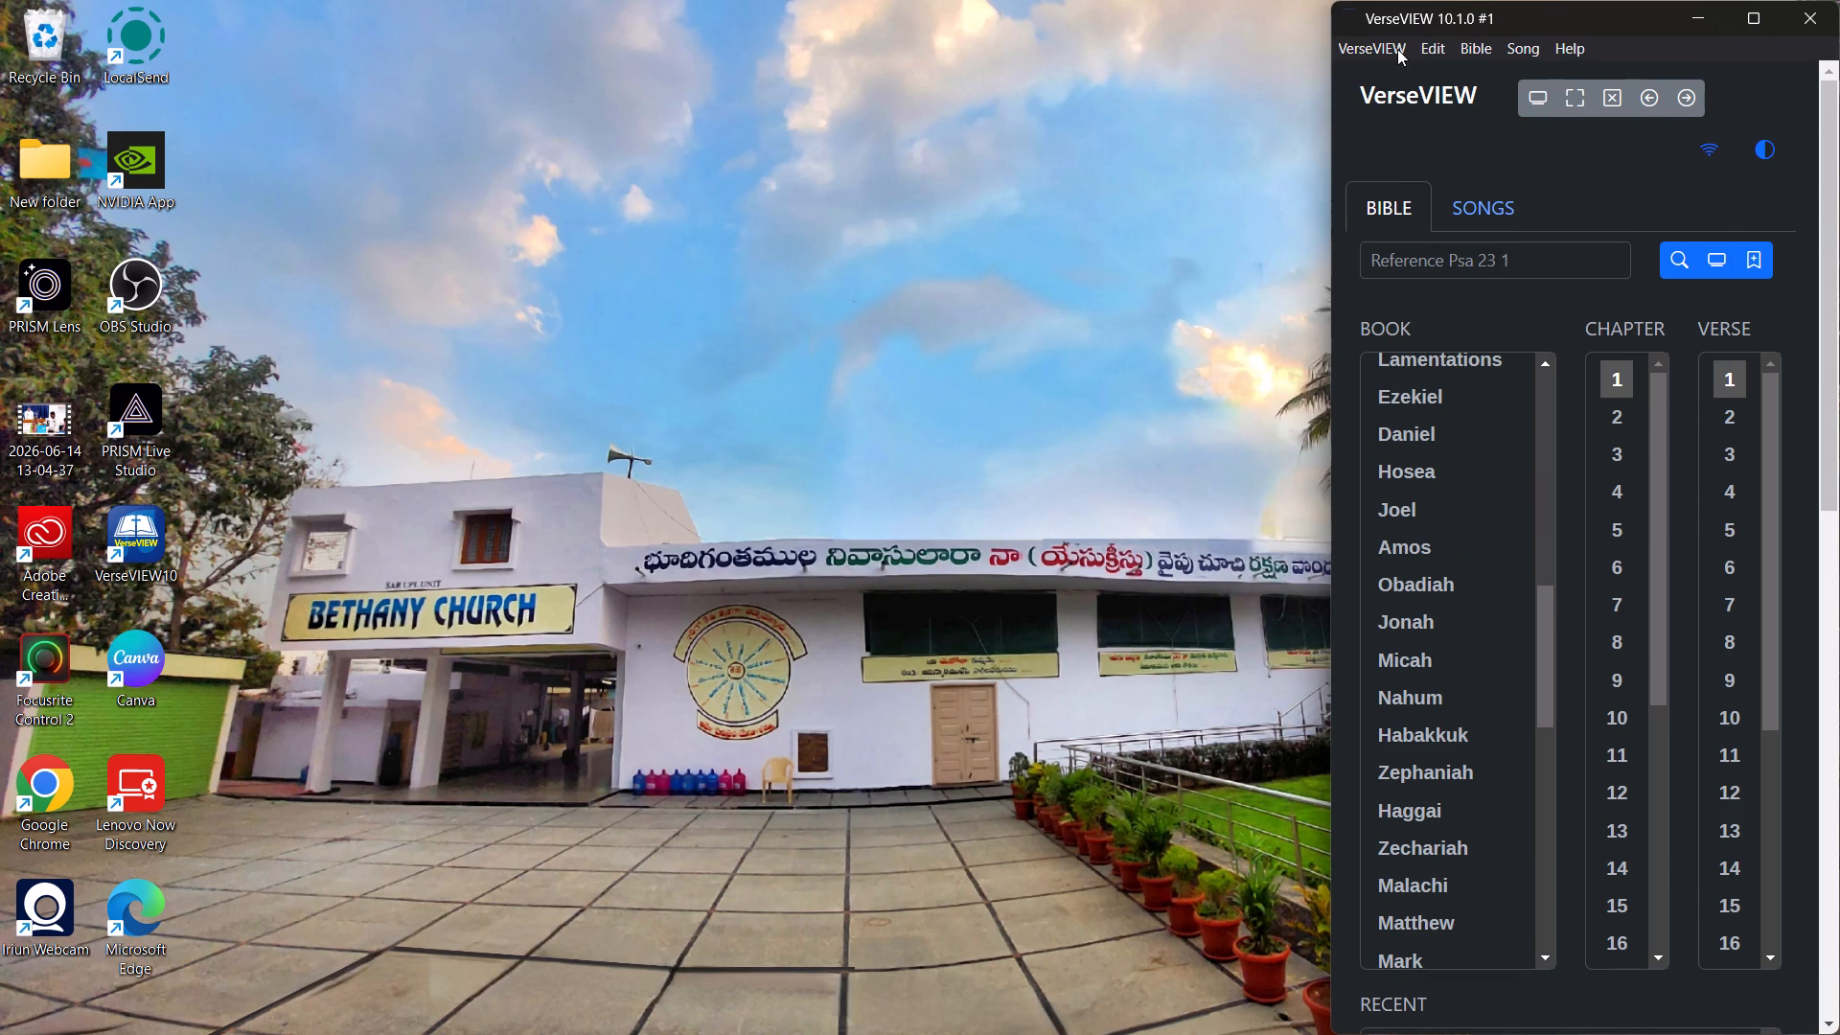
Maximize VerseVIEW, open 1 Samuel to examine how its Telugu text and book name appear, and minimize it.
left_click(1749, 12)
scroll(269, 451, "up", 11)
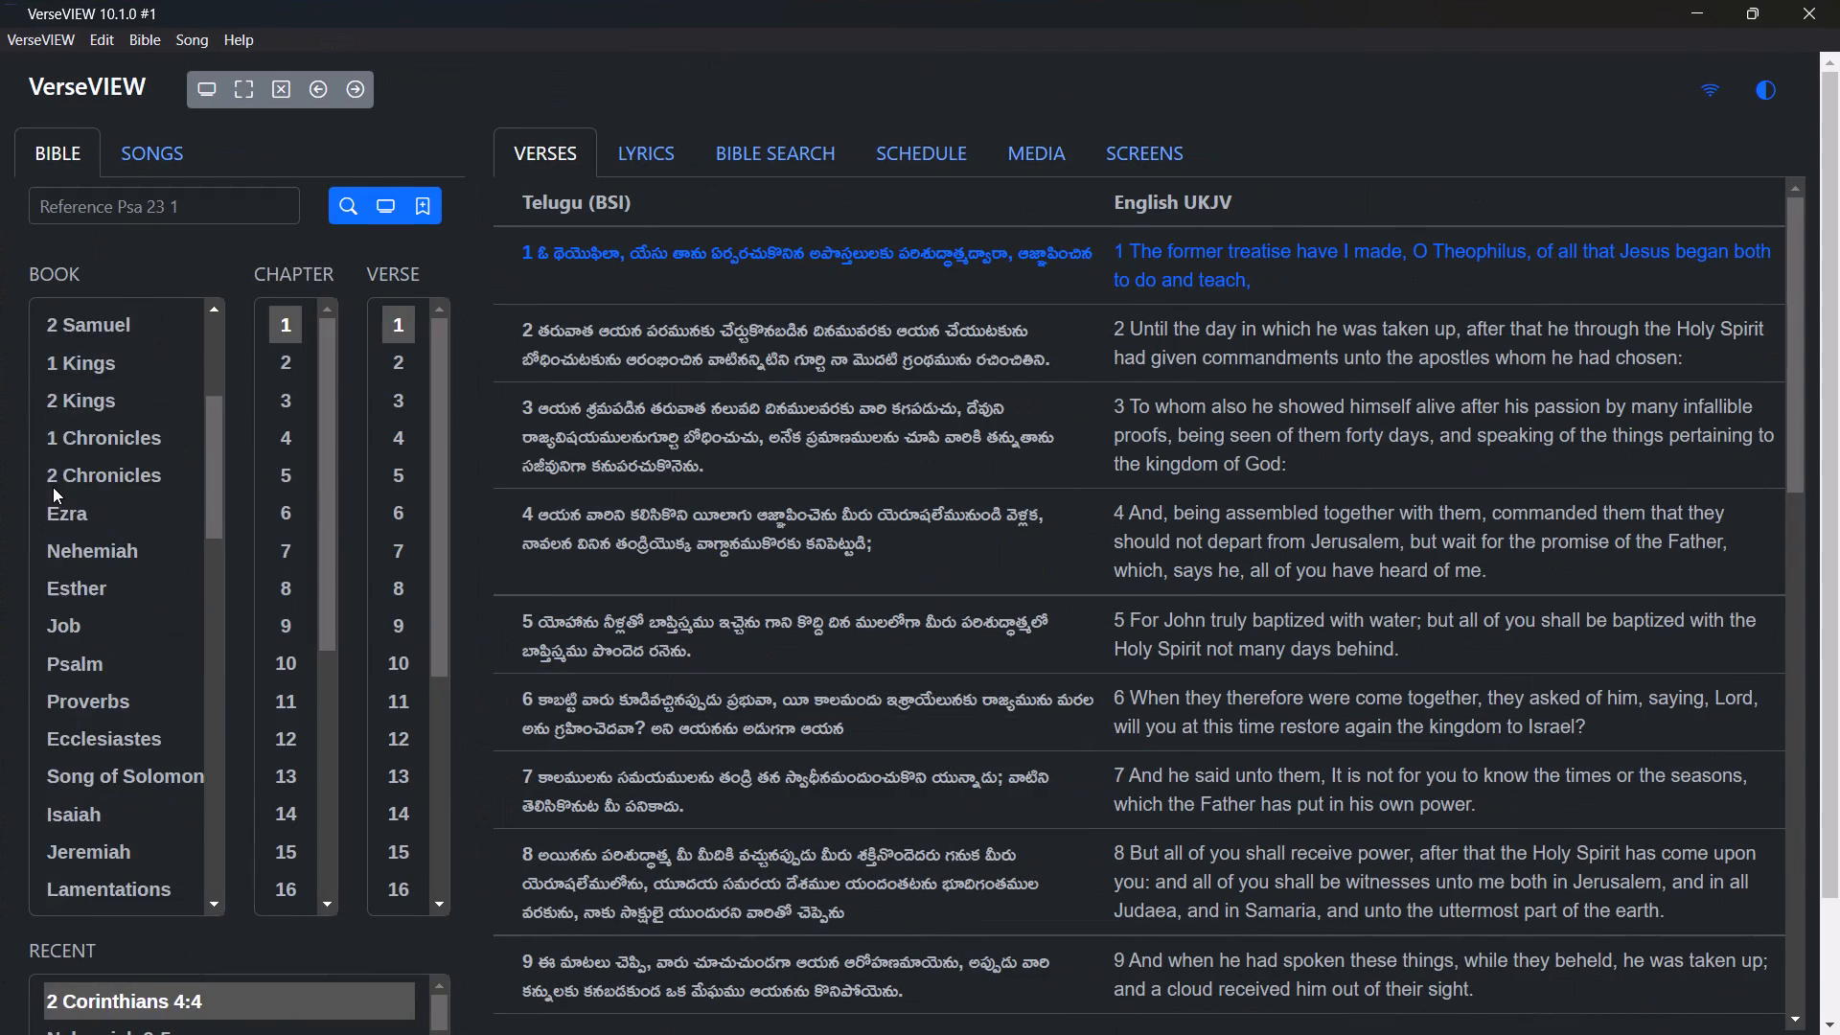
scroll(53, 487, "up", 5)
left_click(65, 634)
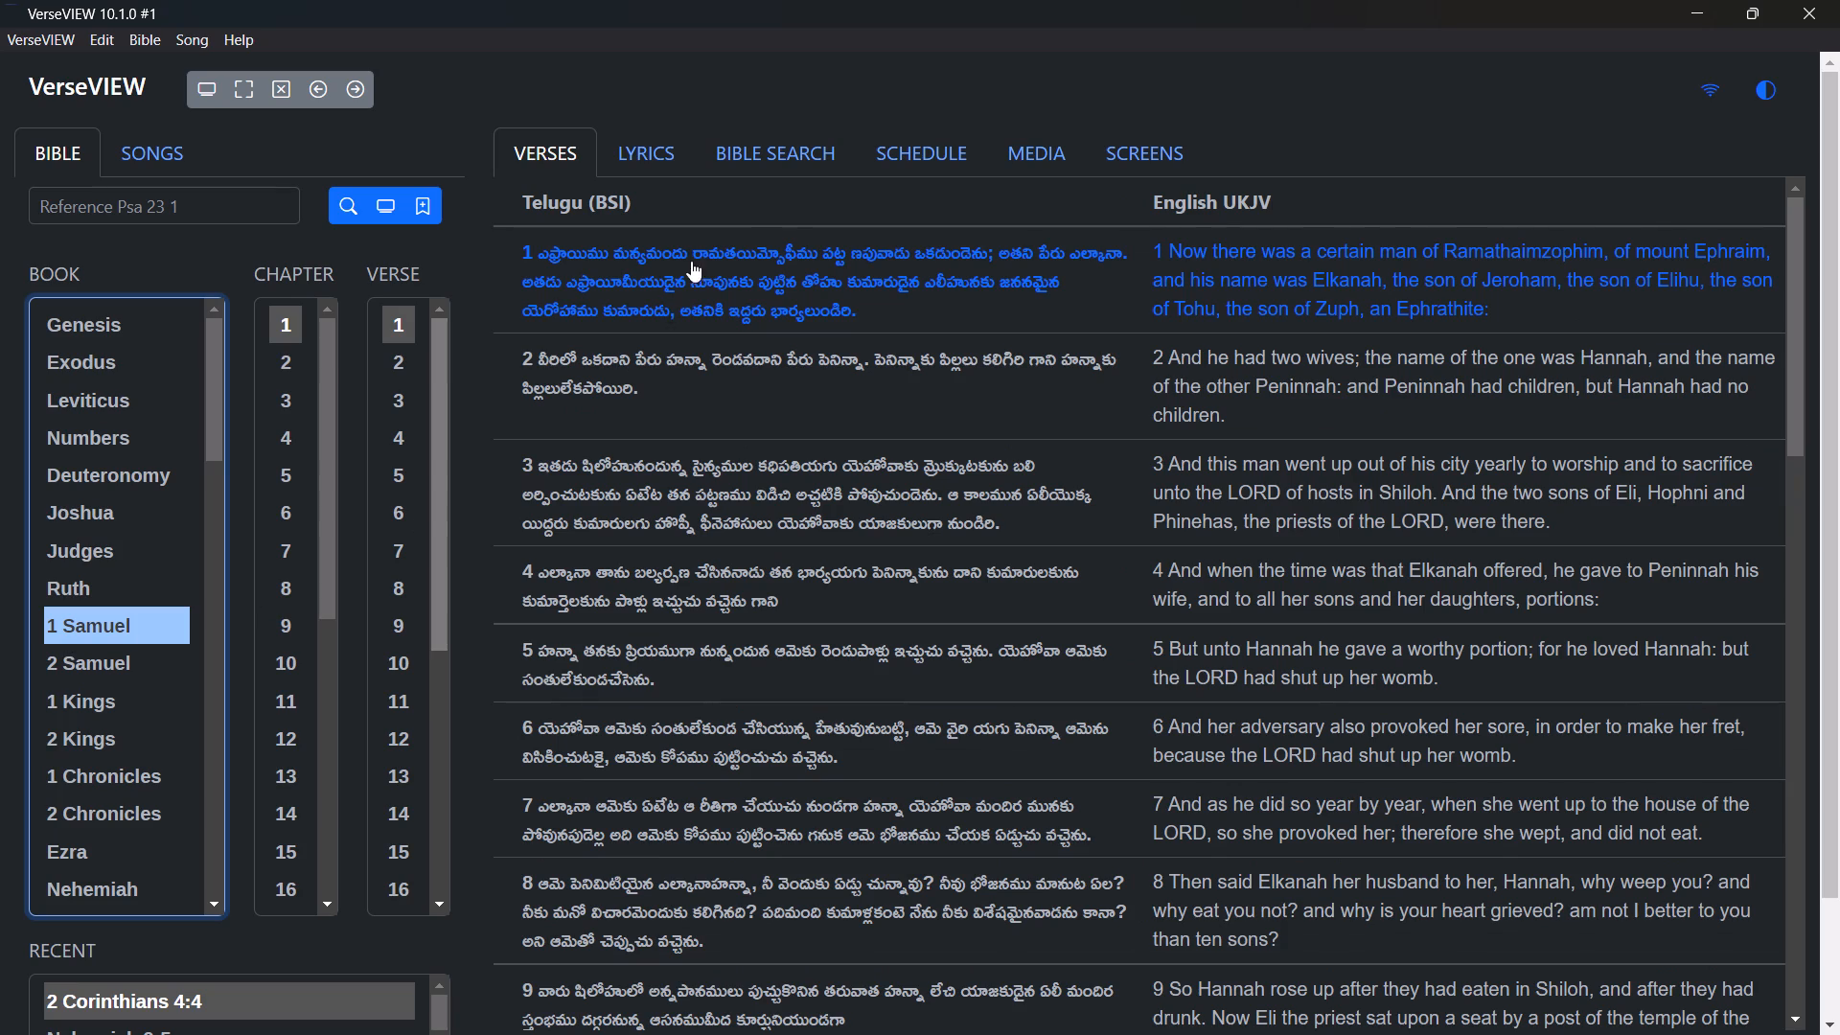
scroll(587, 385, "up", 10)
left_click_drag(141, 619, 85, 625)
left_click_drag(85, 625, 57, 623)
scroll(790, 538, "up", 11)
scroll(567, 430, "up", 3)
left_click(1690, 0)
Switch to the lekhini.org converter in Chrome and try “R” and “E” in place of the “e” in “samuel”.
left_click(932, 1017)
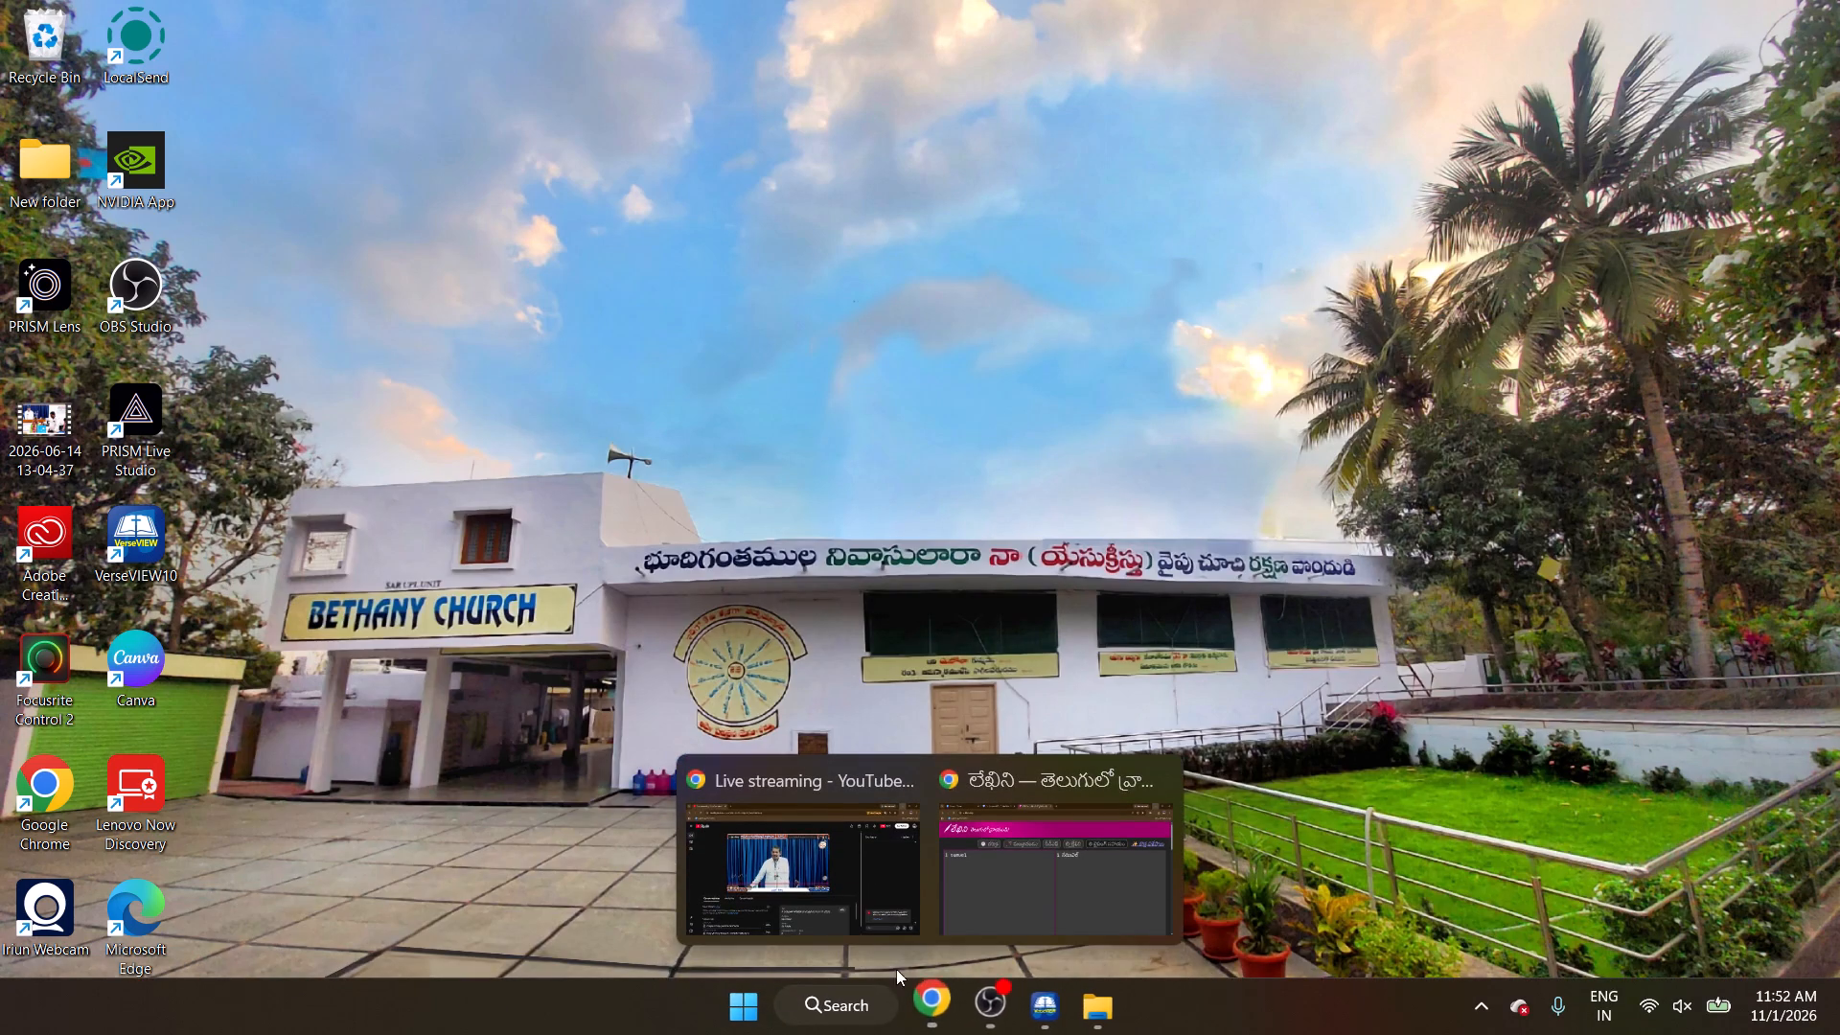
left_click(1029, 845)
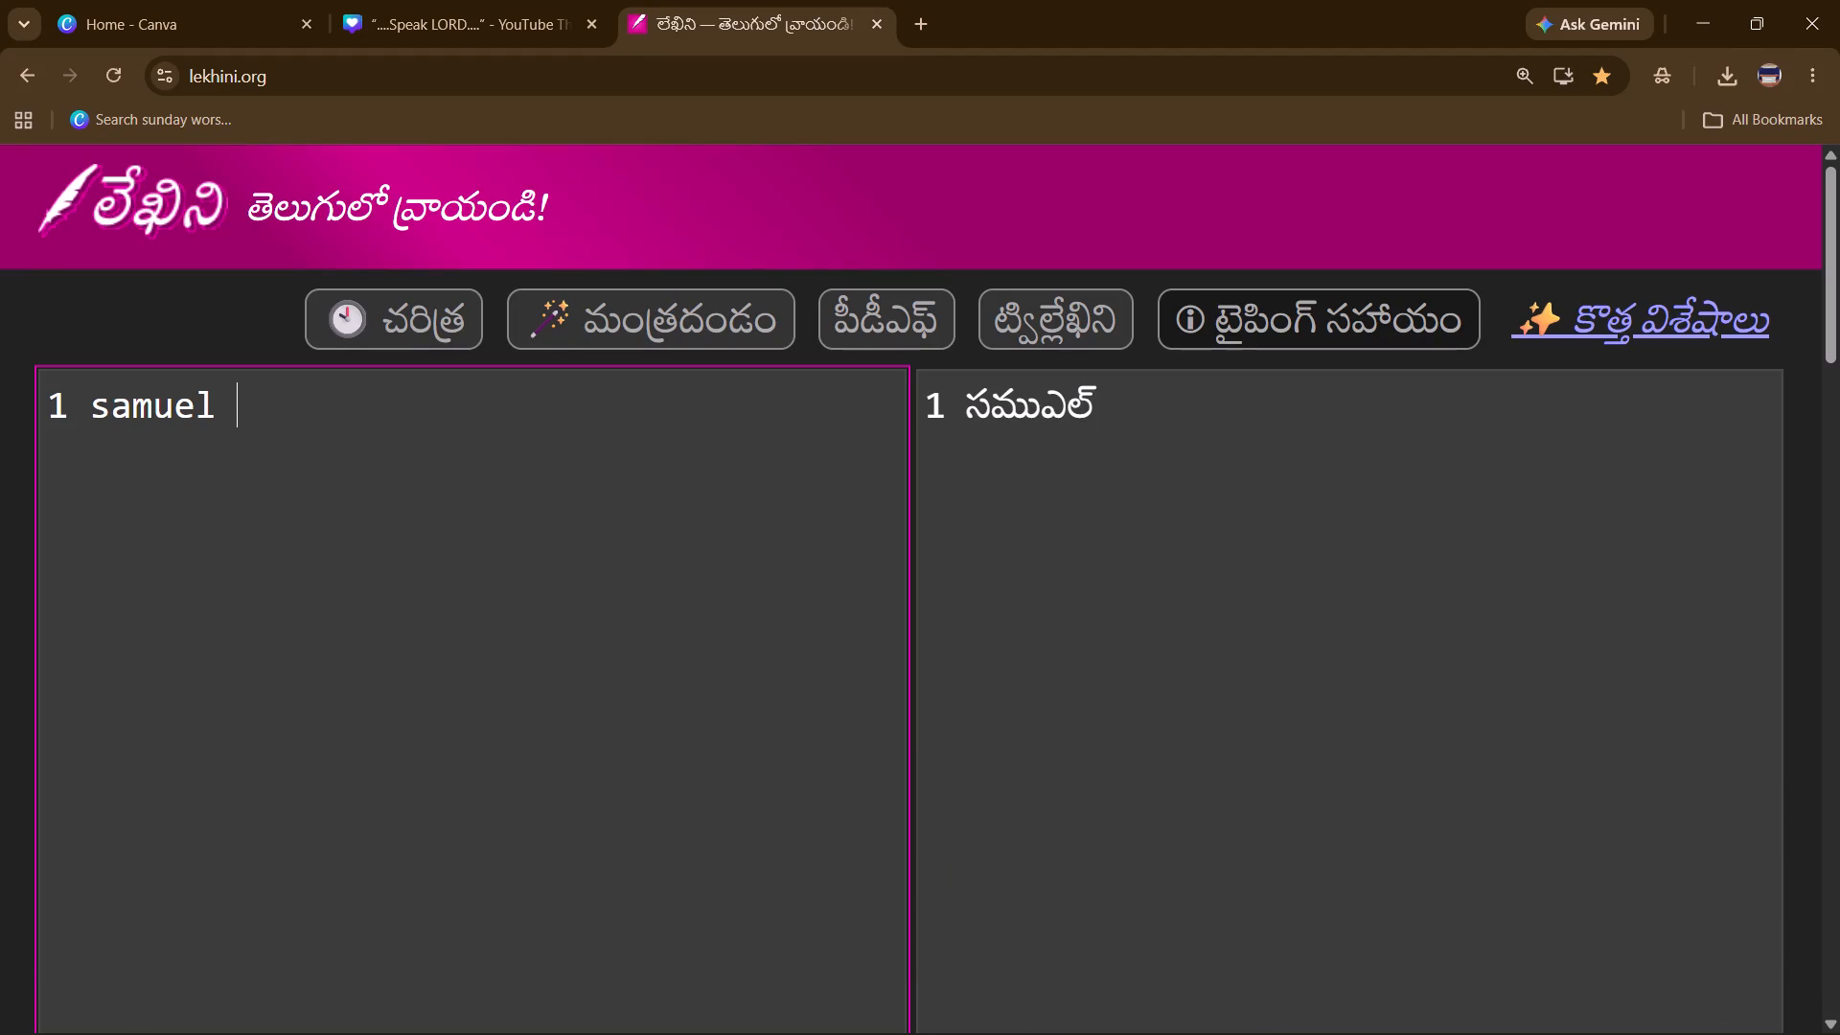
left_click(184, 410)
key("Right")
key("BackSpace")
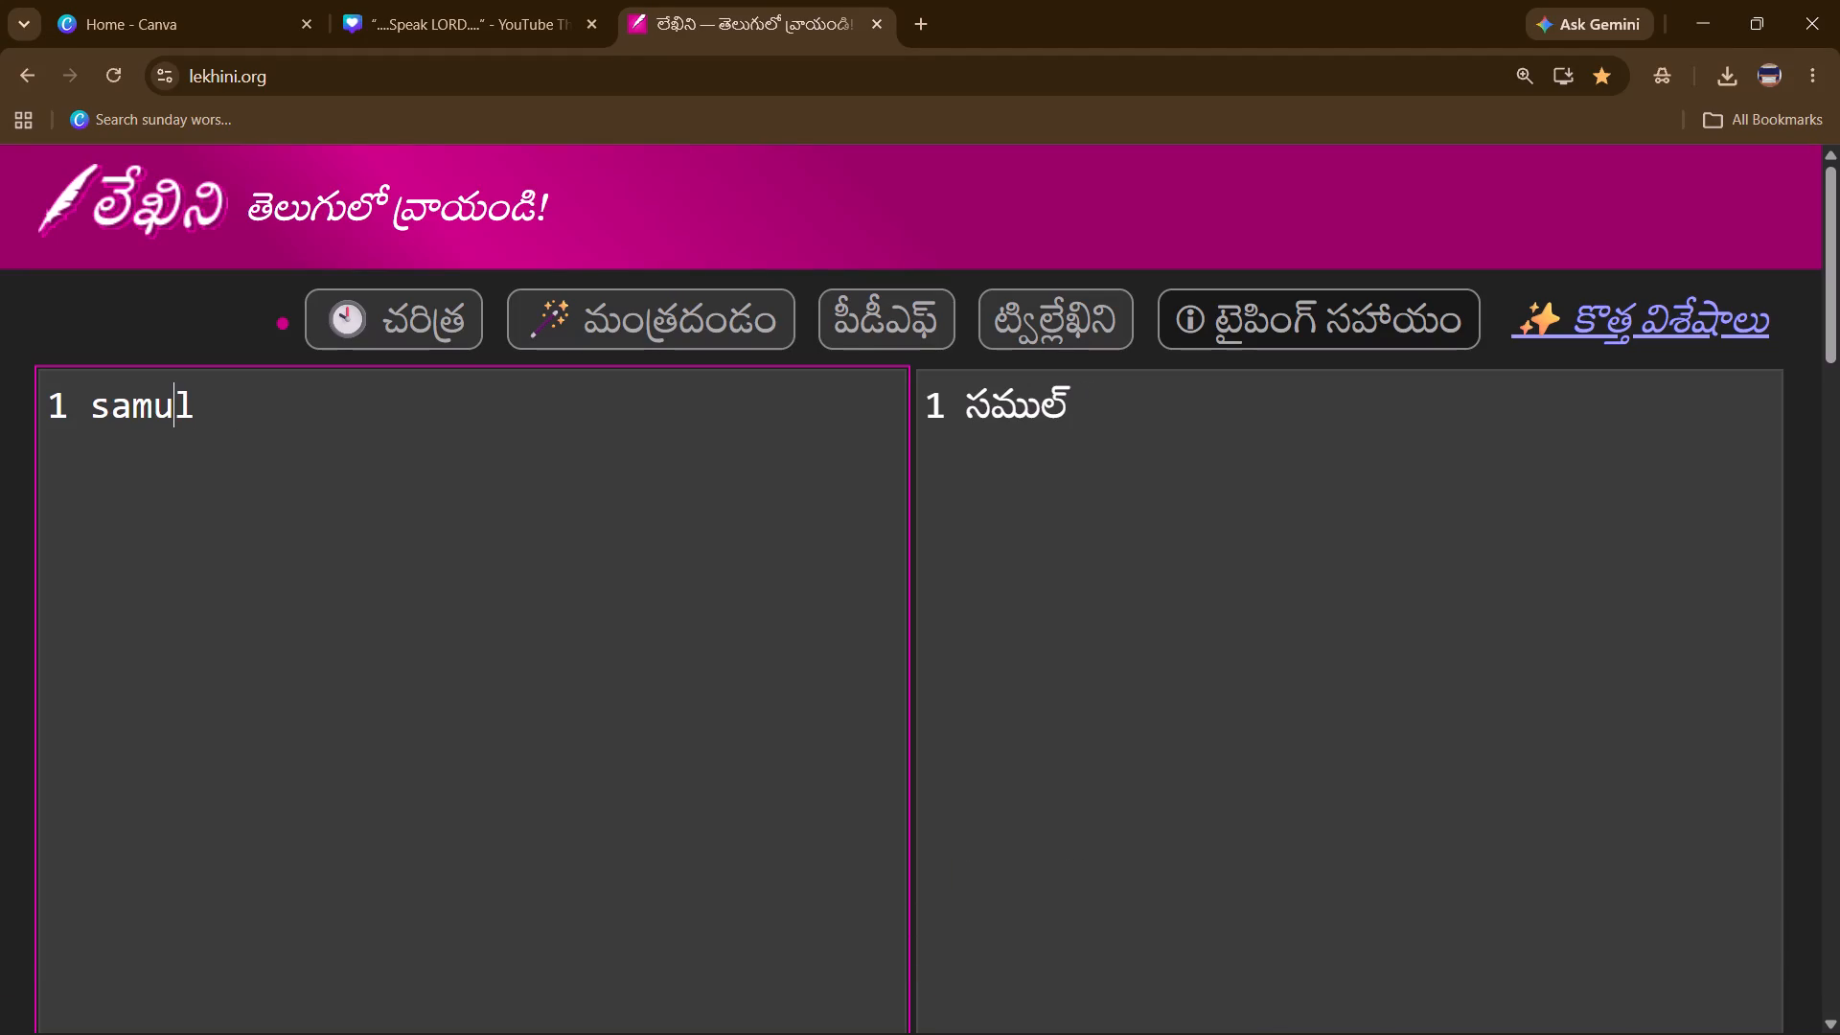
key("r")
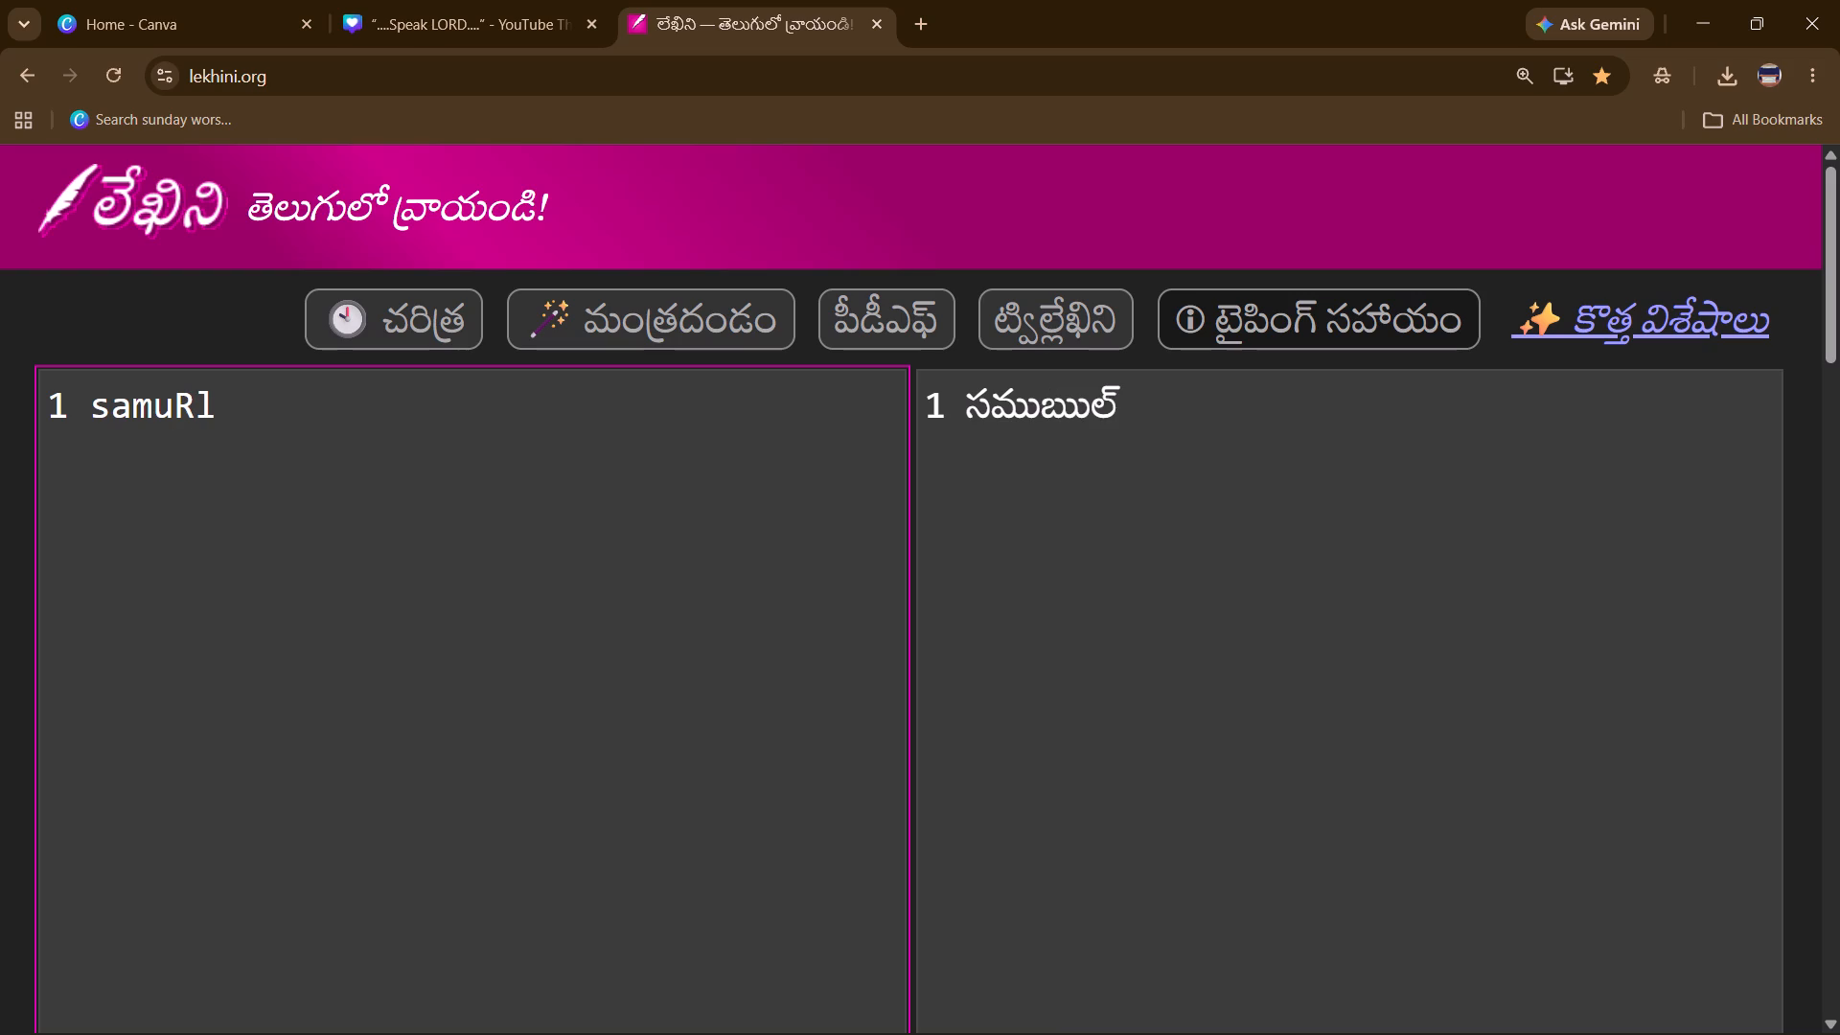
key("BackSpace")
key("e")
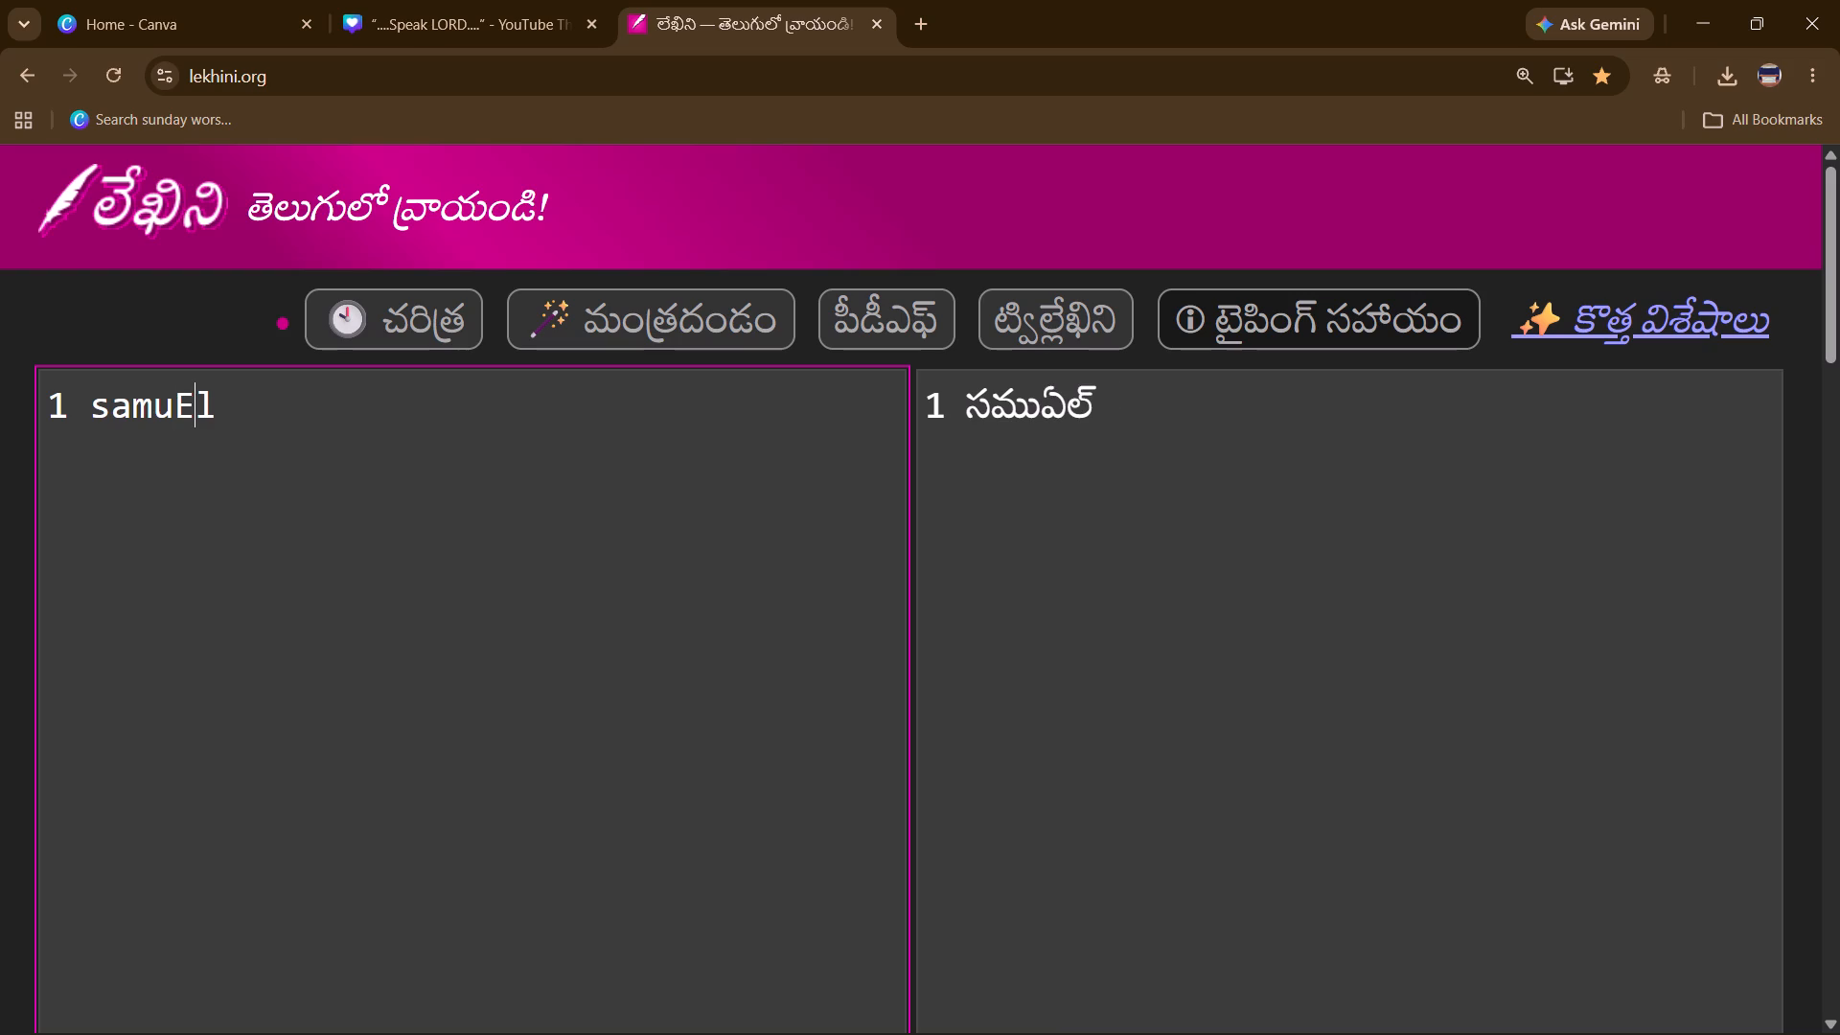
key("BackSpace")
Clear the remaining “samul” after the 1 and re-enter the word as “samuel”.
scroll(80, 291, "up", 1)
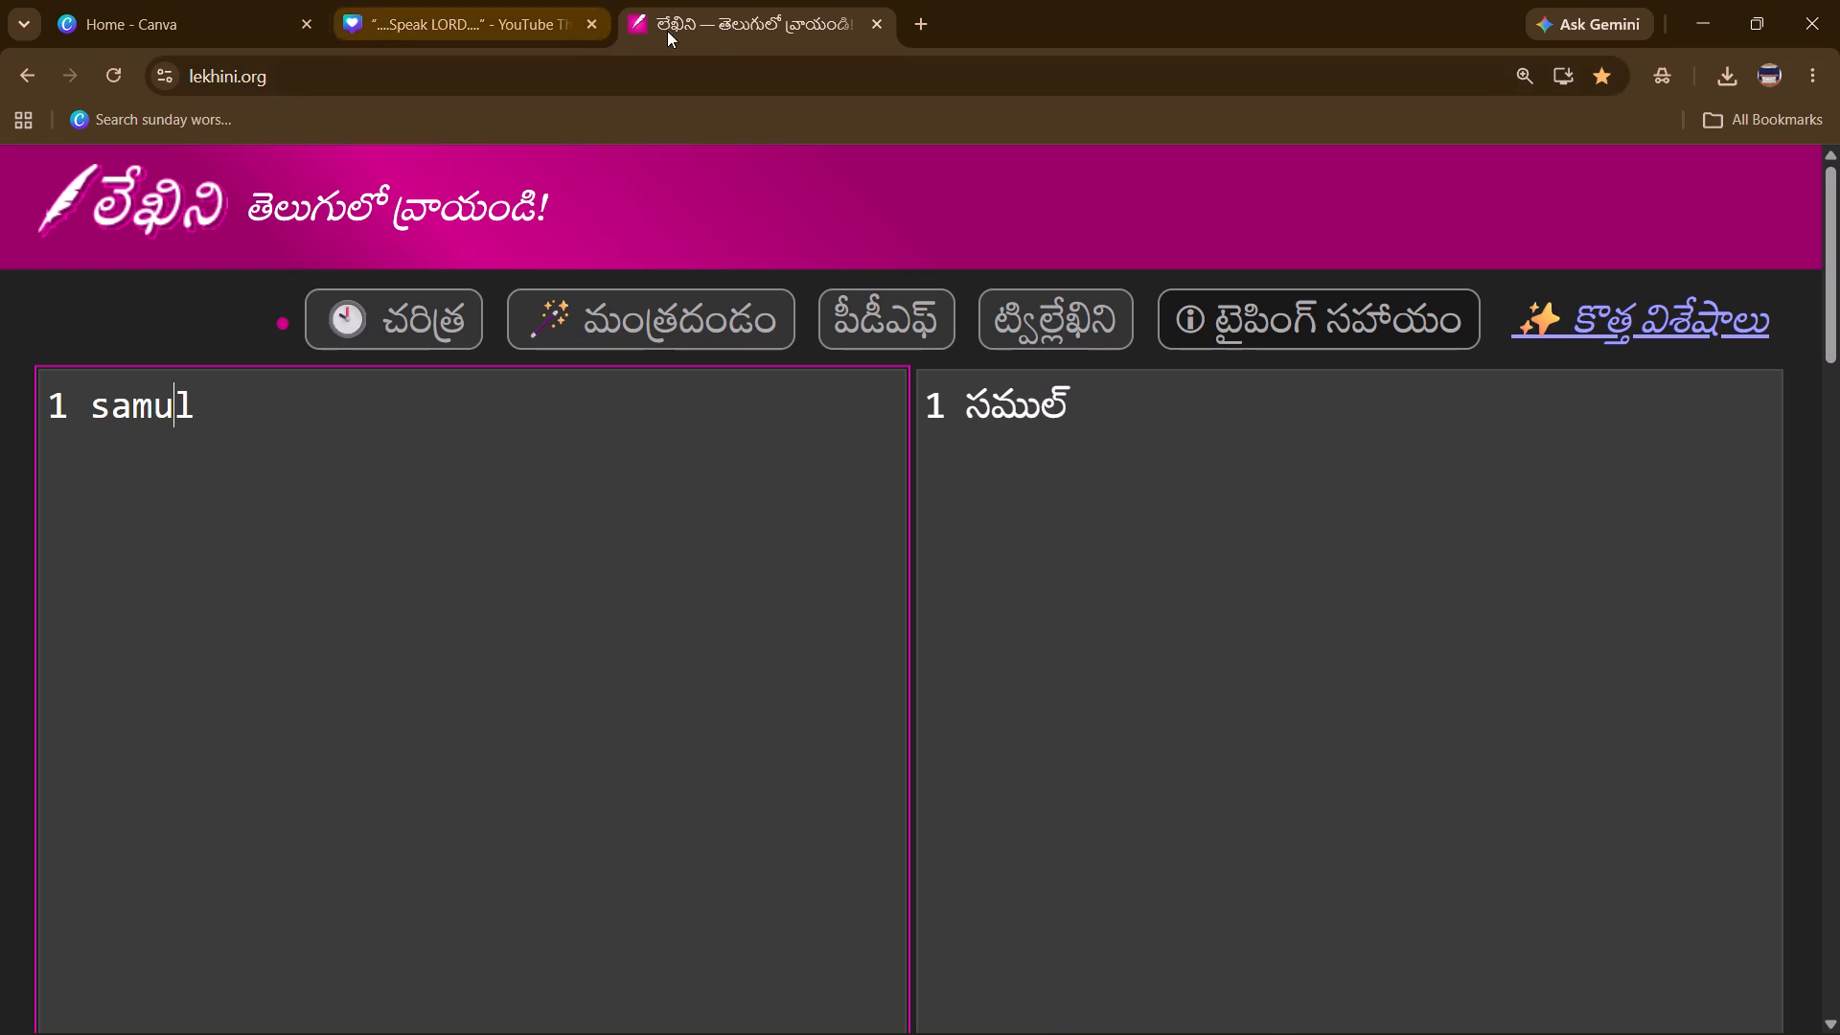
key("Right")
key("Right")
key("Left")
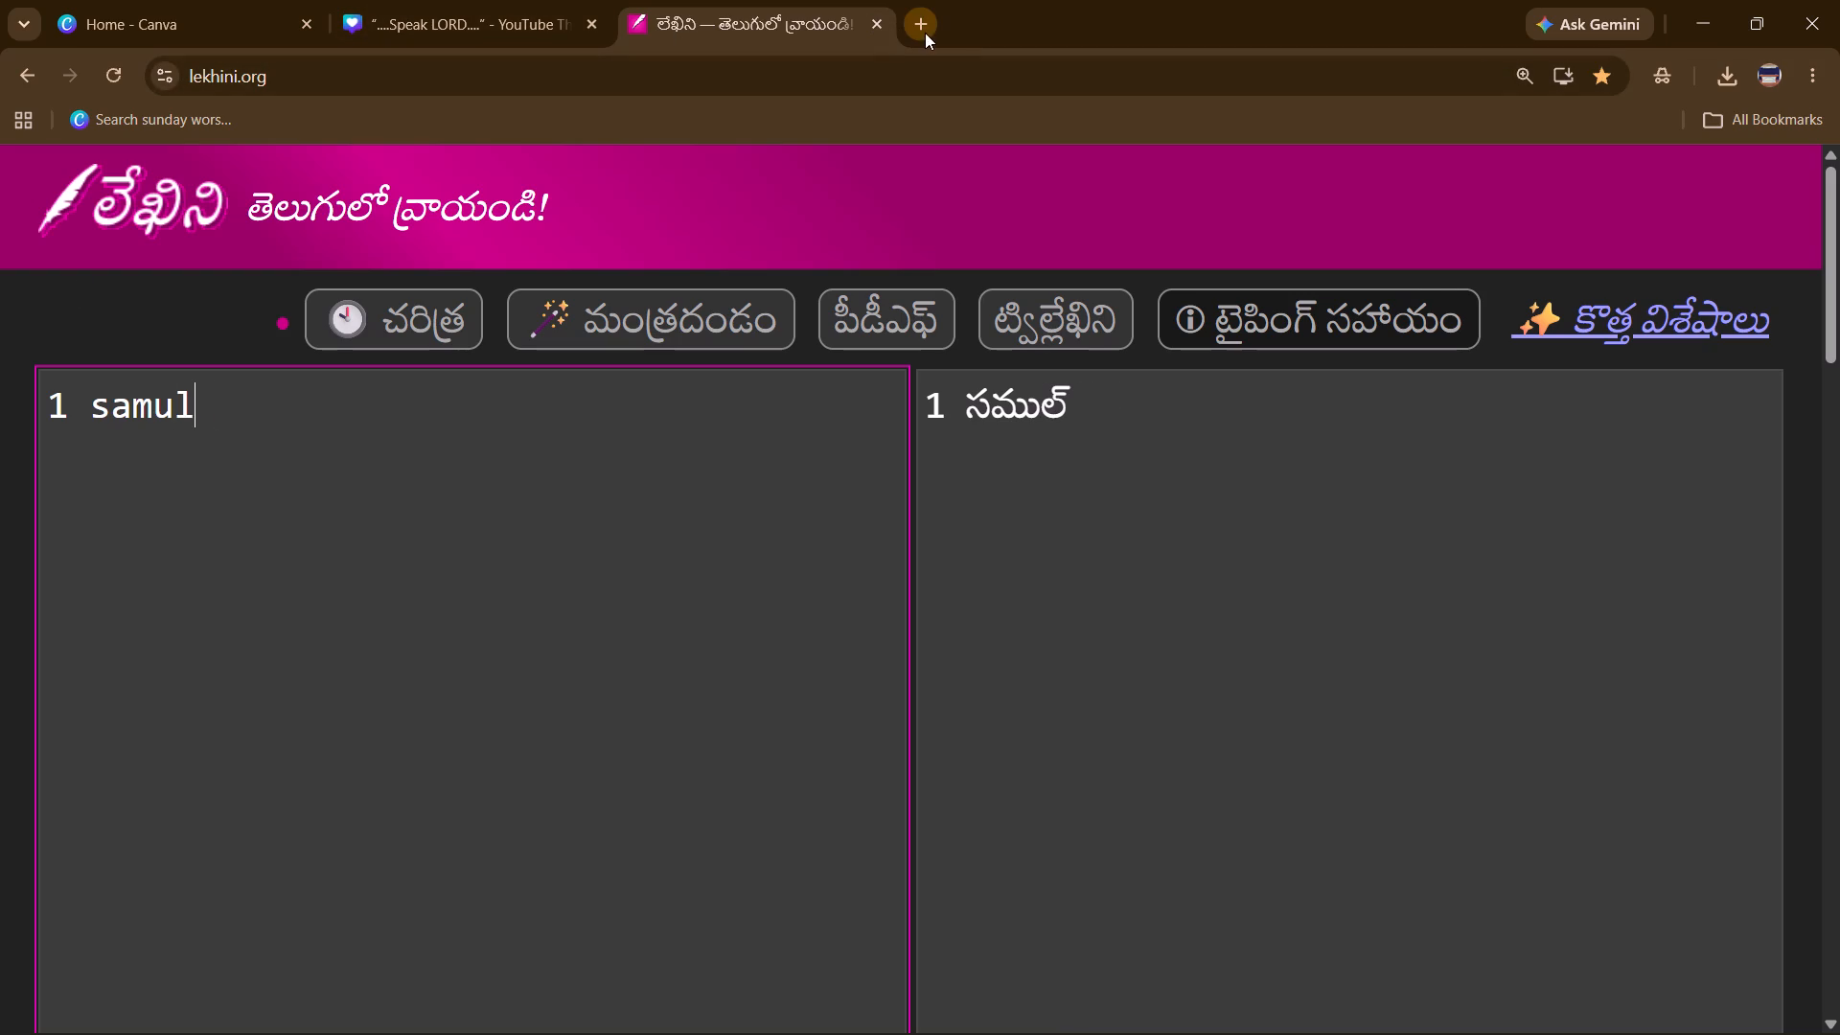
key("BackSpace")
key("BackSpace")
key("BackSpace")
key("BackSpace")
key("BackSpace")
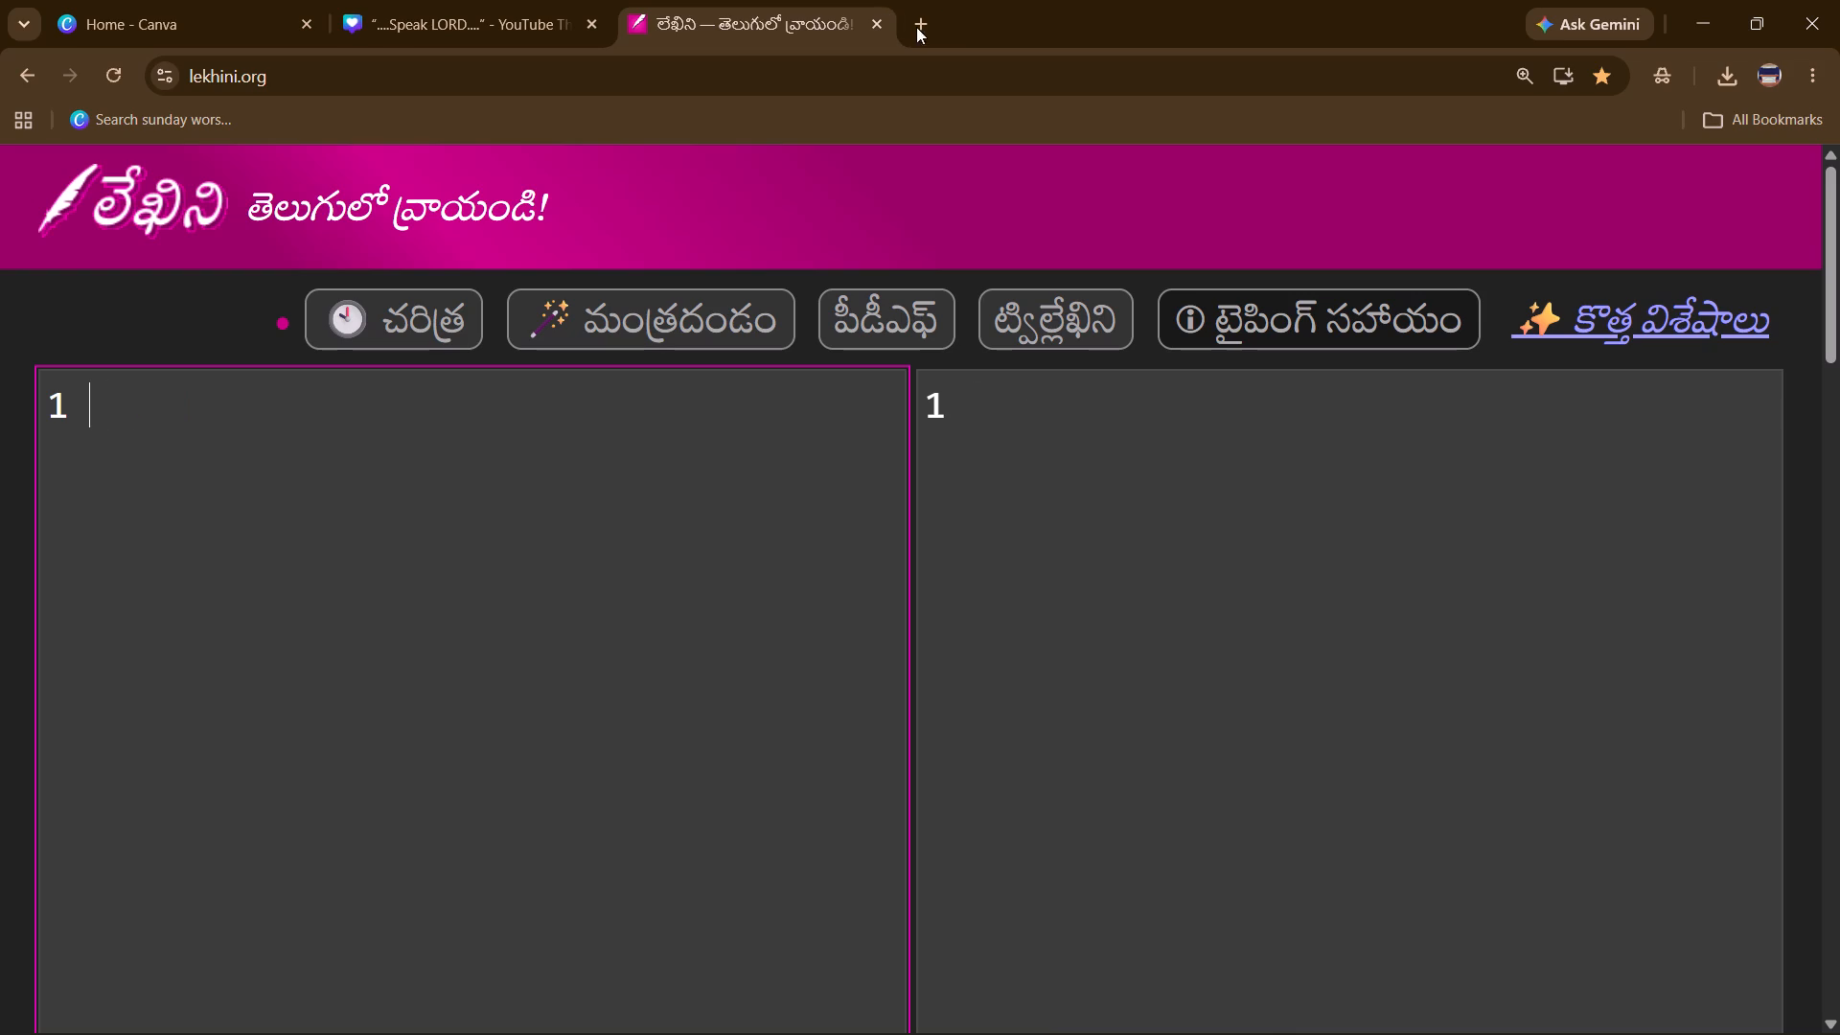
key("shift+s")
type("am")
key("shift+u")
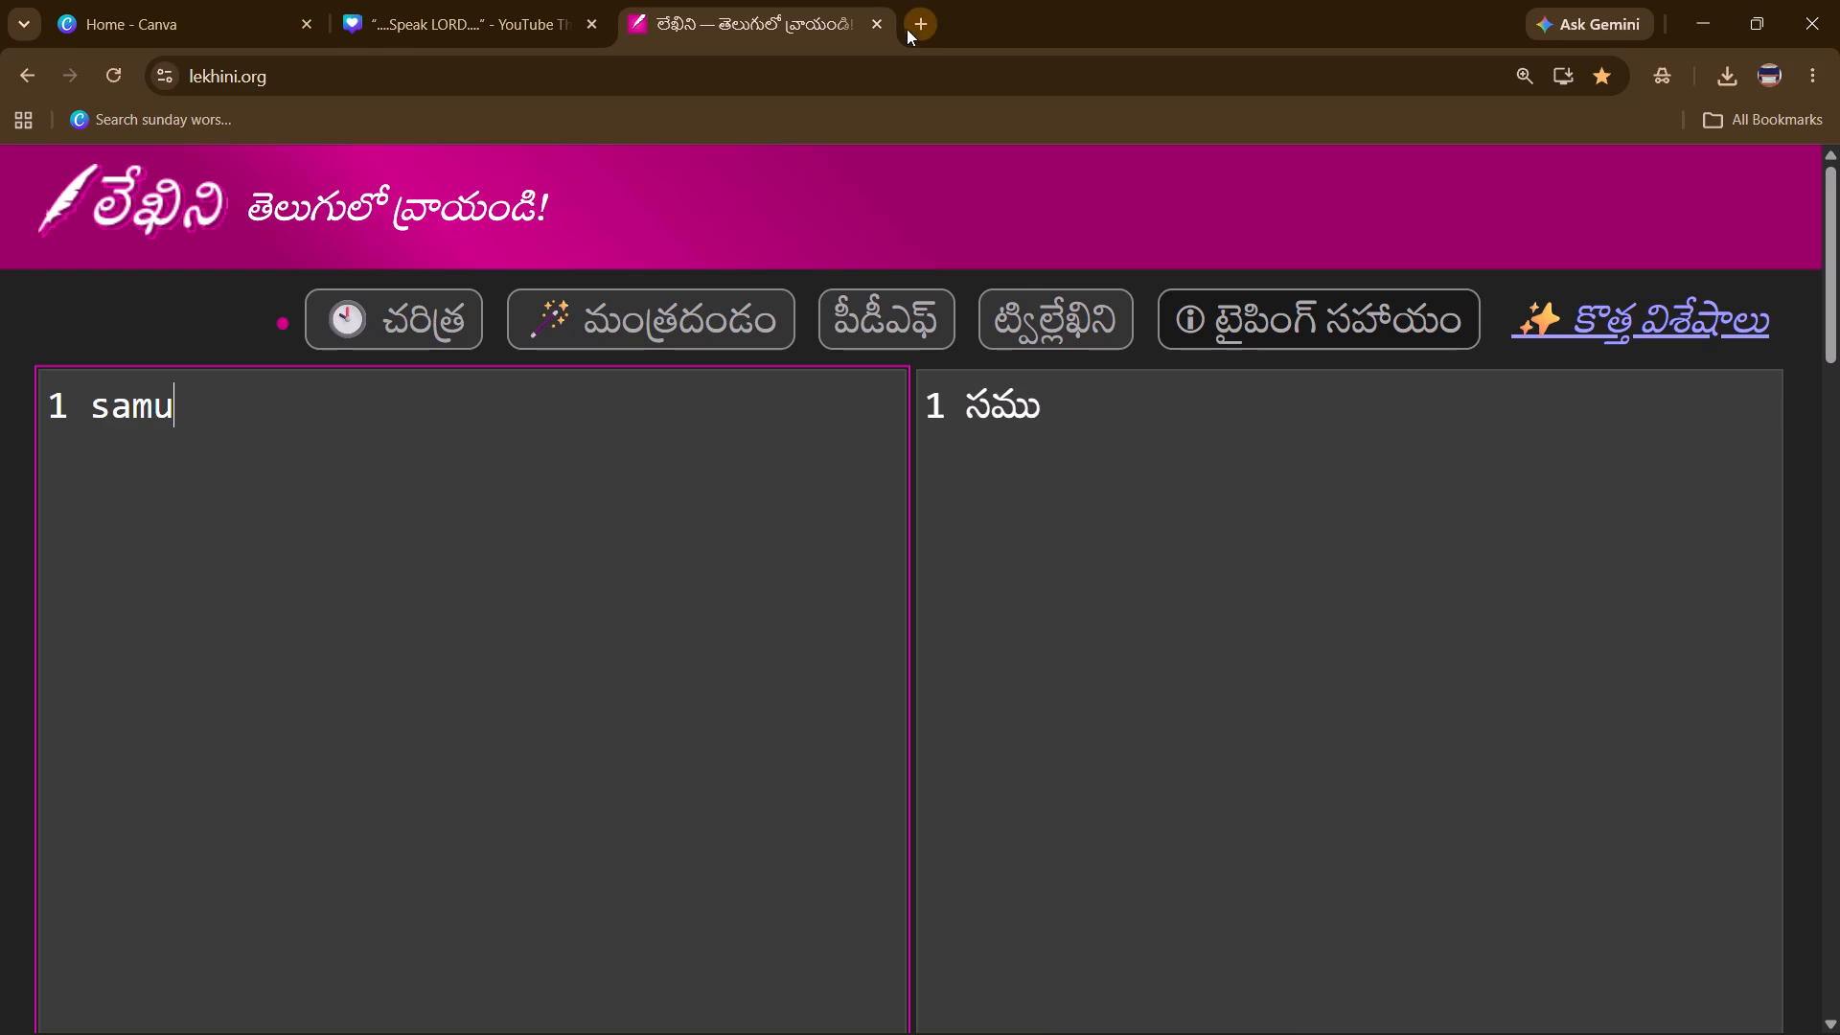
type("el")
Replace “samuel” with the uppercase spelling “SAMUEL” after the 1 in the Telugu converter.
key("BackSpace")
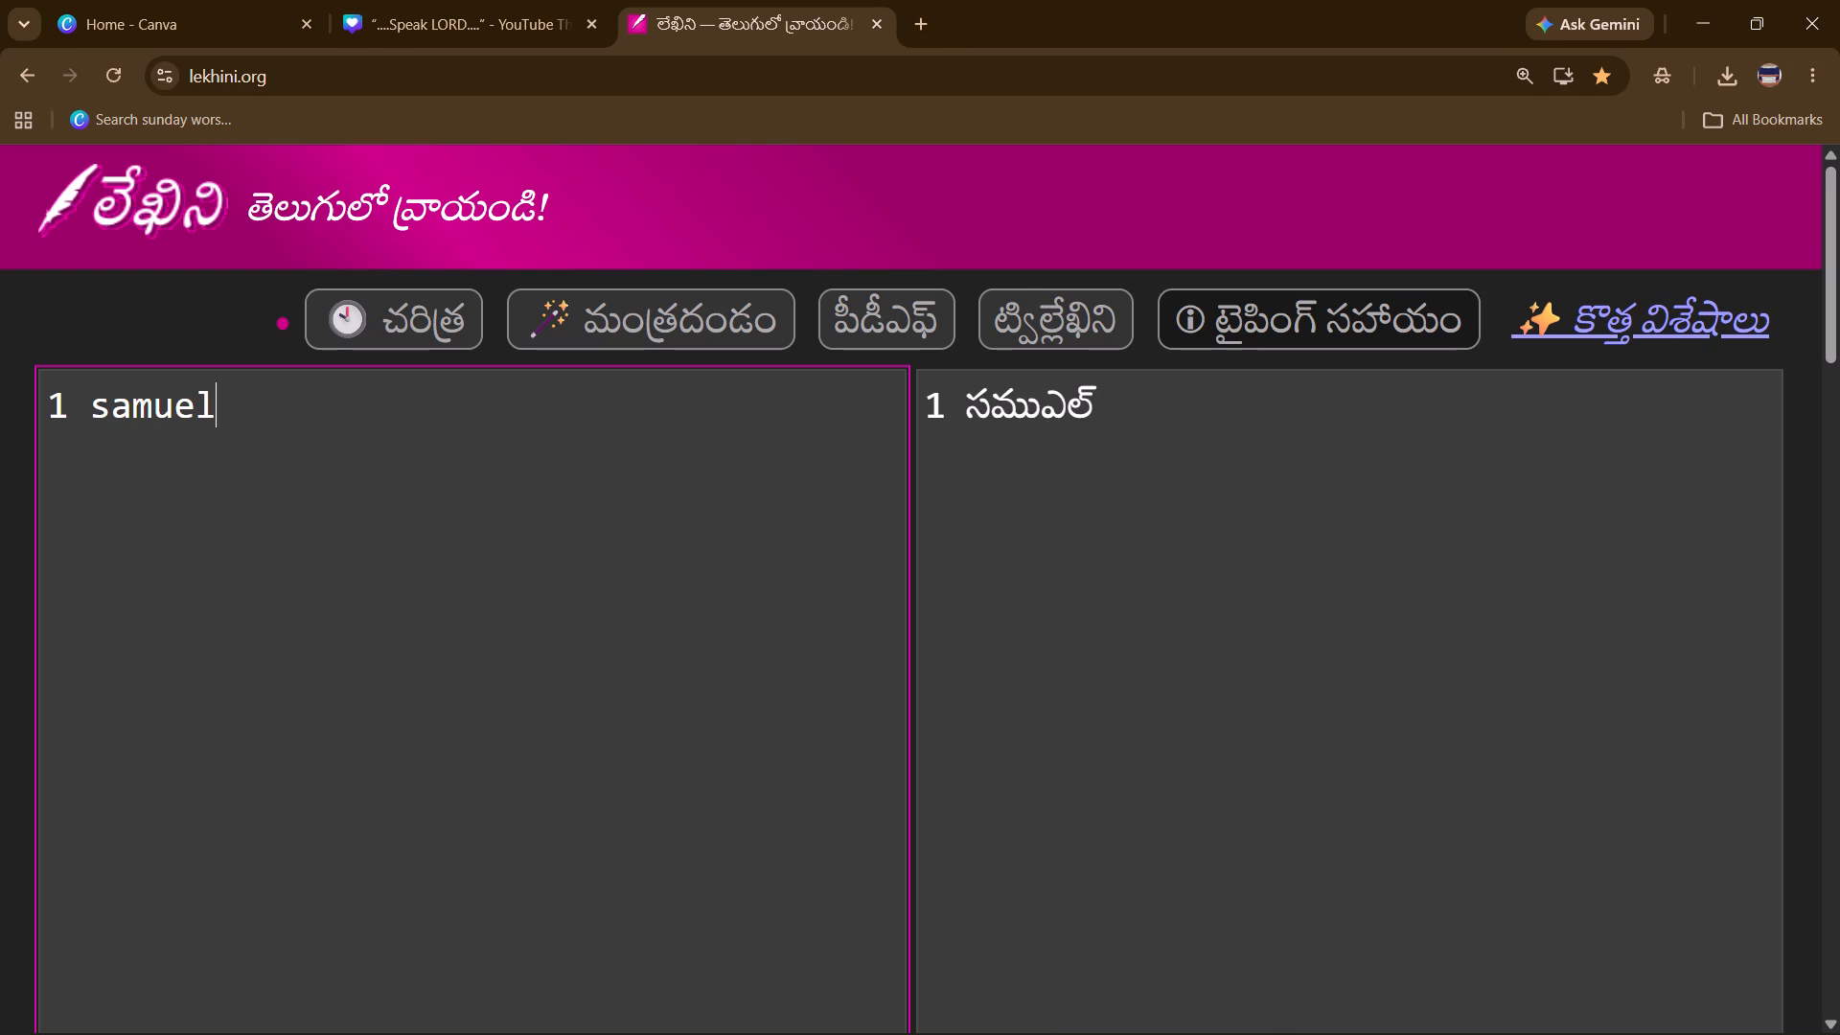
key("BackSpace")
key("BackSpace")
key("BackSpace")
key("BackSpace")
key("BackSpace")
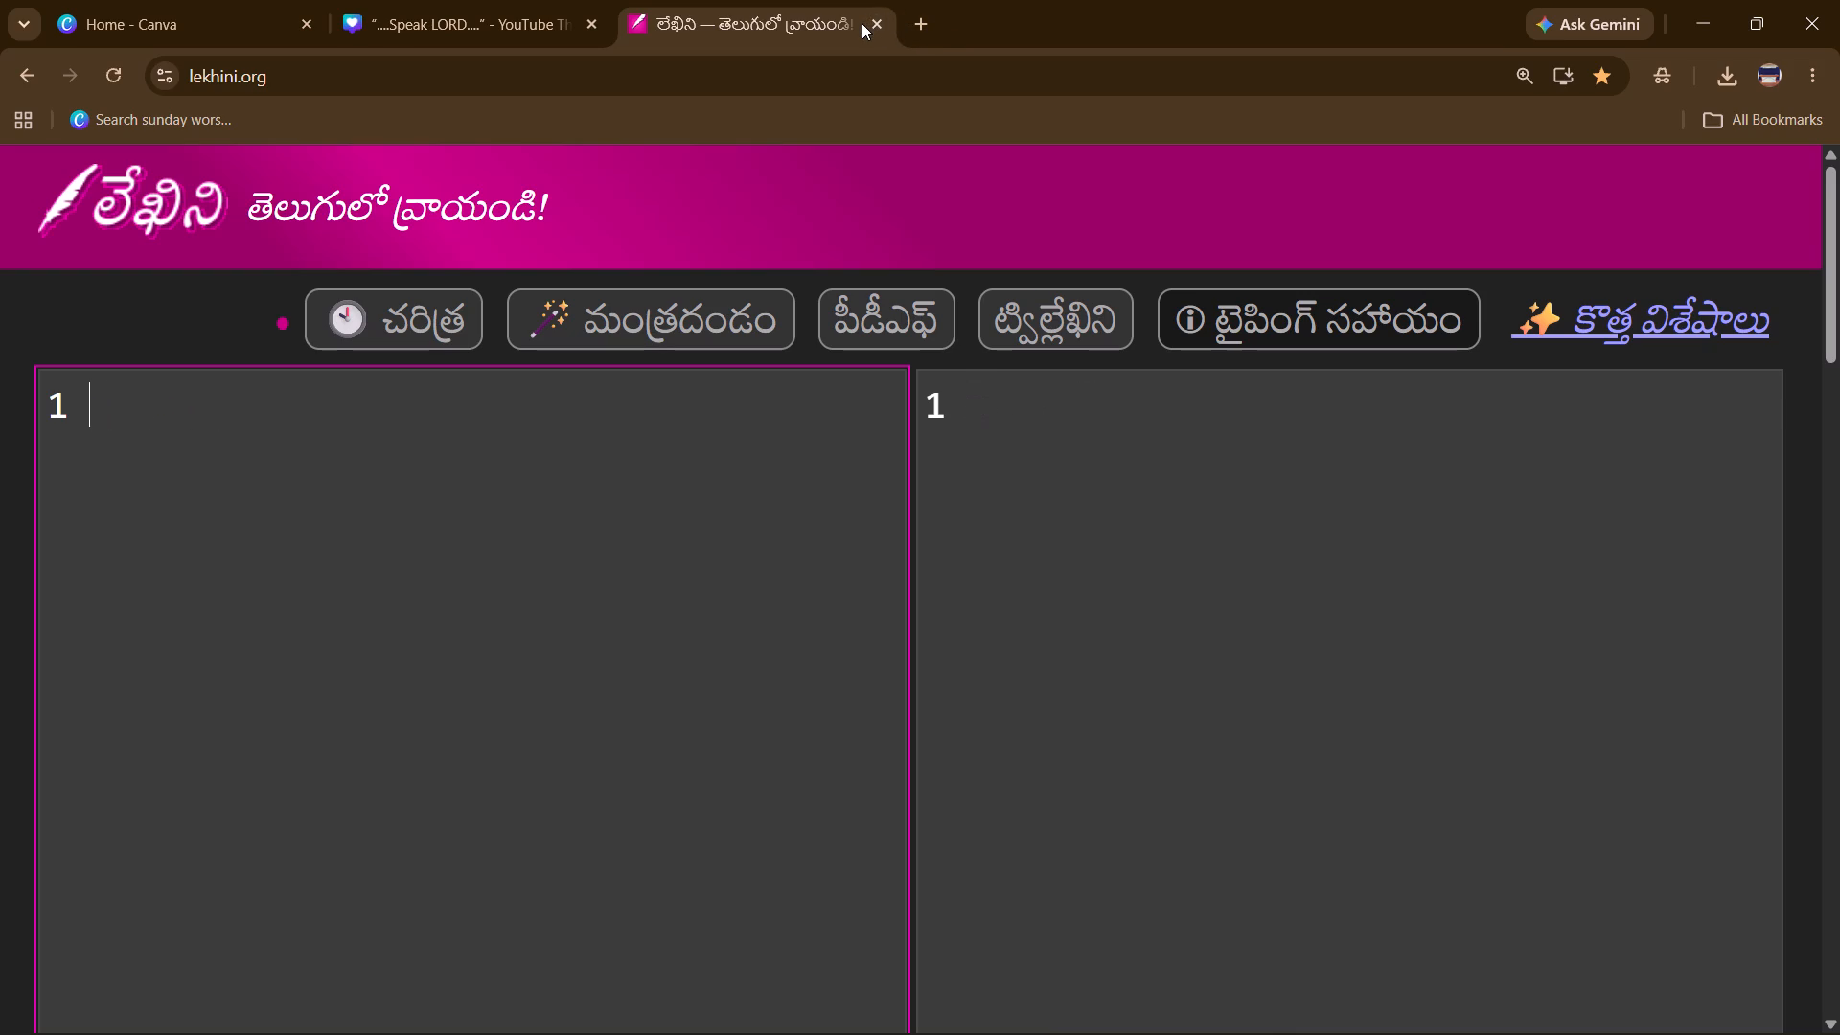
type("SA")
key("shift+less")
key("shift+BackSpace")
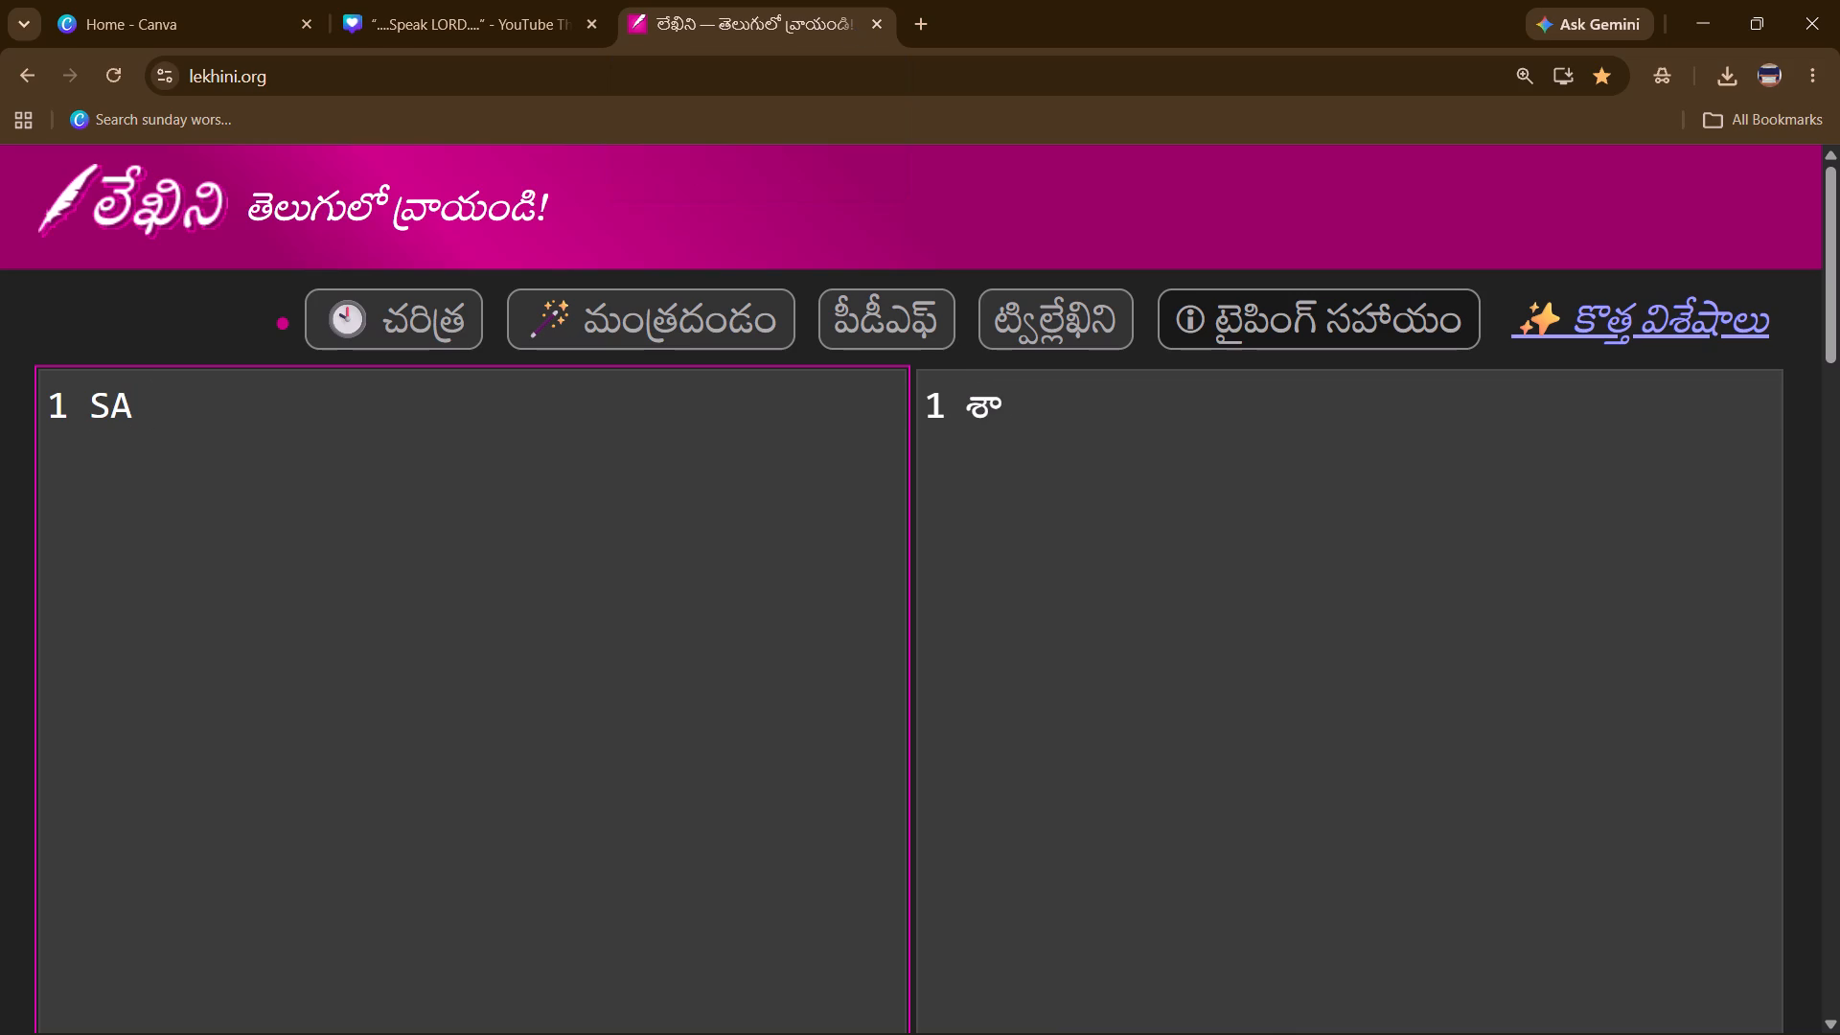
type("MU")
type("EL")
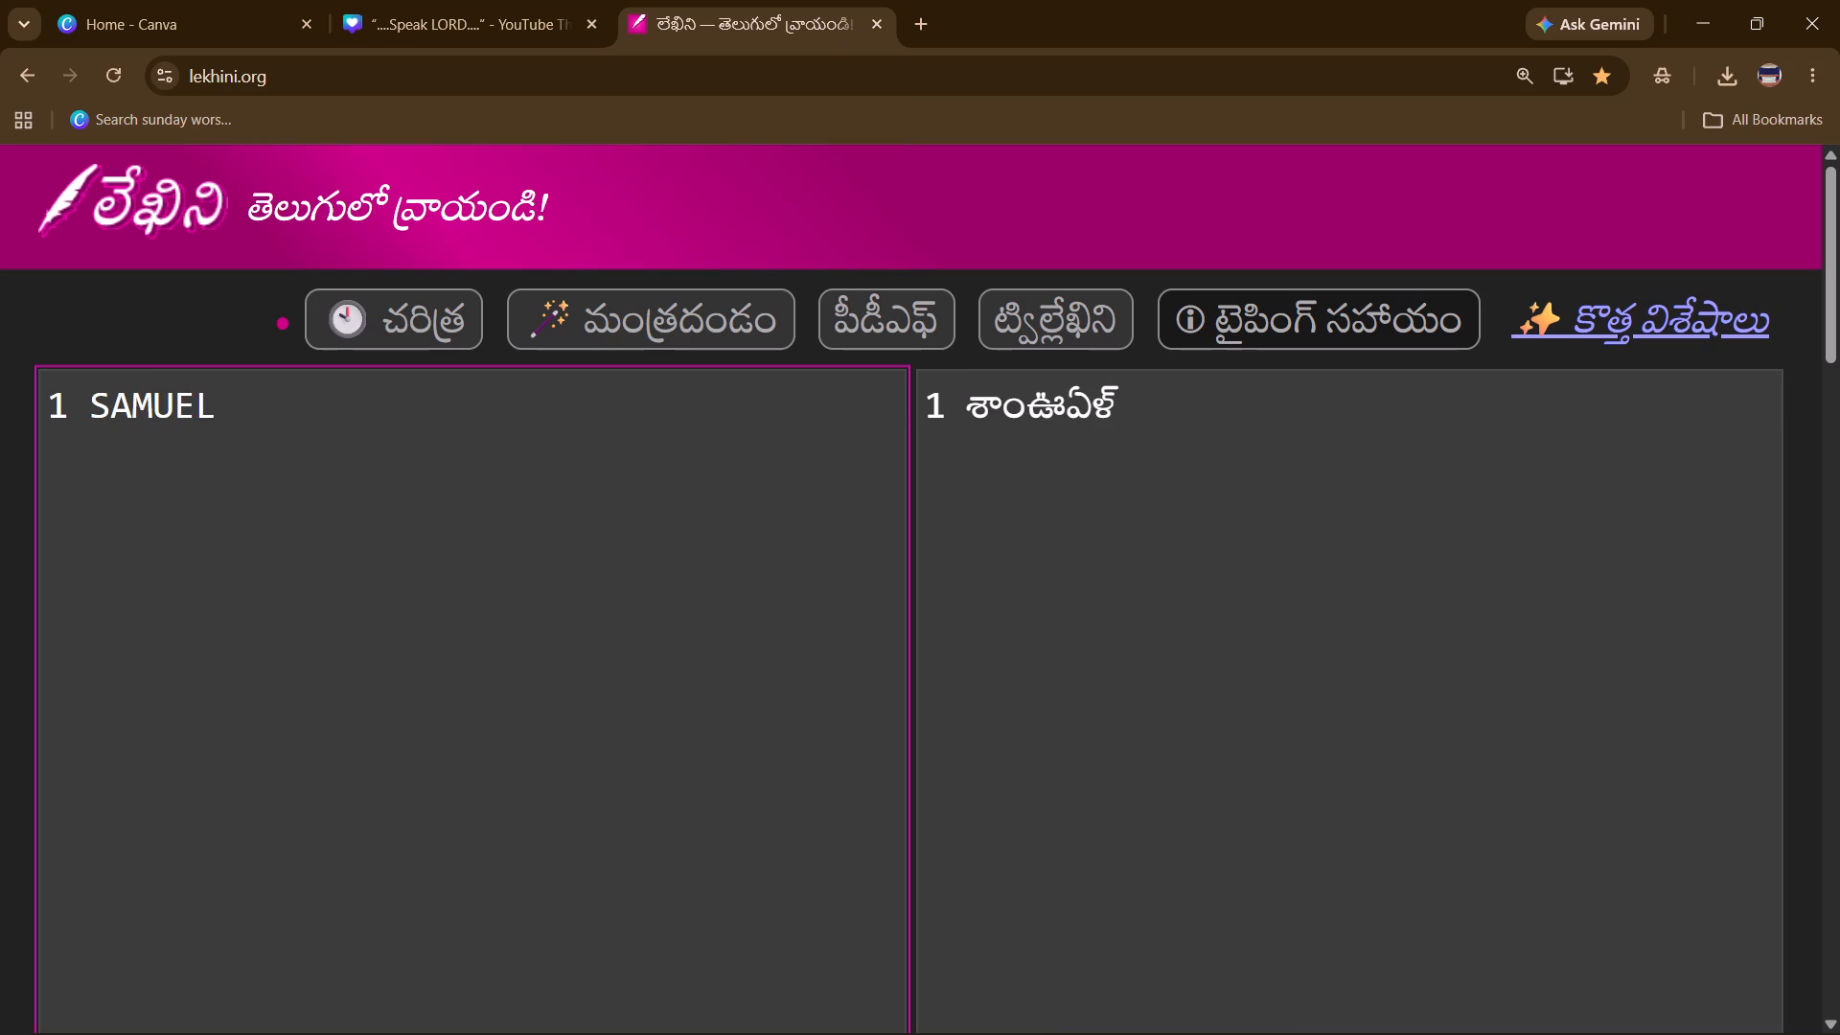
left_click(931, 29, "shift")
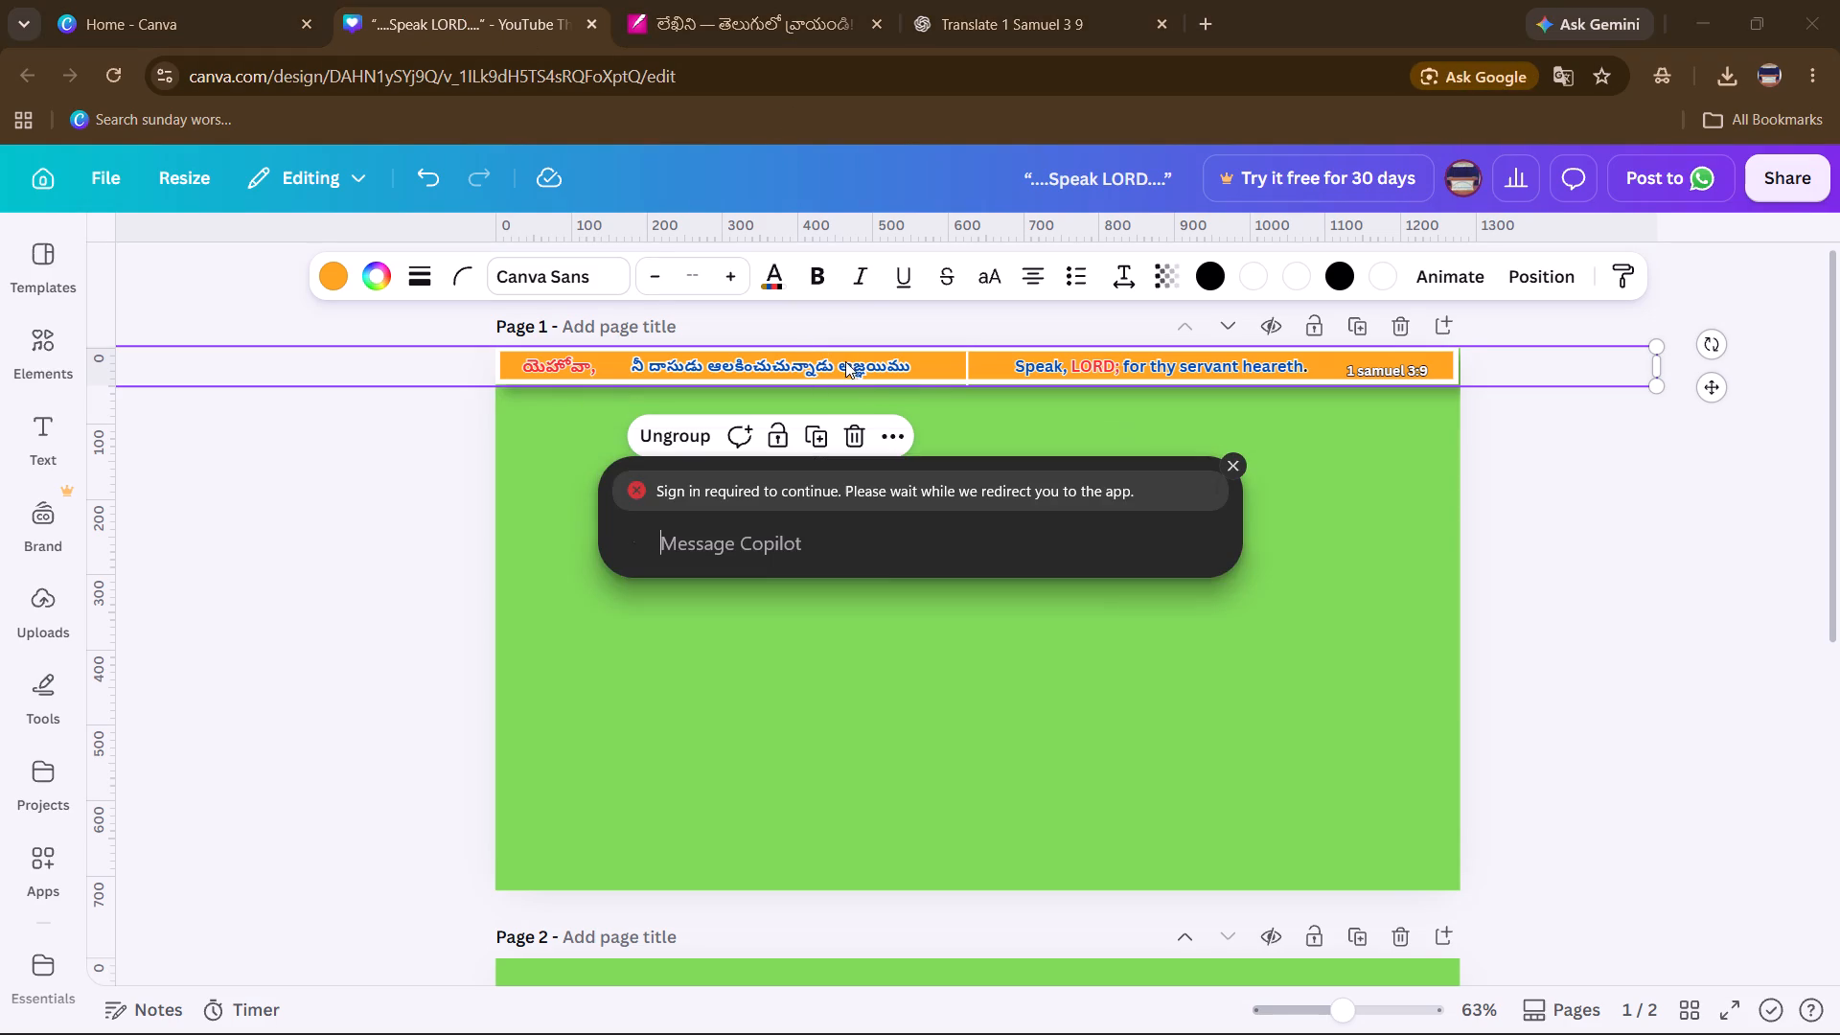
left_click(941, 361)
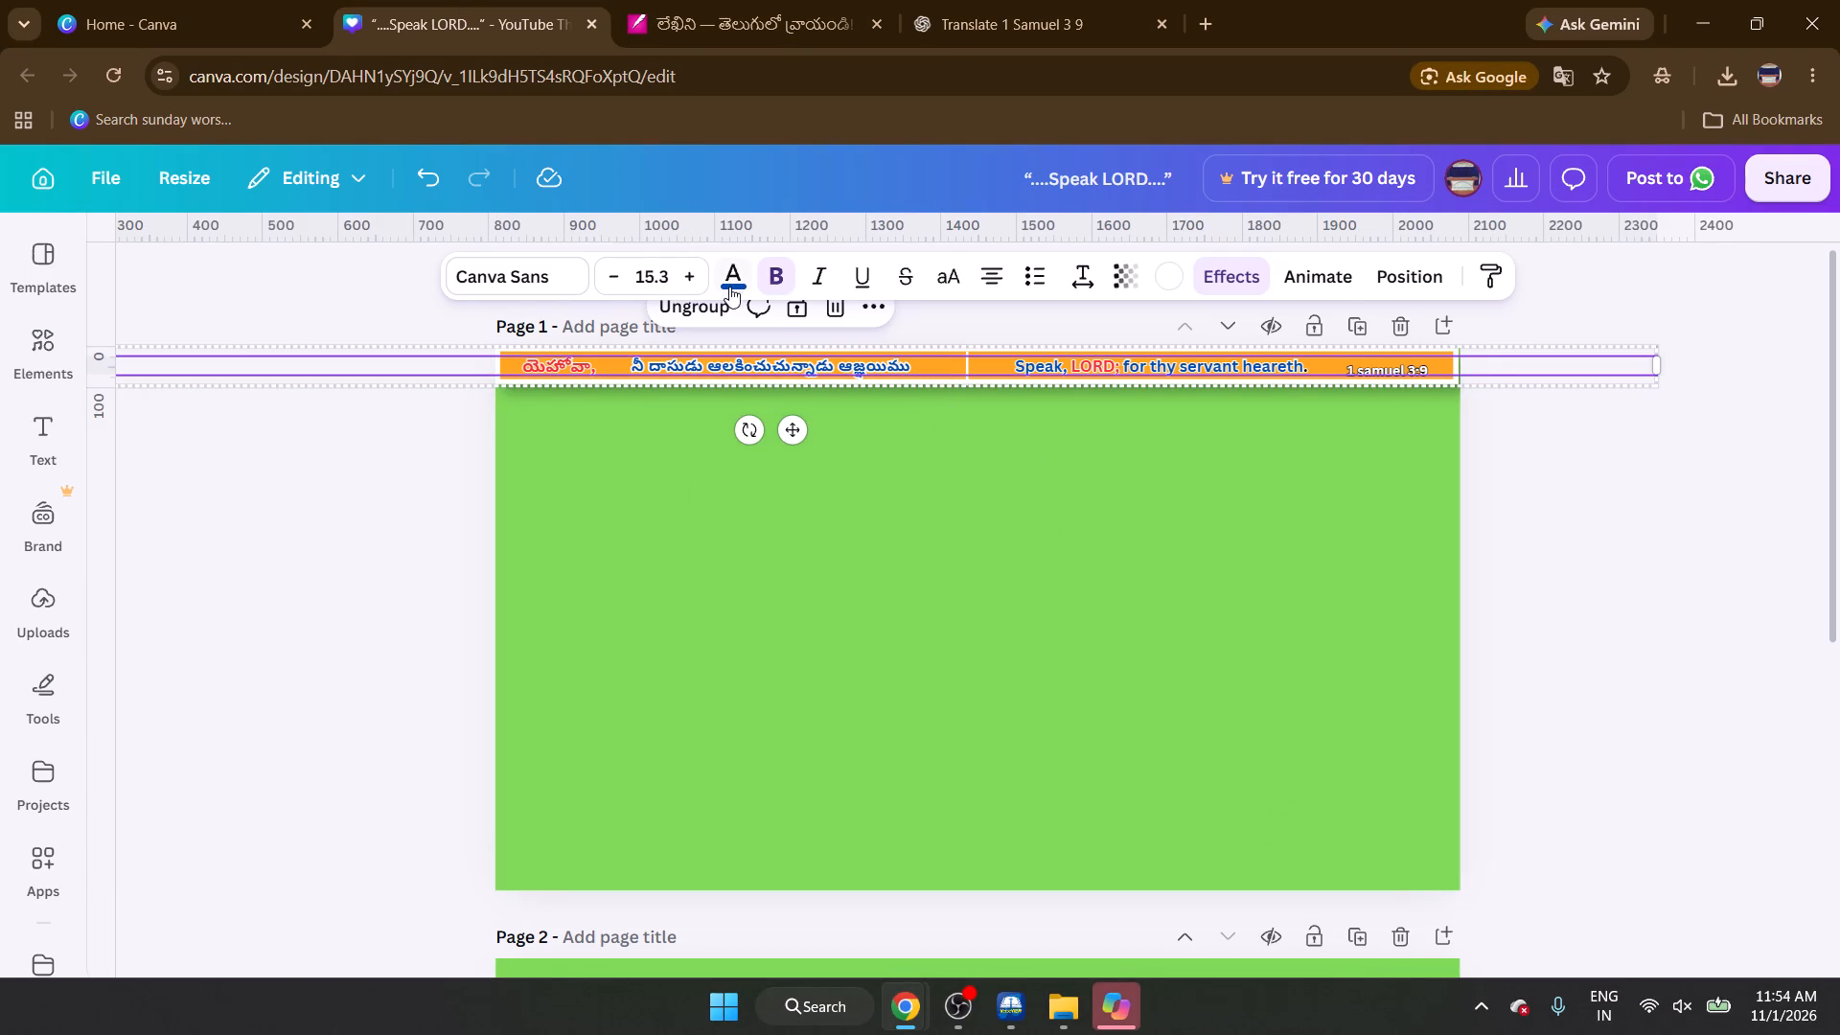
left_click(700, 307)
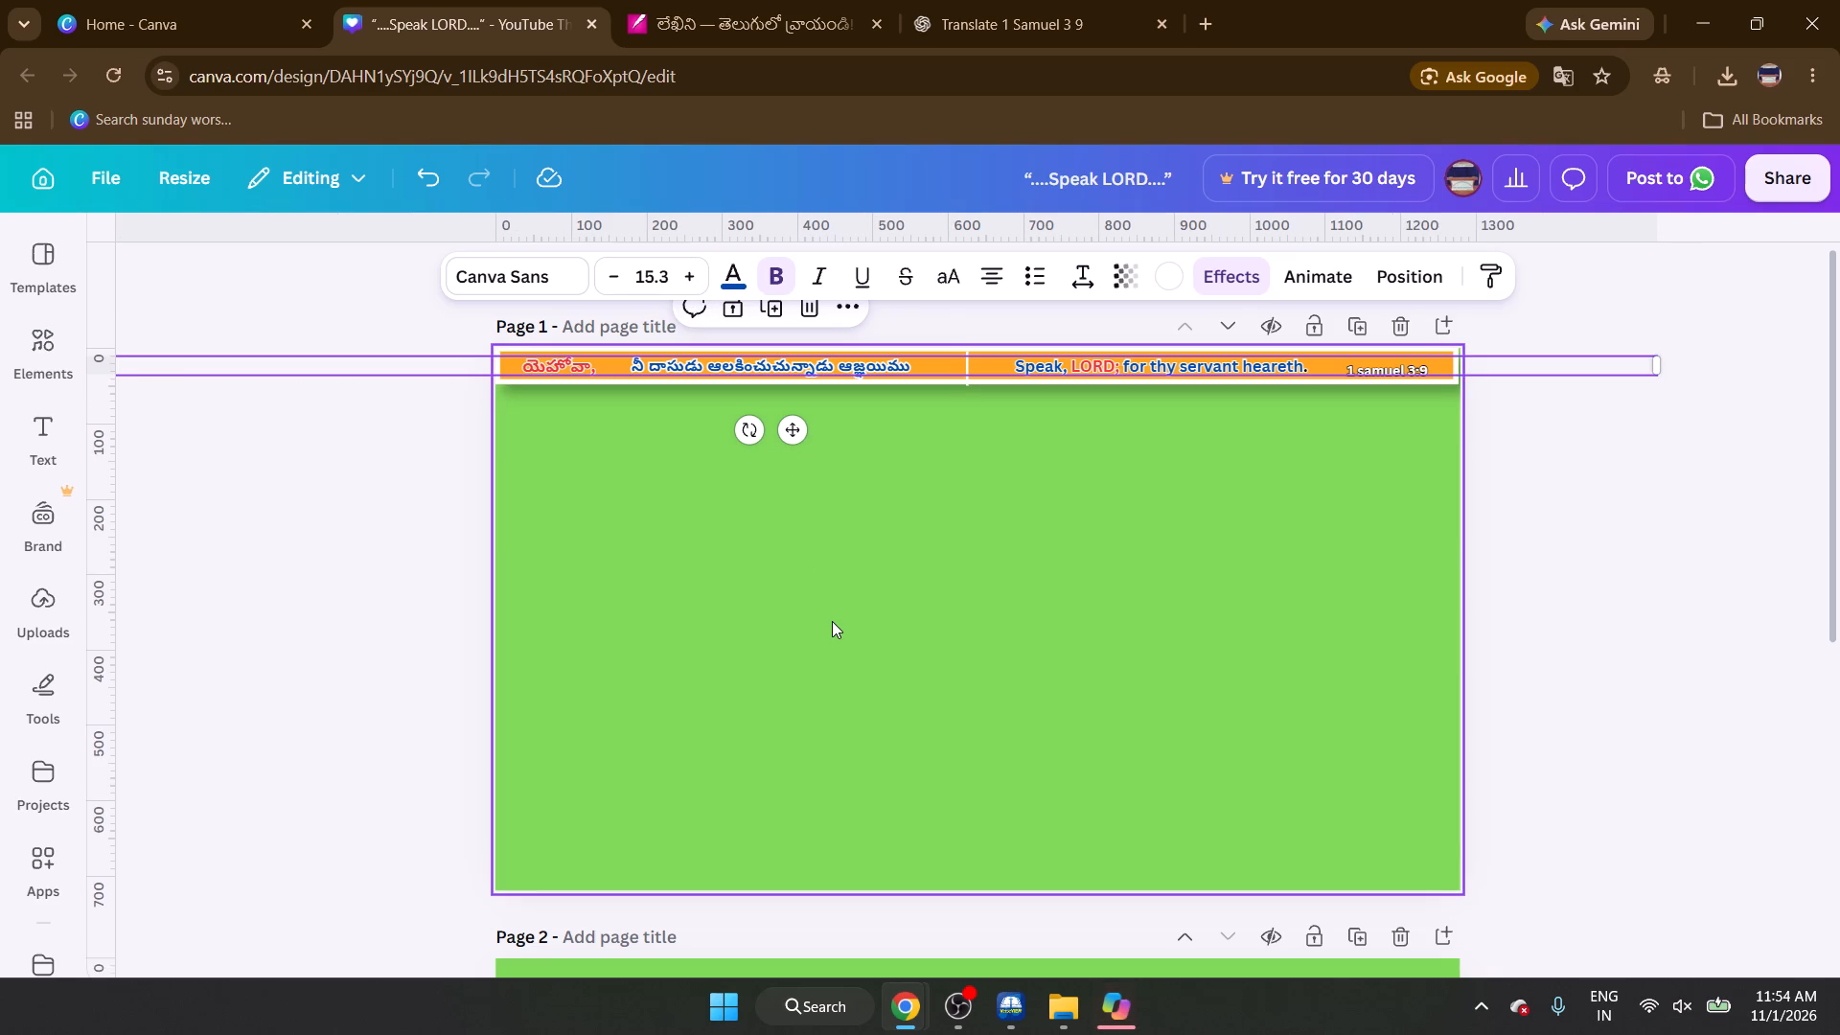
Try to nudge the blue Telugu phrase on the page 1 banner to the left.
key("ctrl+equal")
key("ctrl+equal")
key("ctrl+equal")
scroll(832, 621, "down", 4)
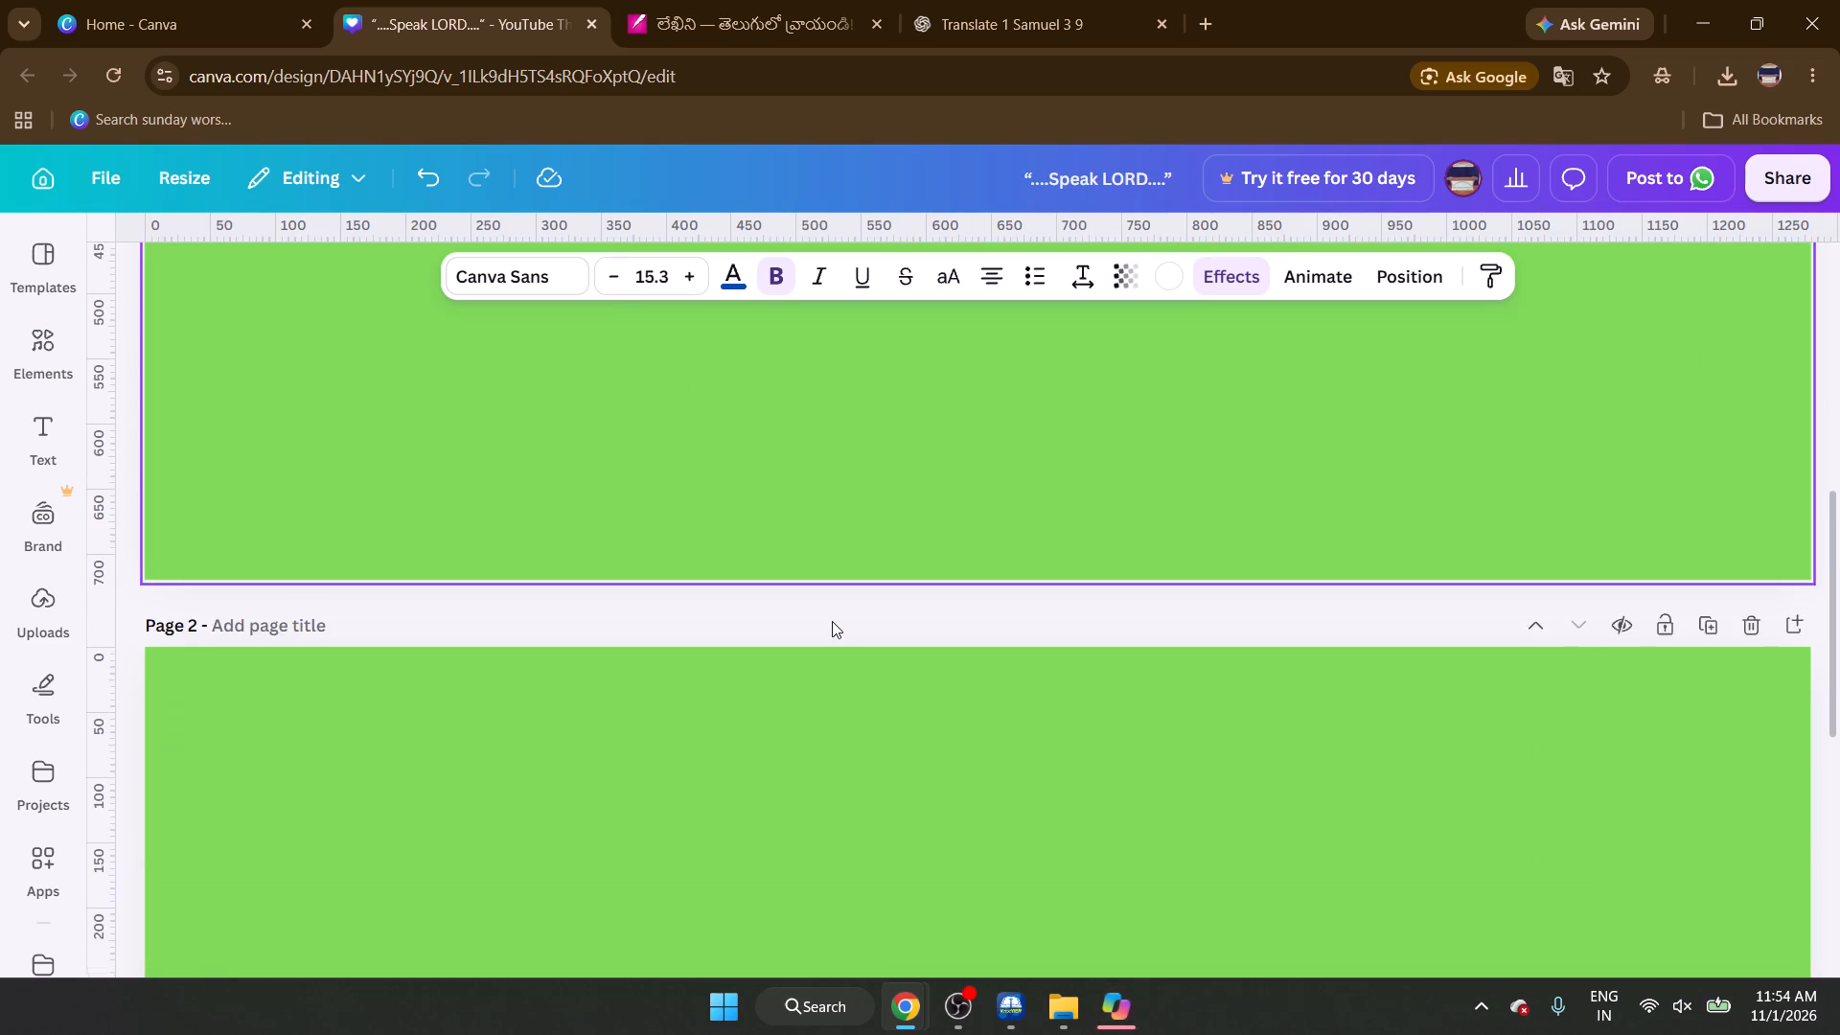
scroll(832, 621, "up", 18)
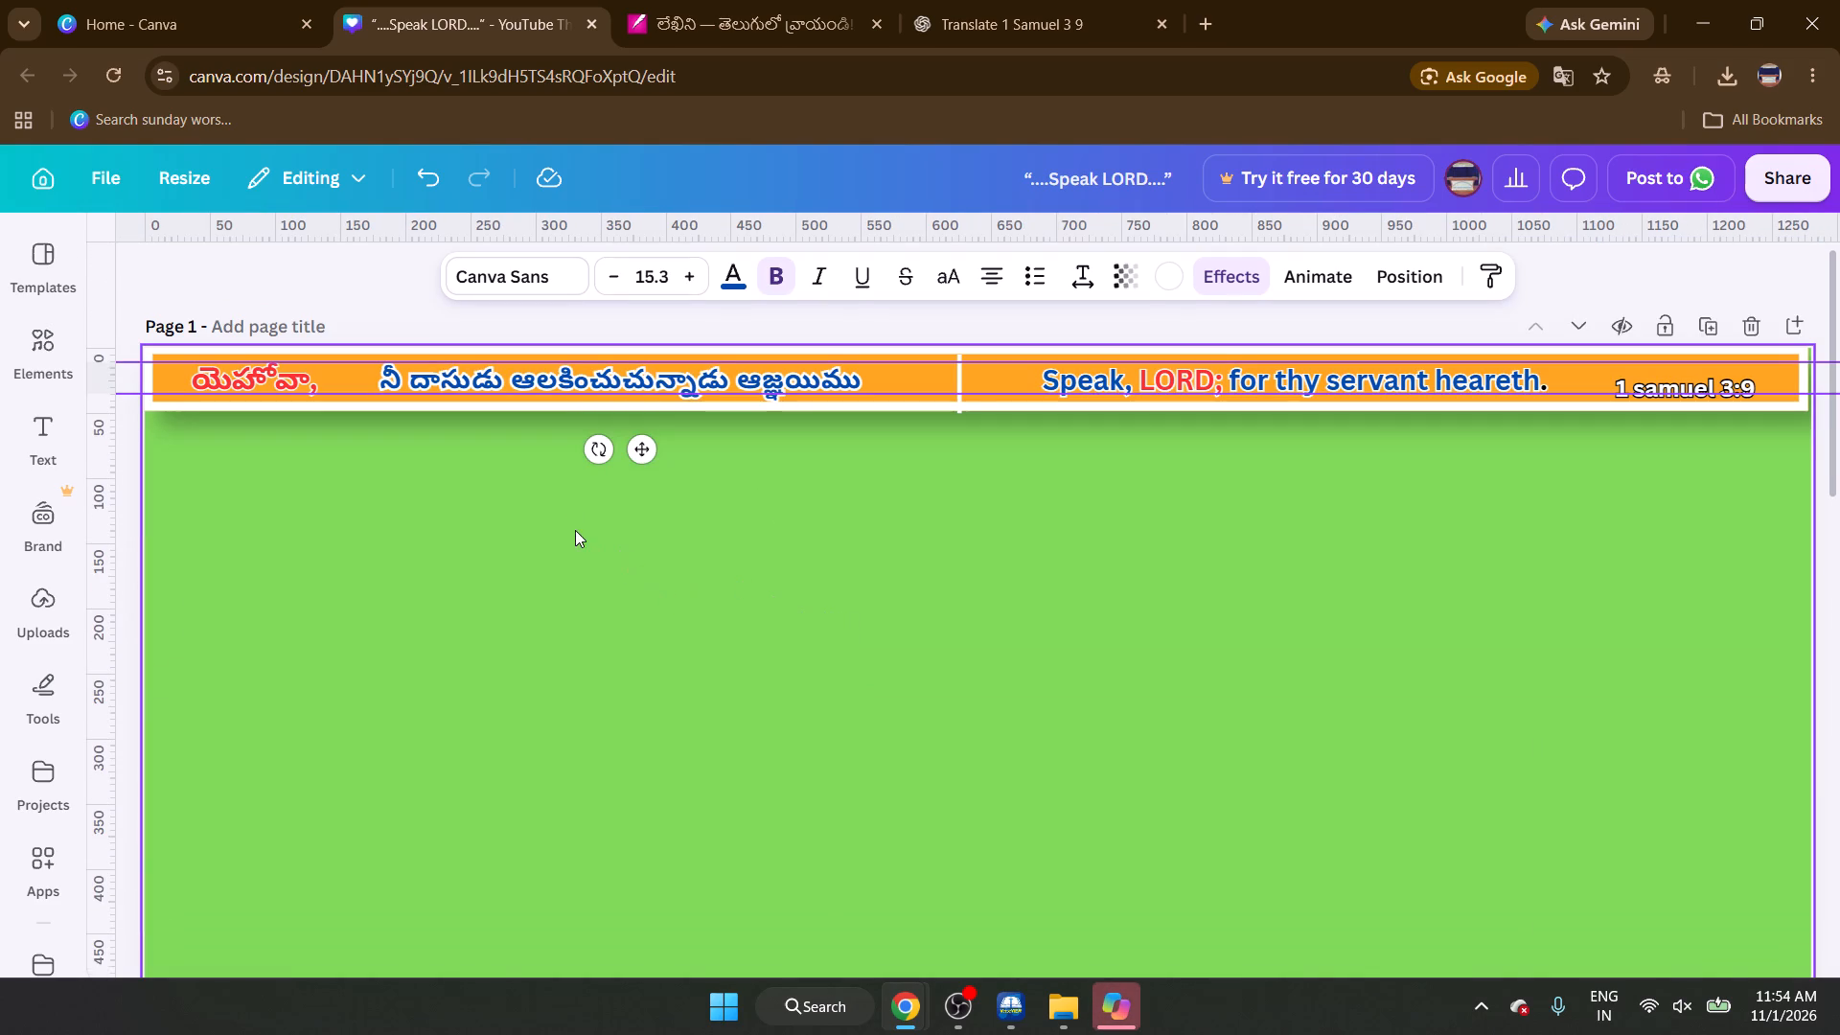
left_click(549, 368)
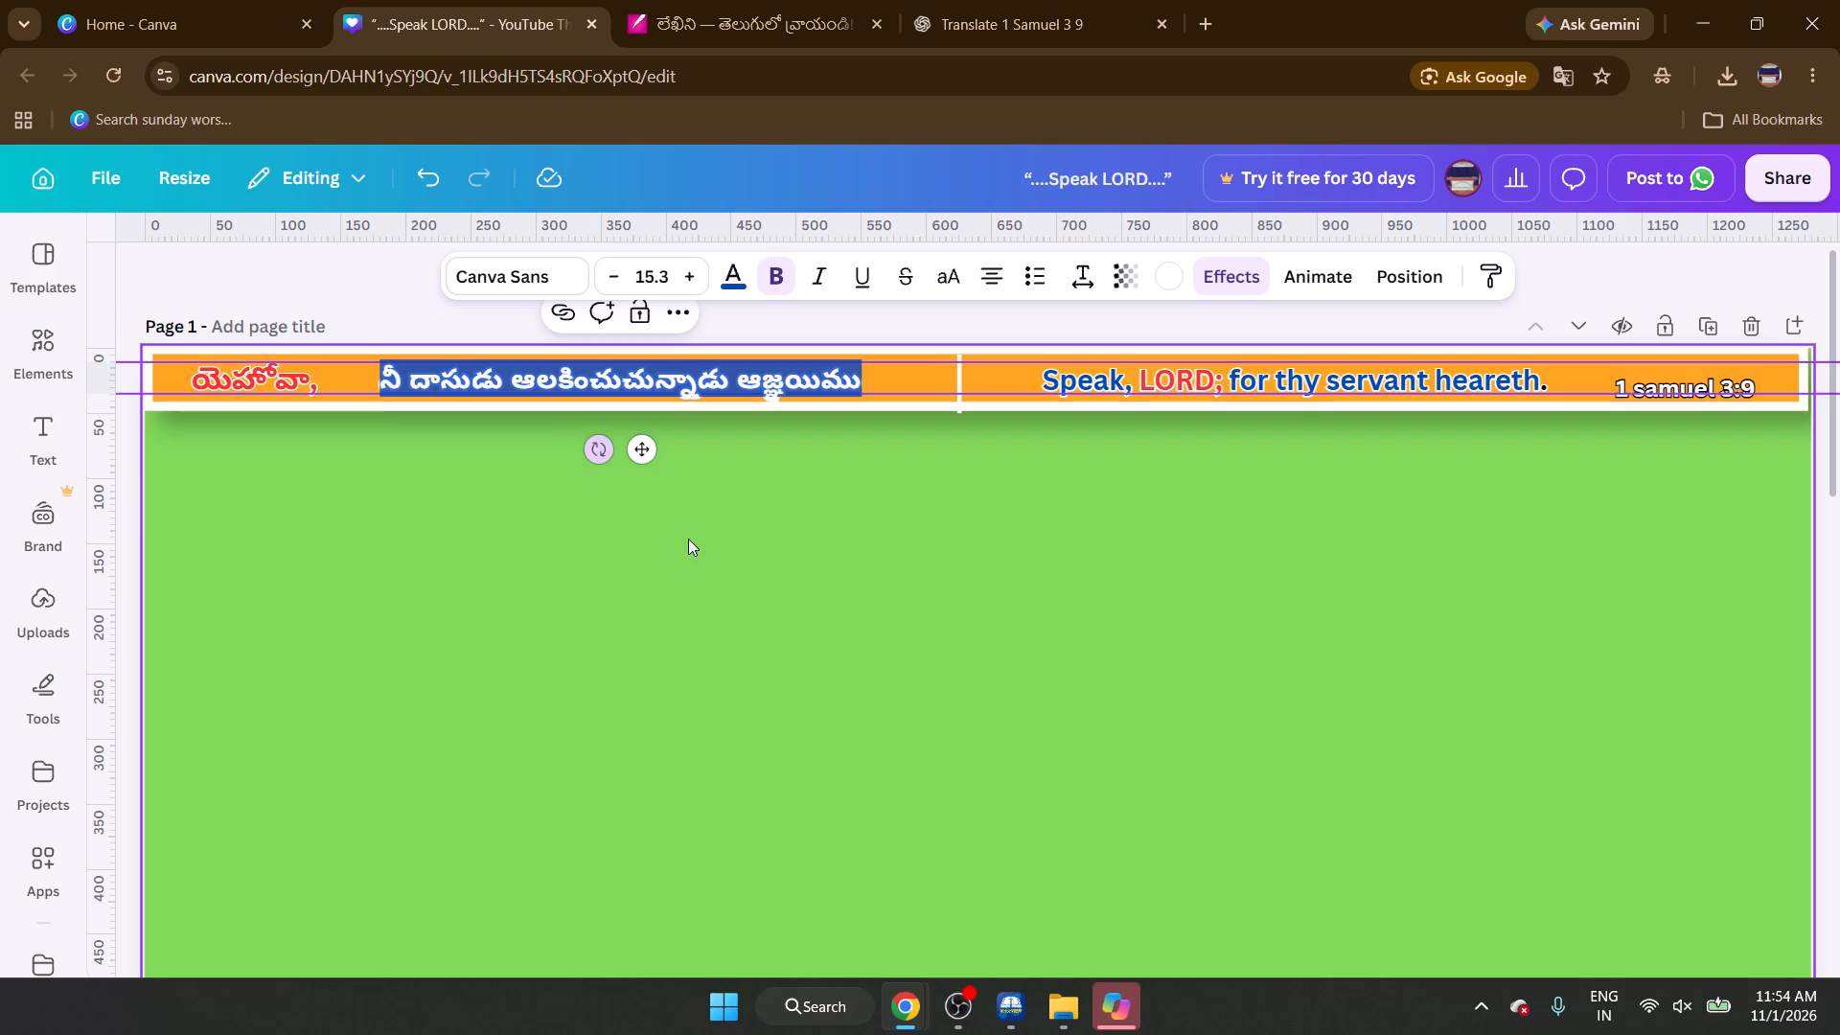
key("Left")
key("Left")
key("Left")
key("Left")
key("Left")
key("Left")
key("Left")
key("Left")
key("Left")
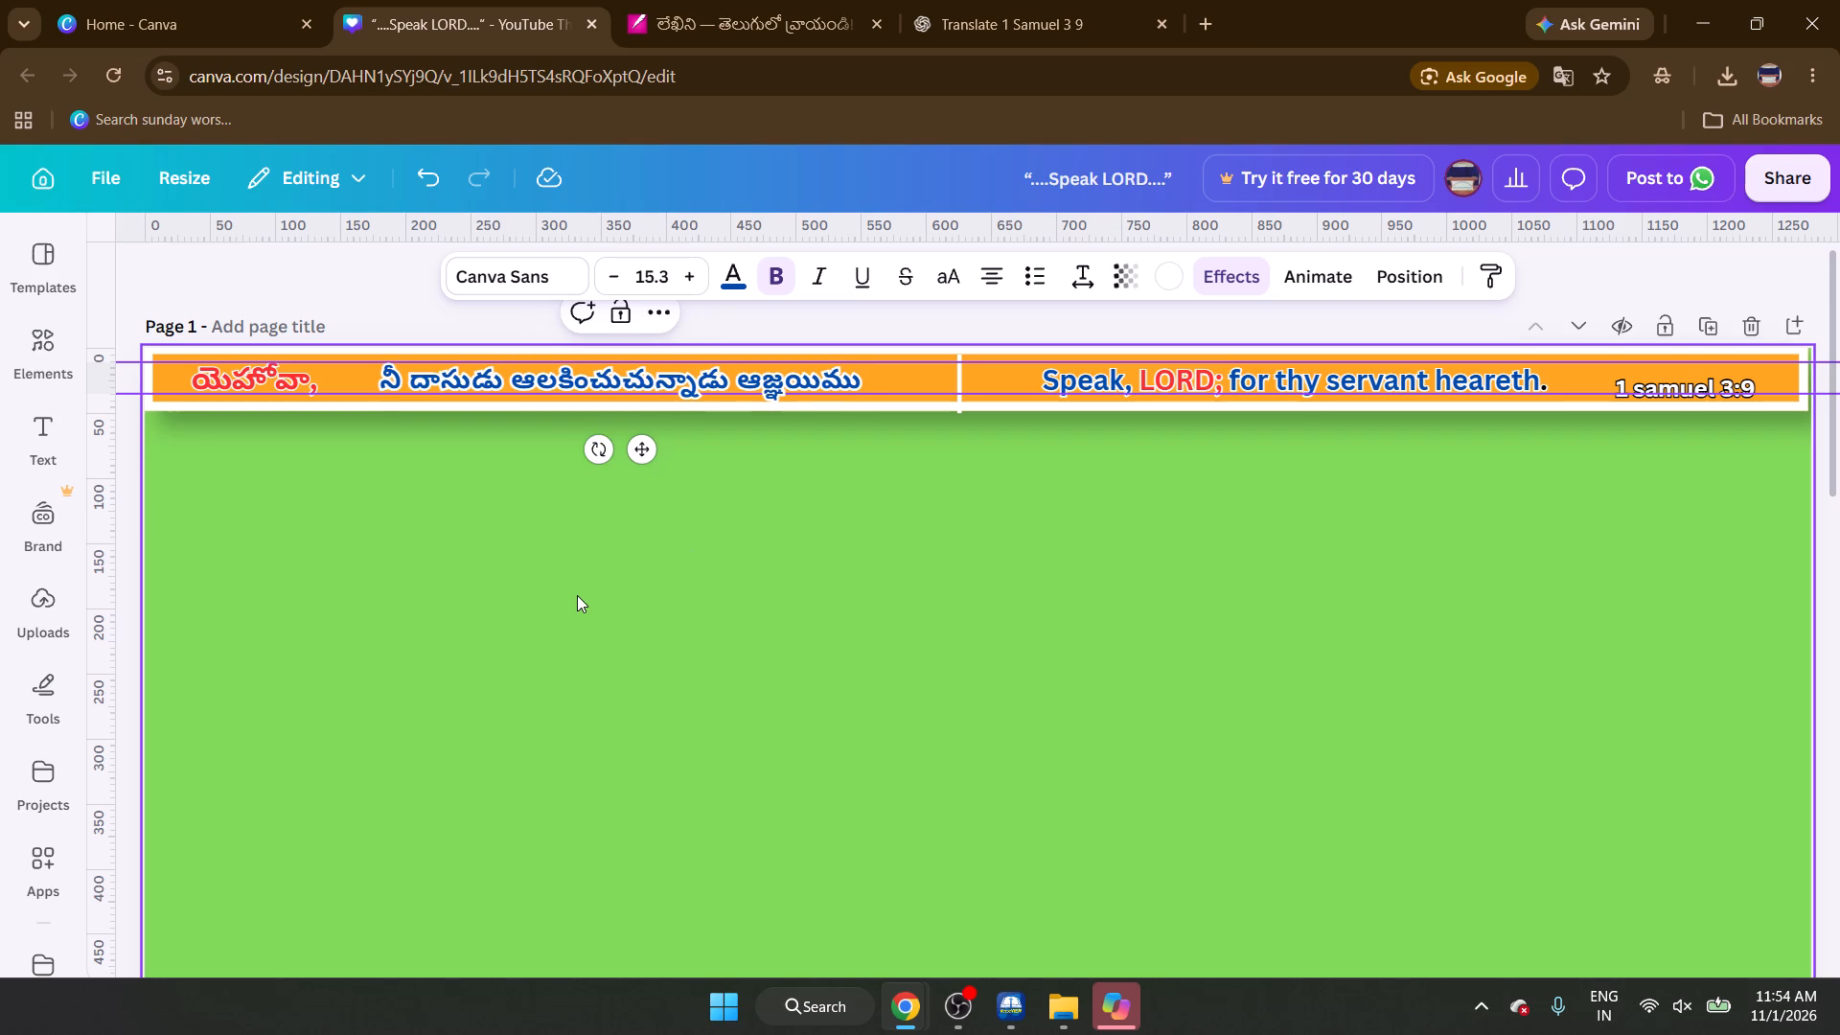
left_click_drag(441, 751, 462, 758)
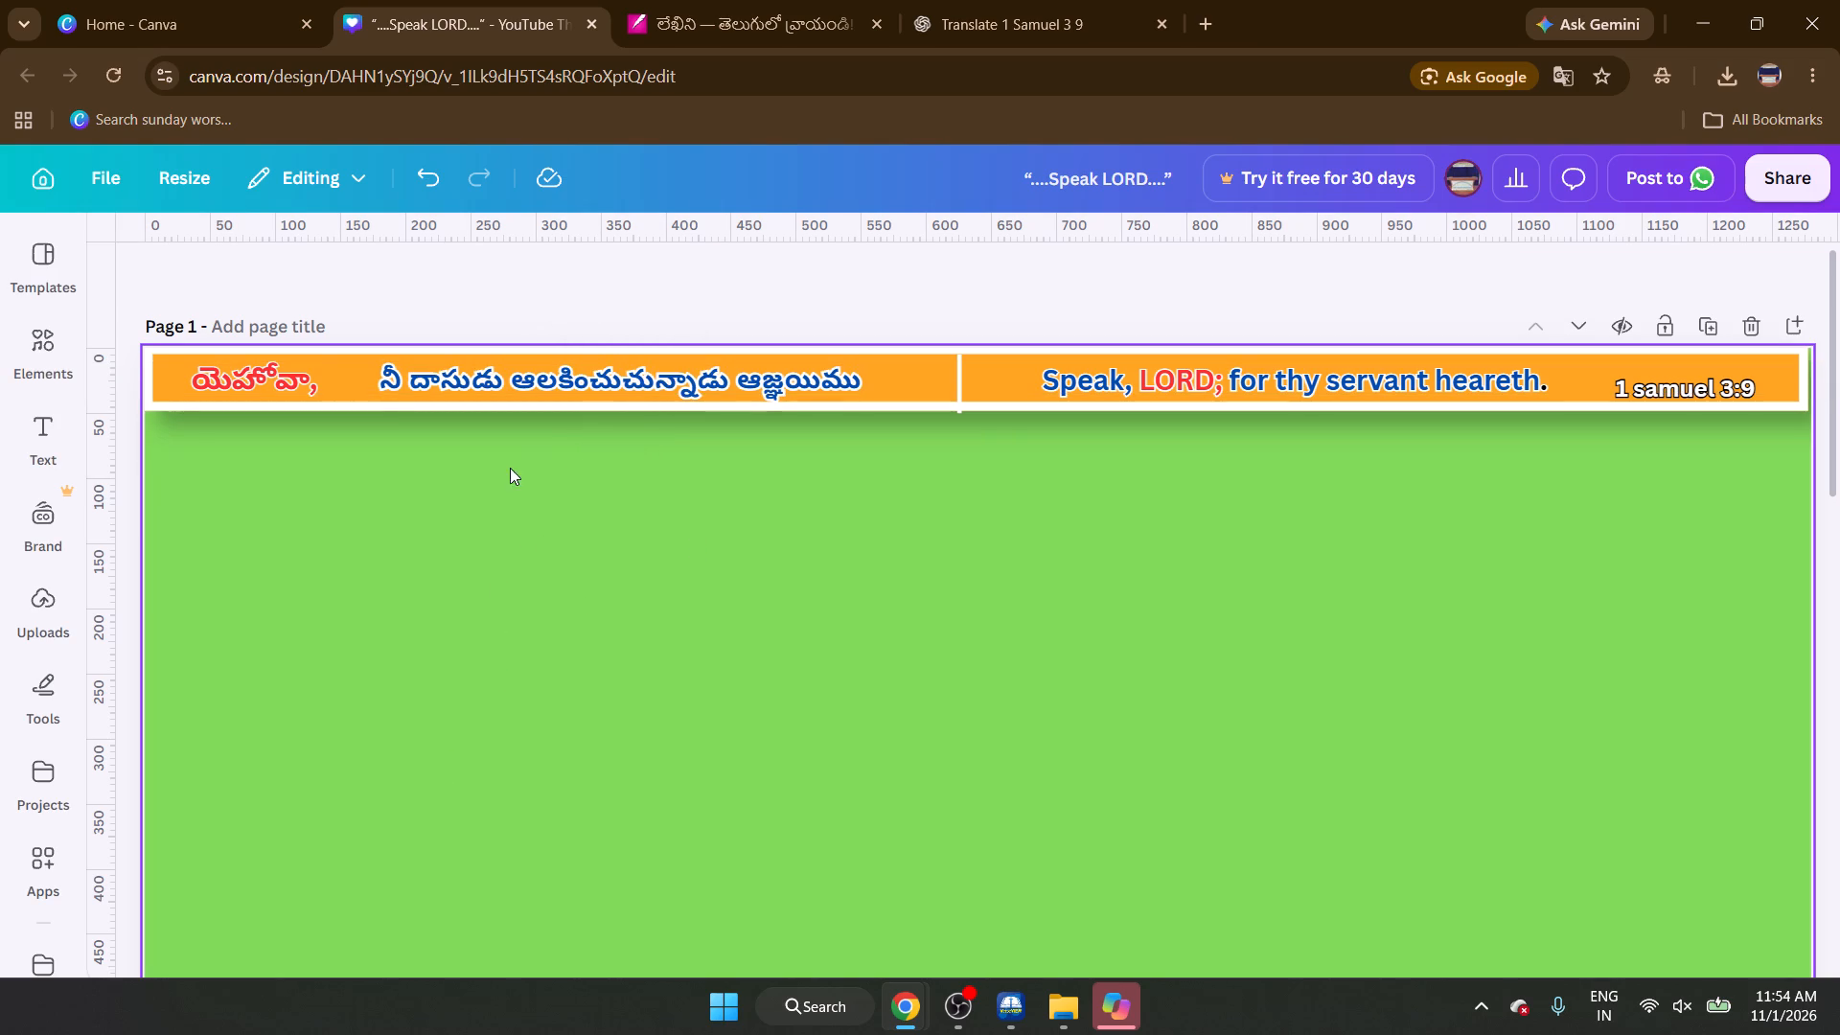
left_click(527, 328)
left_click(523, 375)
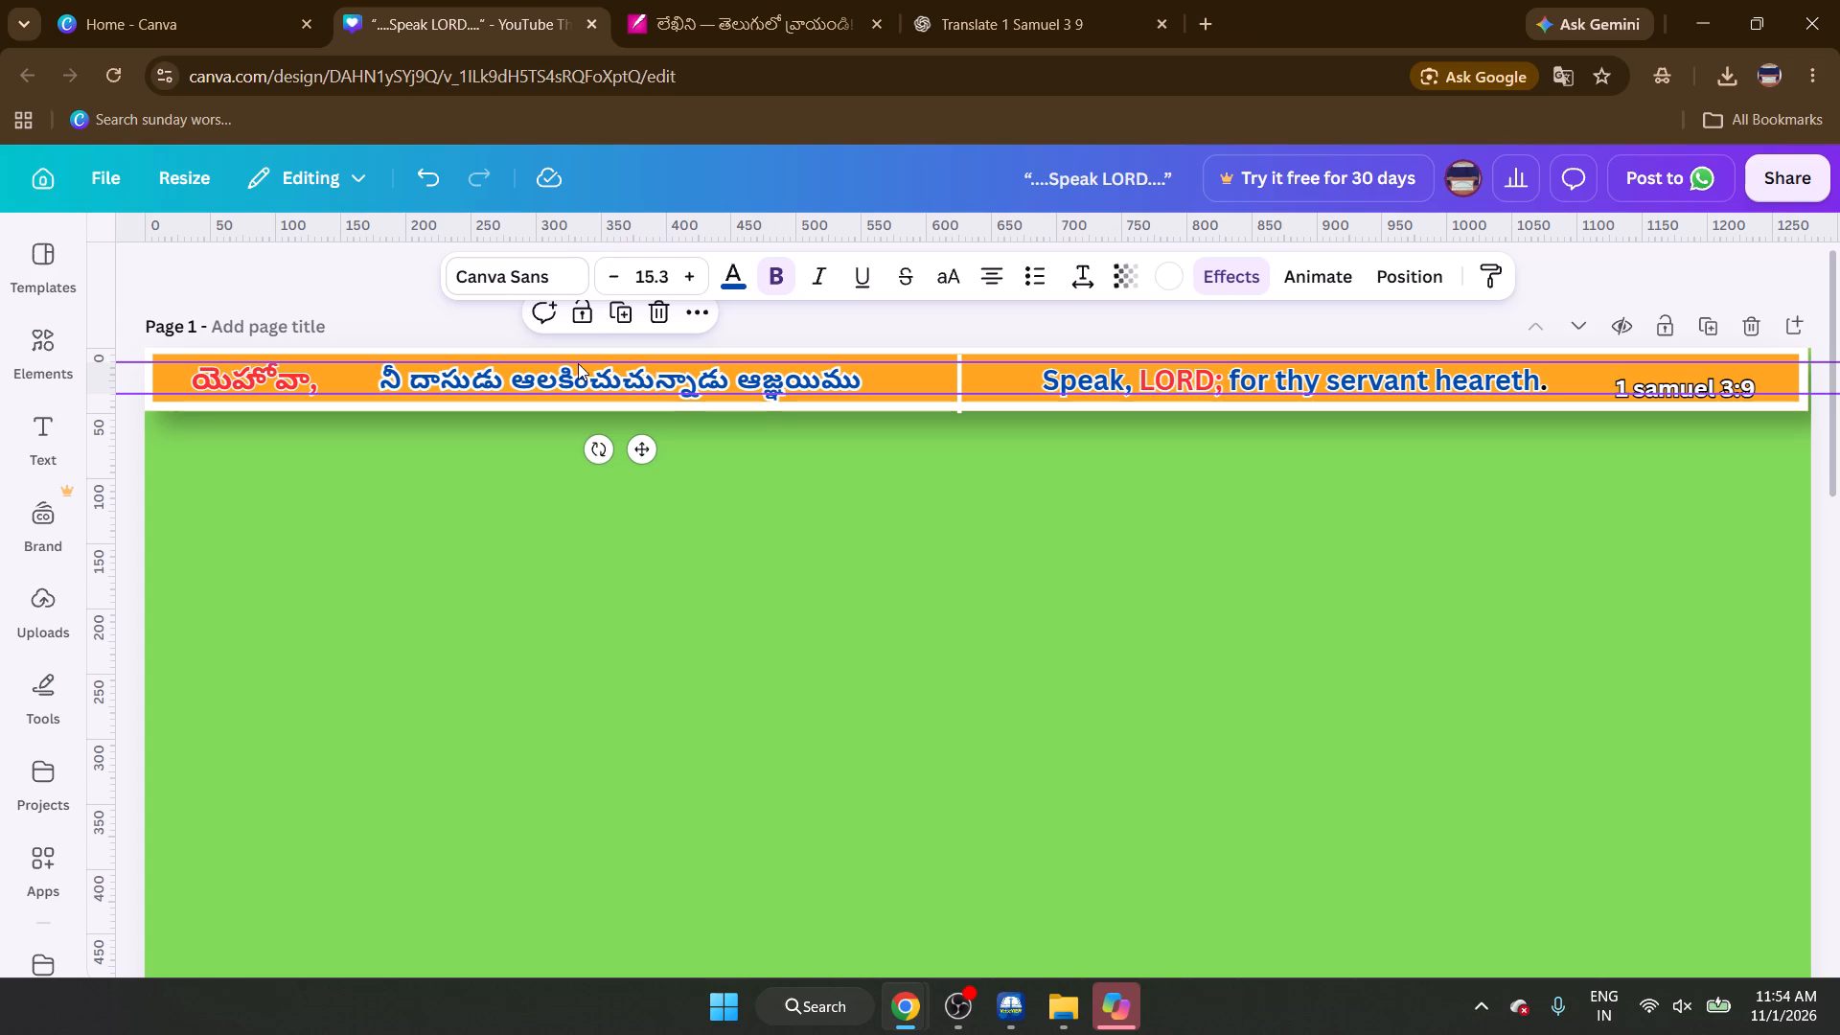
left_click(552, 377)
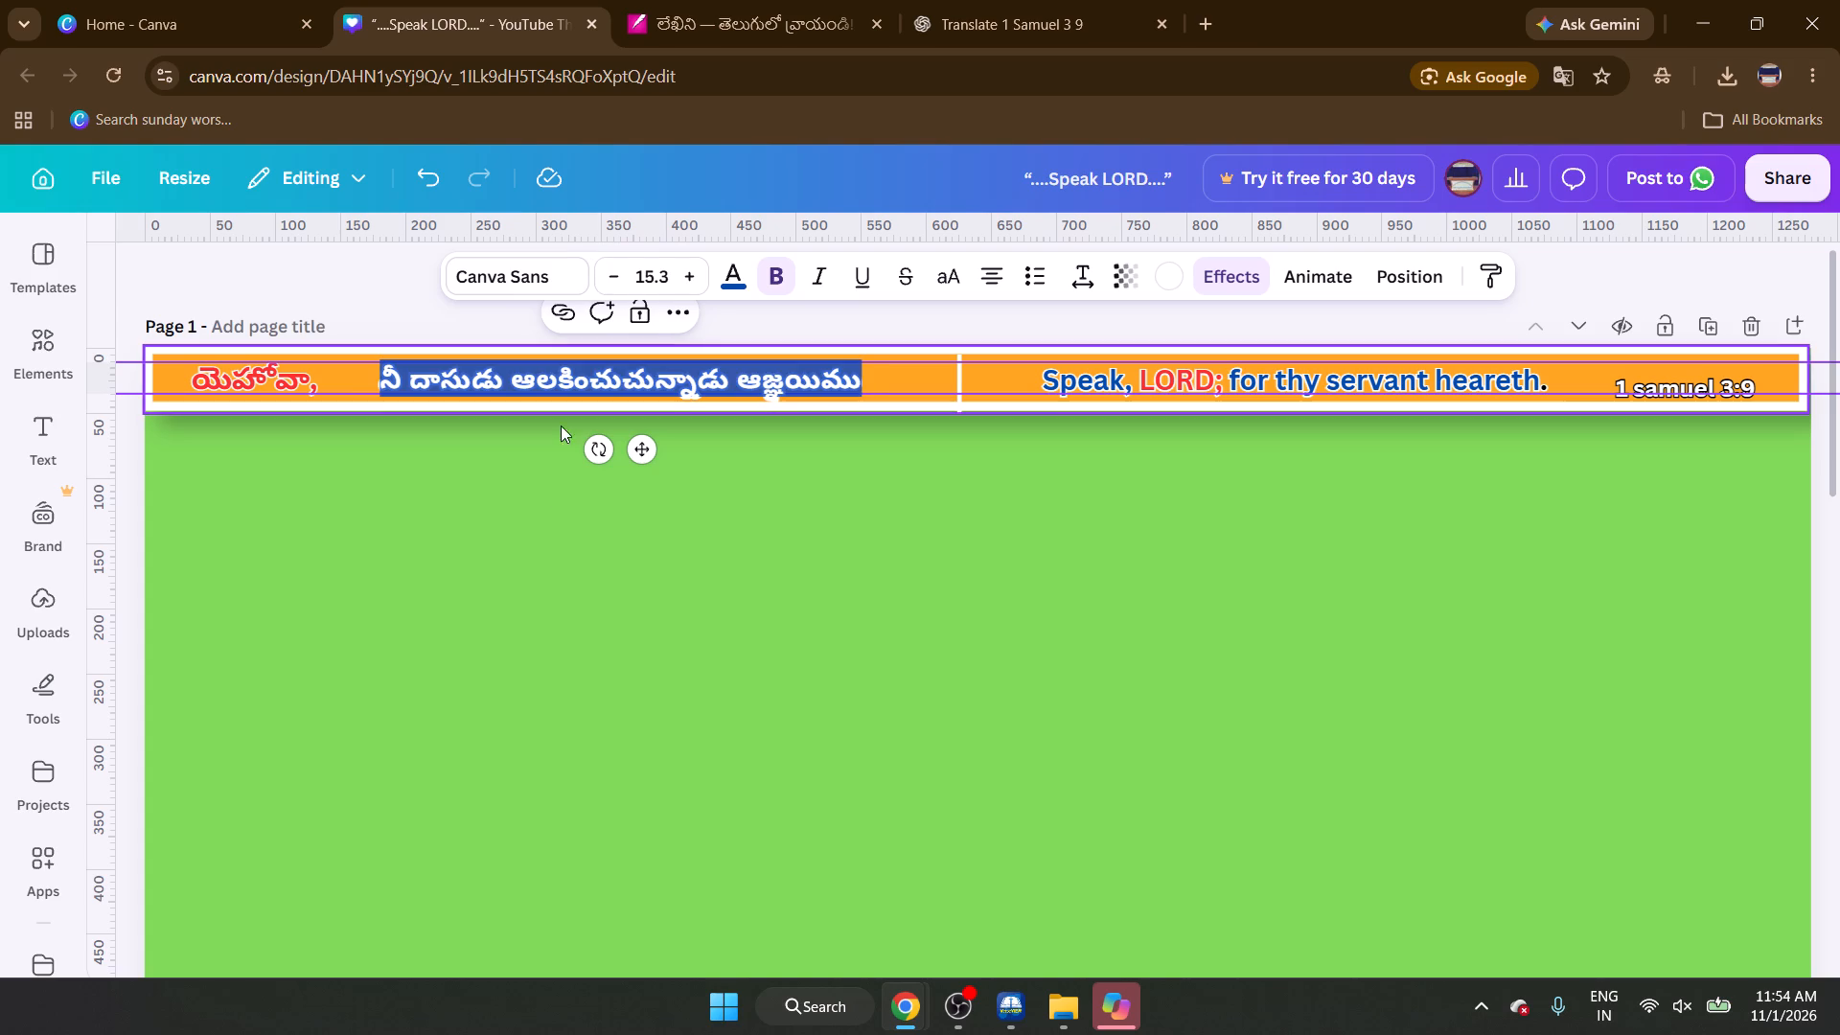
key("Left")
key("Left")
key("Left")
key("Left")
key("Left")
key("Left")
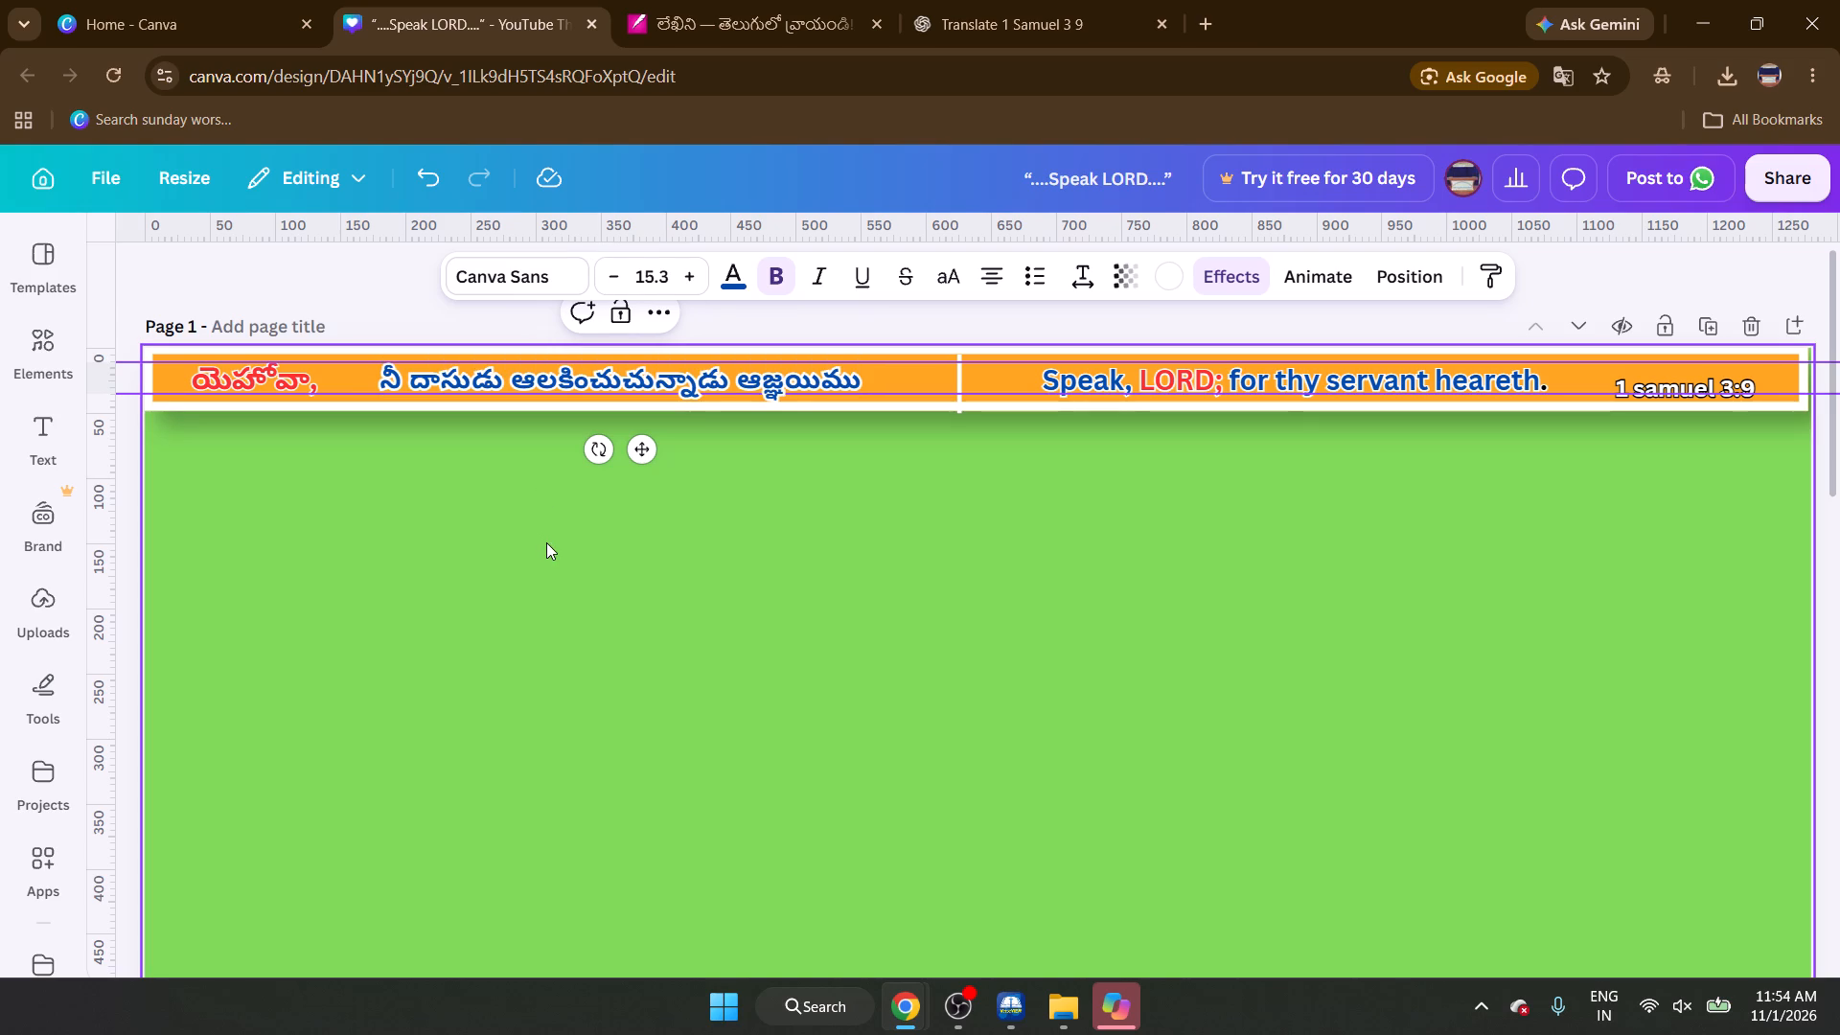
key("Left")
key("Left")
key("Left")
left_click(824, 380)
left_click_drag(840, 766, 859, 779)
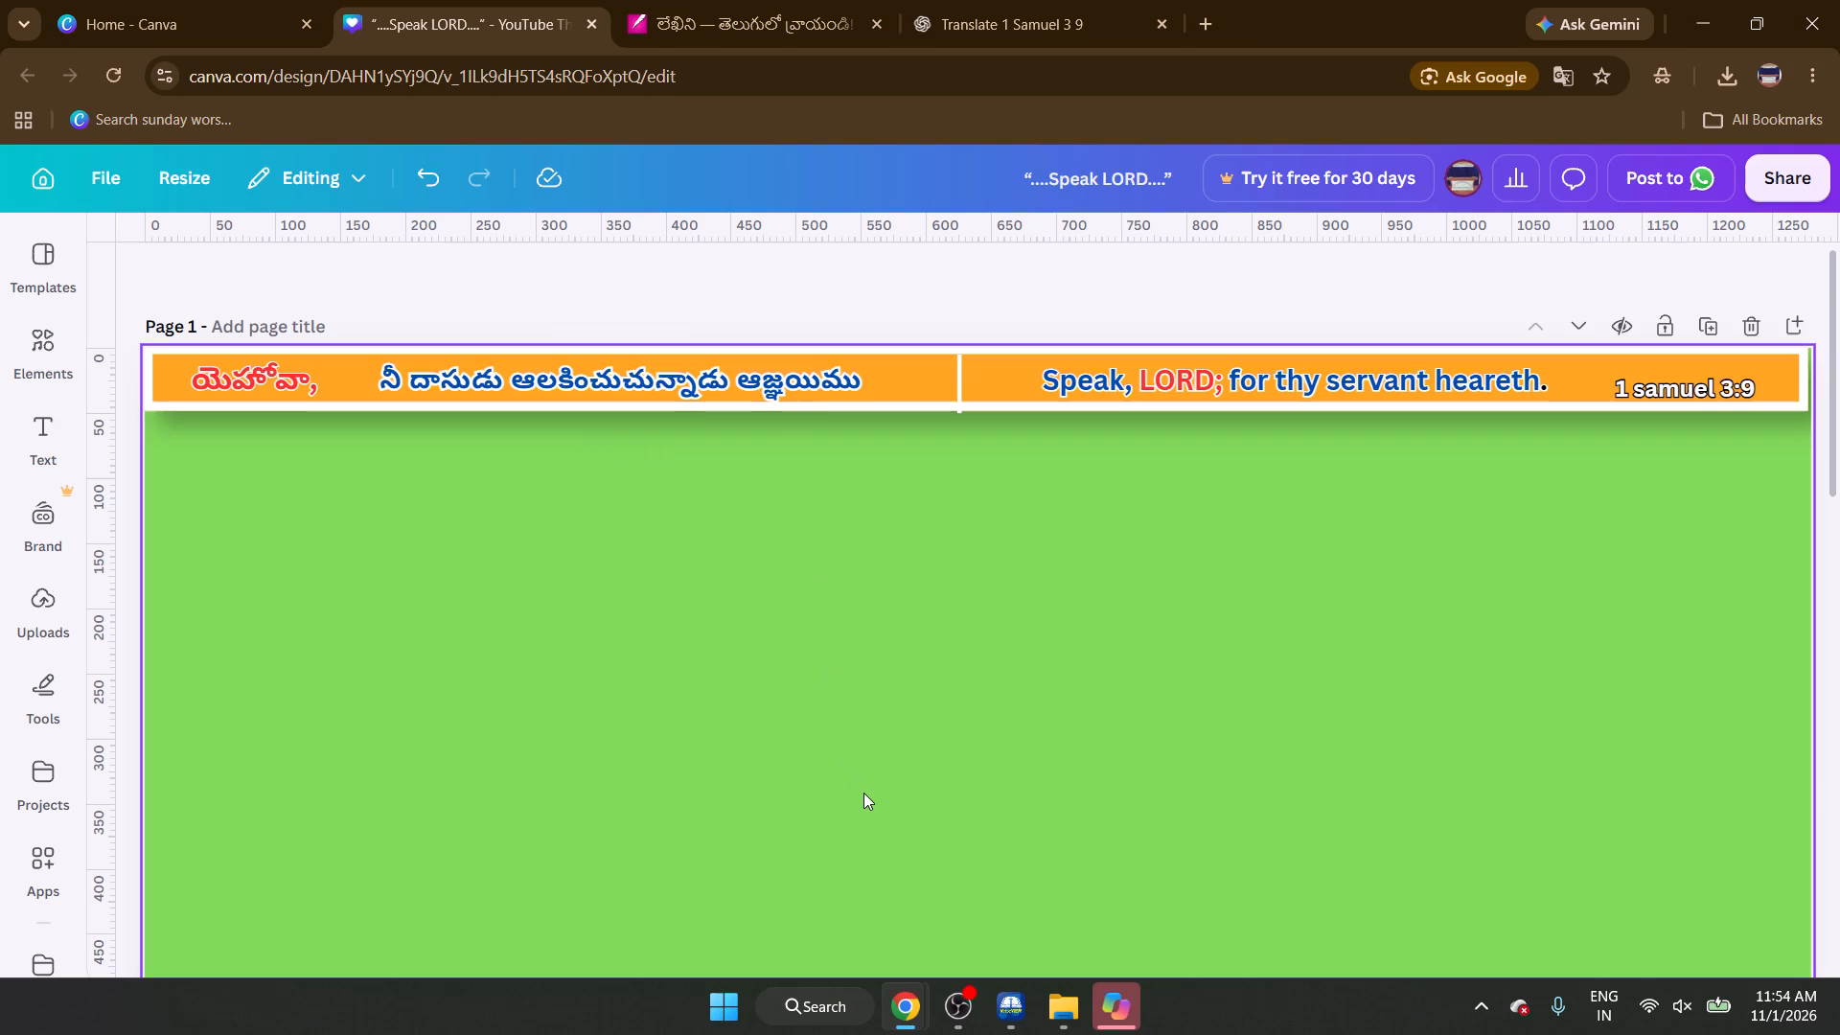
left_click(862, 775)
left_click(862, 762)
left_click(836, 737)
Move the blue Telugu phrase left along the banner, leaving a small gap after the red word “యెహోవా,”.
left_click(714, 378)
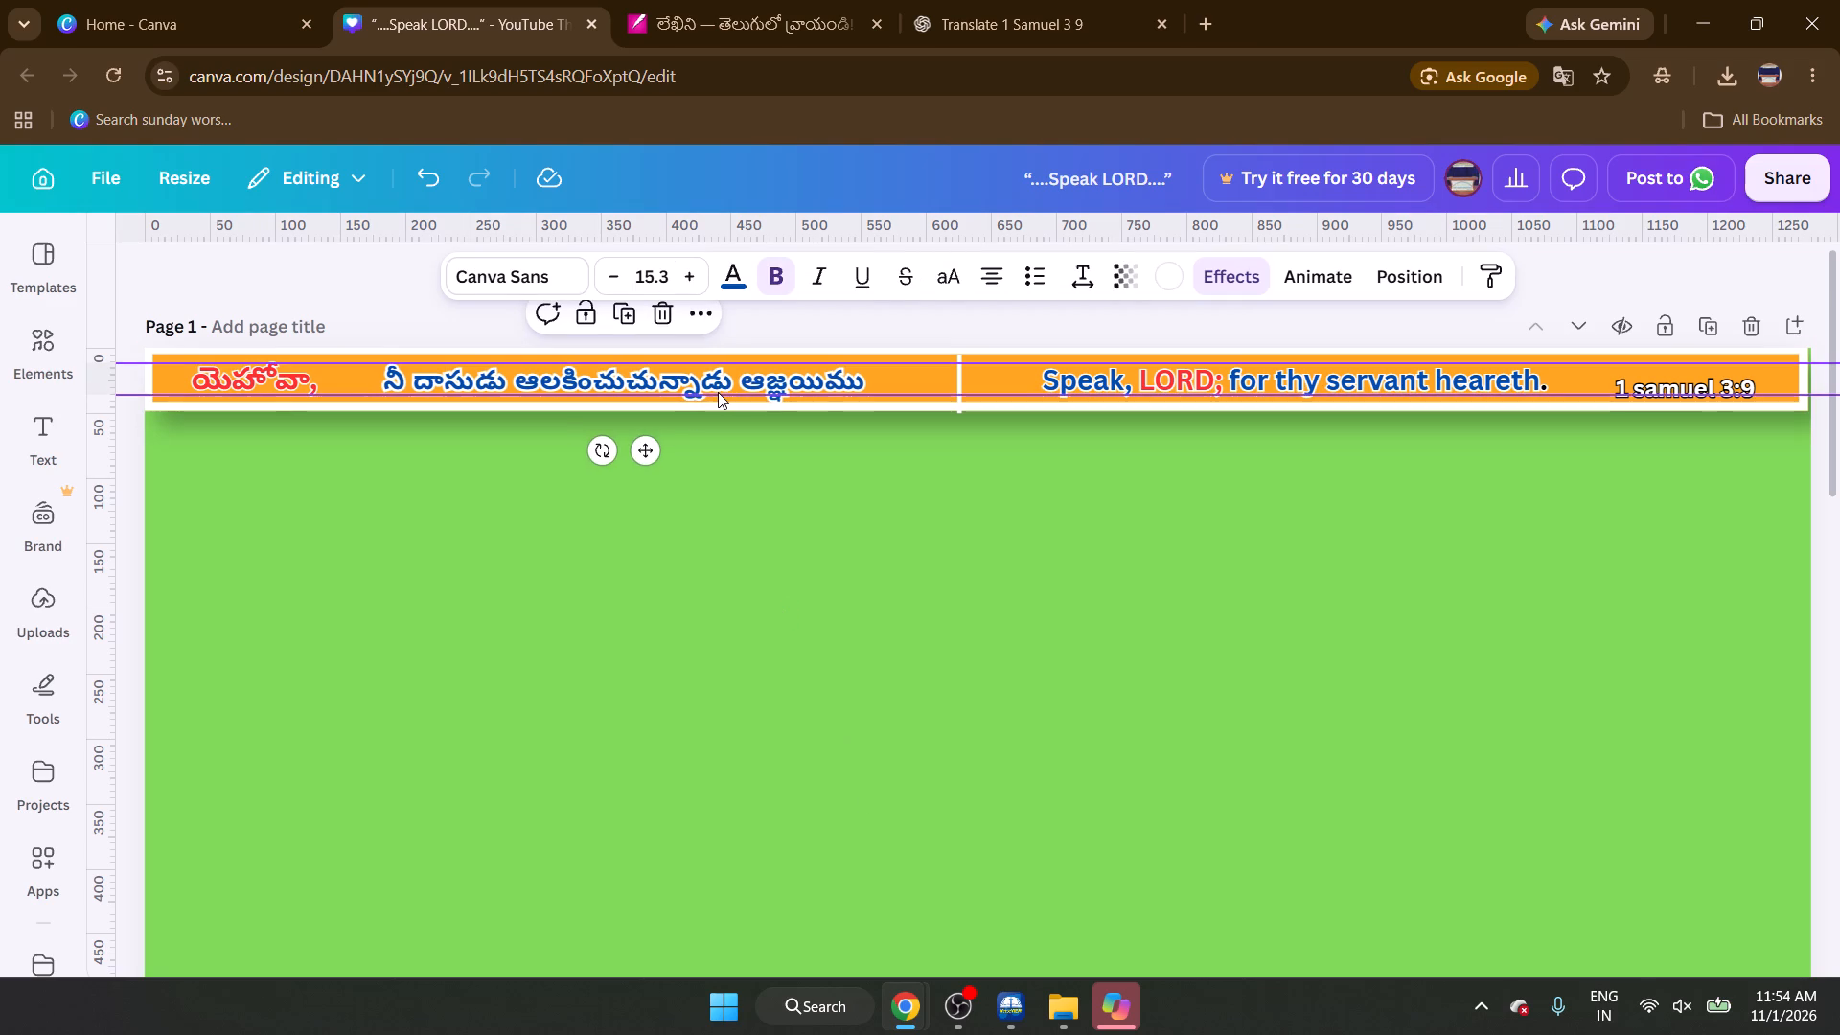
key("Left")
key("Left")
key("Left")
key("Left")
key("Left")
key("Left")
key("Left")
key("Left")
key("Left")
key("Left")
key("Left")
key("Left")
key("Left")
key("Left")
key("Left")
key("Left")
key("Left")
key("Left")
key("Left")
key("Left")
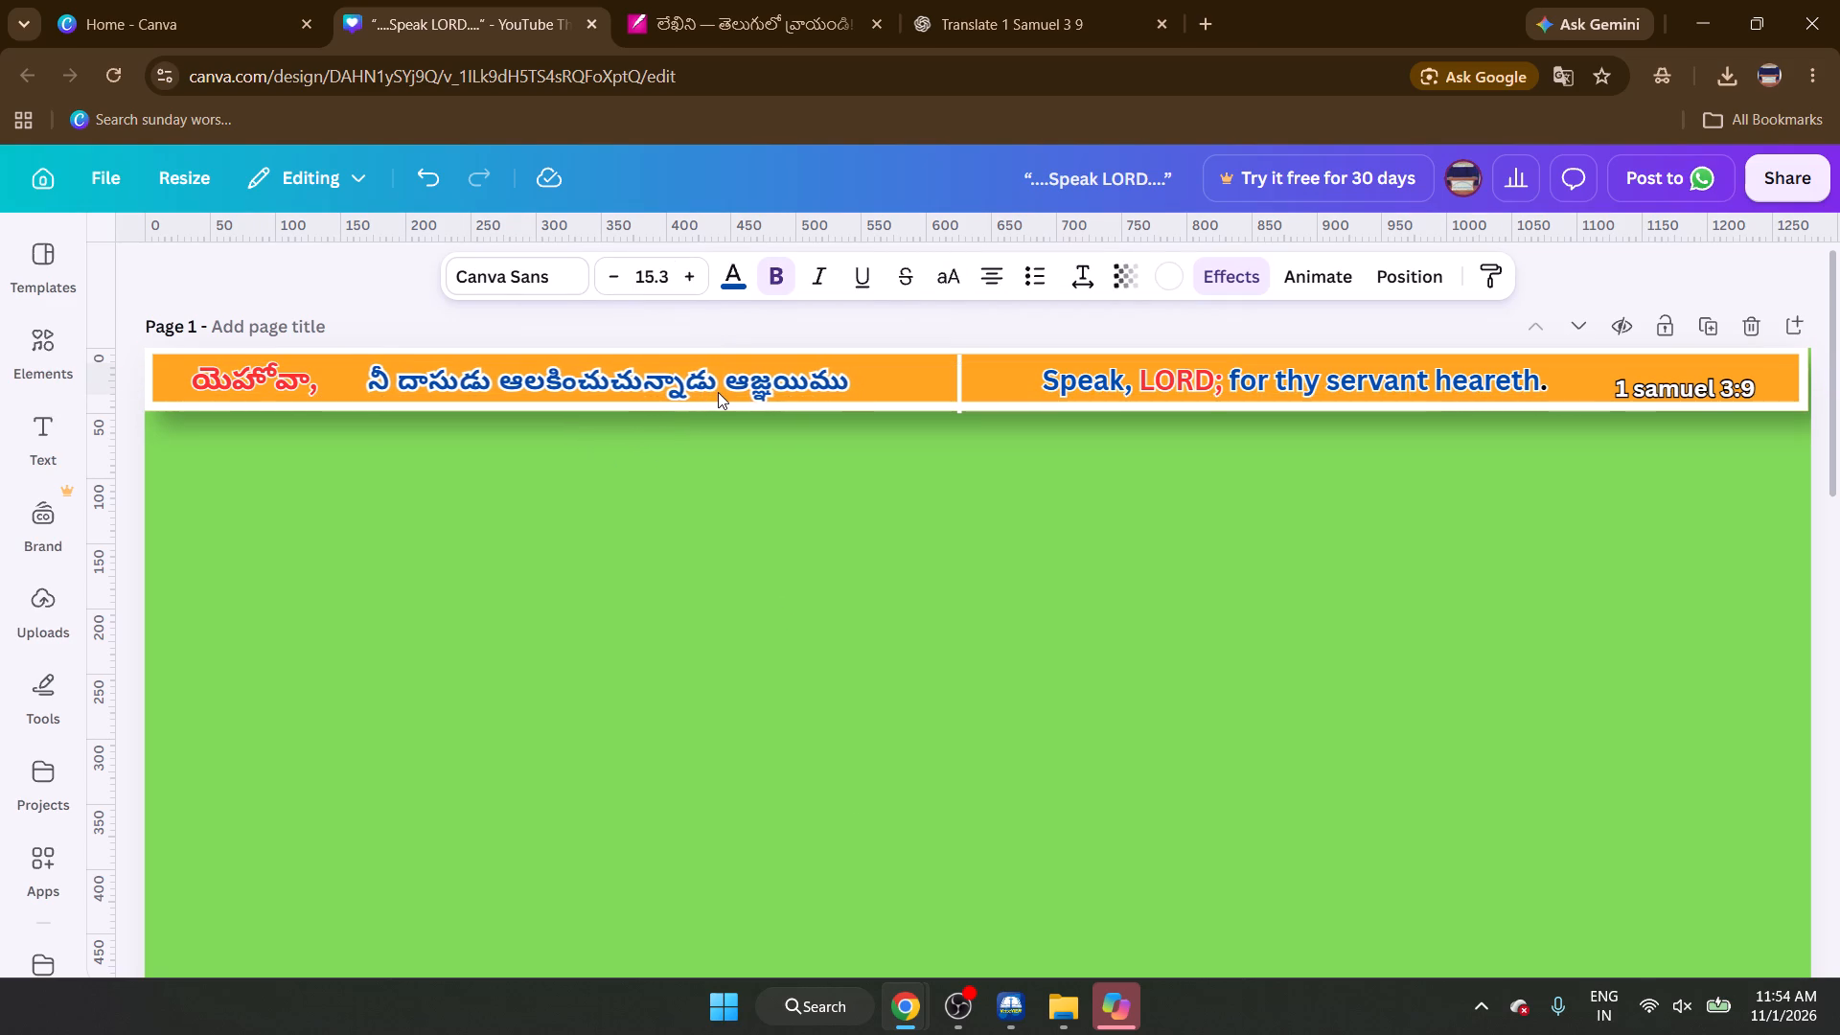
key("Left")
key("Left")
key("Left")
key("Left")
key("Left")
key("Left")
key("Left")
key("Left")
key("Left")
key("Left")
key("Left")
key("Left")
key("Left")
key("Left")
key("Left")
key("Left")
key("Left")
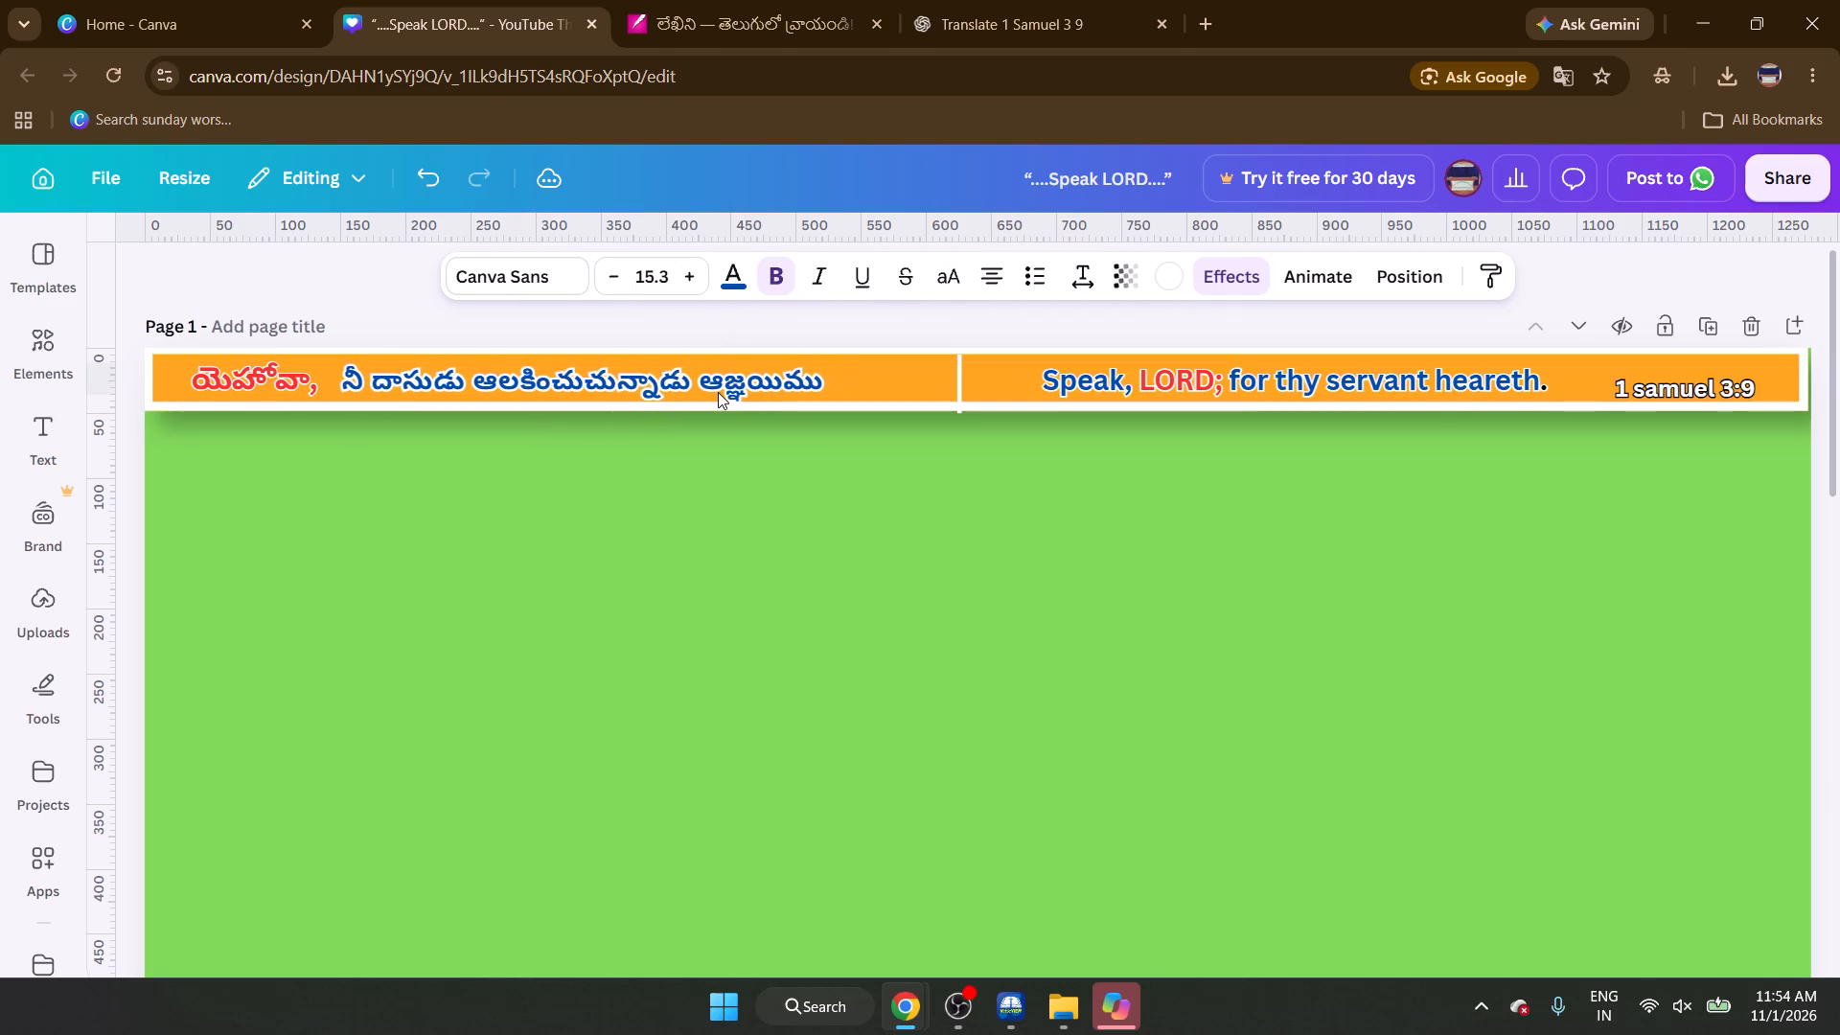
key("Left")
key("Left")
key("Left")
key("Left")
key("Left")
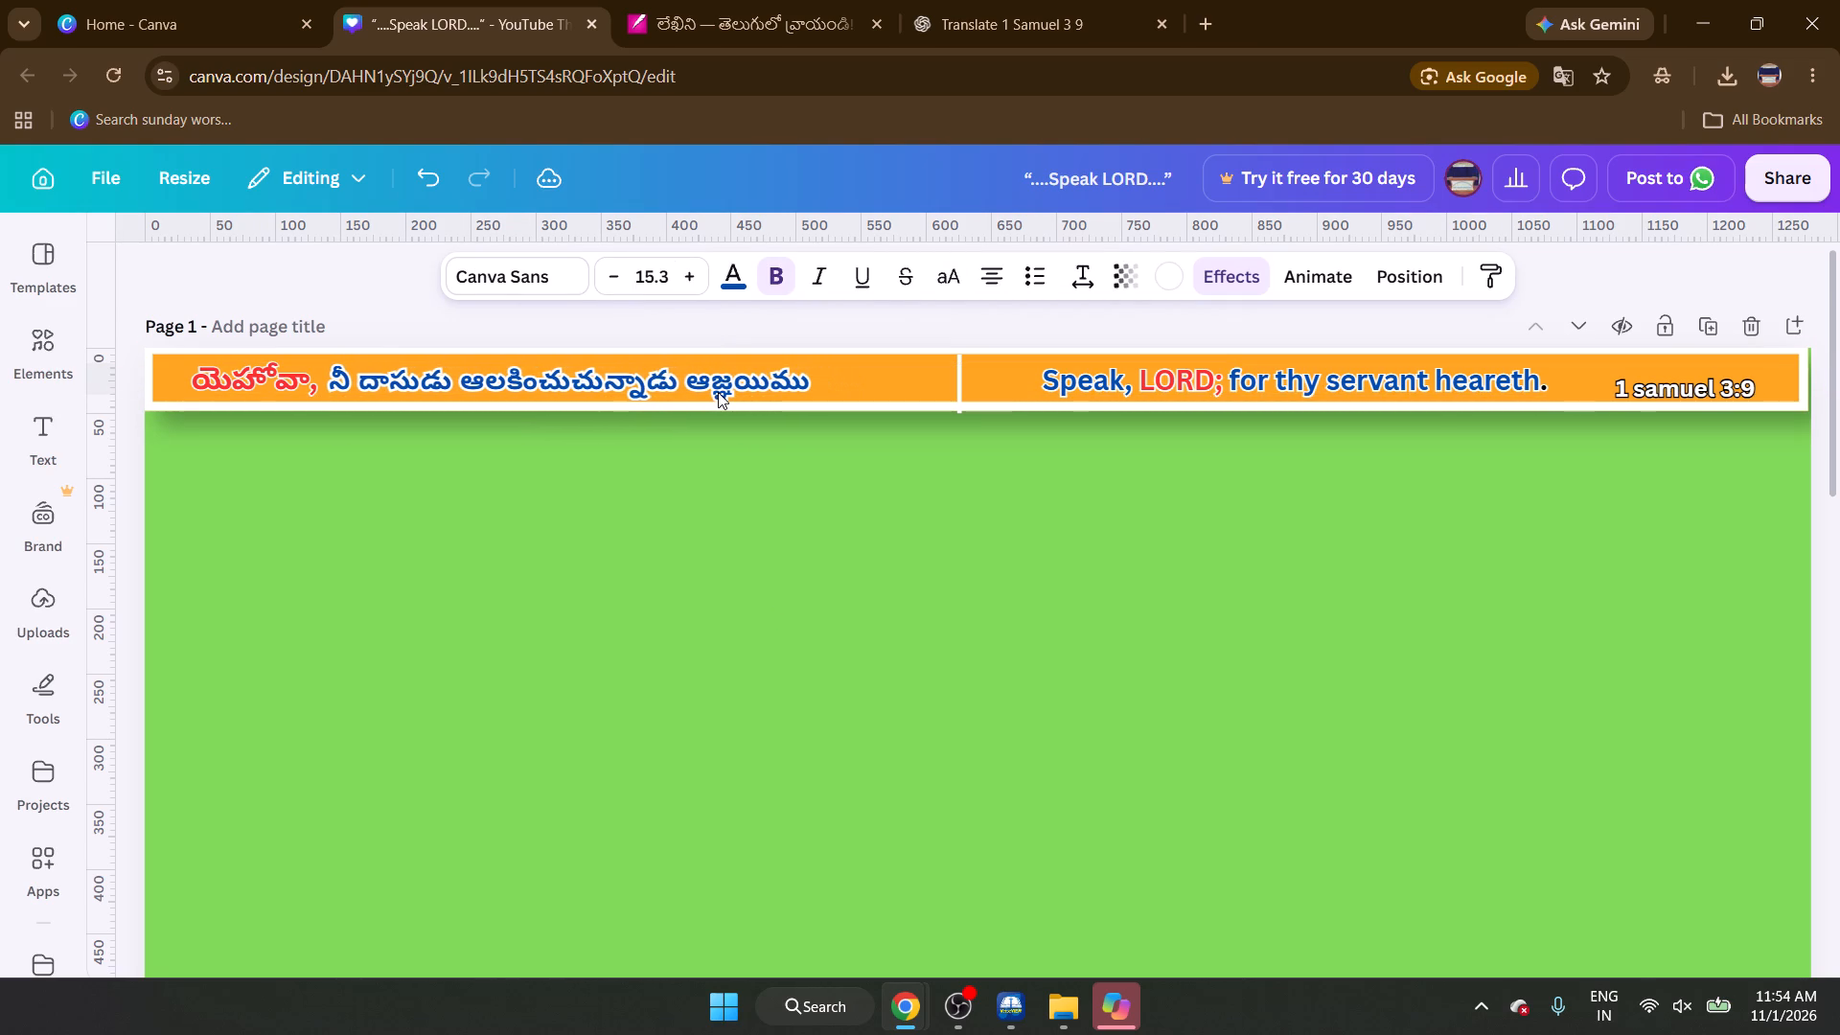
key("Left")
left_click_drag(489, 540, 476, 538)
left_click_drag(241, 380, 251, 384)
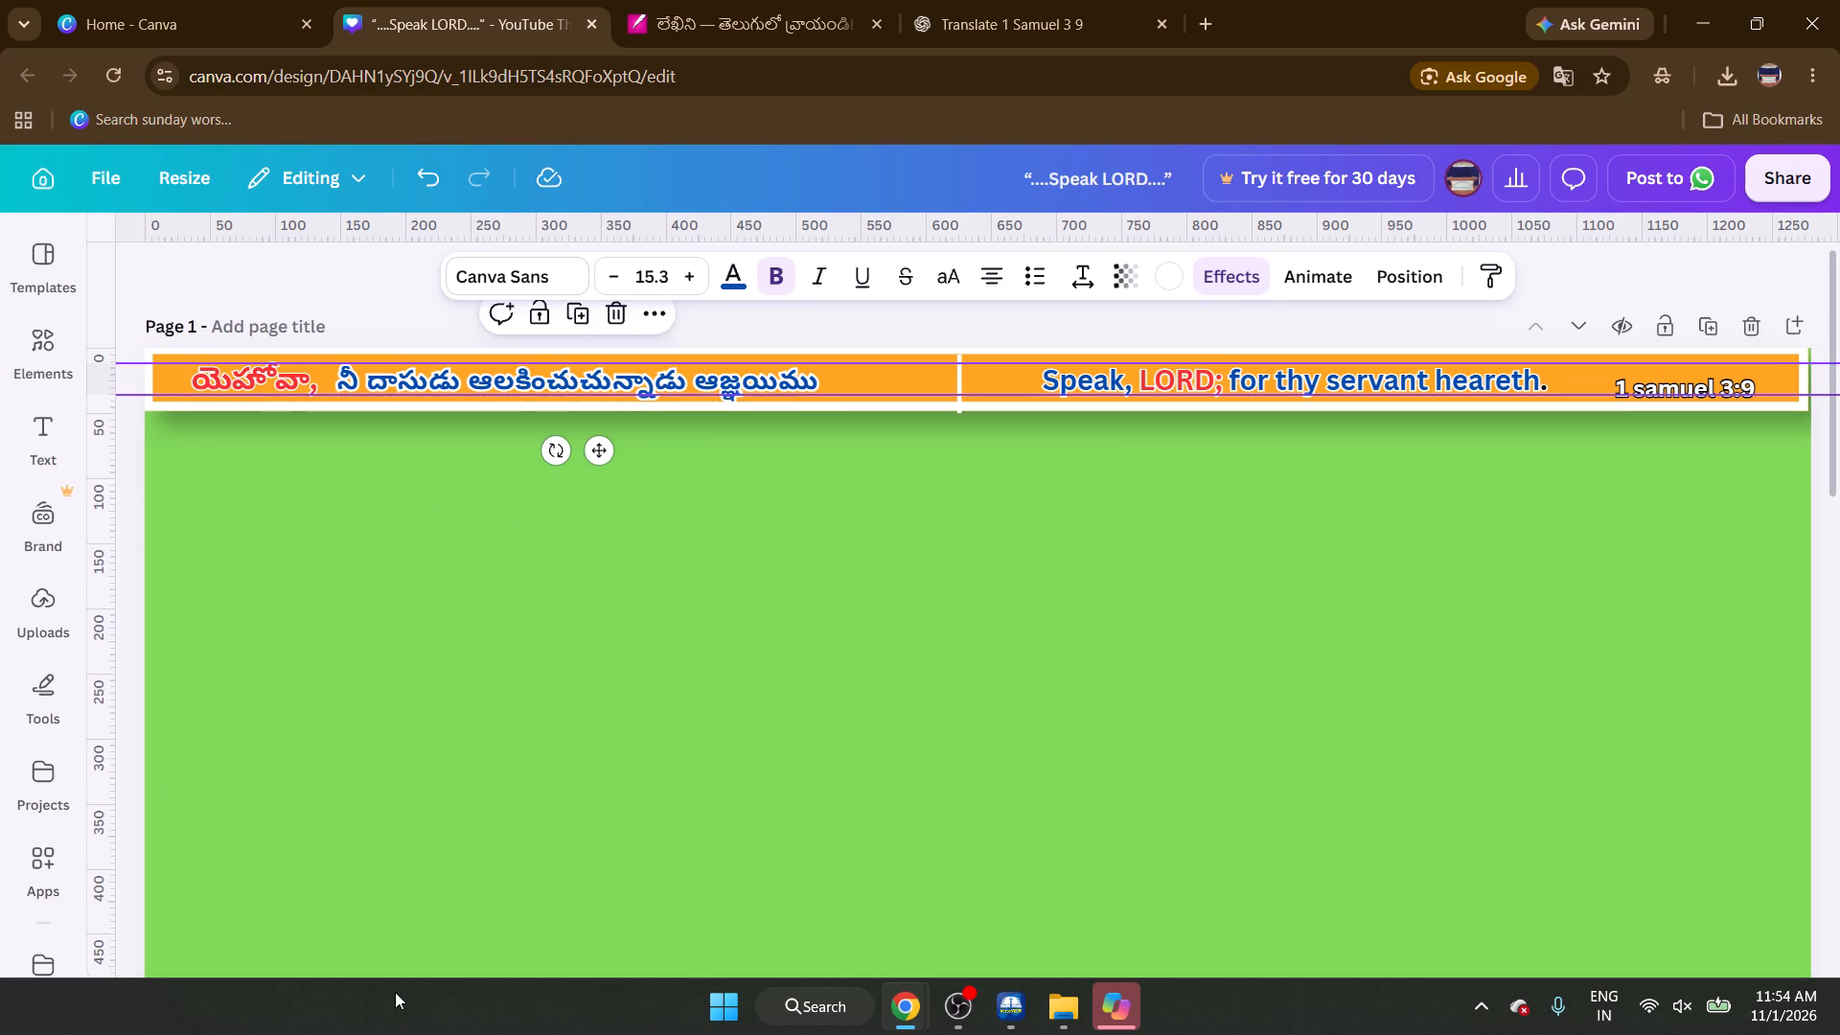
key("Left")
key("Left")
key("Left")
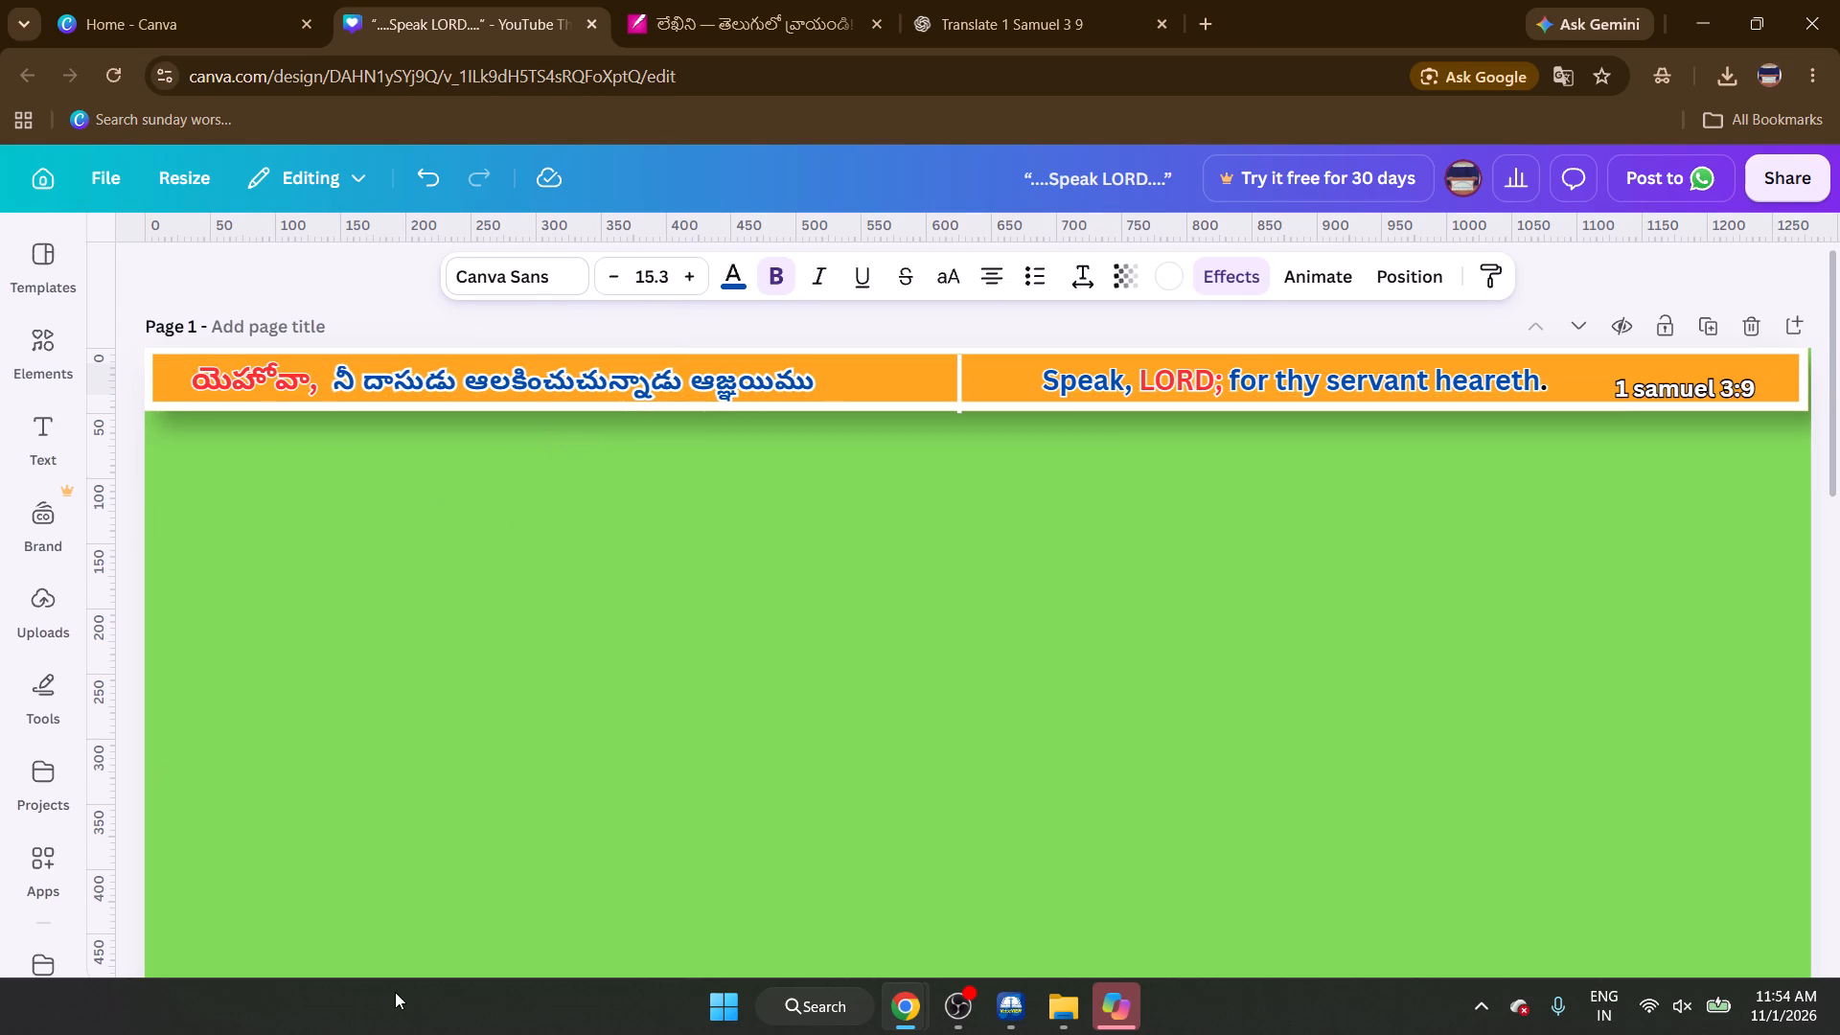
Shift the blue Telugu phrase down about 17 px so its text box clears the red word “యెహోవా,”.
left_click(232, 526)
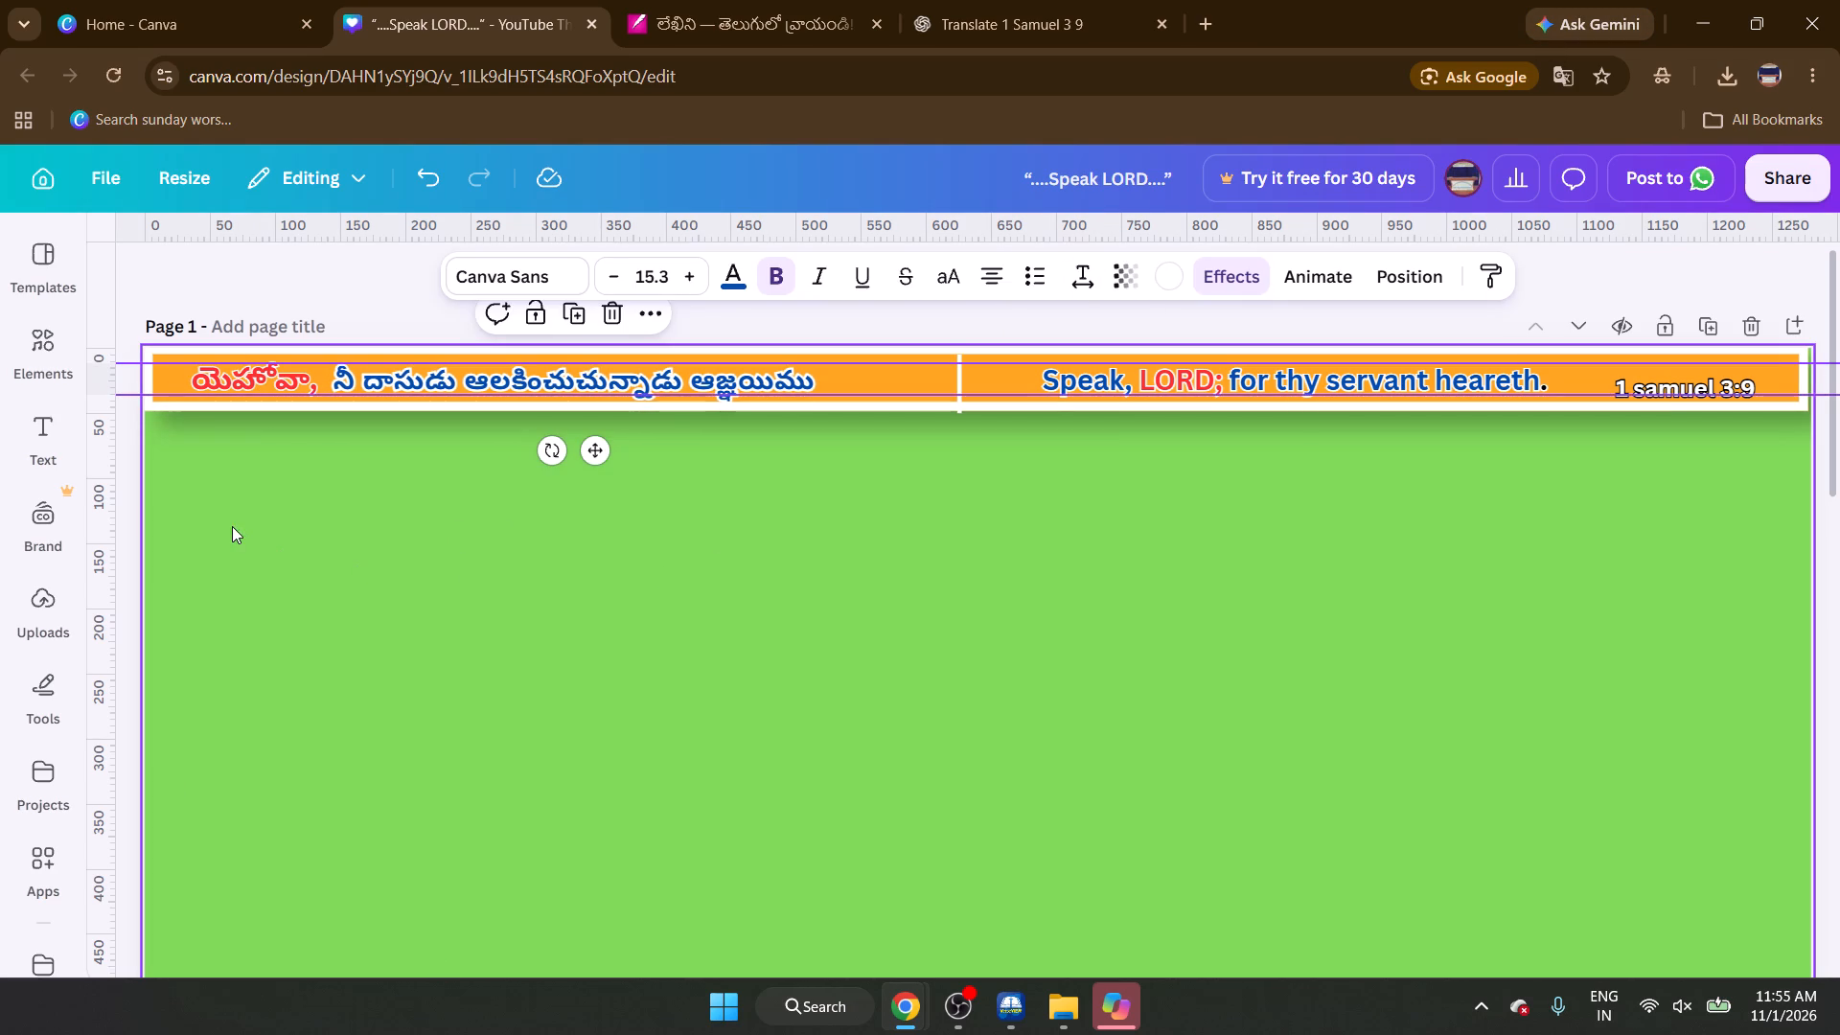
left_click(203, 389)
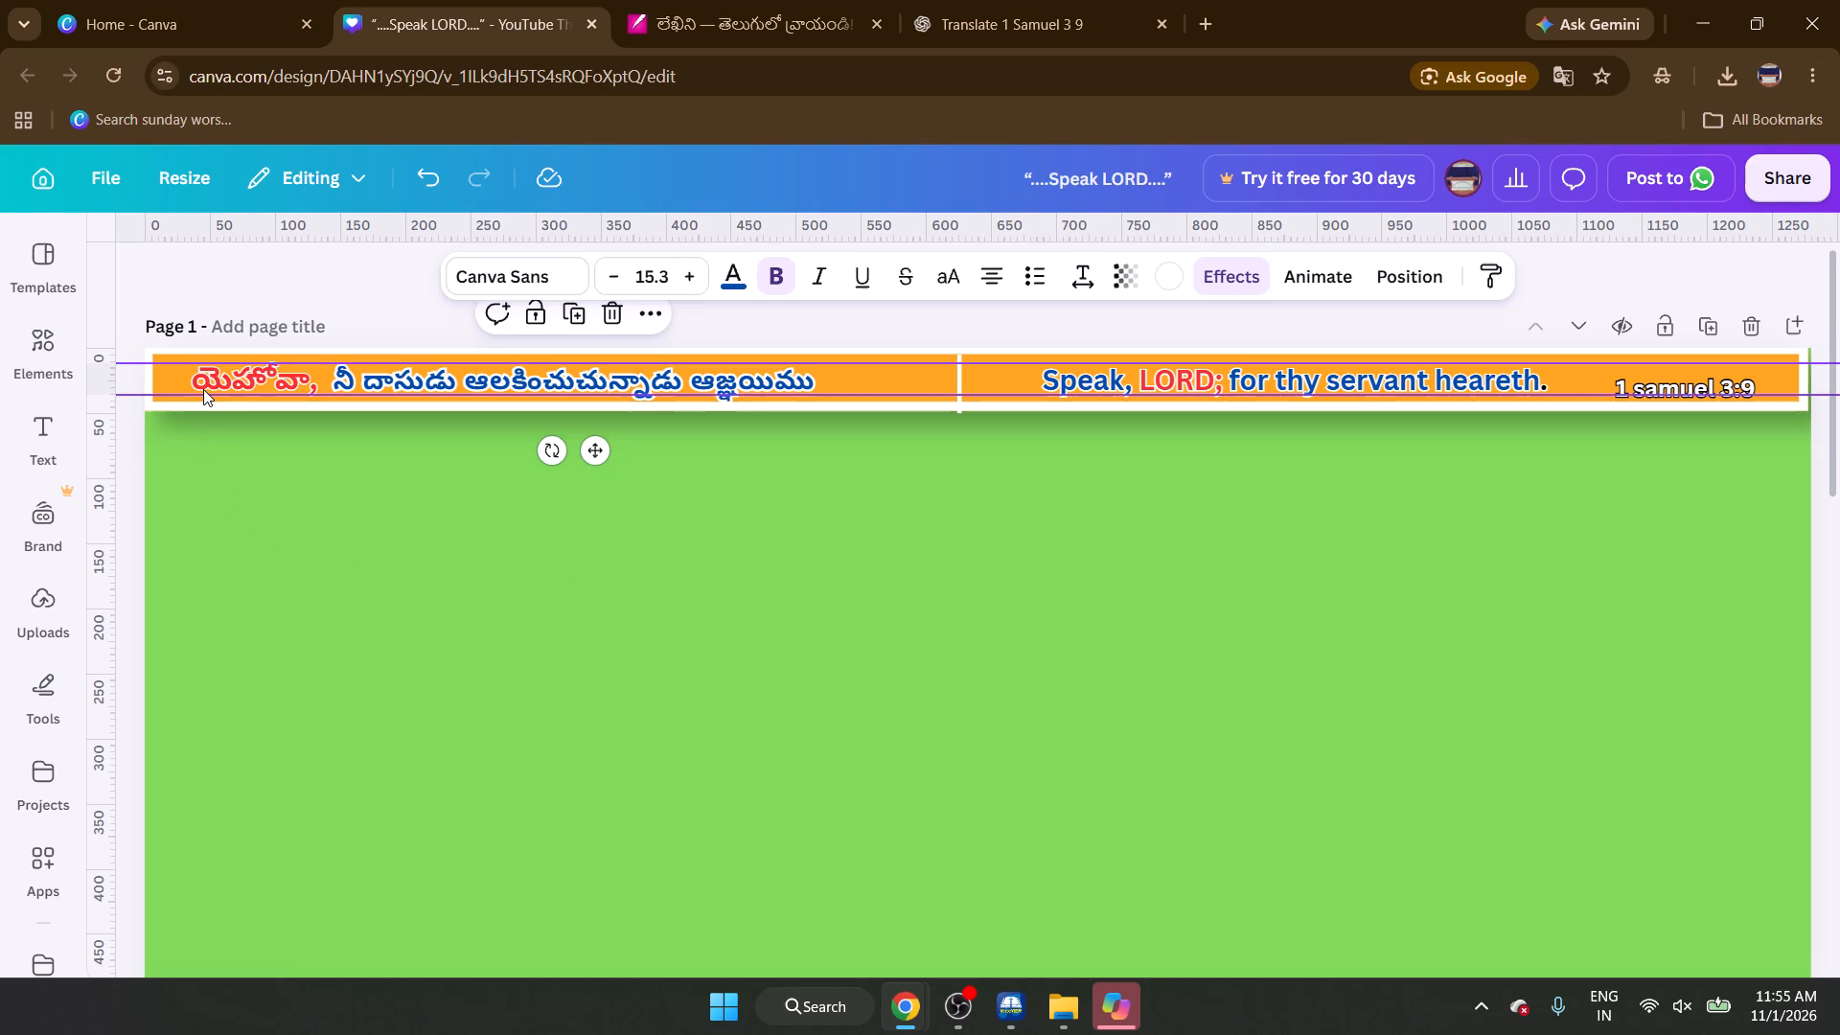
double_click(203, 389)
left_click(194, 448)
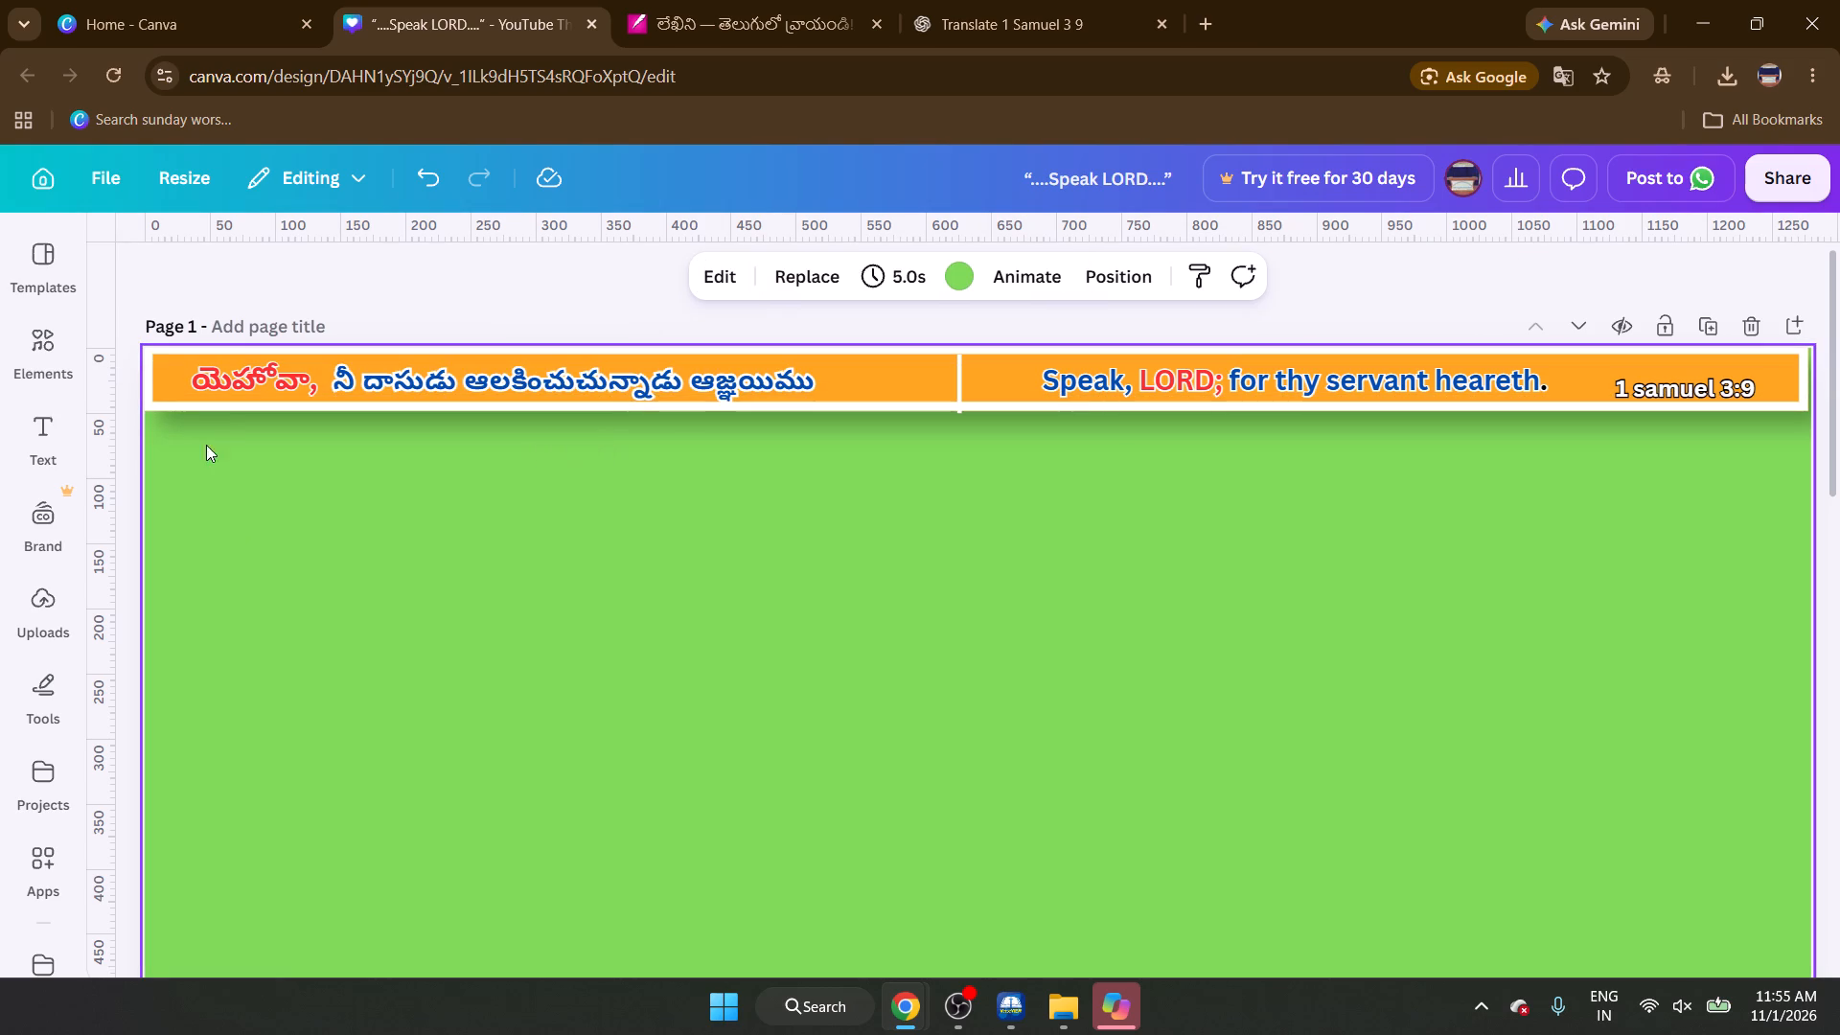
left_click(233, 393)
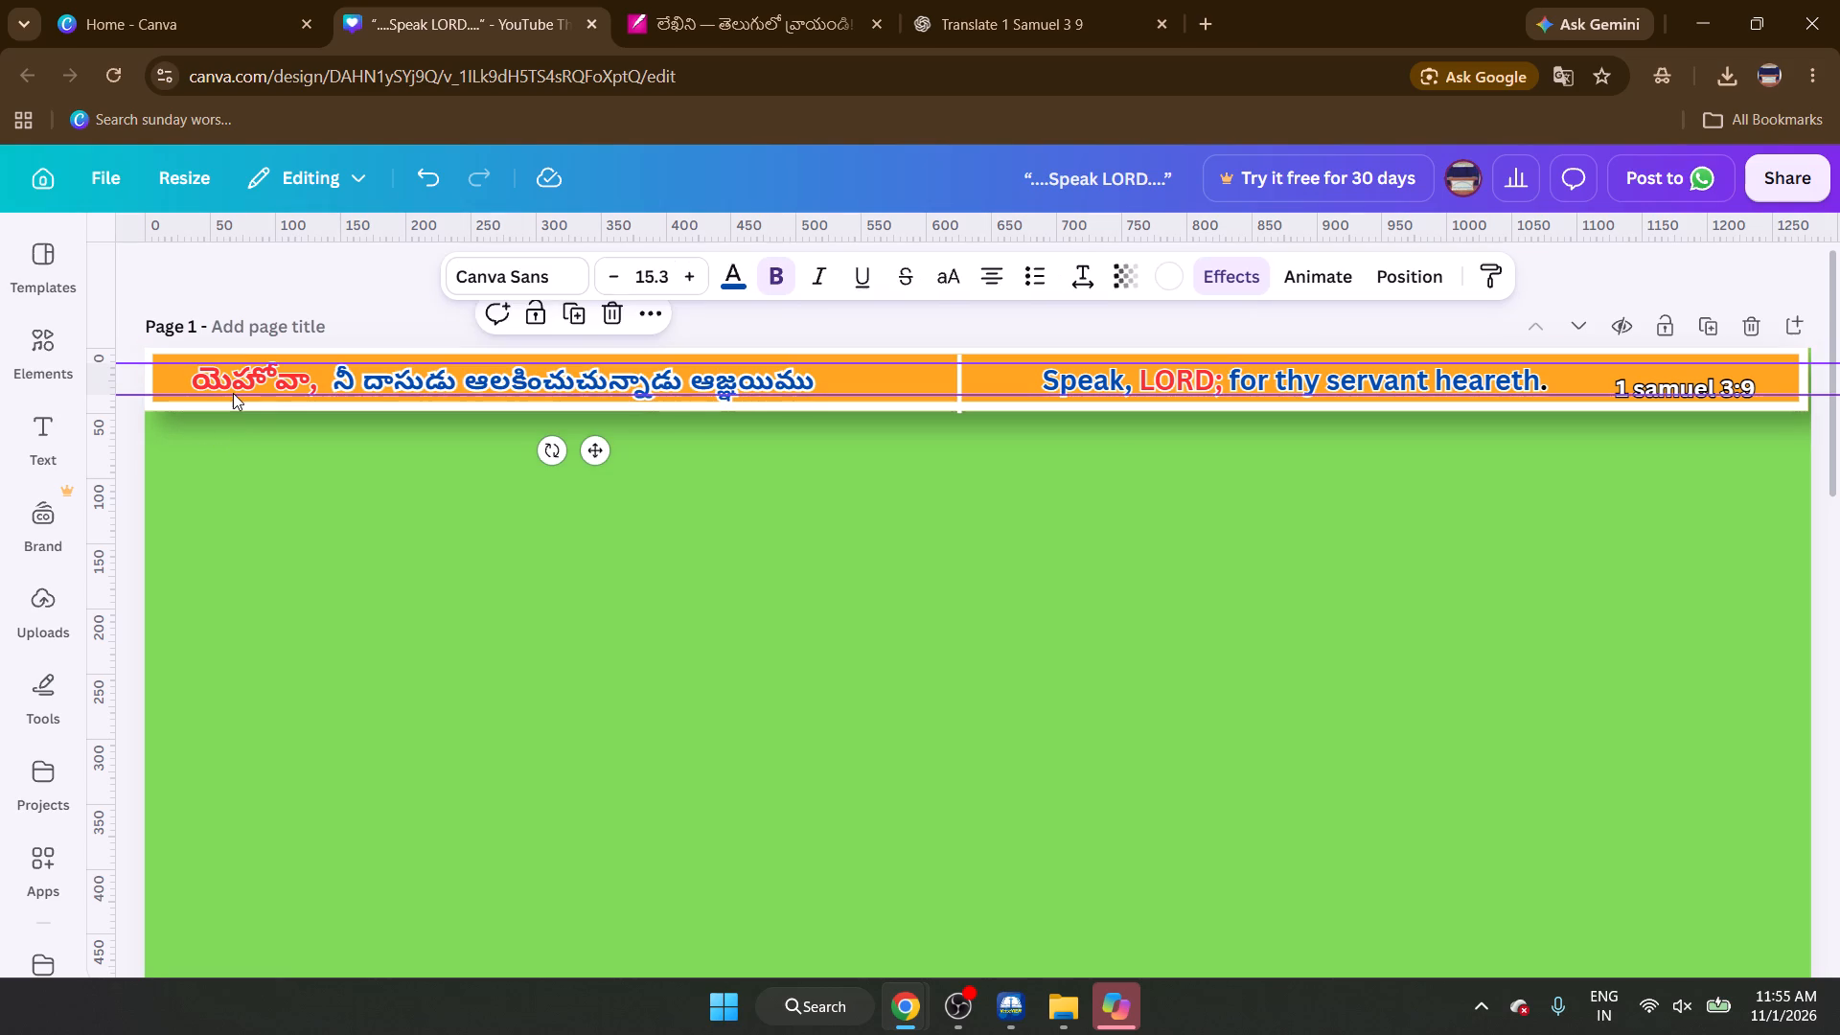
key("Down")
key("Down")
key("Down")
key("Down")
key("Down")
key("Down")
key("Down")
key("Down")
key("Down")
key("Down")
key("Down")
key("Down")
key("Down")
key("Down")
key("Down")
key("Down")
key("Down")
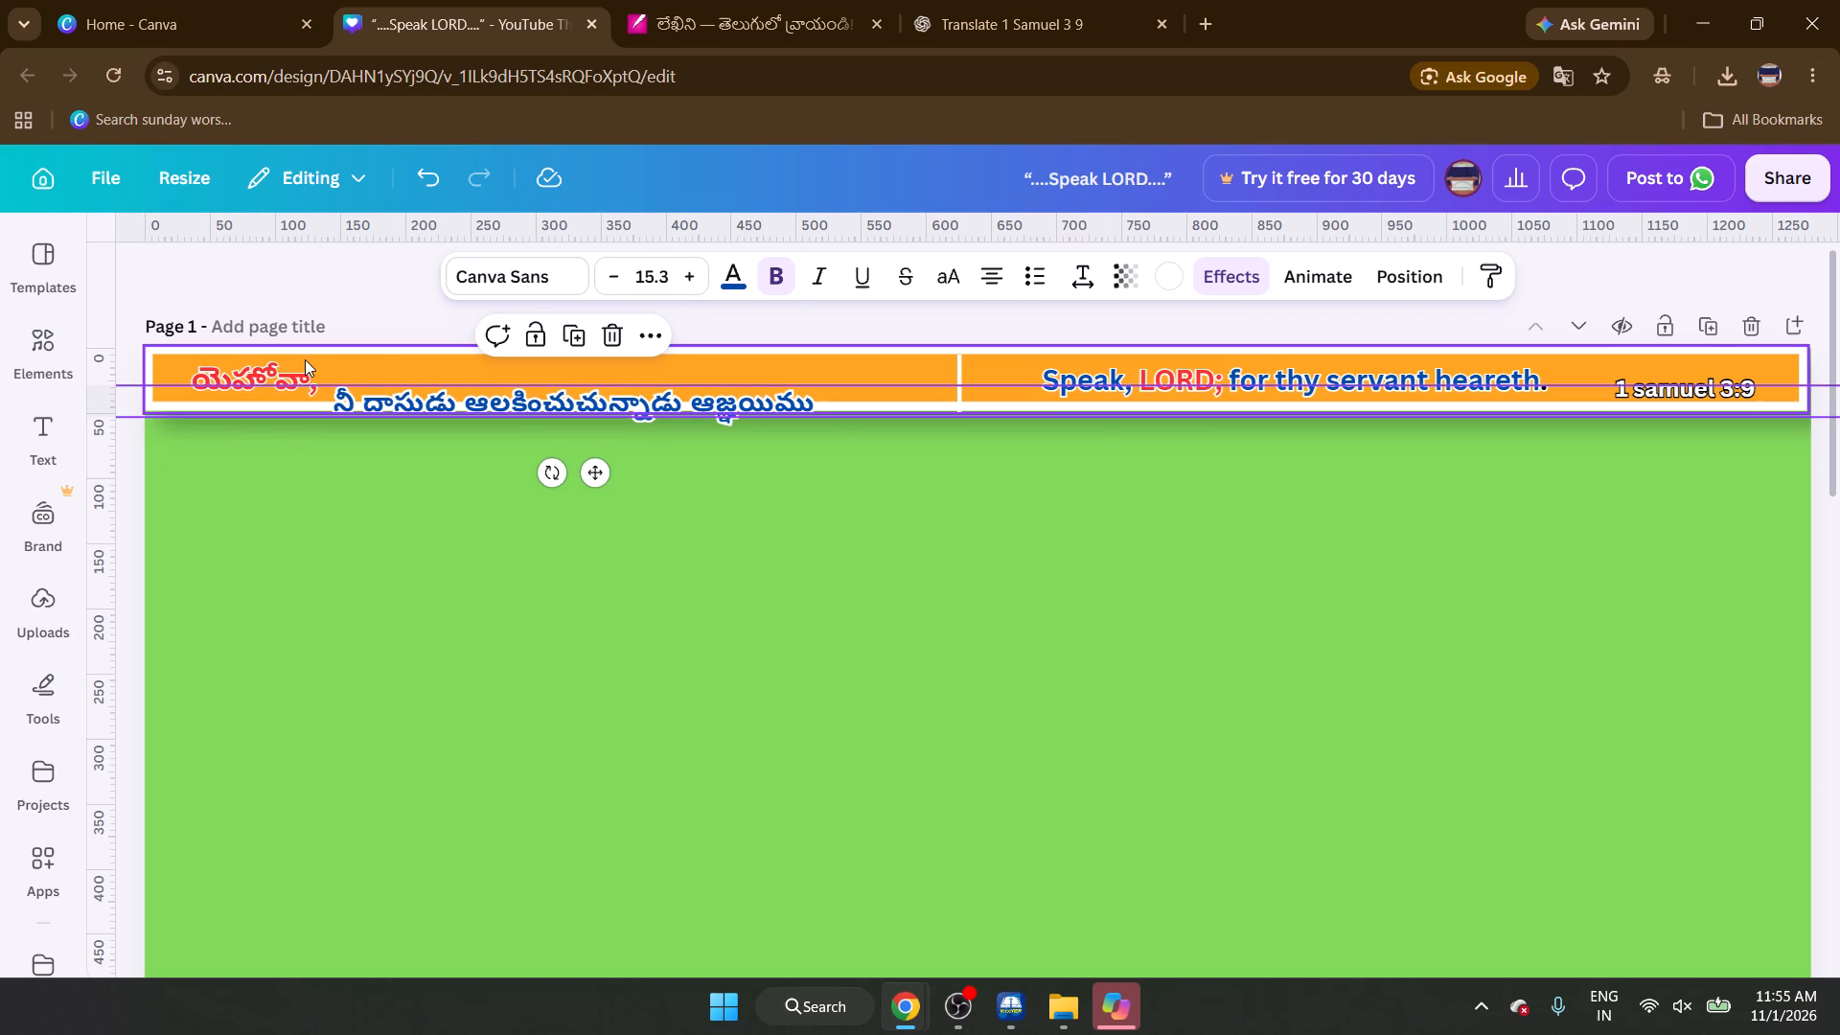
Move the red word “యెహోవా,” about 17 px left, close to the orange banner's left edge.
left_click(305, 359)
left_click(247, 367)
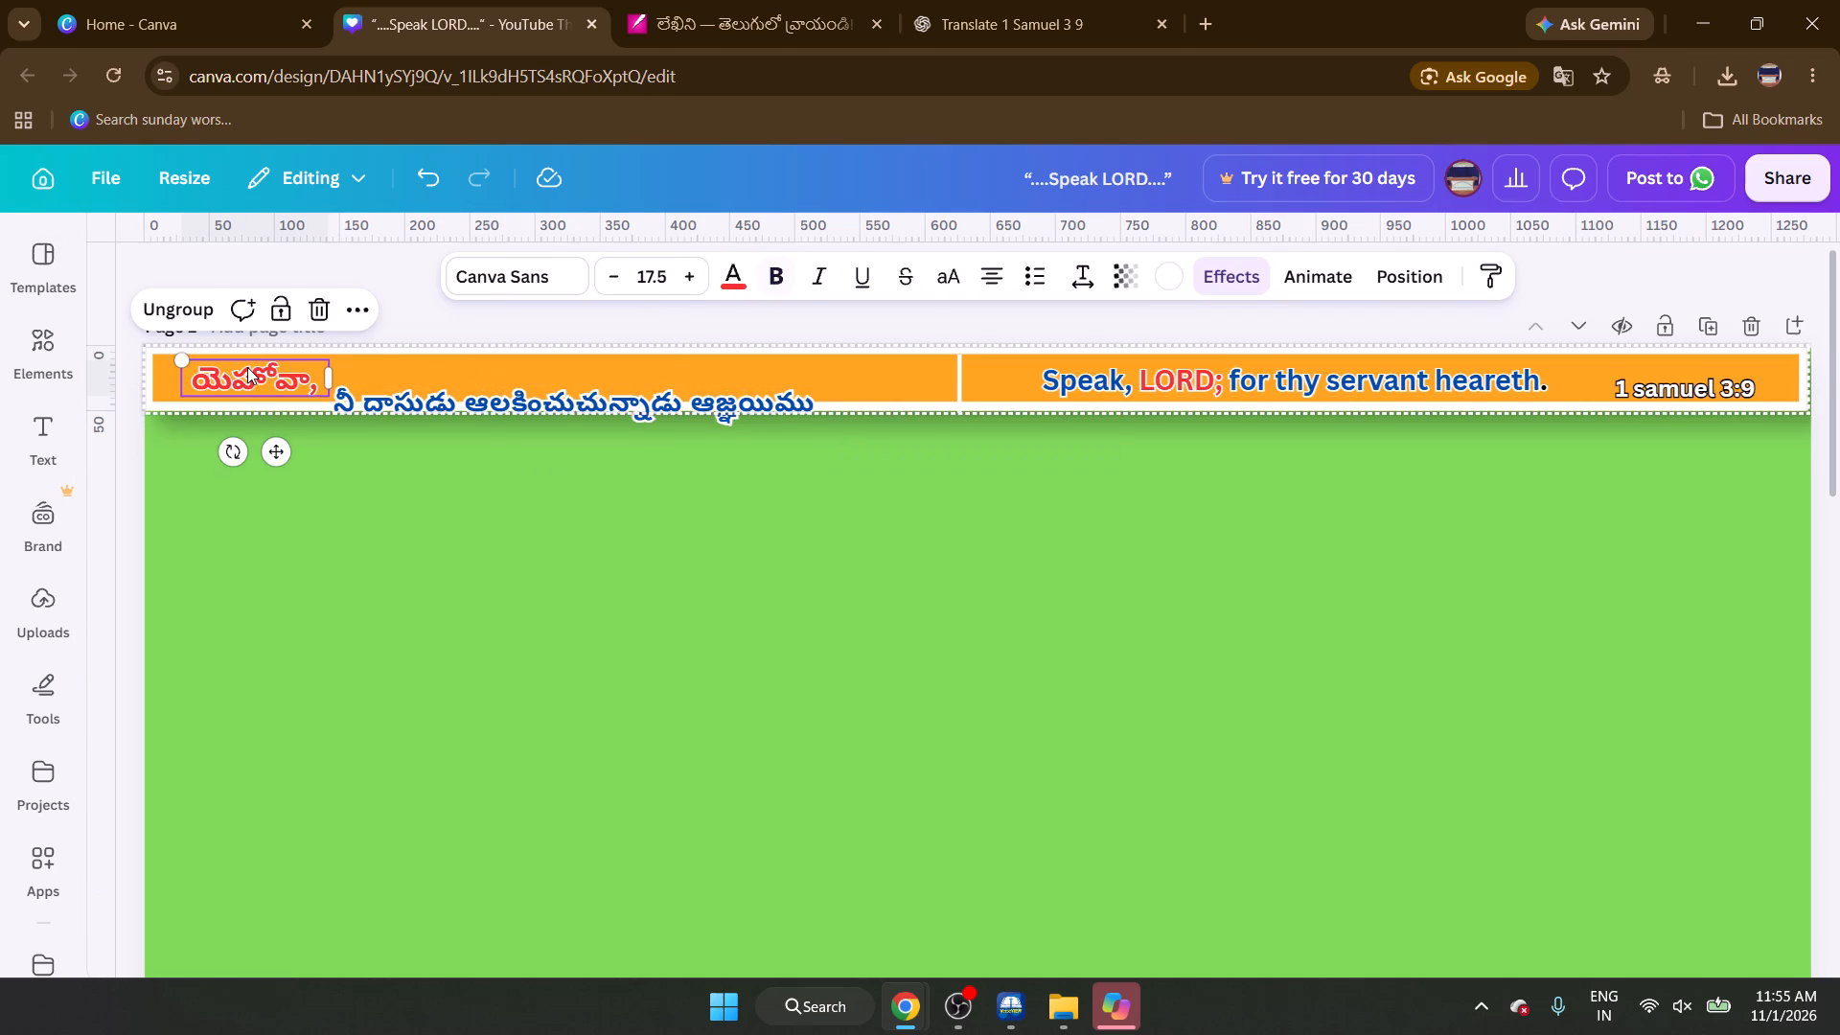
key("Left")
key("Left")
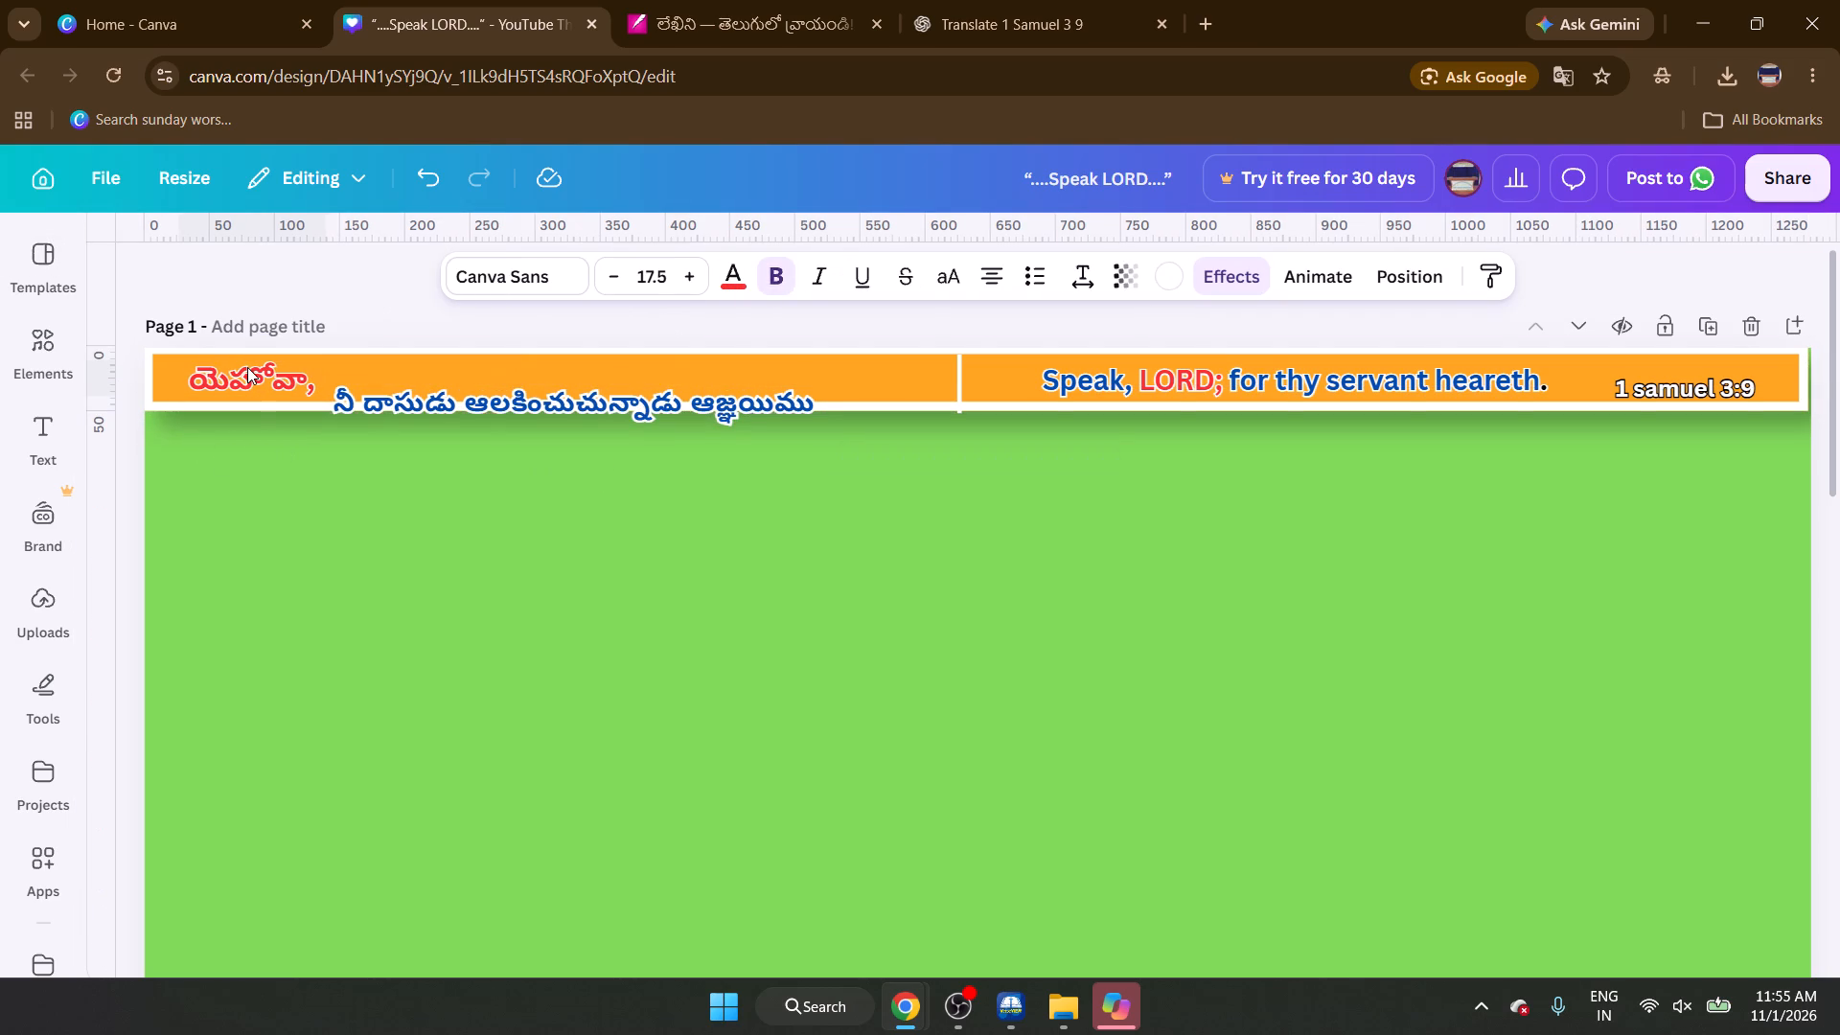
key("Left")
key("Left")
key("Left")
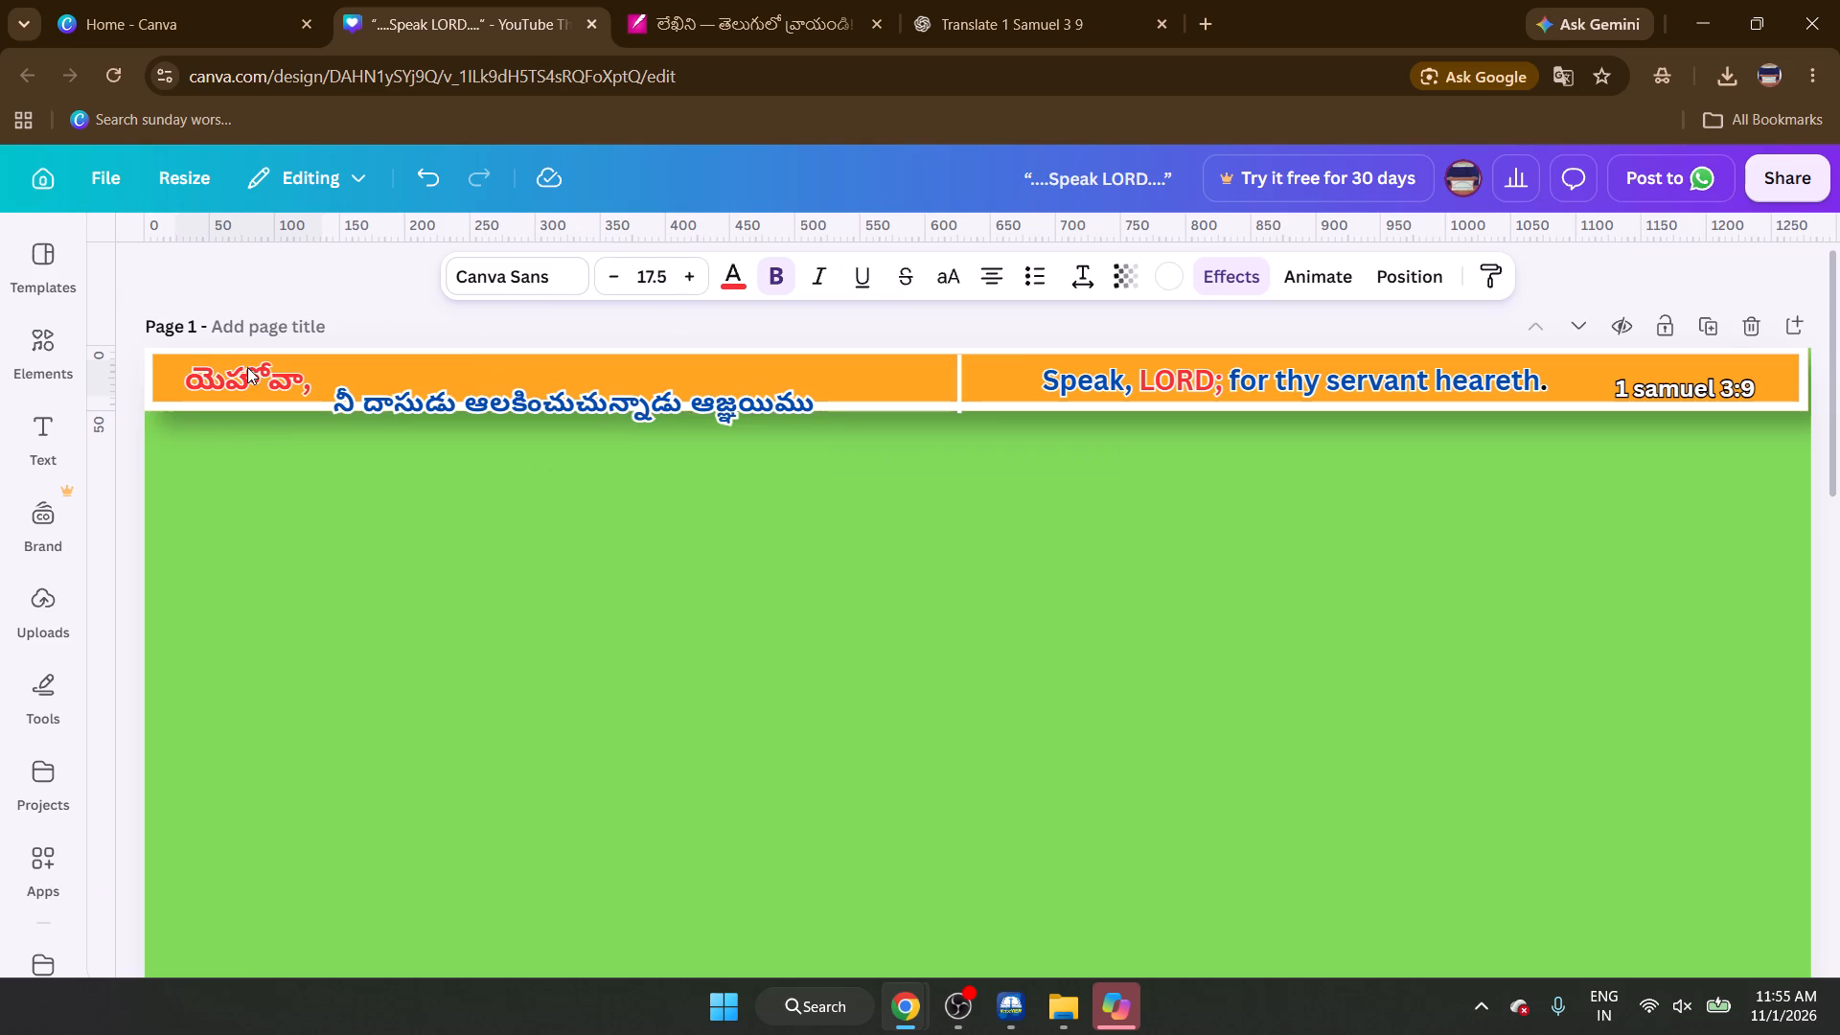
key("Left")
key("Left")
key("Left")
key("Left")
key("Left")
key("Left")
key("Left")
key("Left")
key("Left")
key("Left")
key("Left")
key("Left")
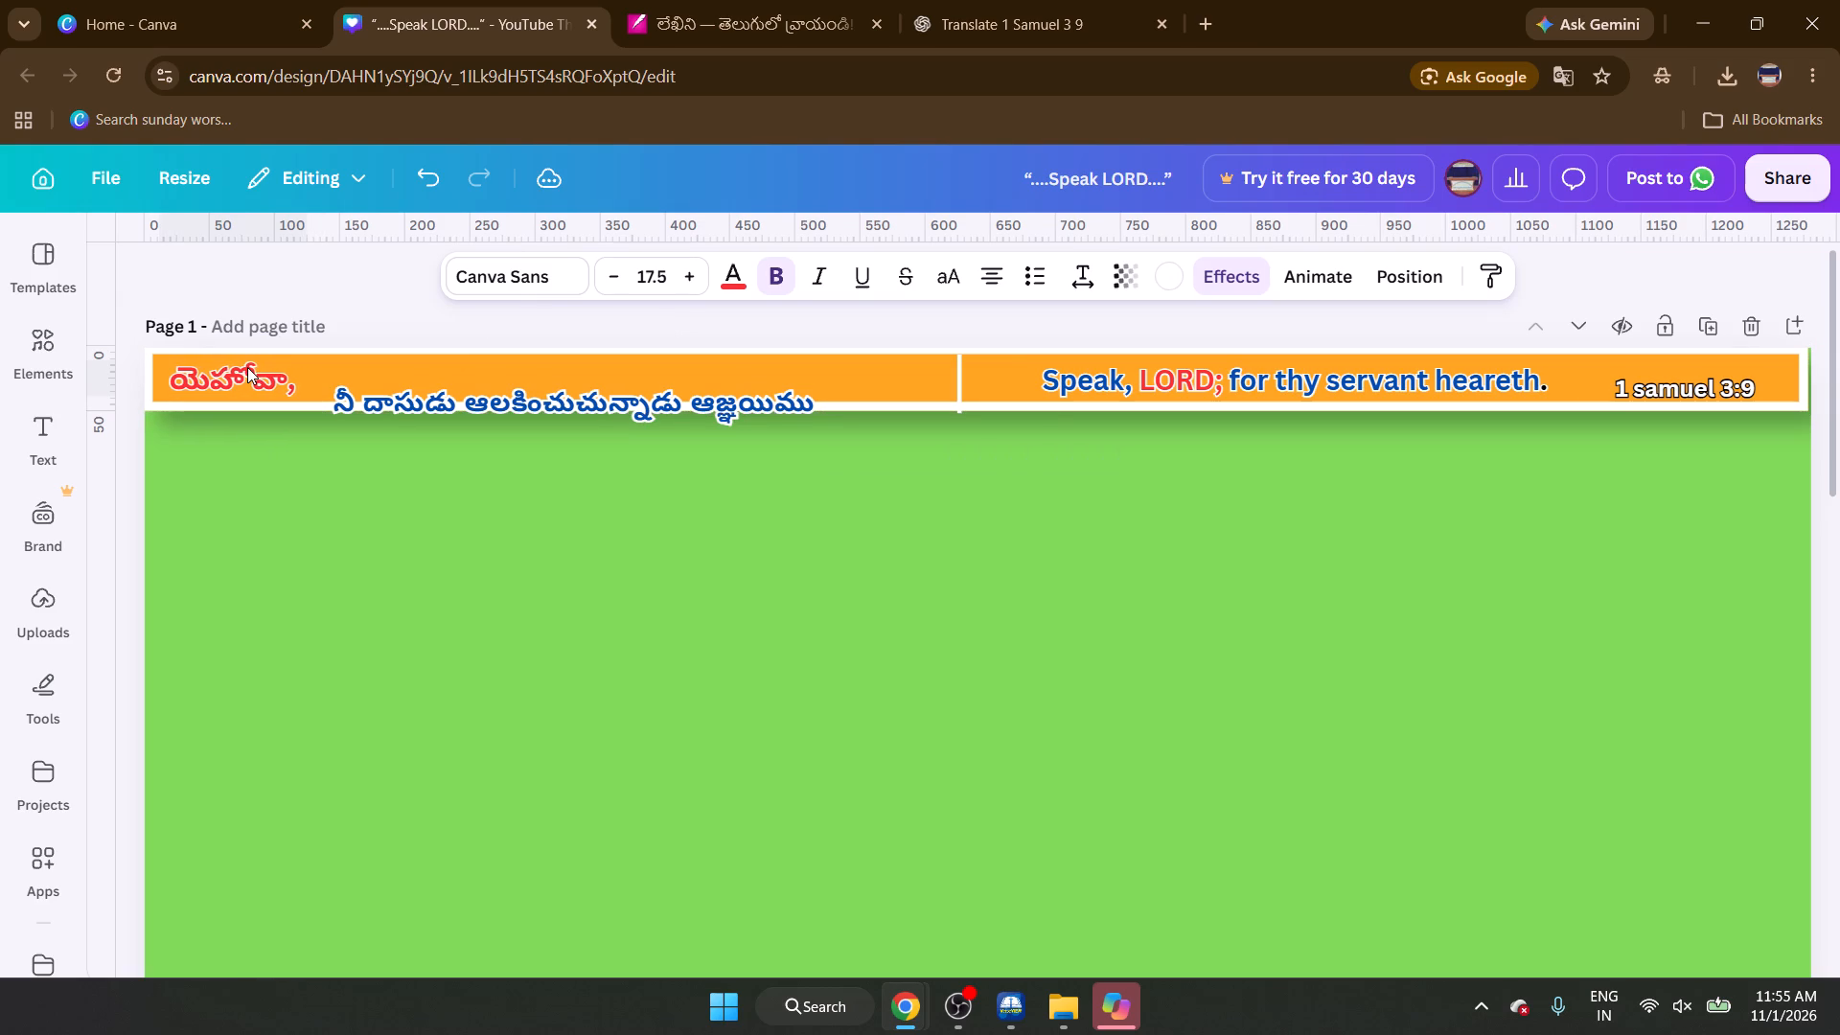
key("Left")
key("Left")
key("Left")
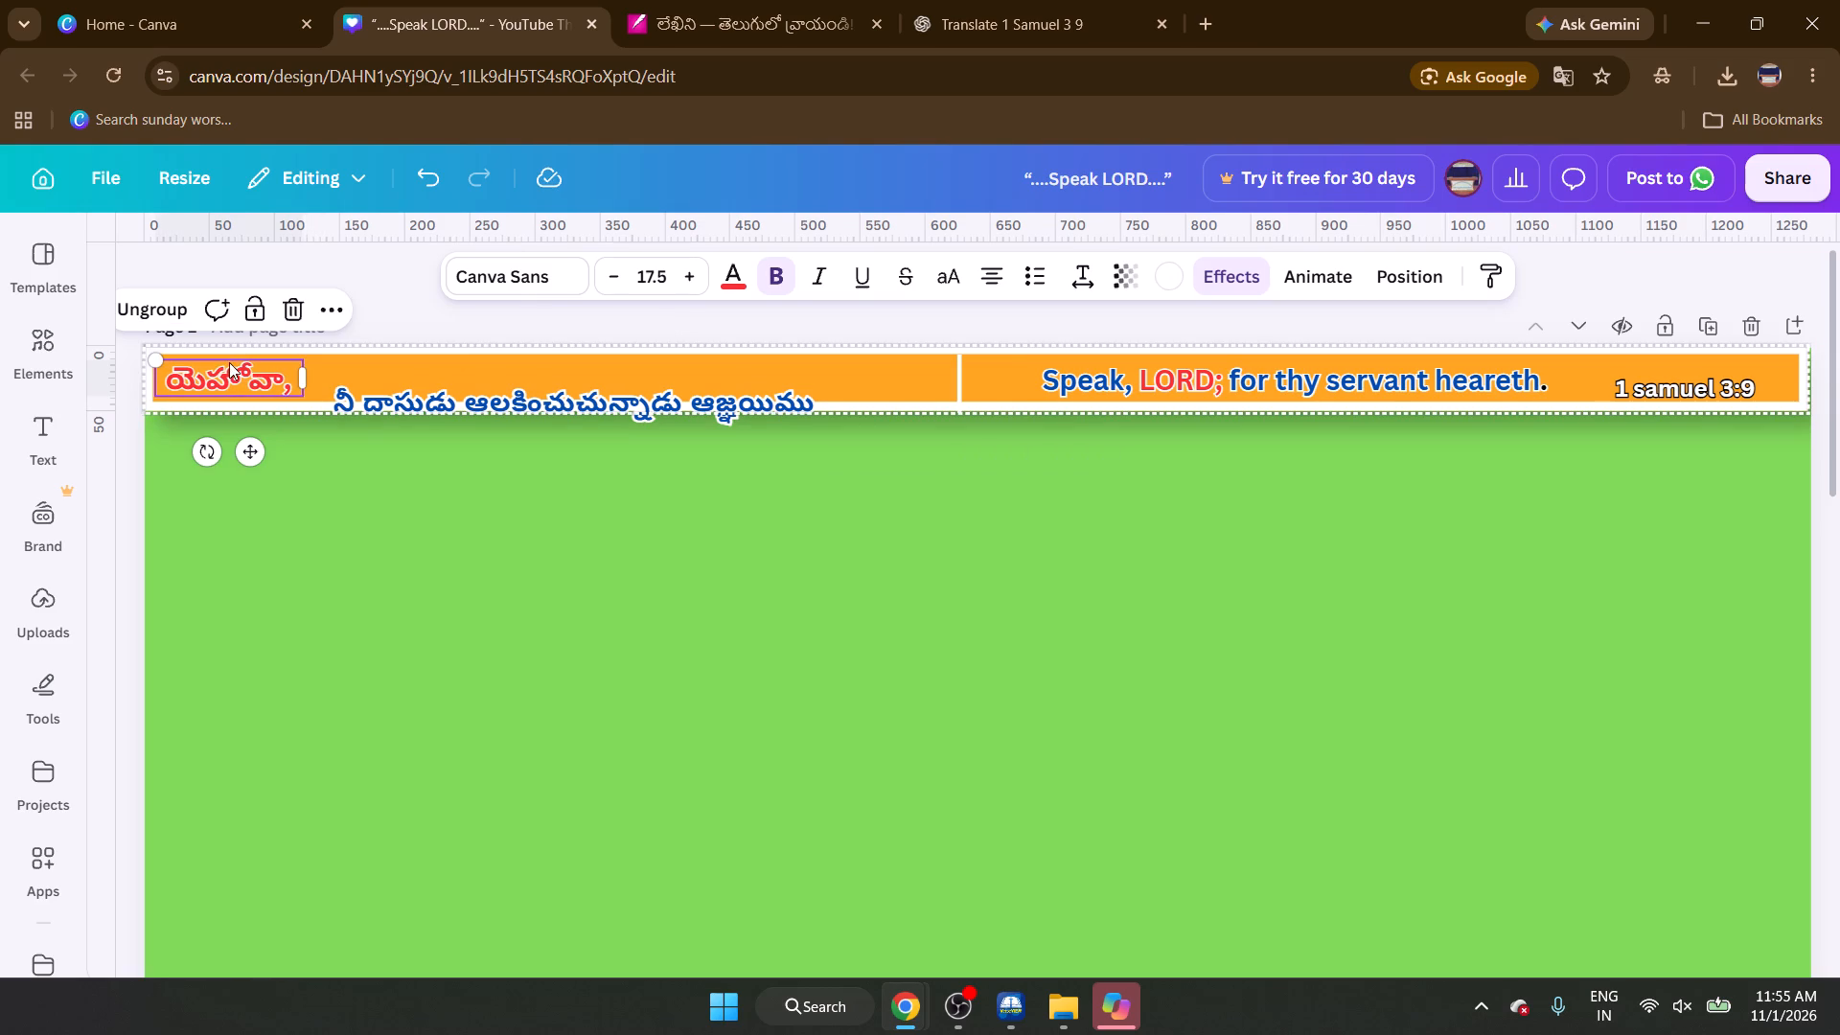
key("Right")
key("Right")
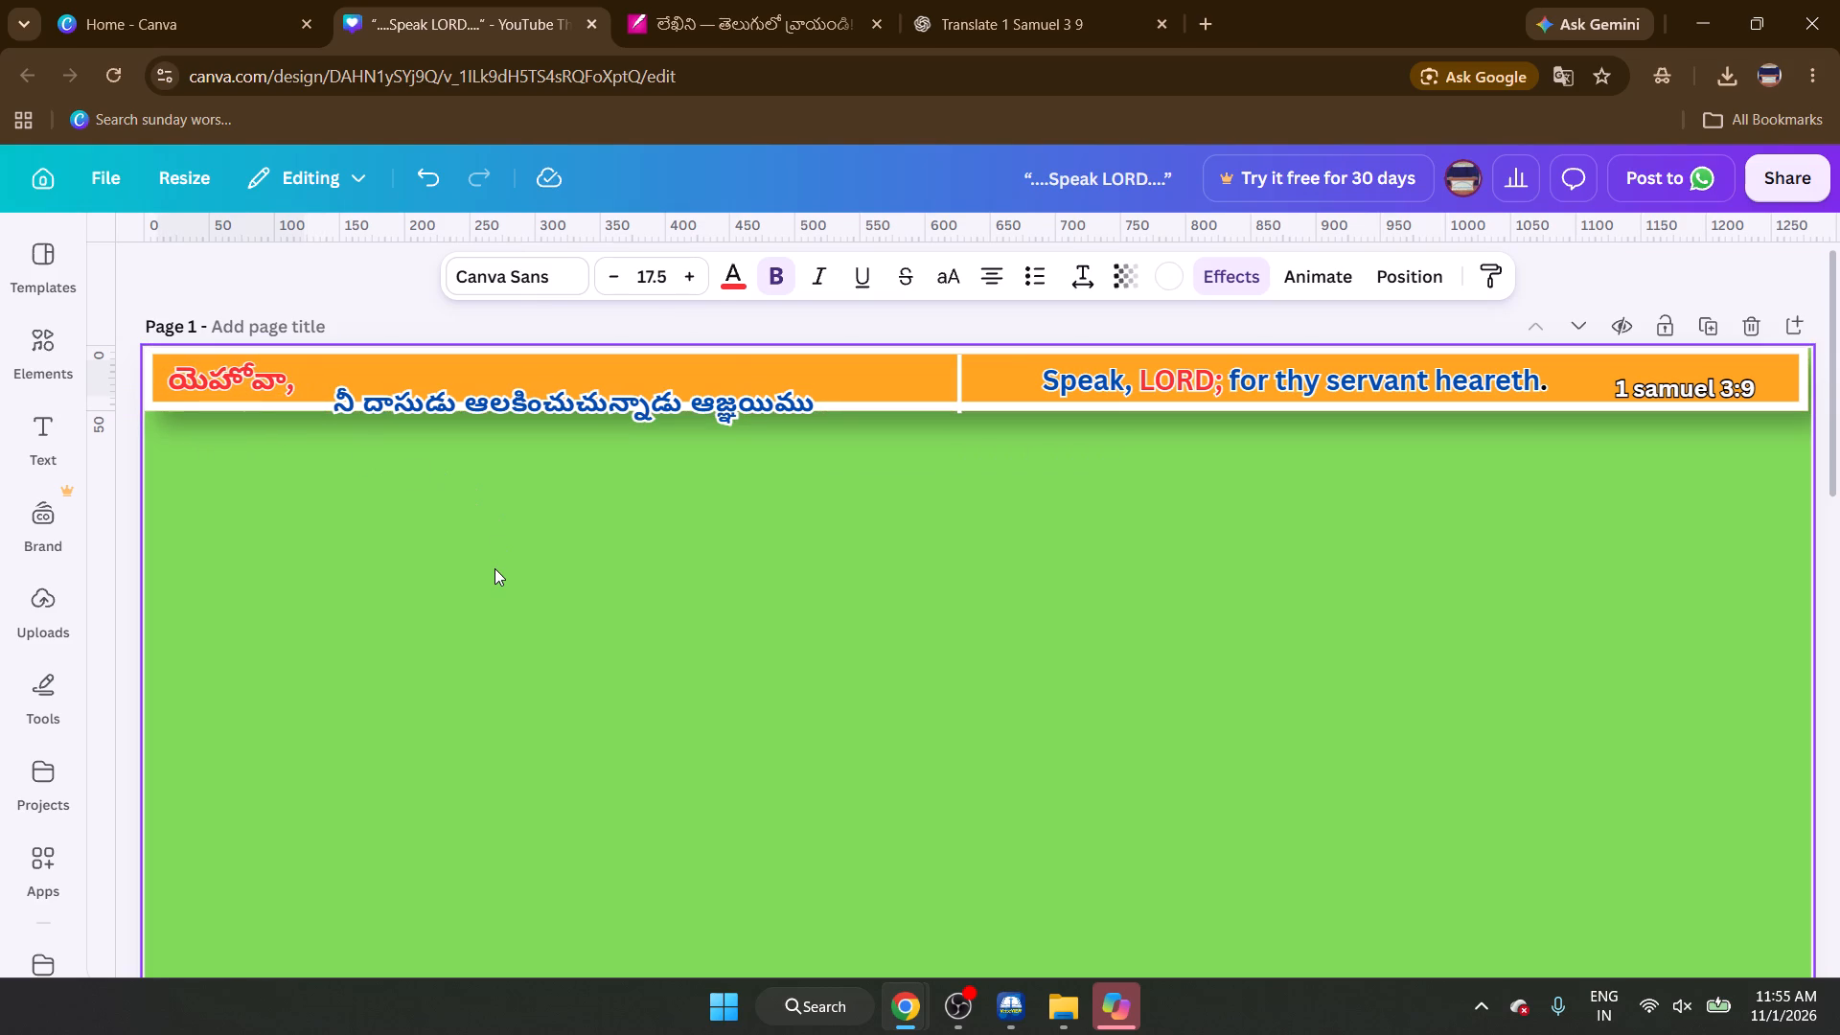
key("Right")
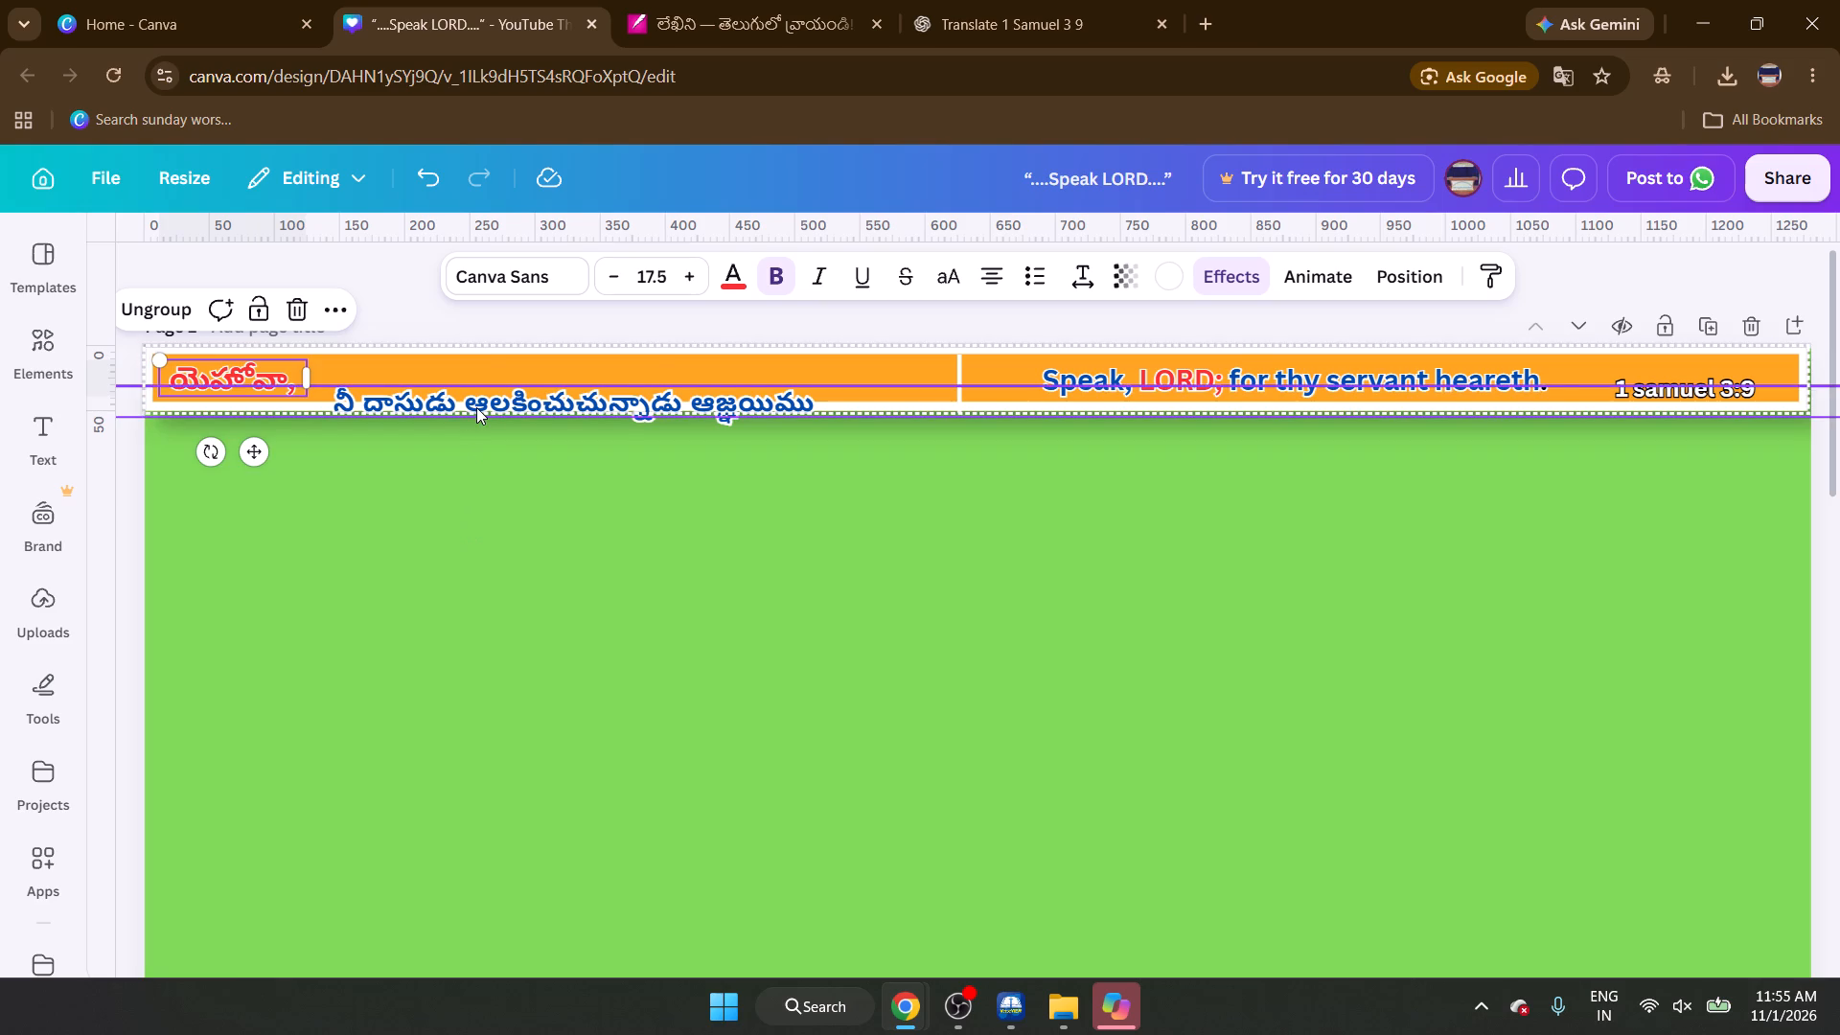
Raise the blue Telugu phrase about 15 px, back onto the orange strip in line with the red word.
left_click(476, 407)
key("Up")
key("Up")
key("Up")
key("Up")
key("Up")
key("Up")
key("Up")
key("Up")
key("Up")
key("Up")
key("Up")
key("Up")
key("Up")
key("Up")
key("Up")
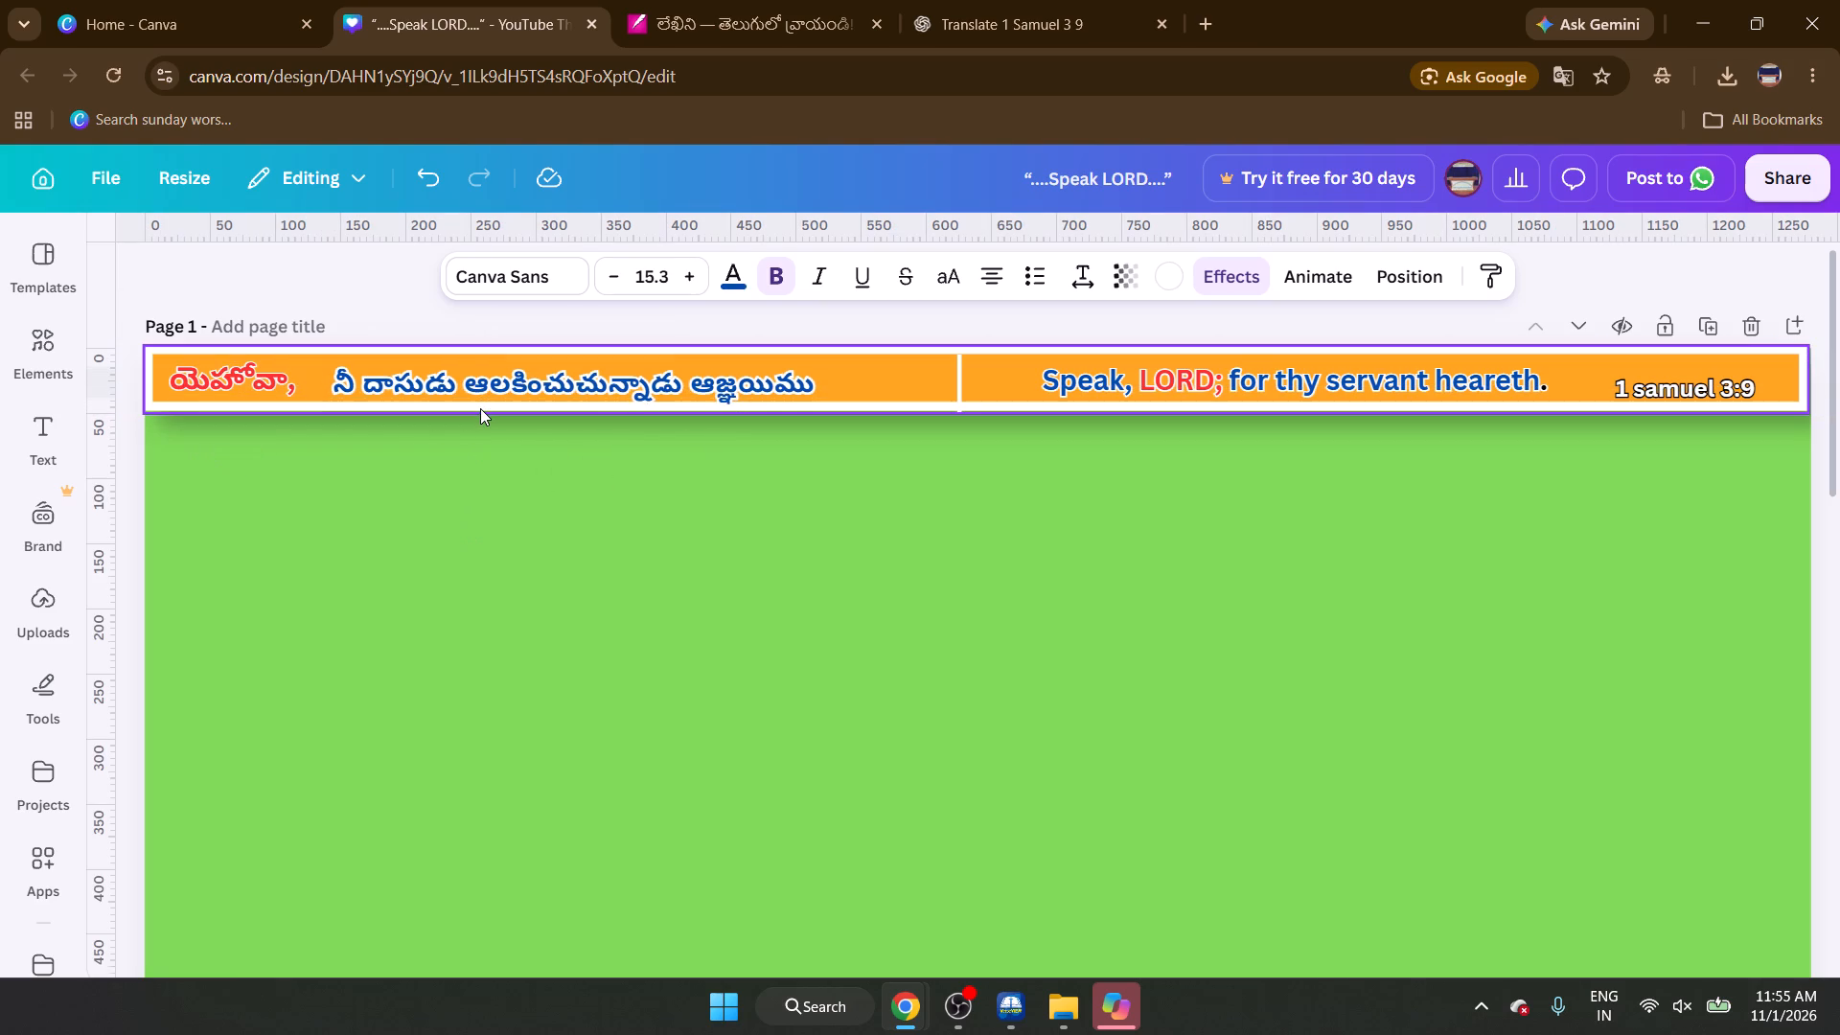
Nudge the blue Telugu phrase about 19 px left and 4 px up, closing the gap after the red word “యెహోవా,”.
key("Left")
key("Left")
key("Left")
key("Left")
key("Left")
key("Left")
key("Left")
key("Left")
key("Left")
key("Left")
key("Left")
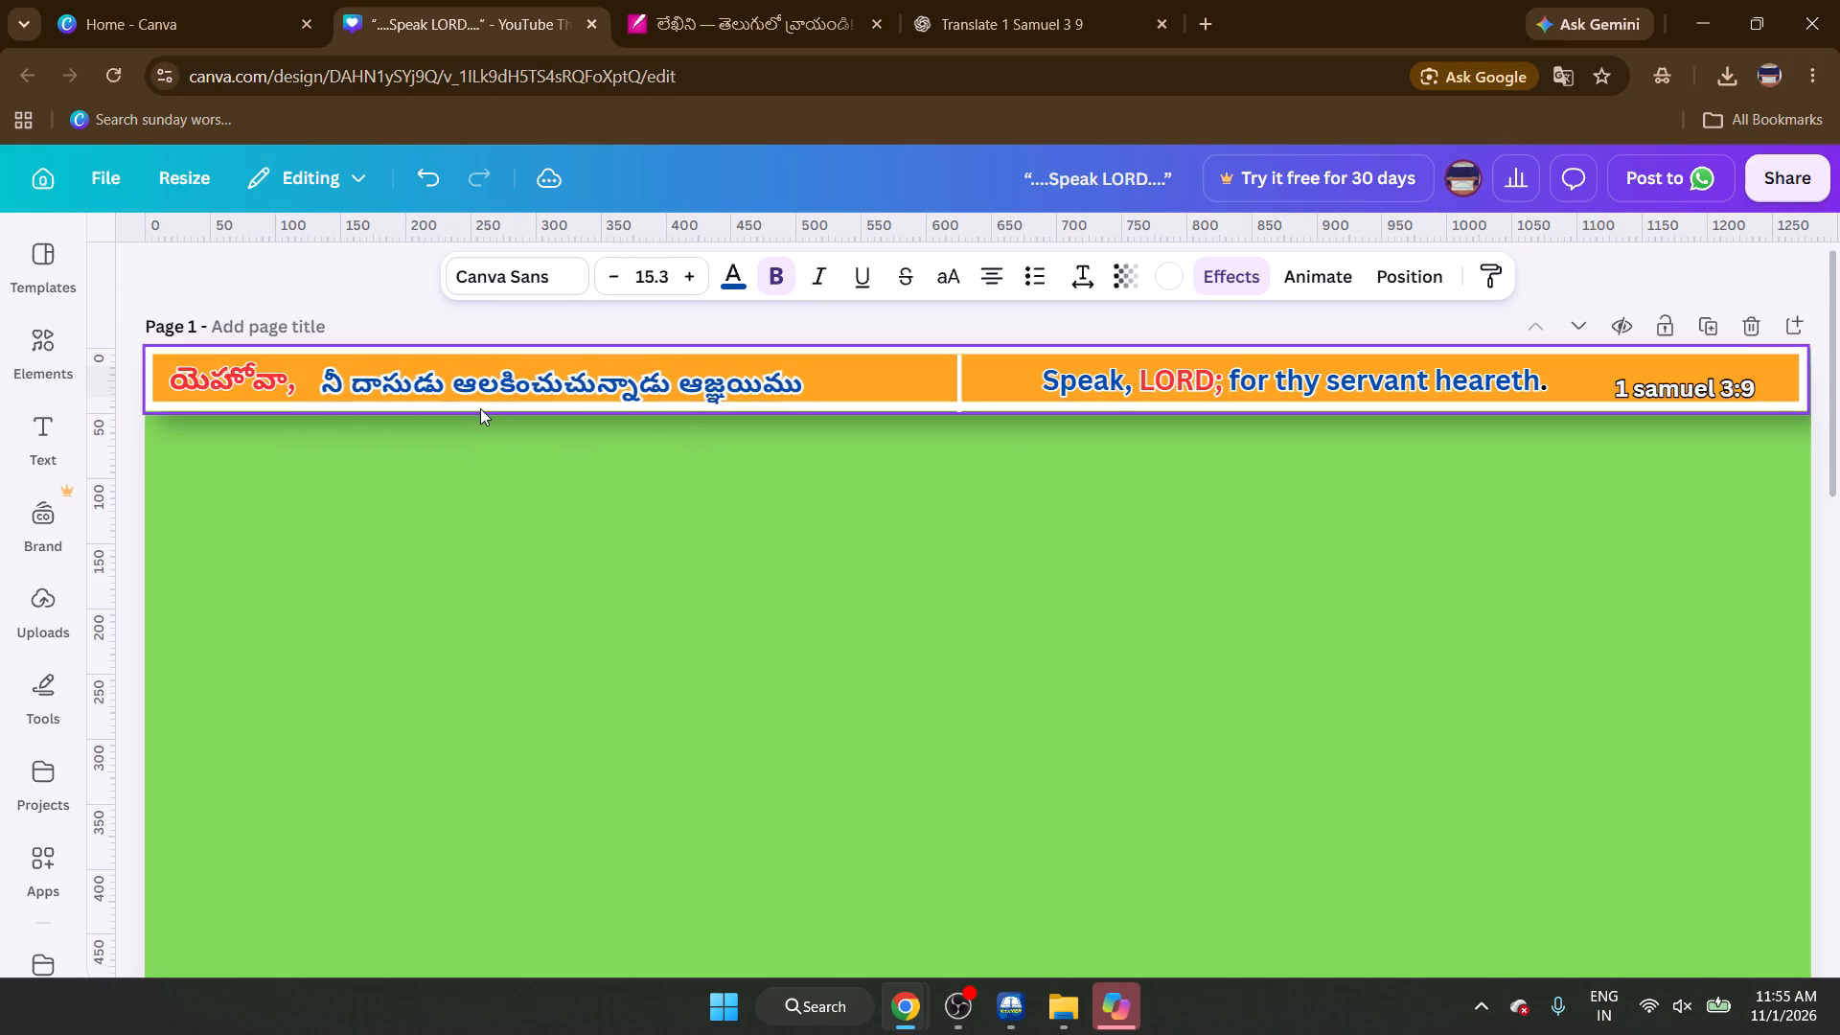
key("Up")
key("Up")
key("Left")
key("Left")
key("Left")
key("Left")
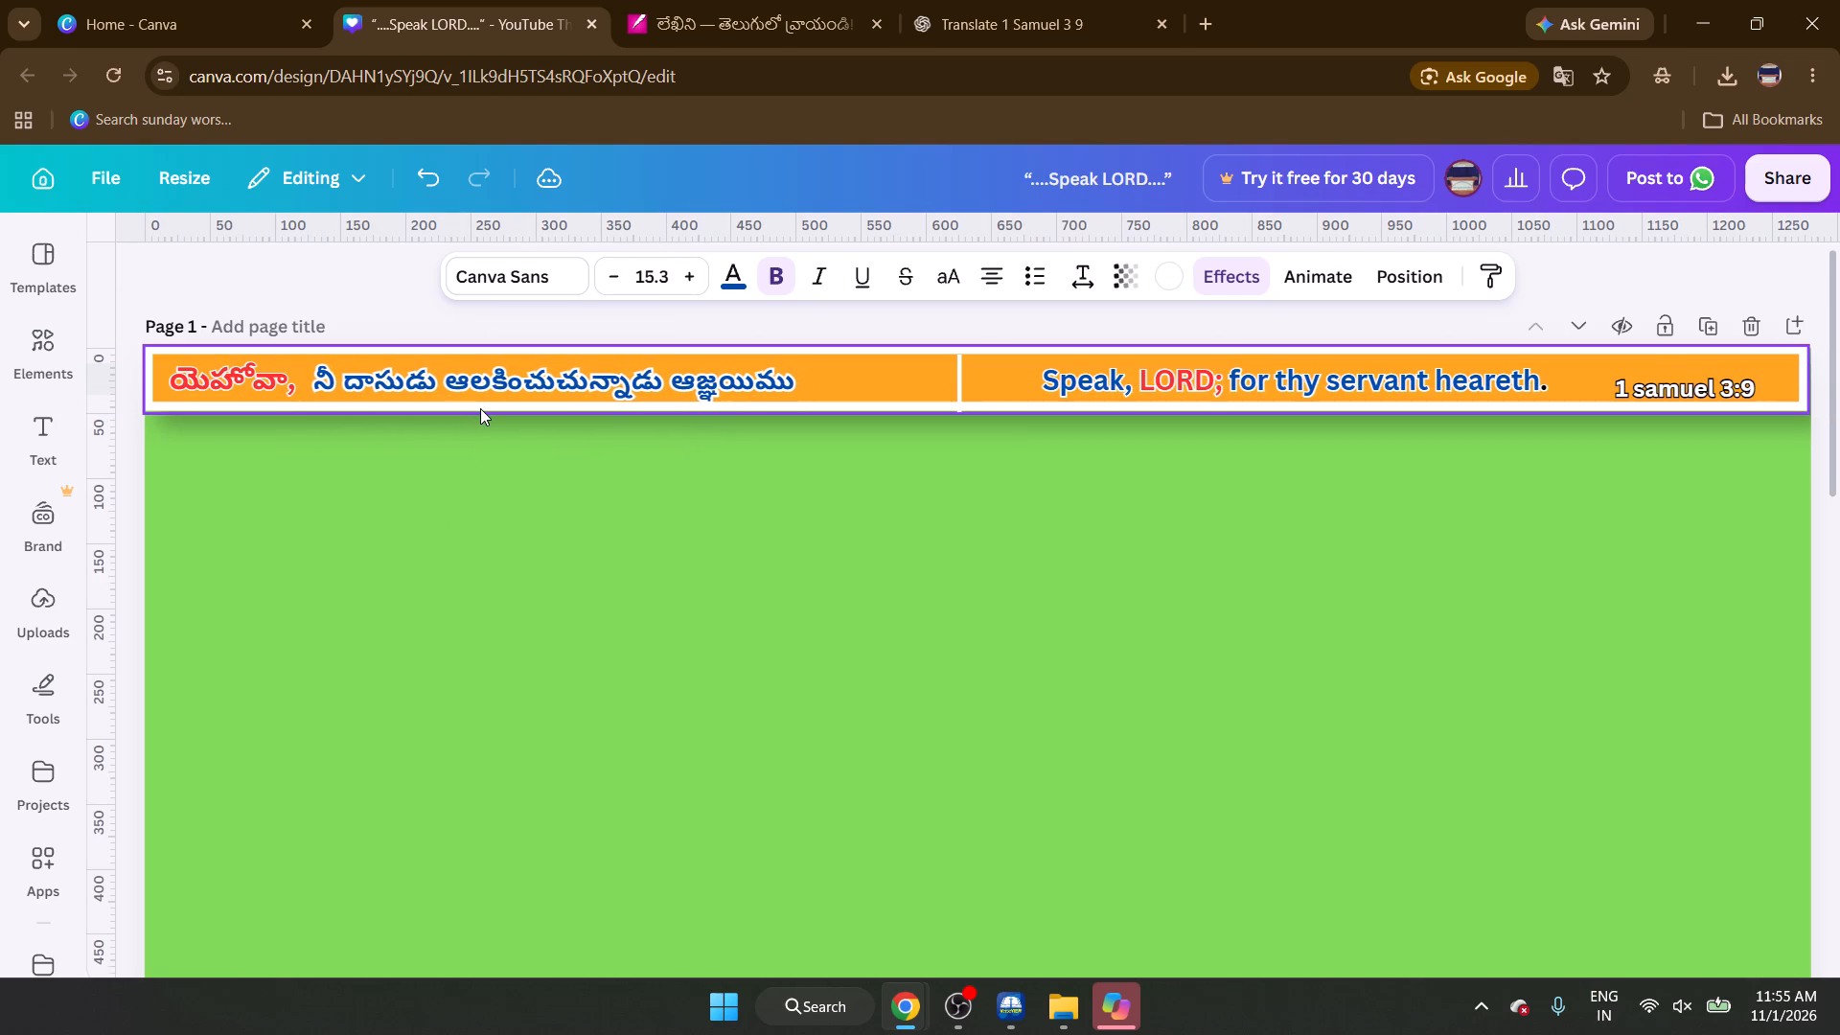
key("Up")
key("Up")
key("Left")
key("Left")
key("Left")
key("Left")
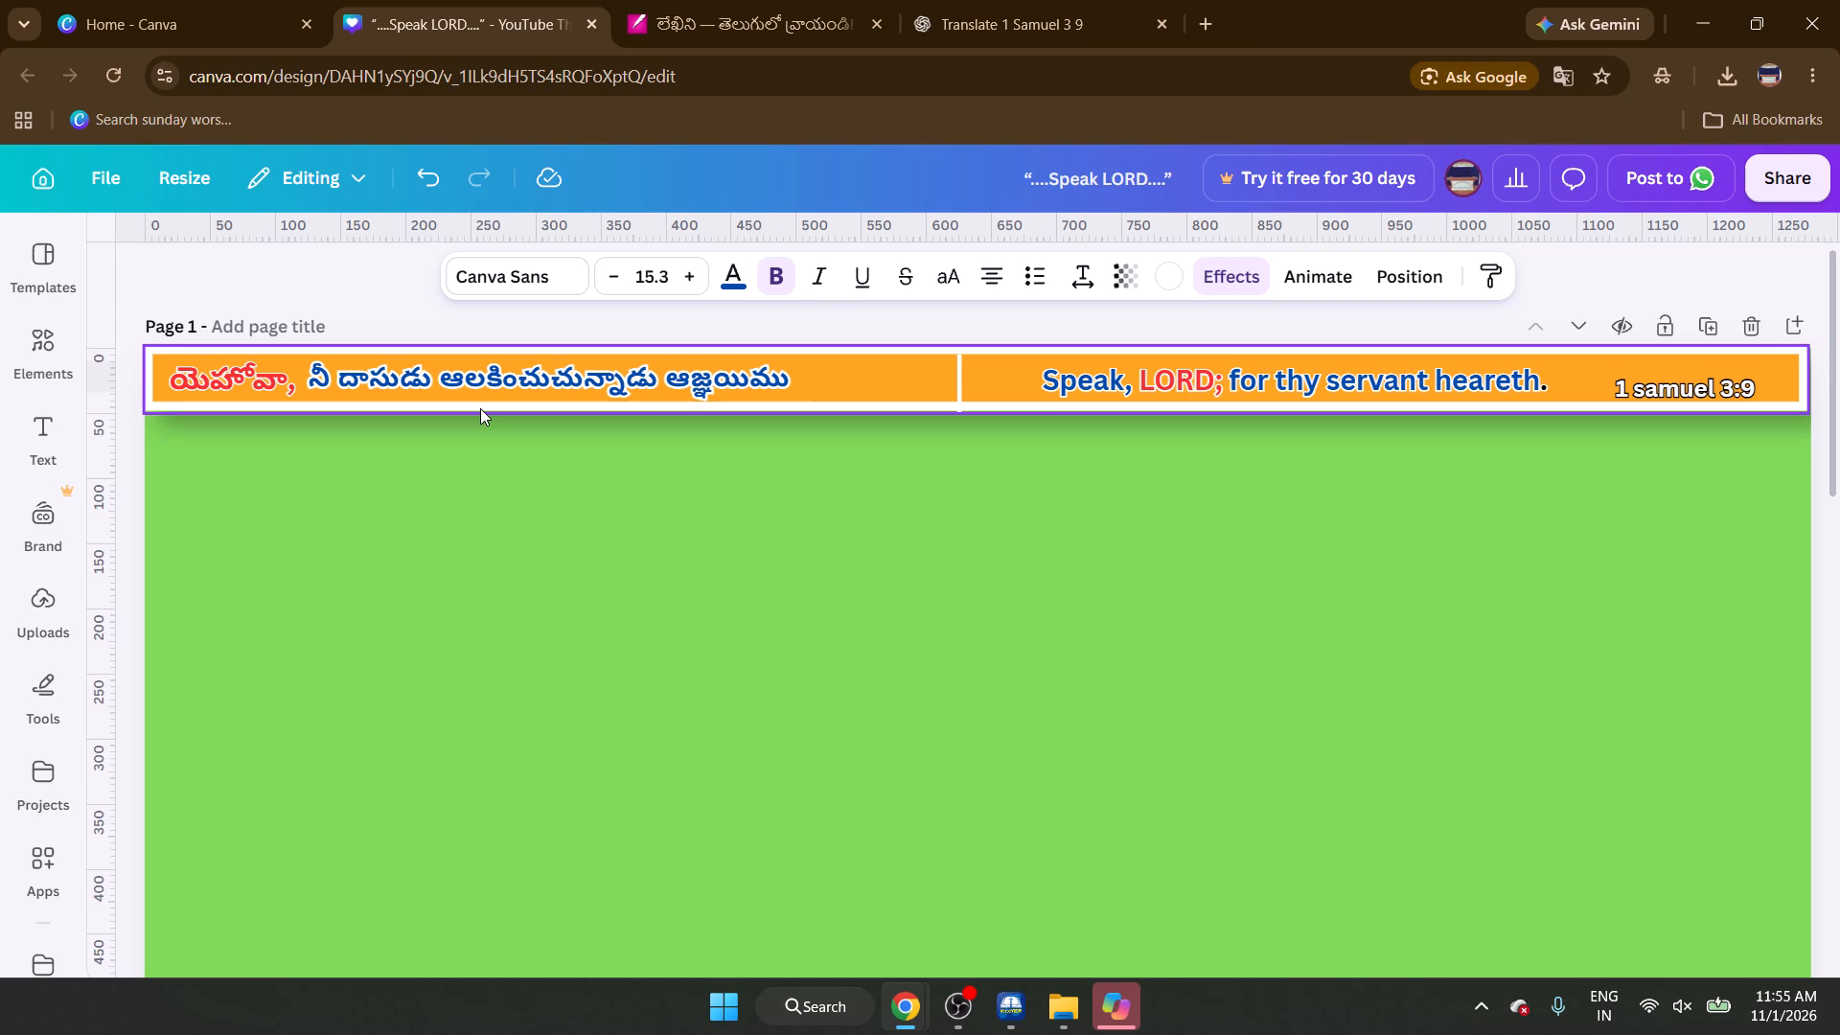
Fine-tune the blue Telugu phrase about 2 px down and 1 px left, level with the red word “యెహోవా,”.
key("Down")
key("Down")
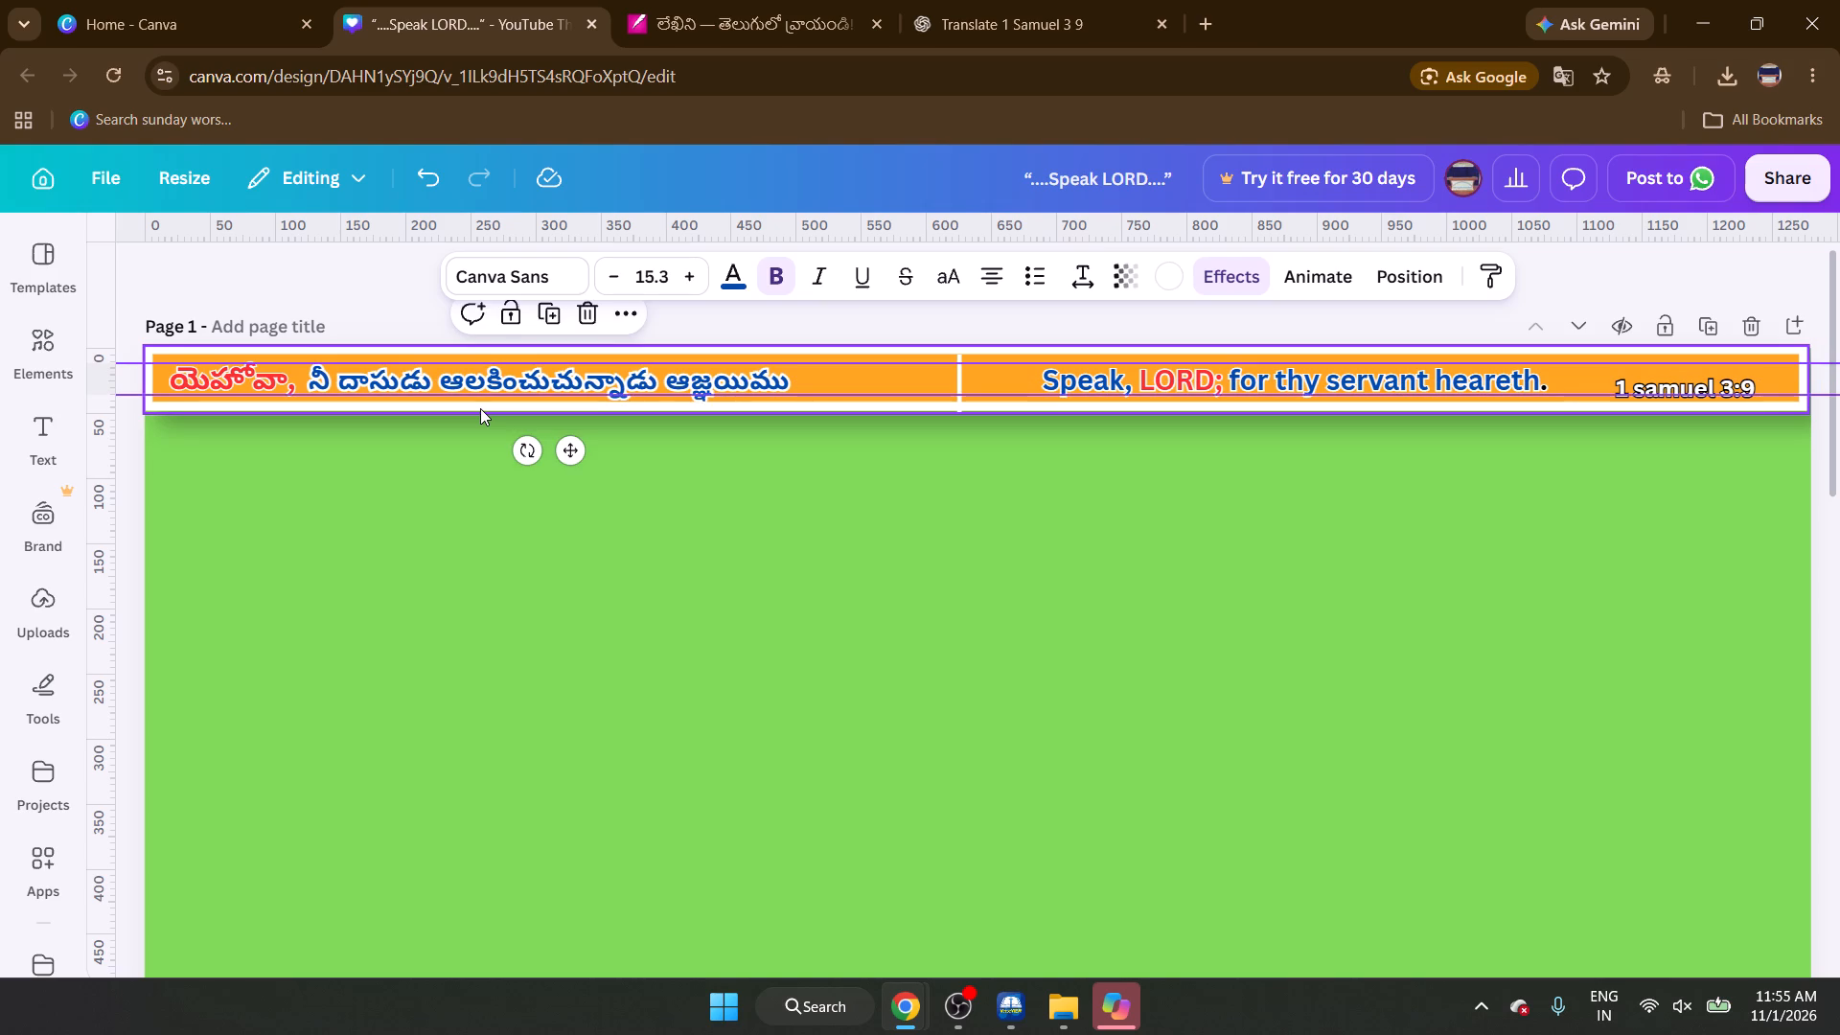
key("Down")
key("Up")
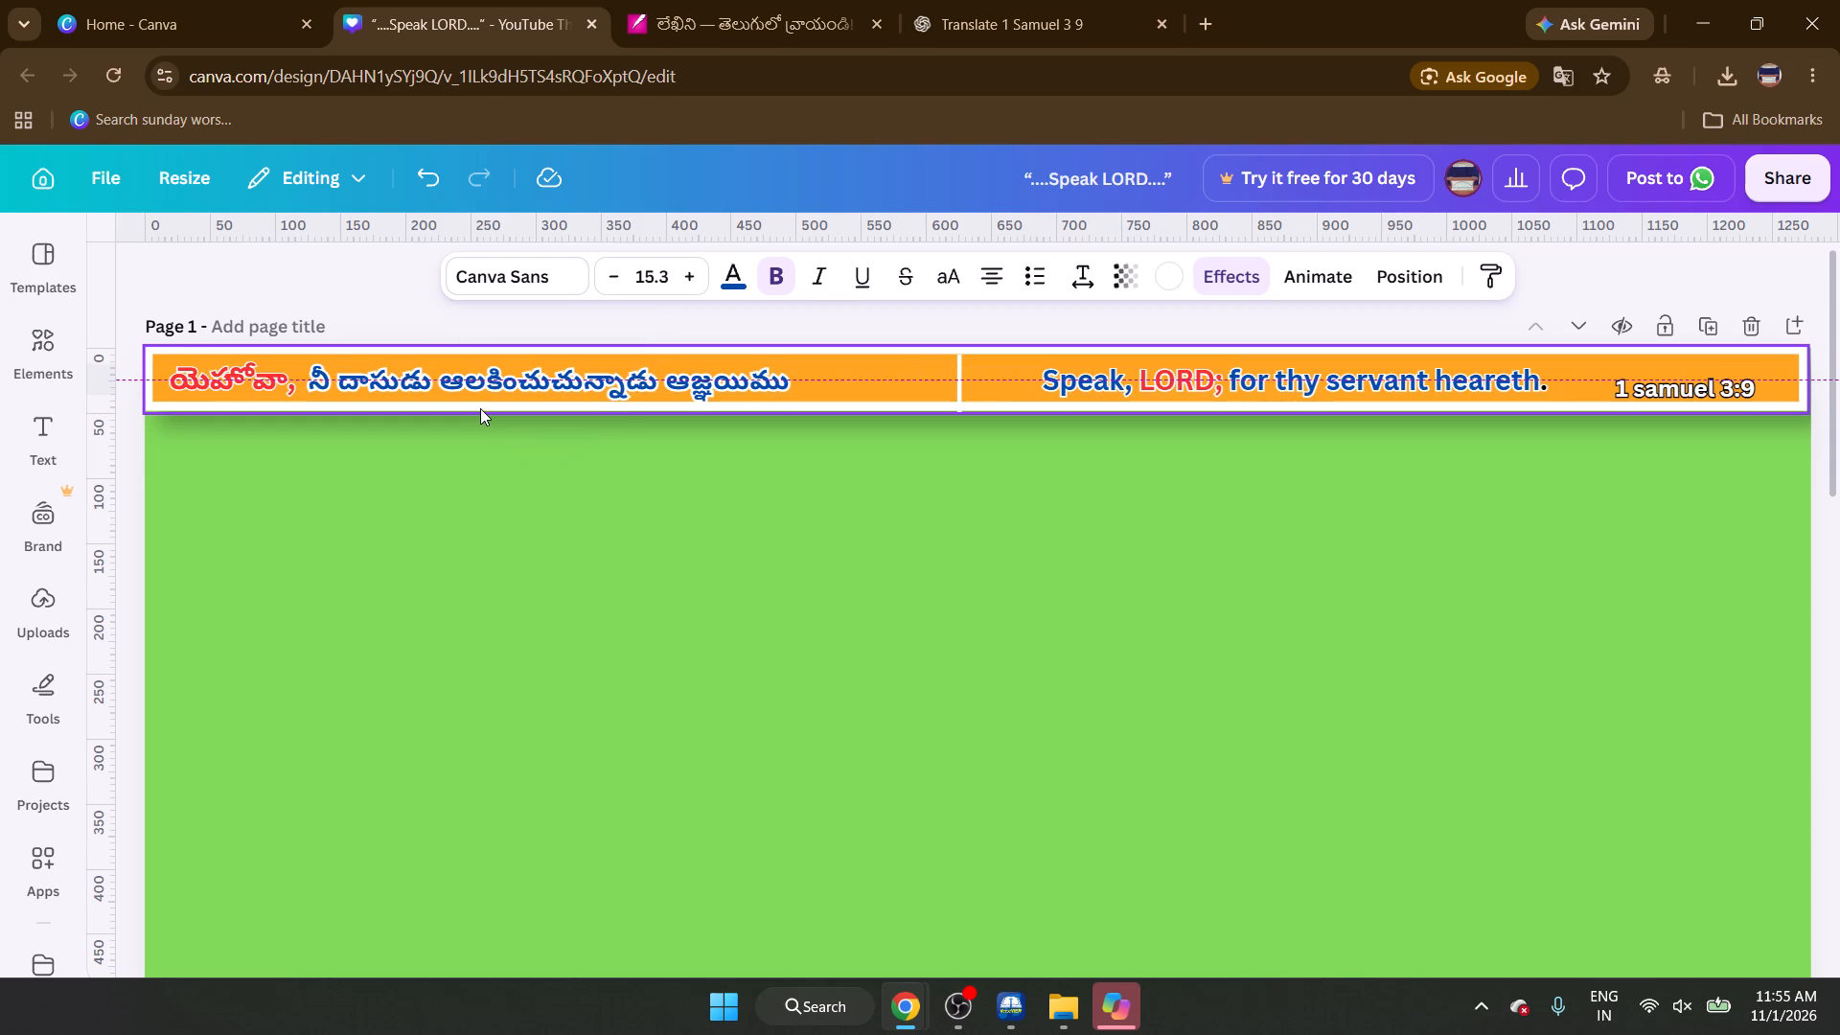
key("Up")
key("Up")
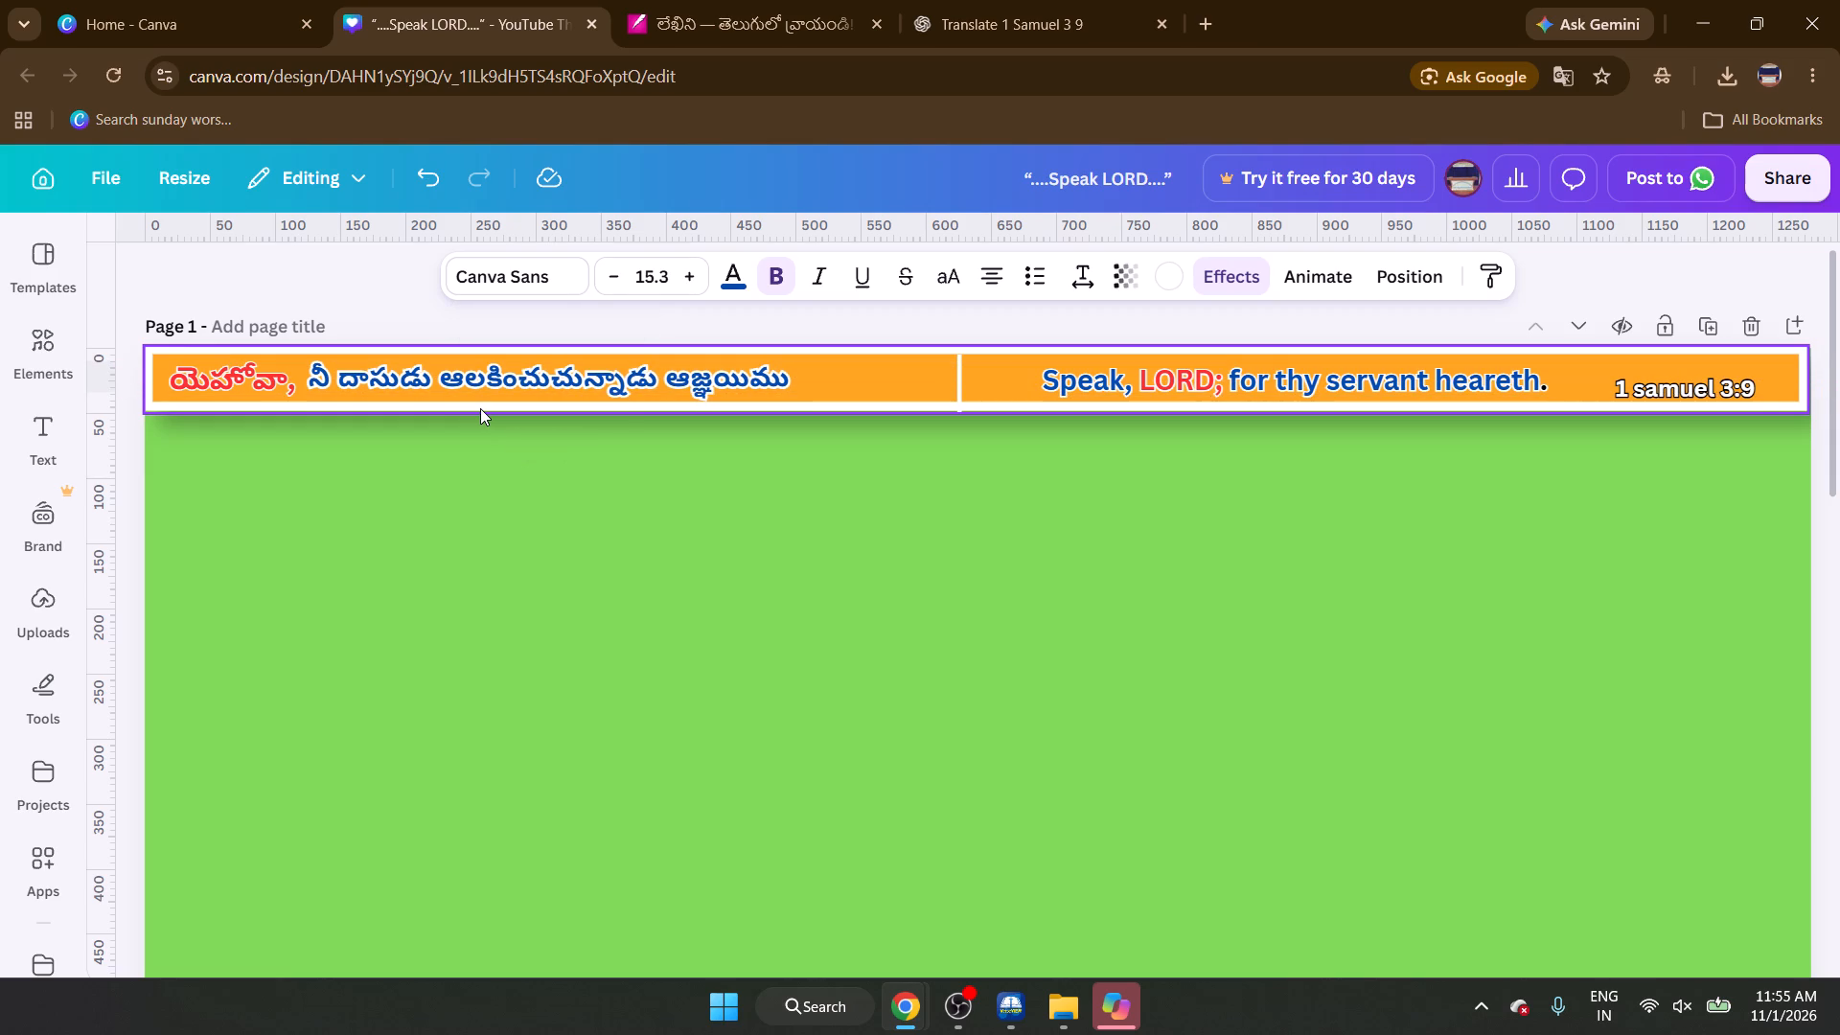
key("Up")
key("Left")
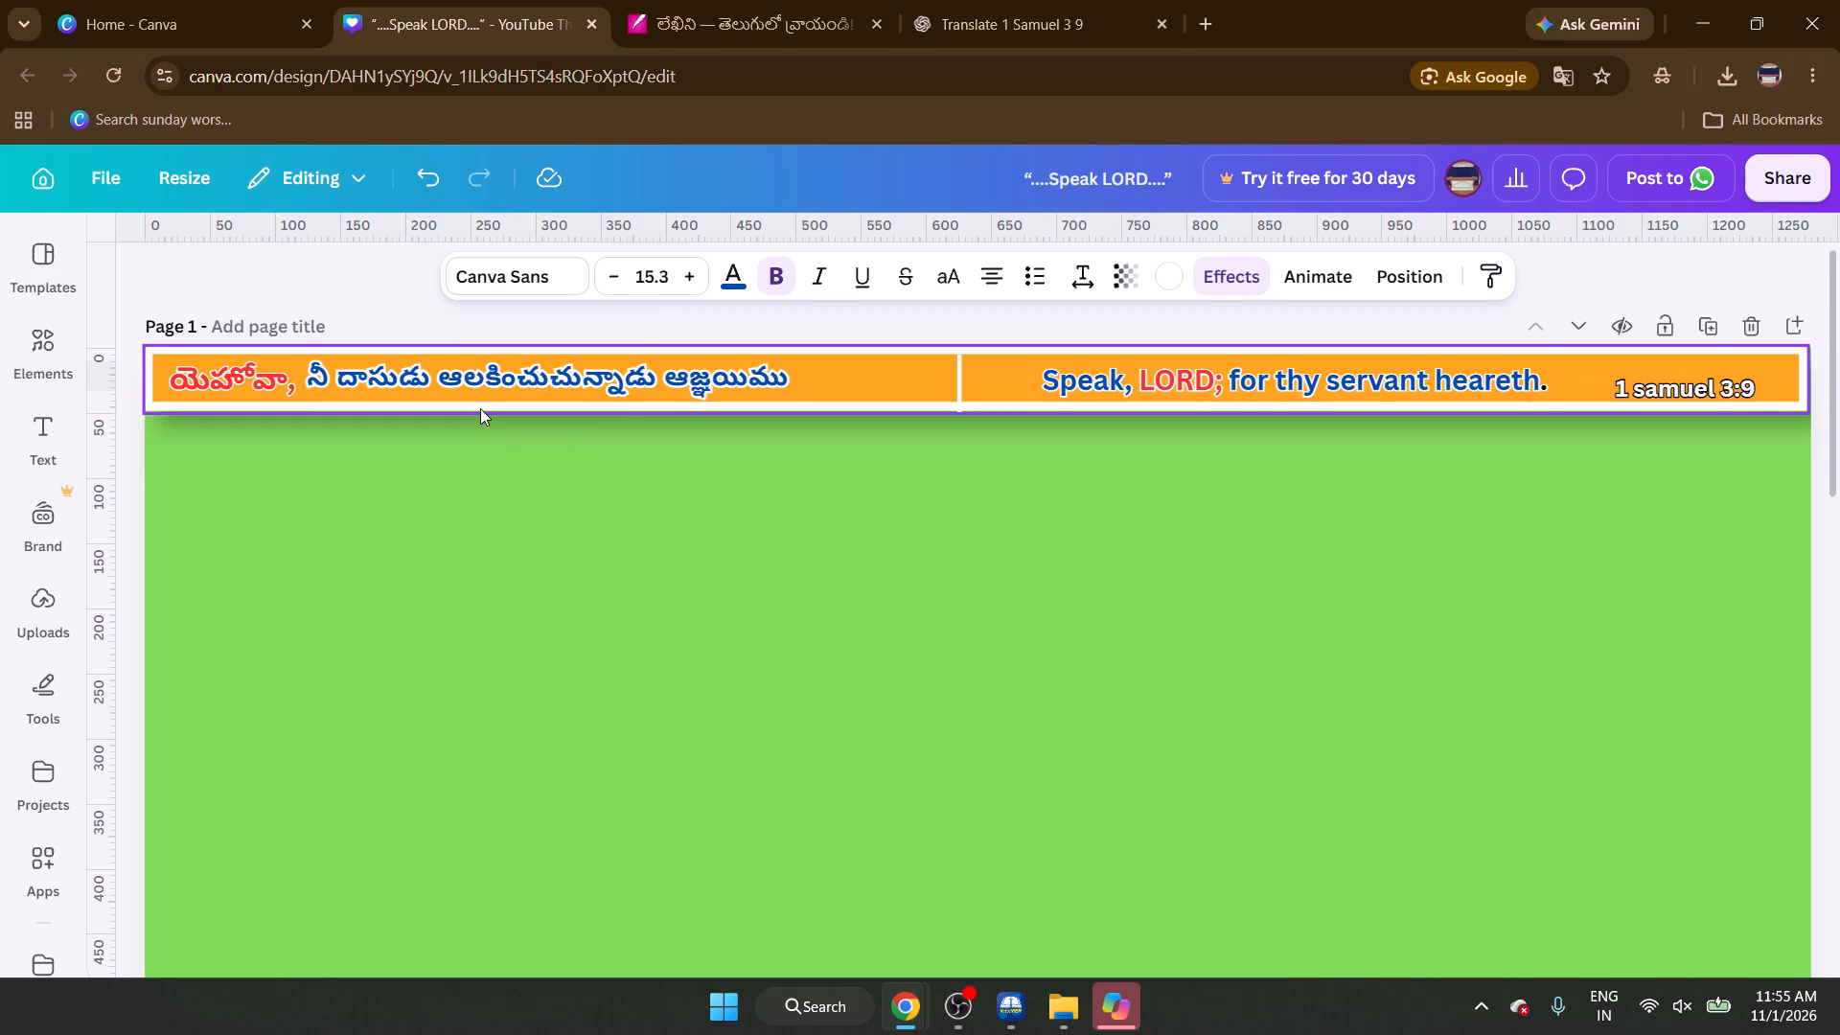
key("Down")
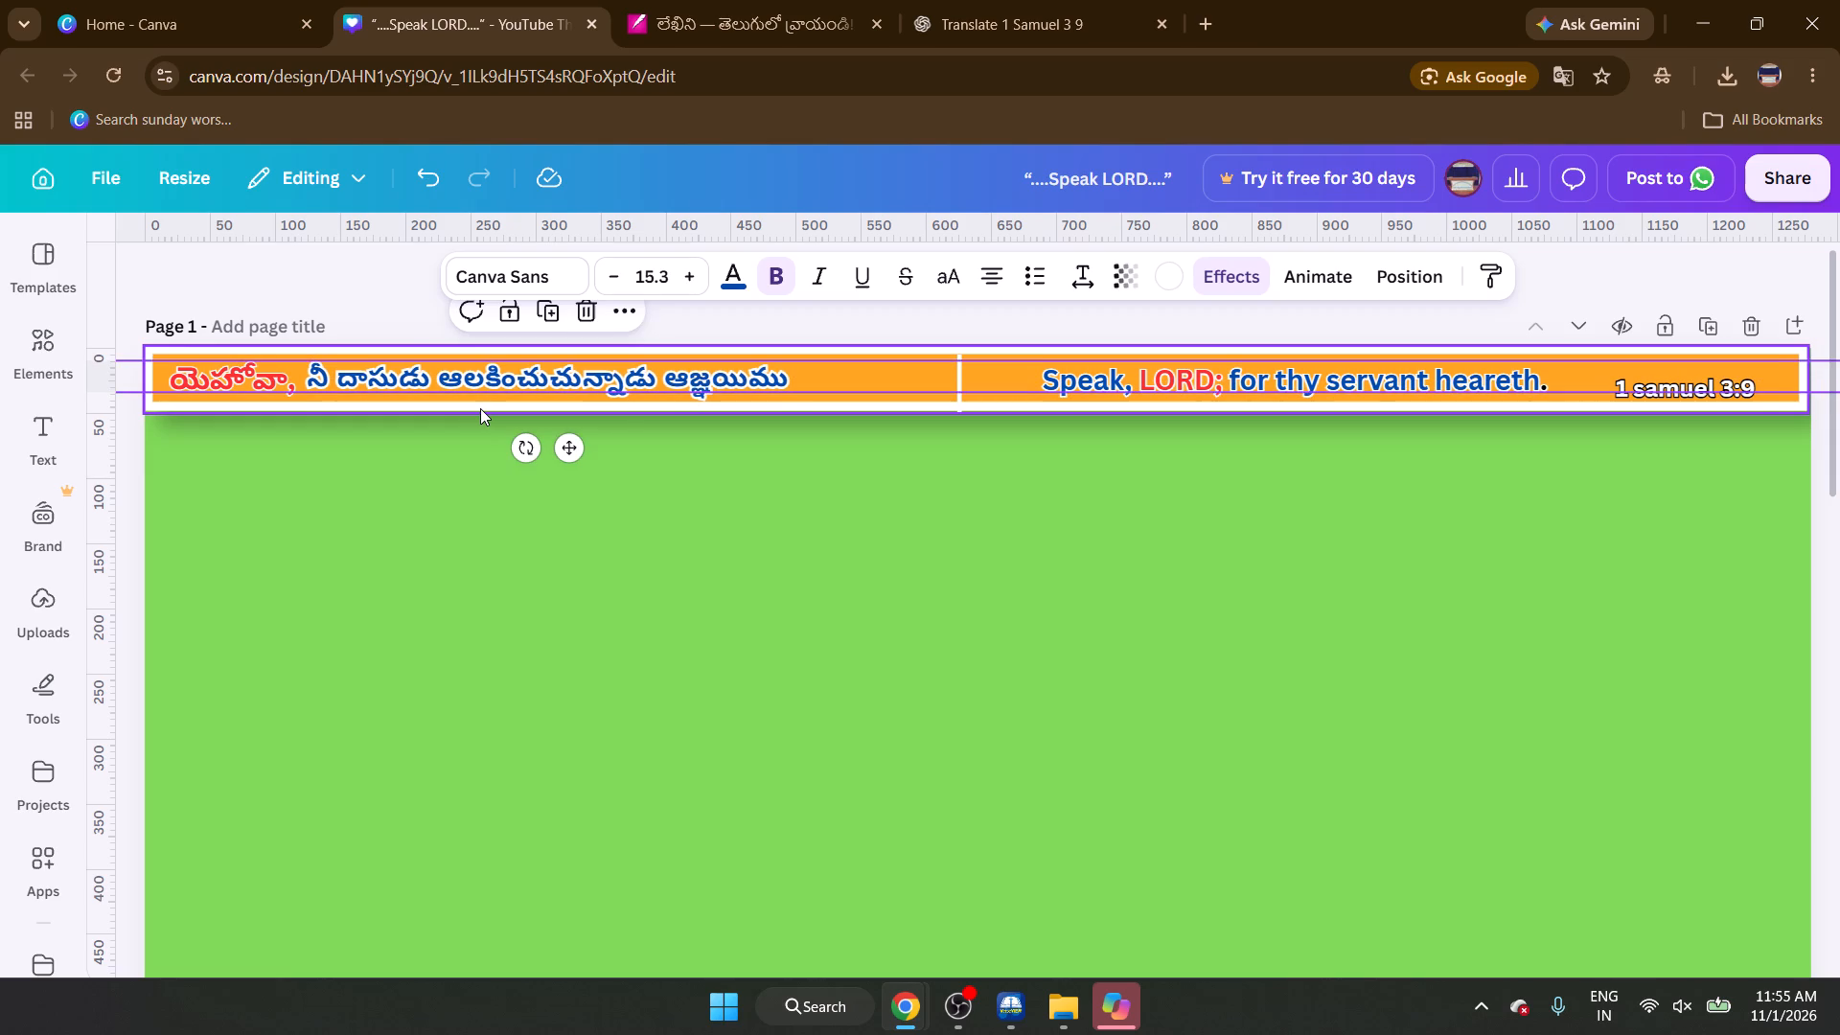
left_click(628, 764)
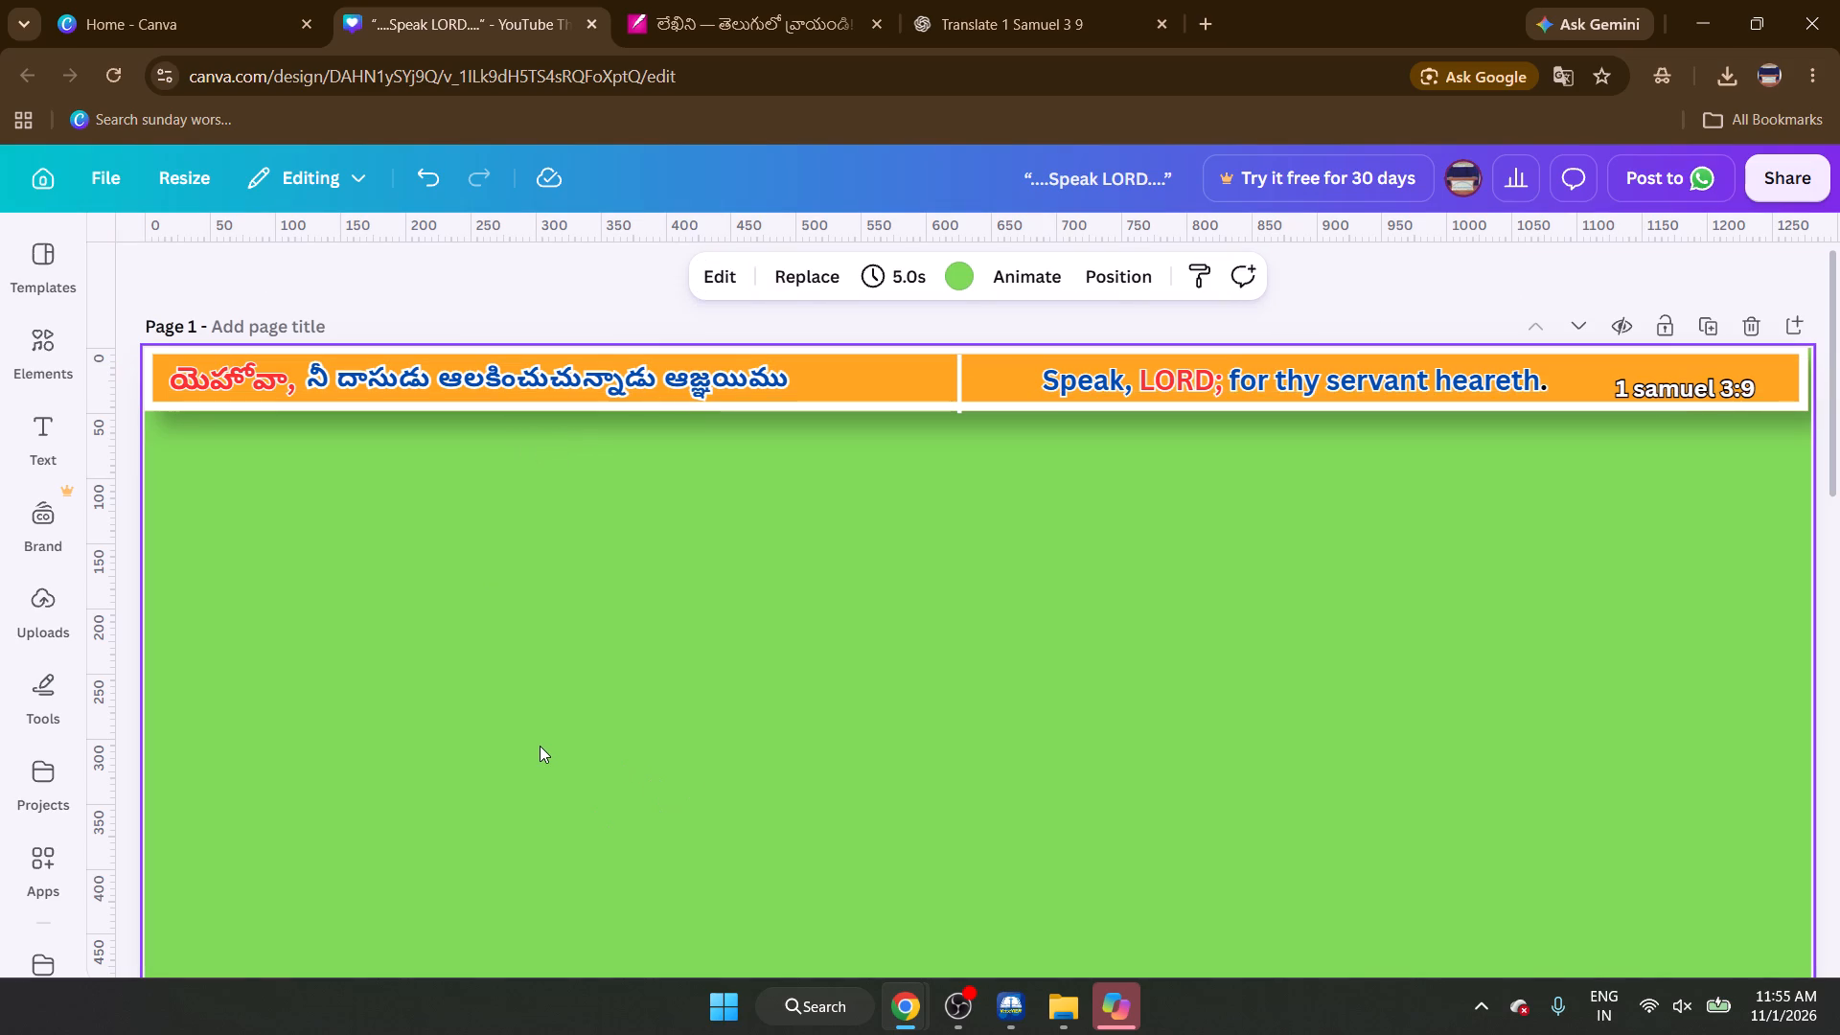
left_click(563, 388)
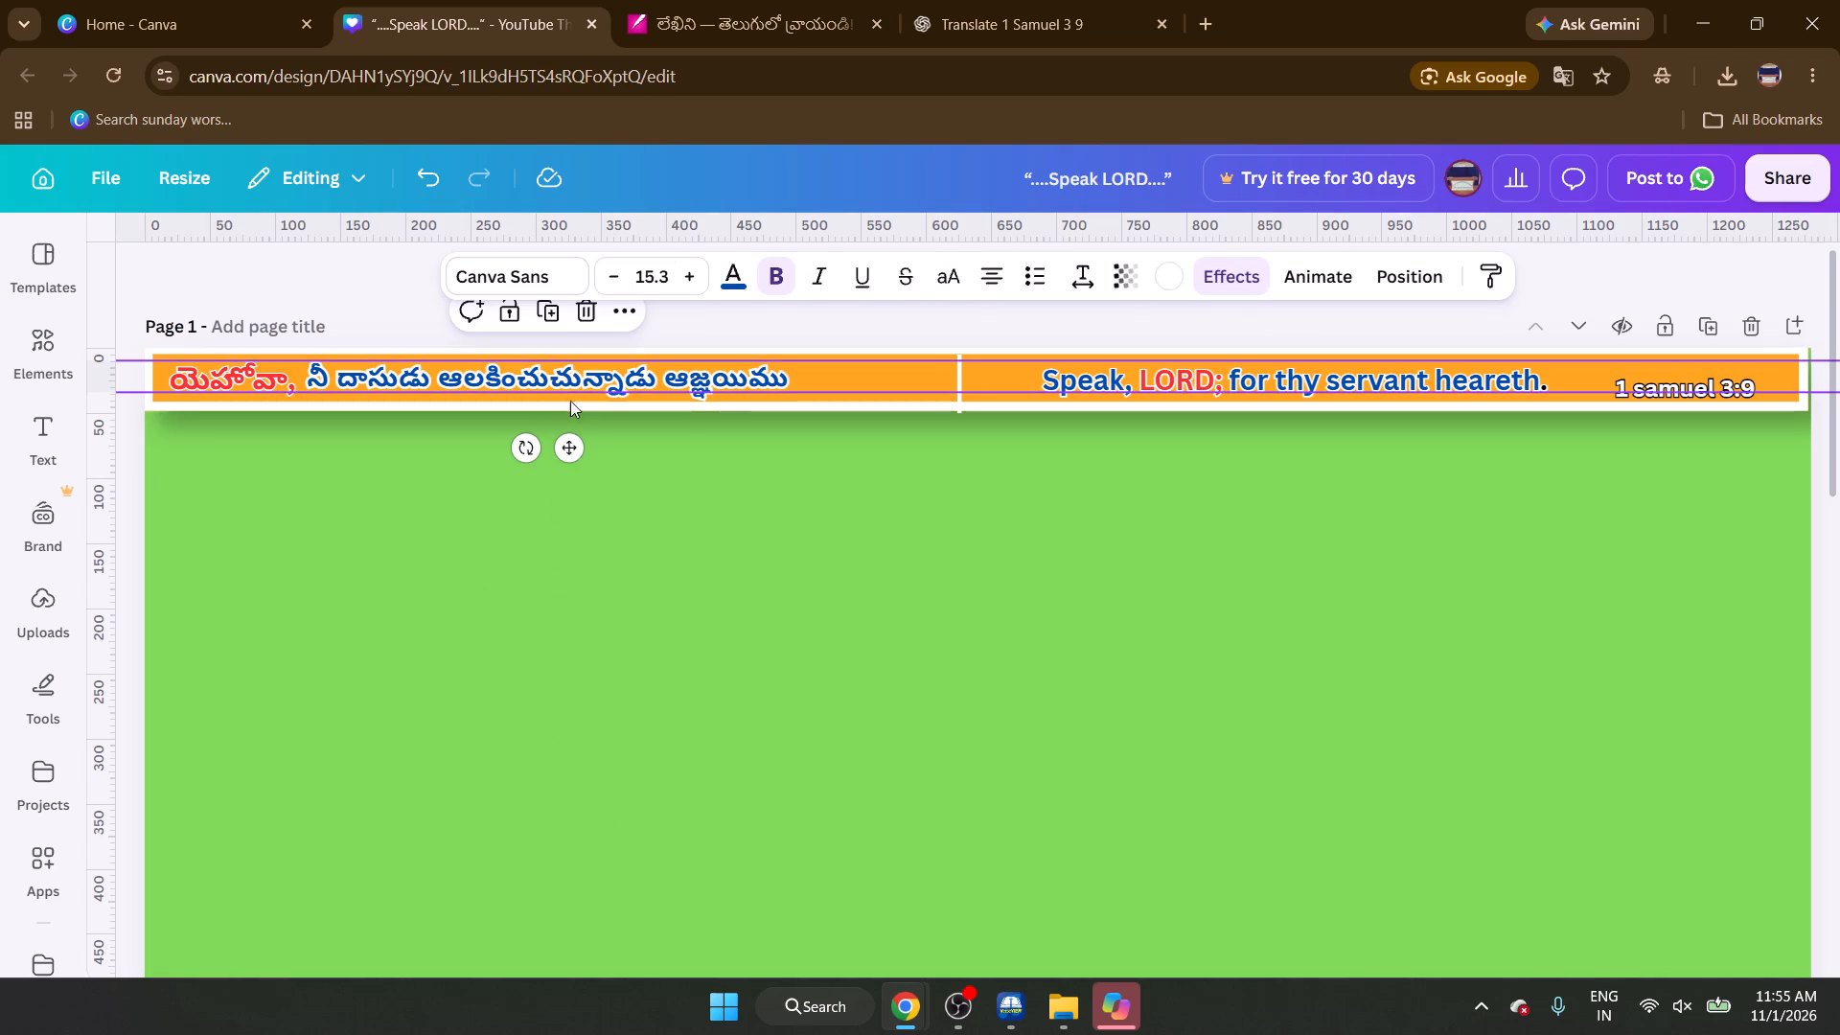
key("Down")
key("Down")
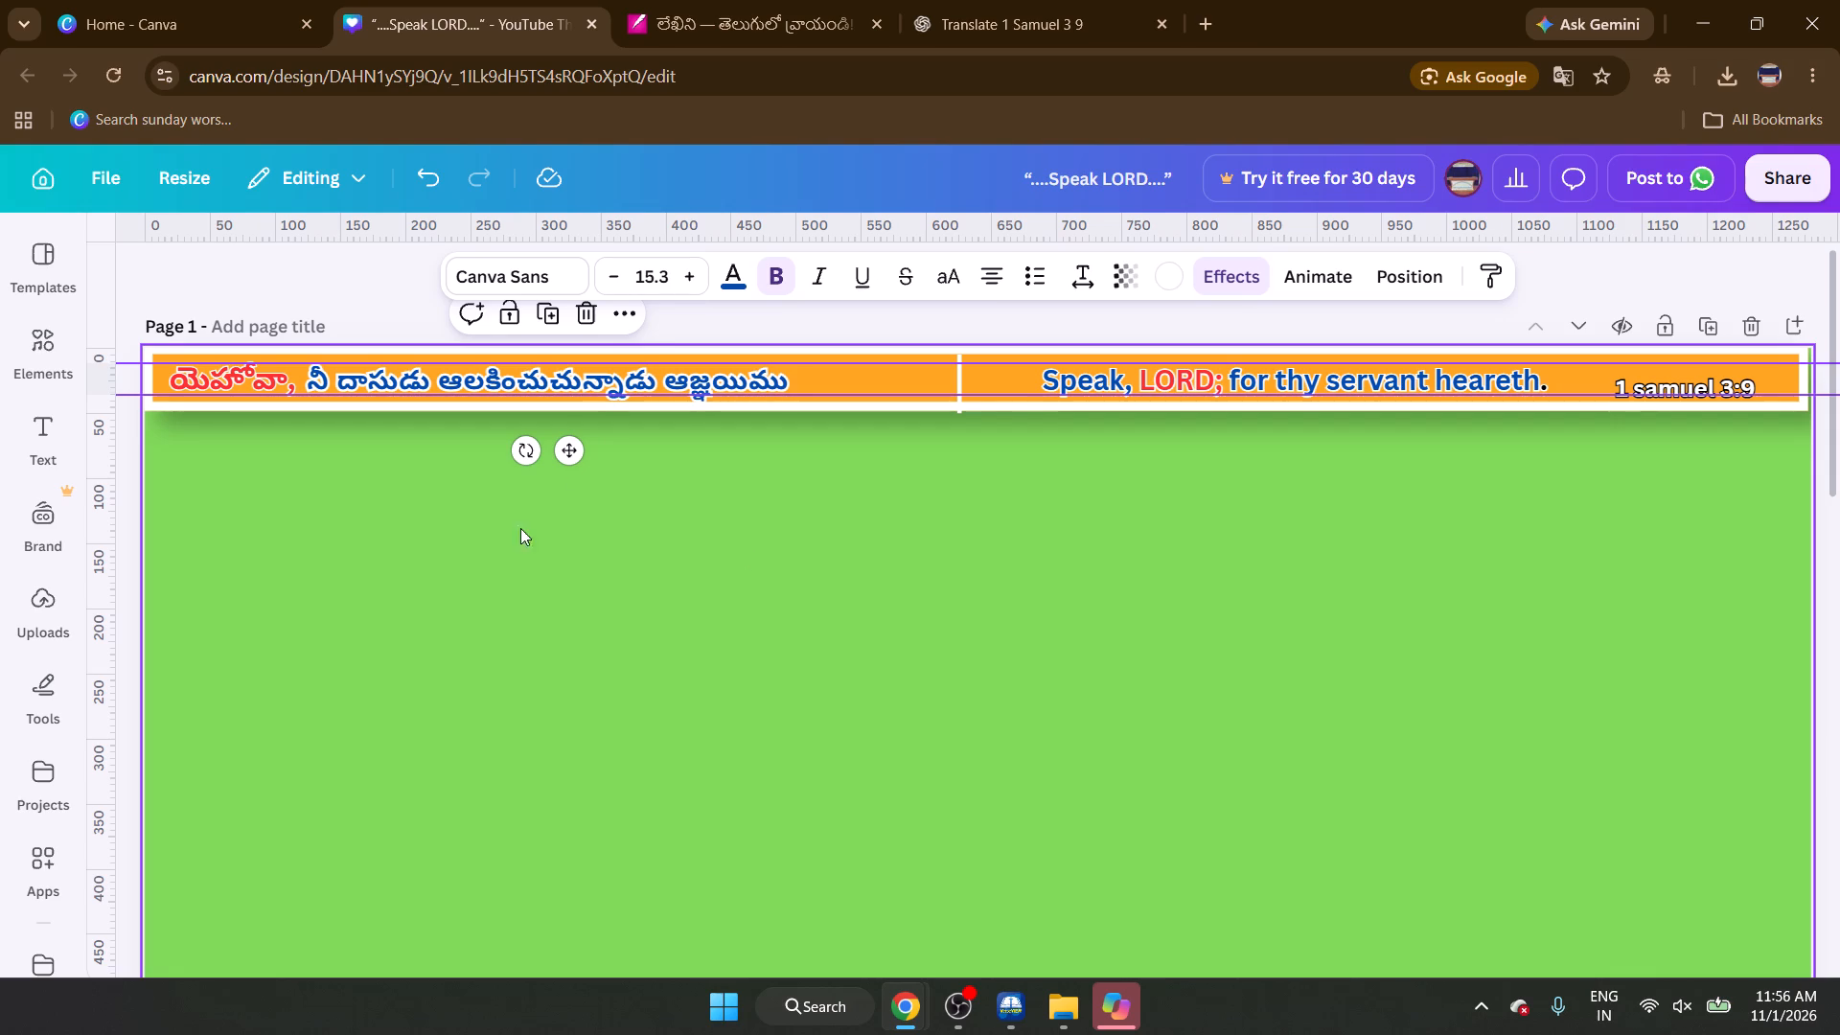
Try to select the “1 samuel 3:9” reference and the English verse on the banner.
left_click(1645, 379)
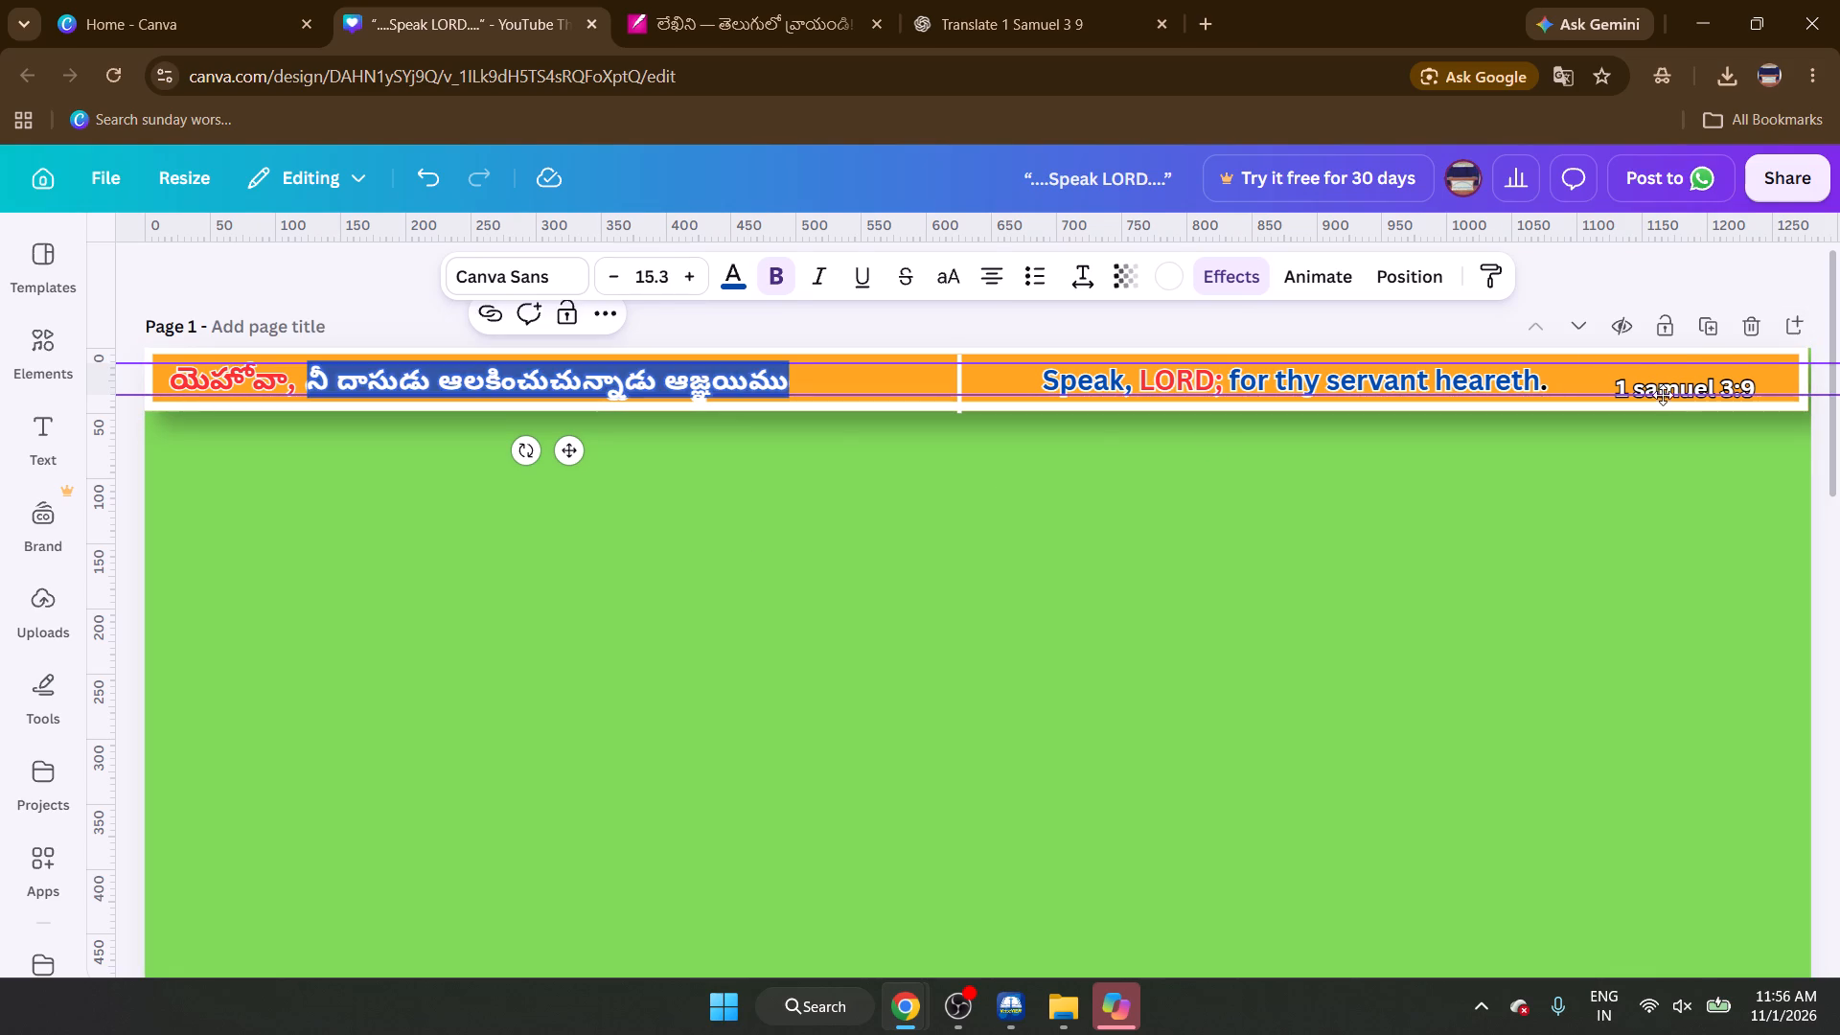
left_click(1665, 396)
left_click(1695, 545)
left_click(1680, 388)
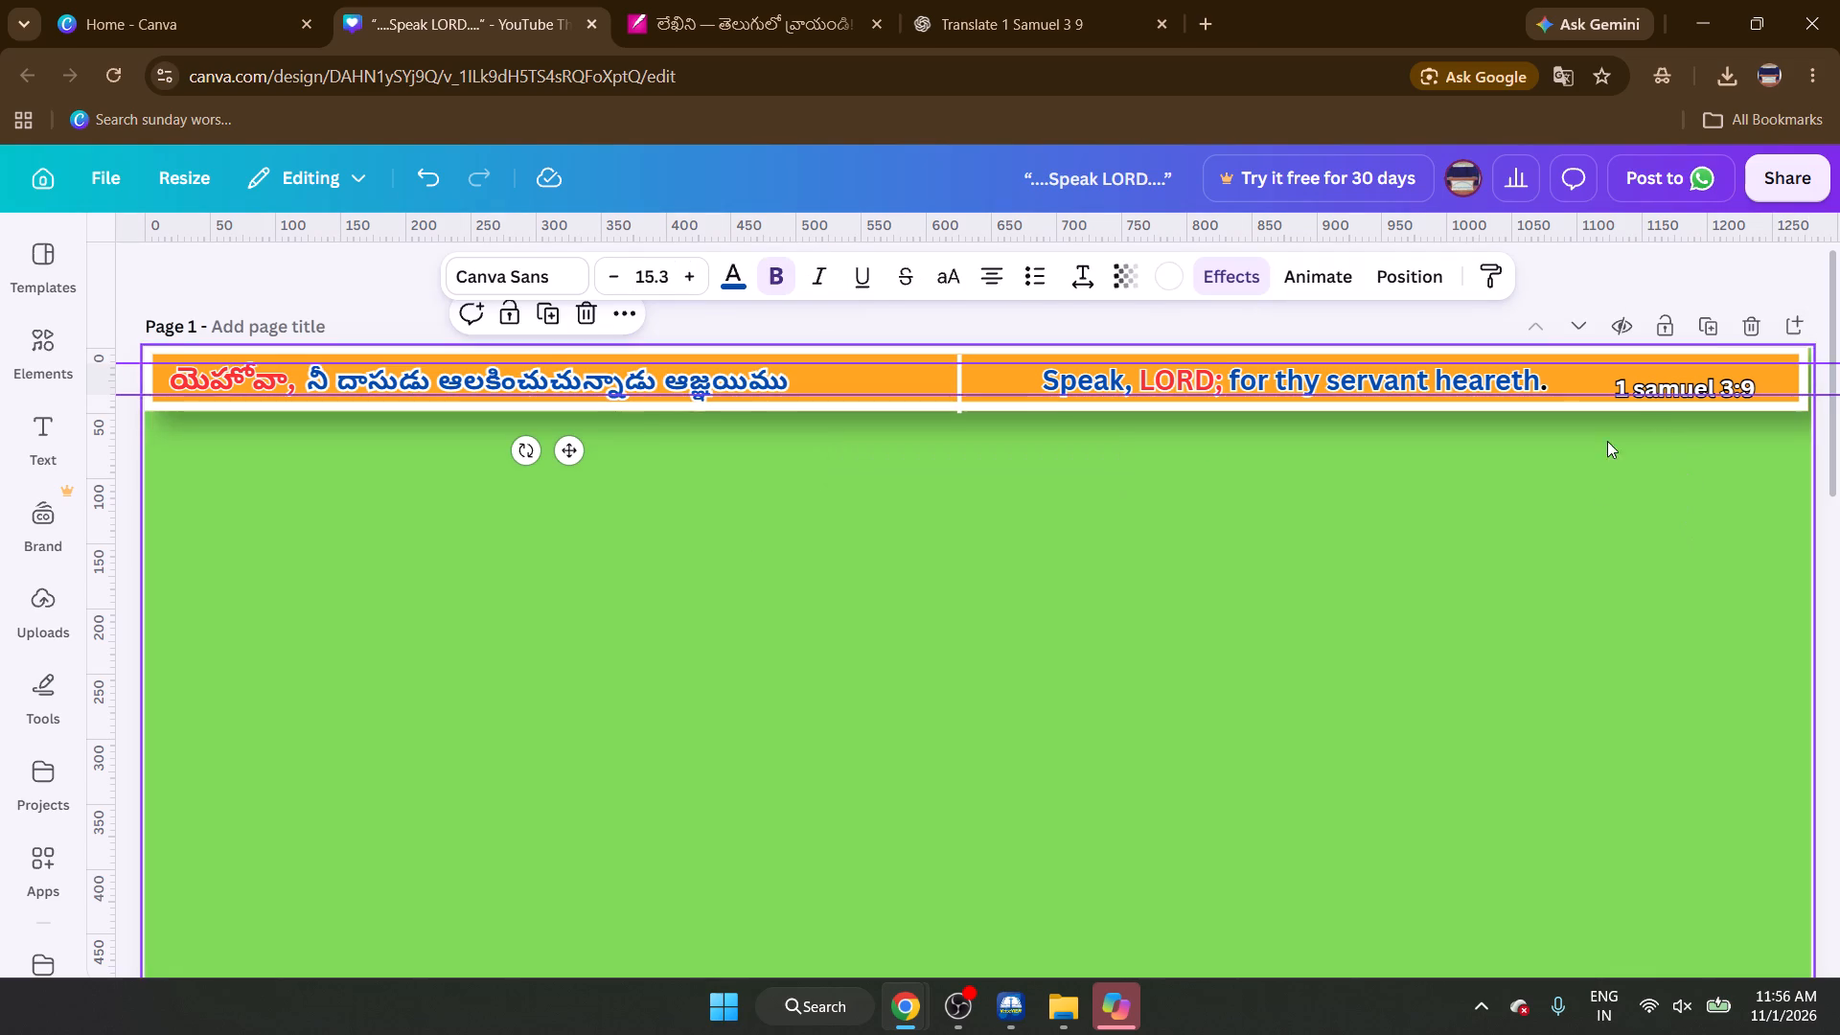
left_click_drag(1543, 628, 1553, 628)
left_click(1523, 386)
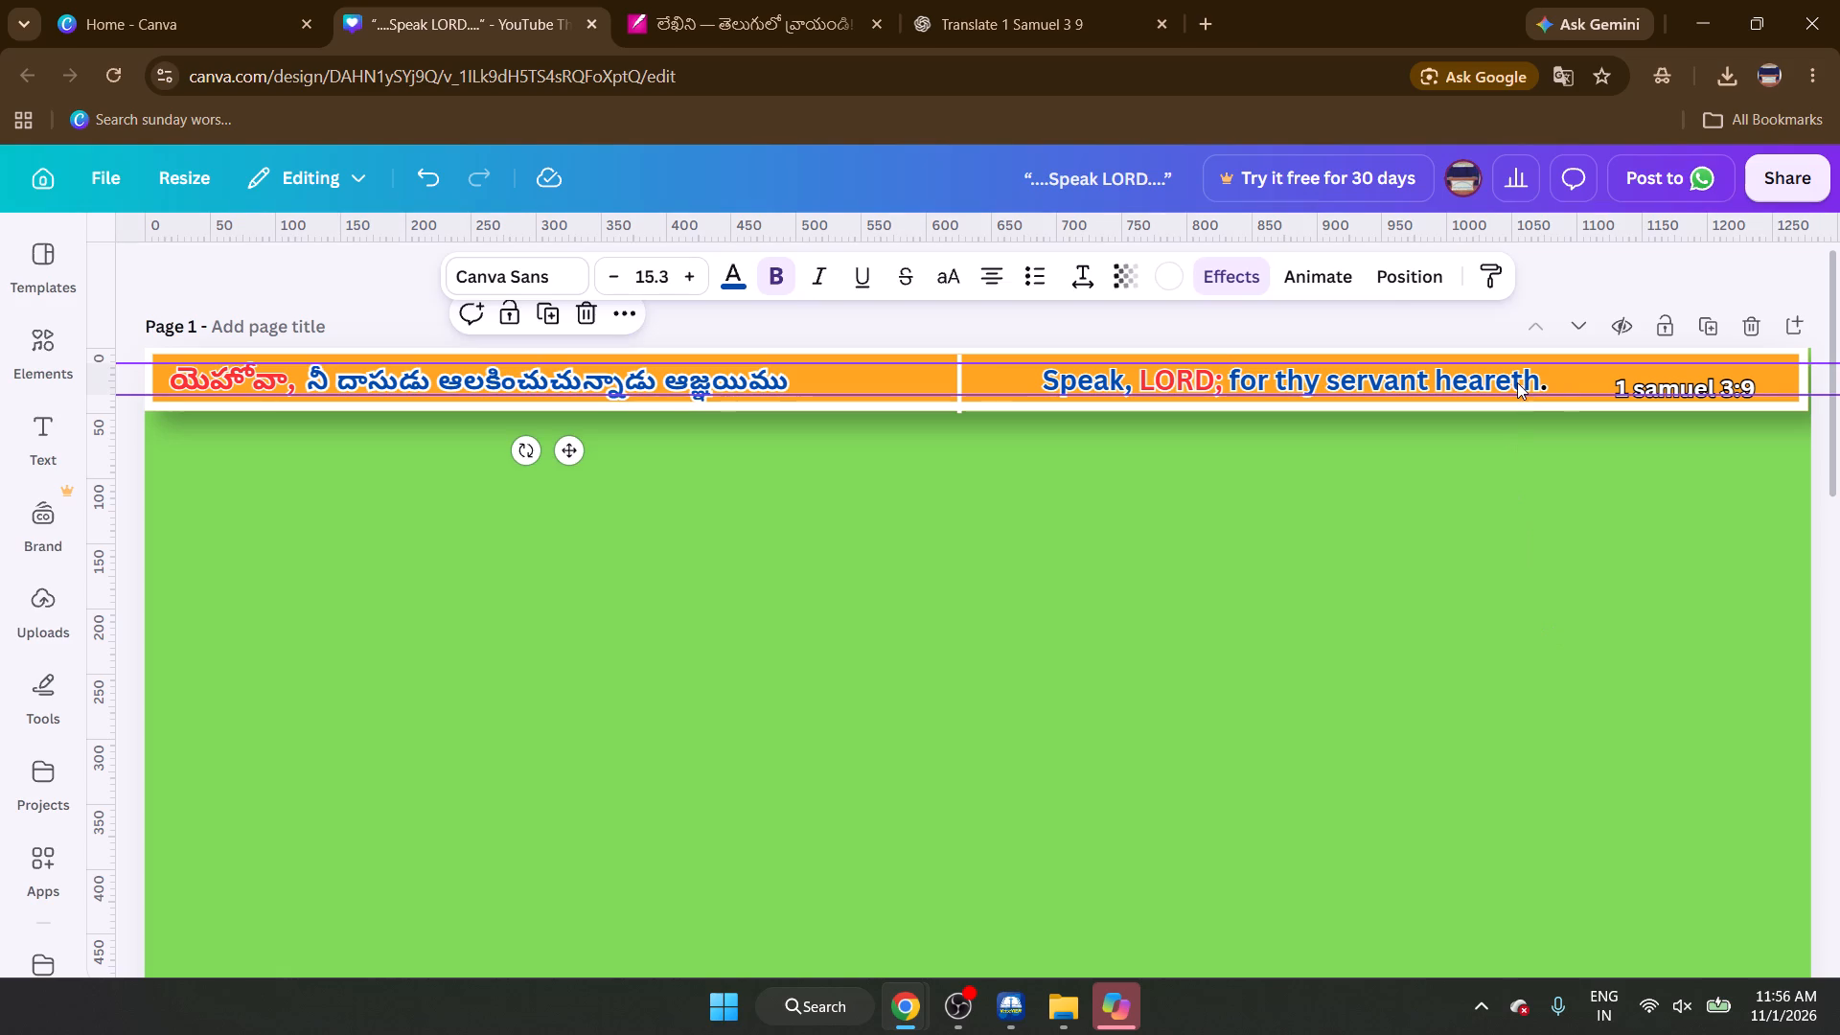
Pull the blue Telugu phrase off the banner onto the green background and narrow its overly wide text box to fit the words.
left_click_drag(873, 379, 902, 574)
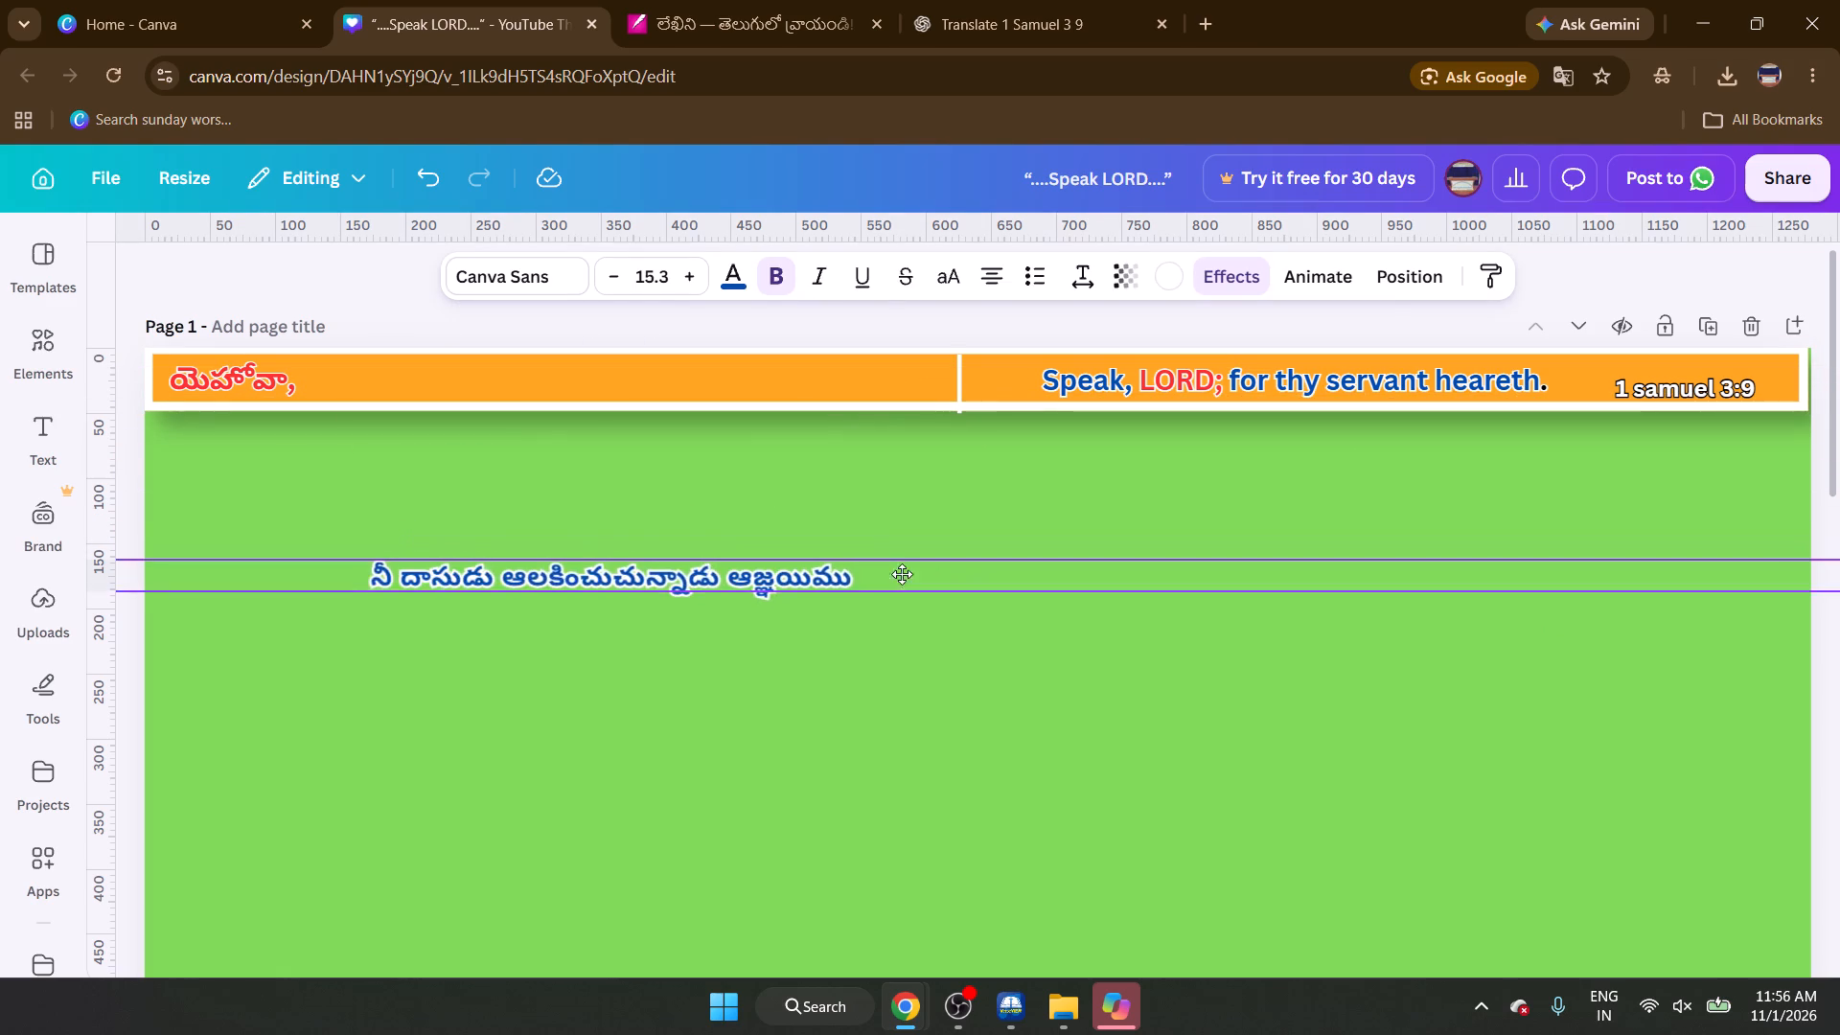
left_click_drag(902, 574, 518, 617)
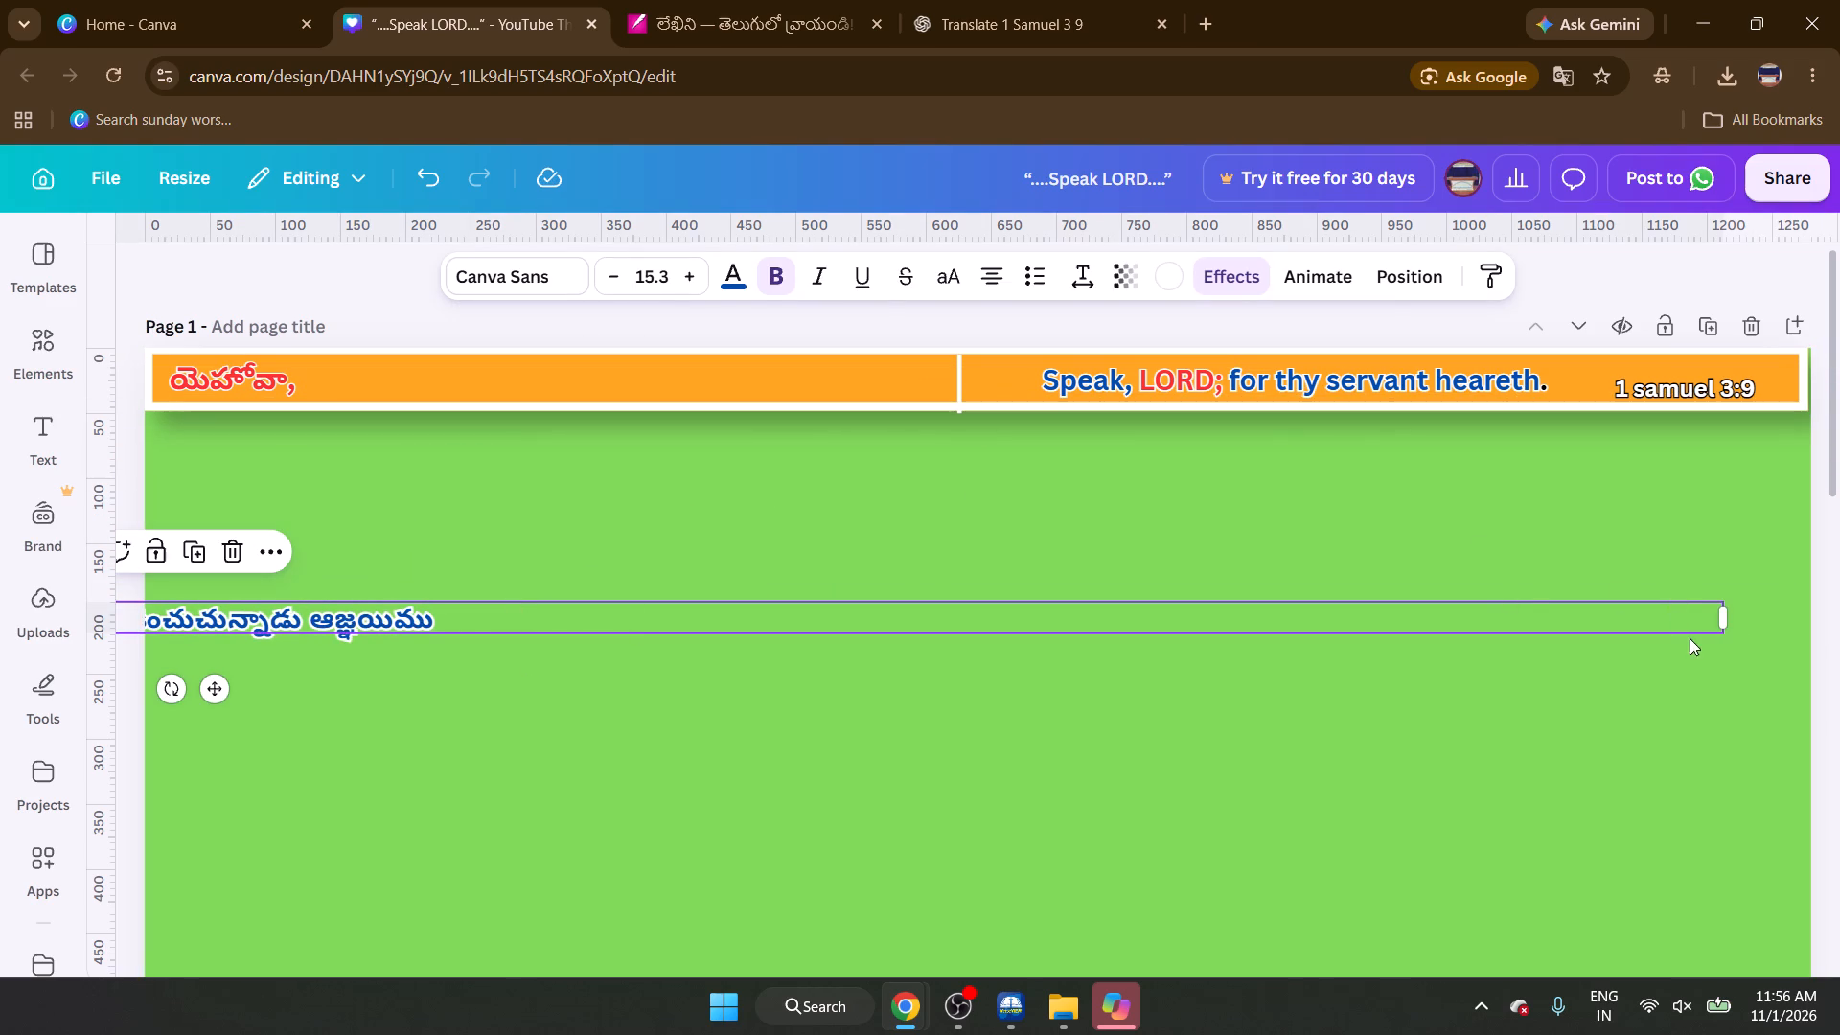
left_click_drag(1729, 612, 1568, 659)
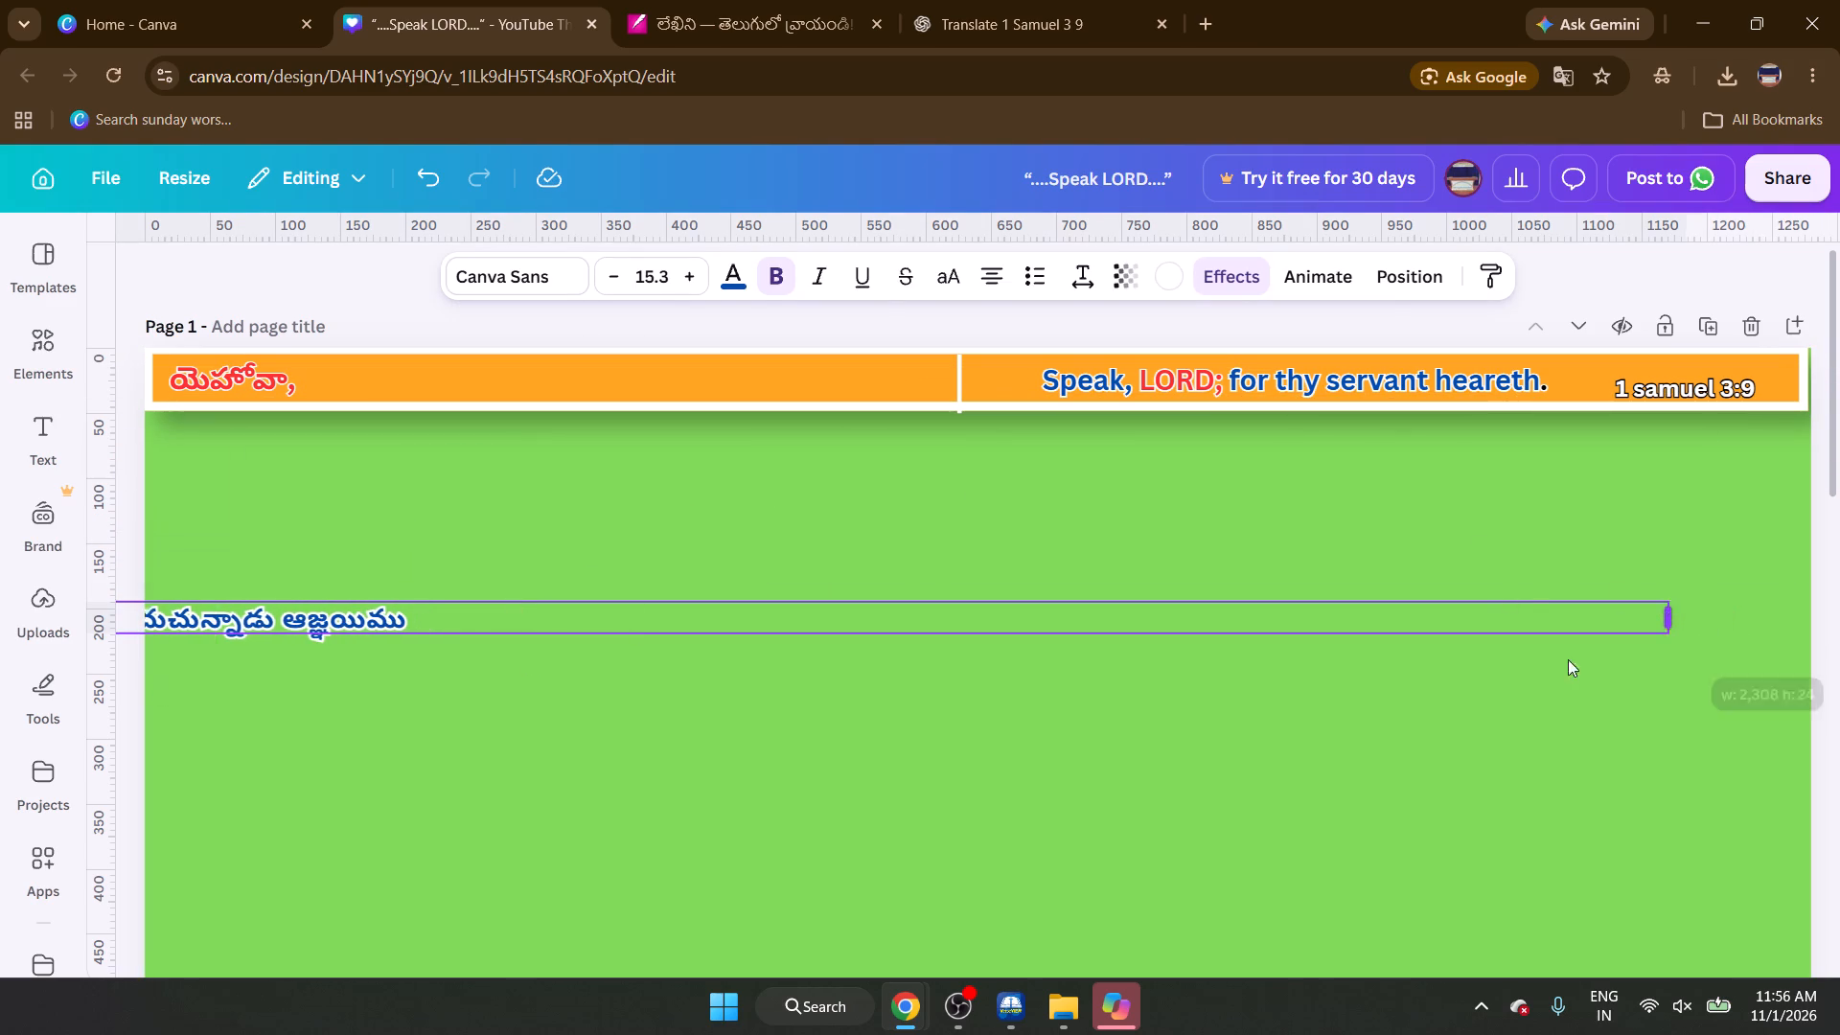
left_click_drag(1568, 659, 524, 696)
left_click_drag(254, 609, 257, 609)
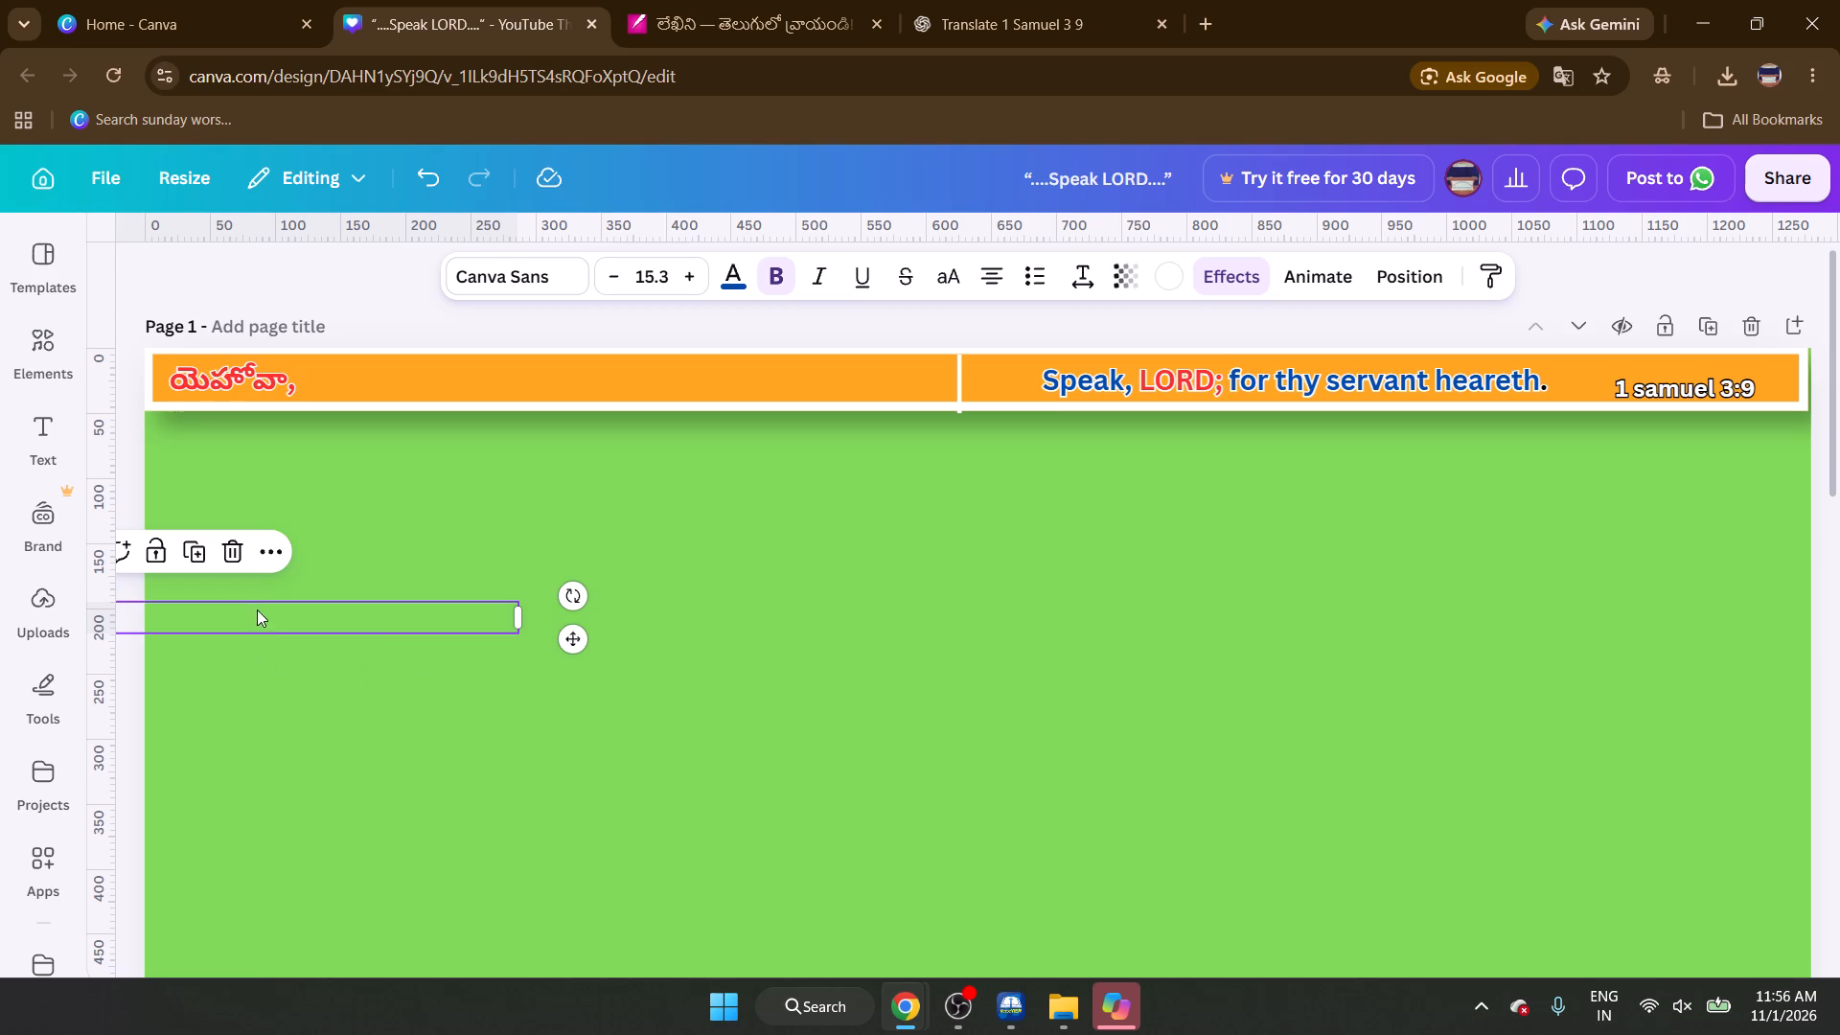
left_click_drag(257, 609, 1007, 618)
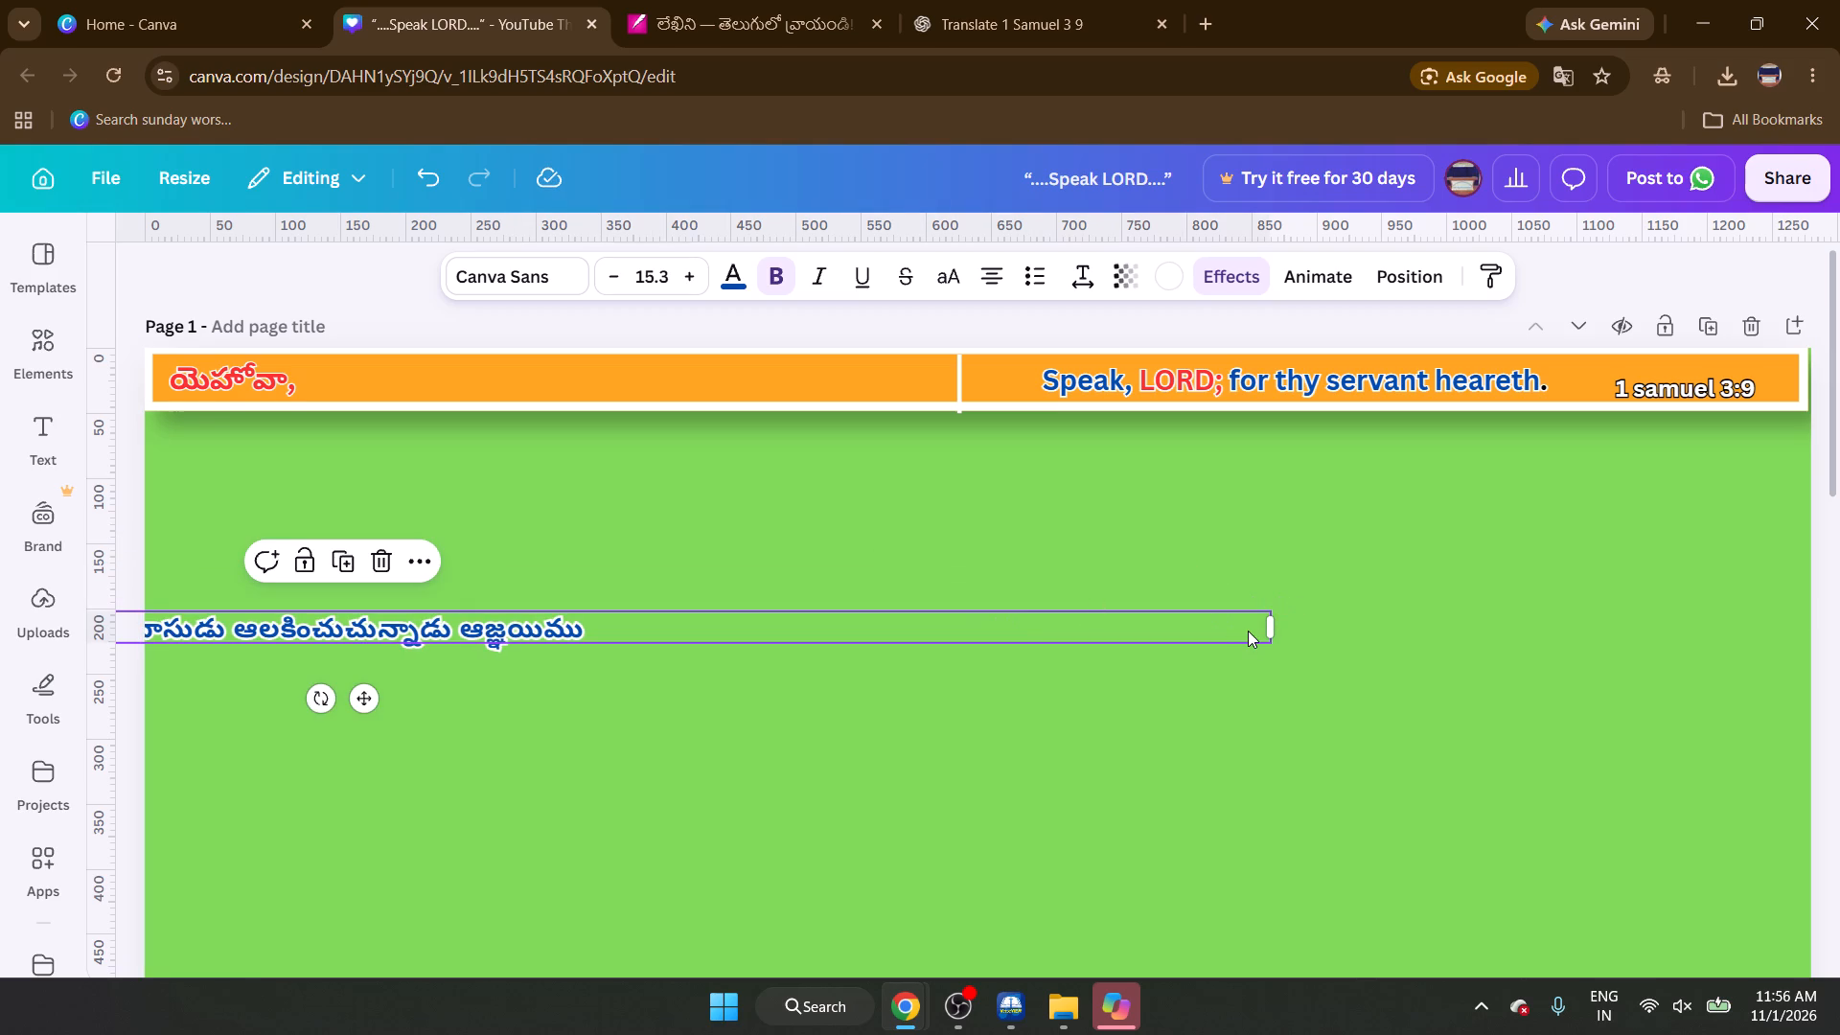
left_click_drag(1266, 620, 1290, 618)
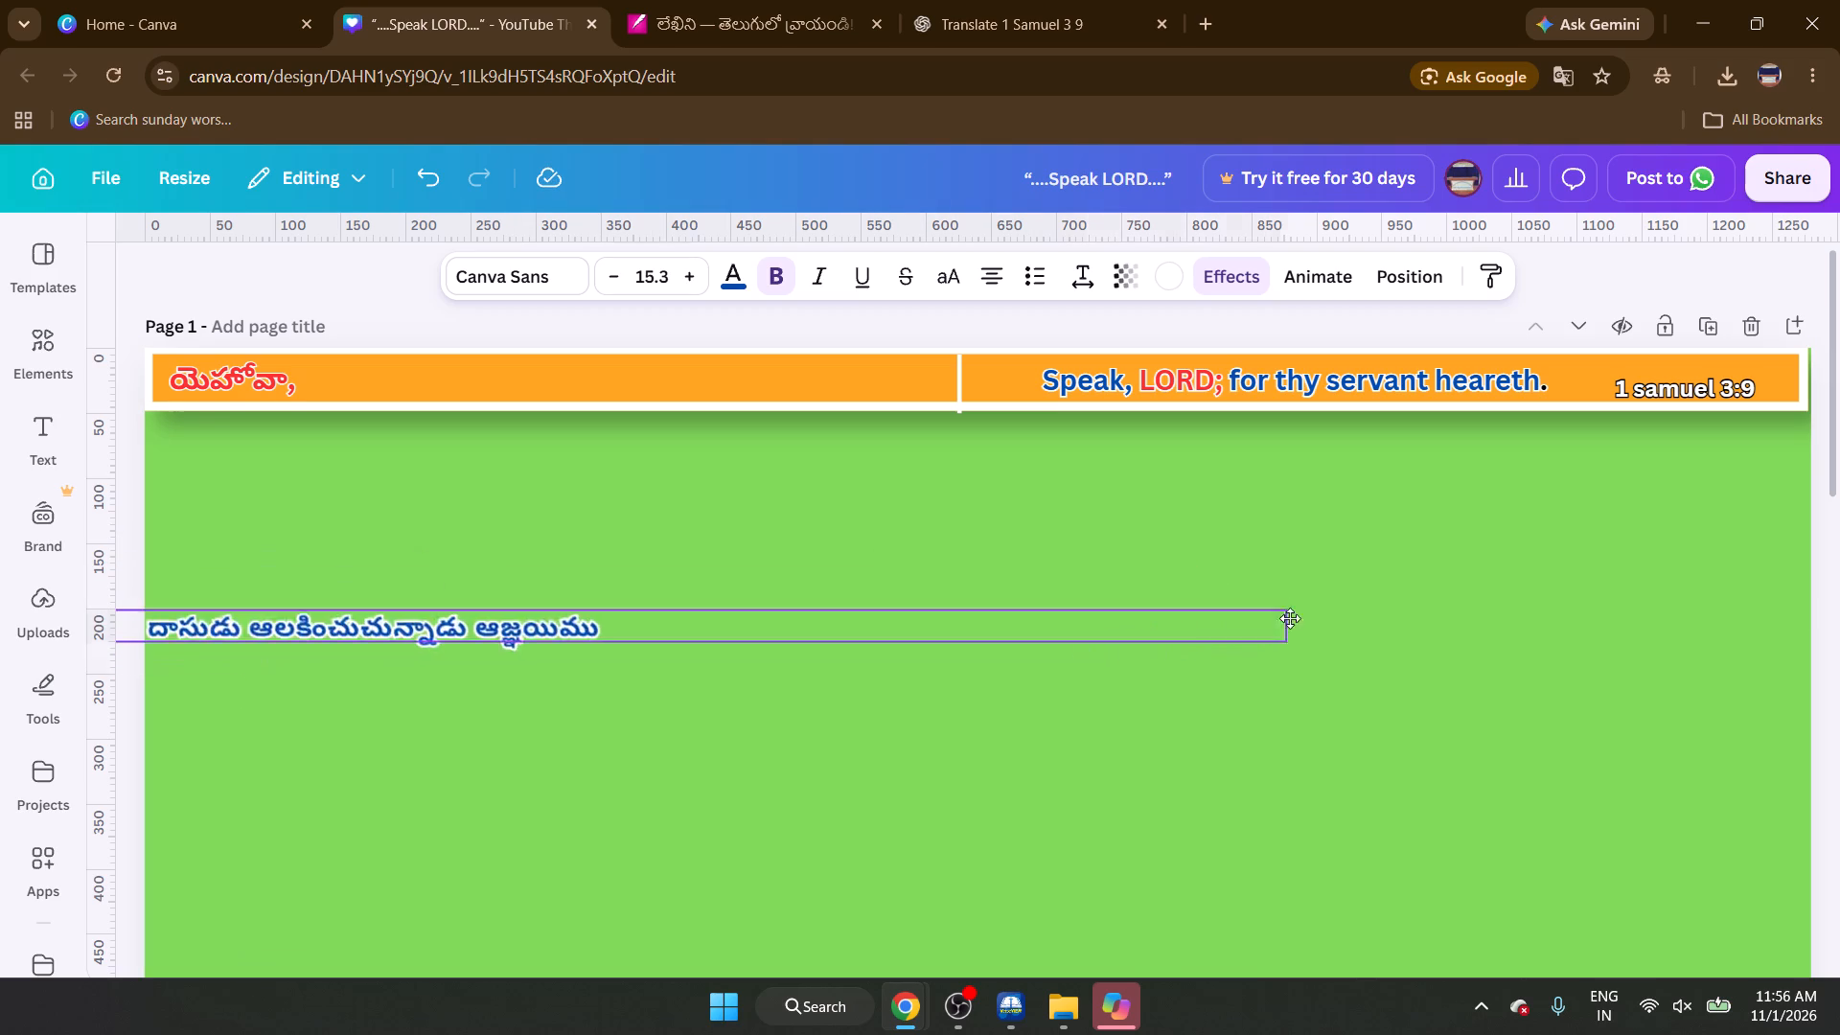
left_click_drag(1290, 618, 1380, 591)
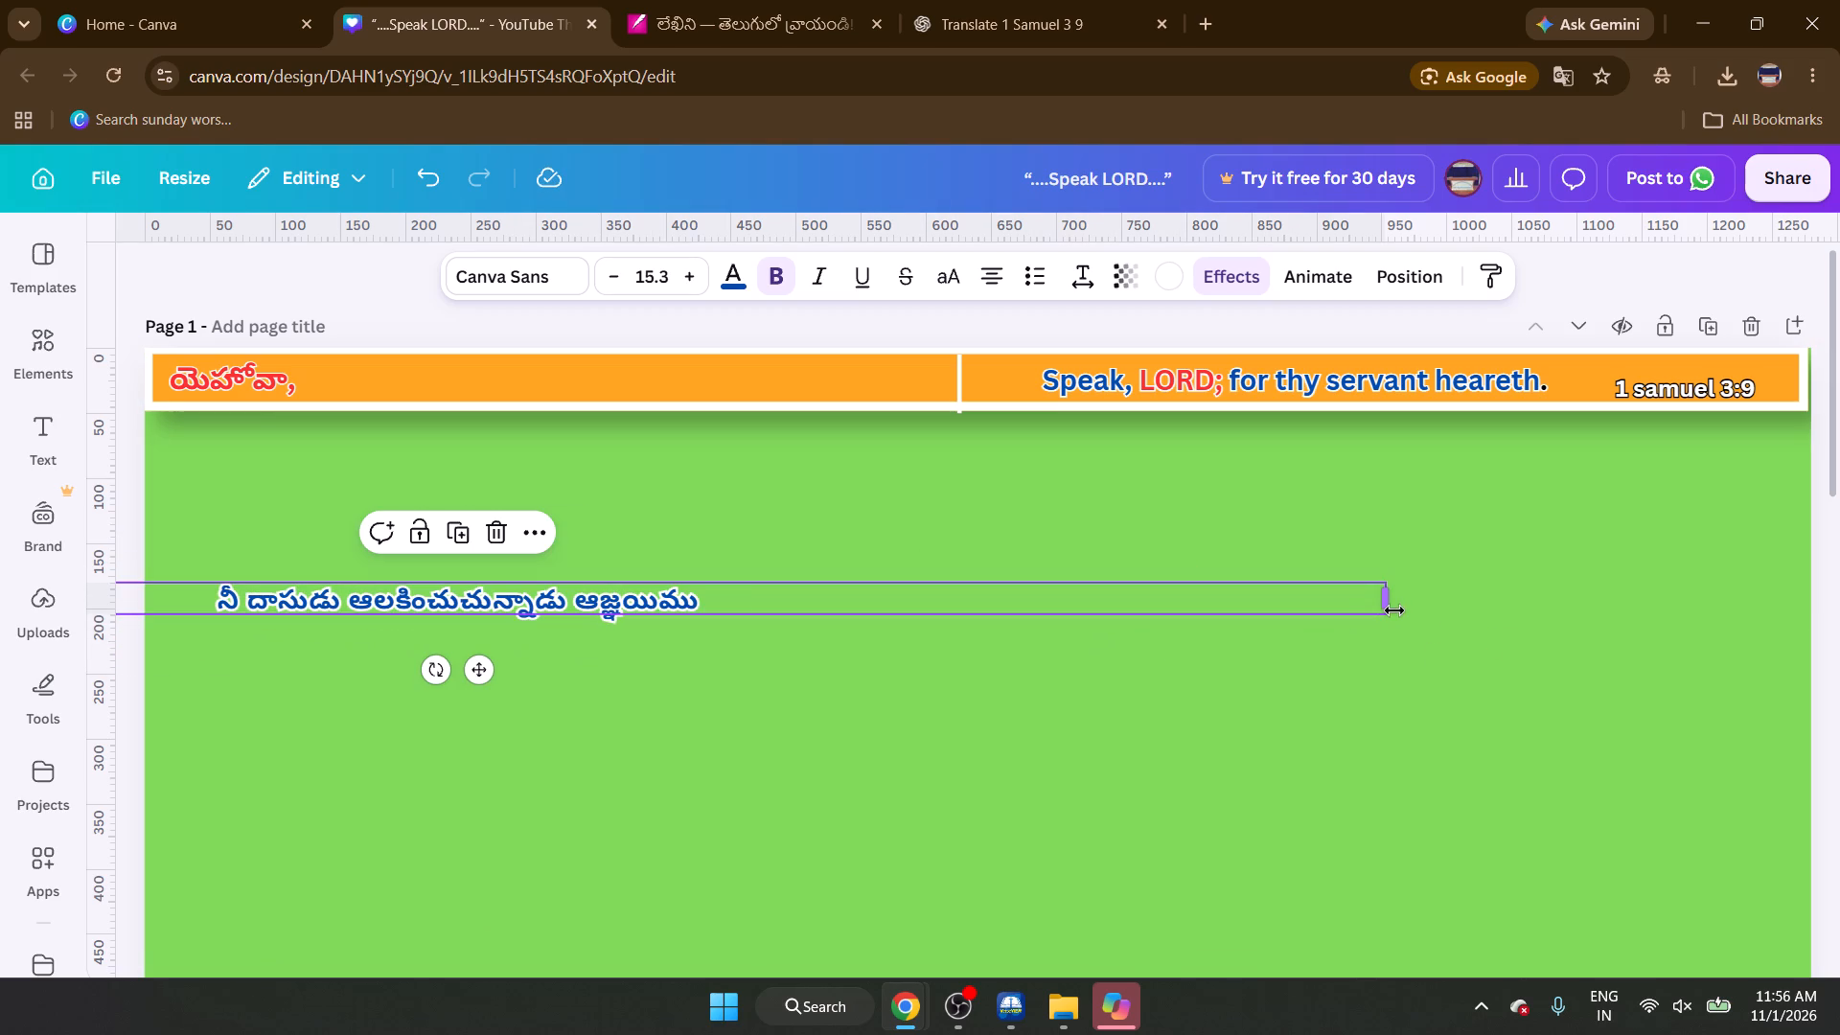
left_click_drag(1394, 609, 700, 699)
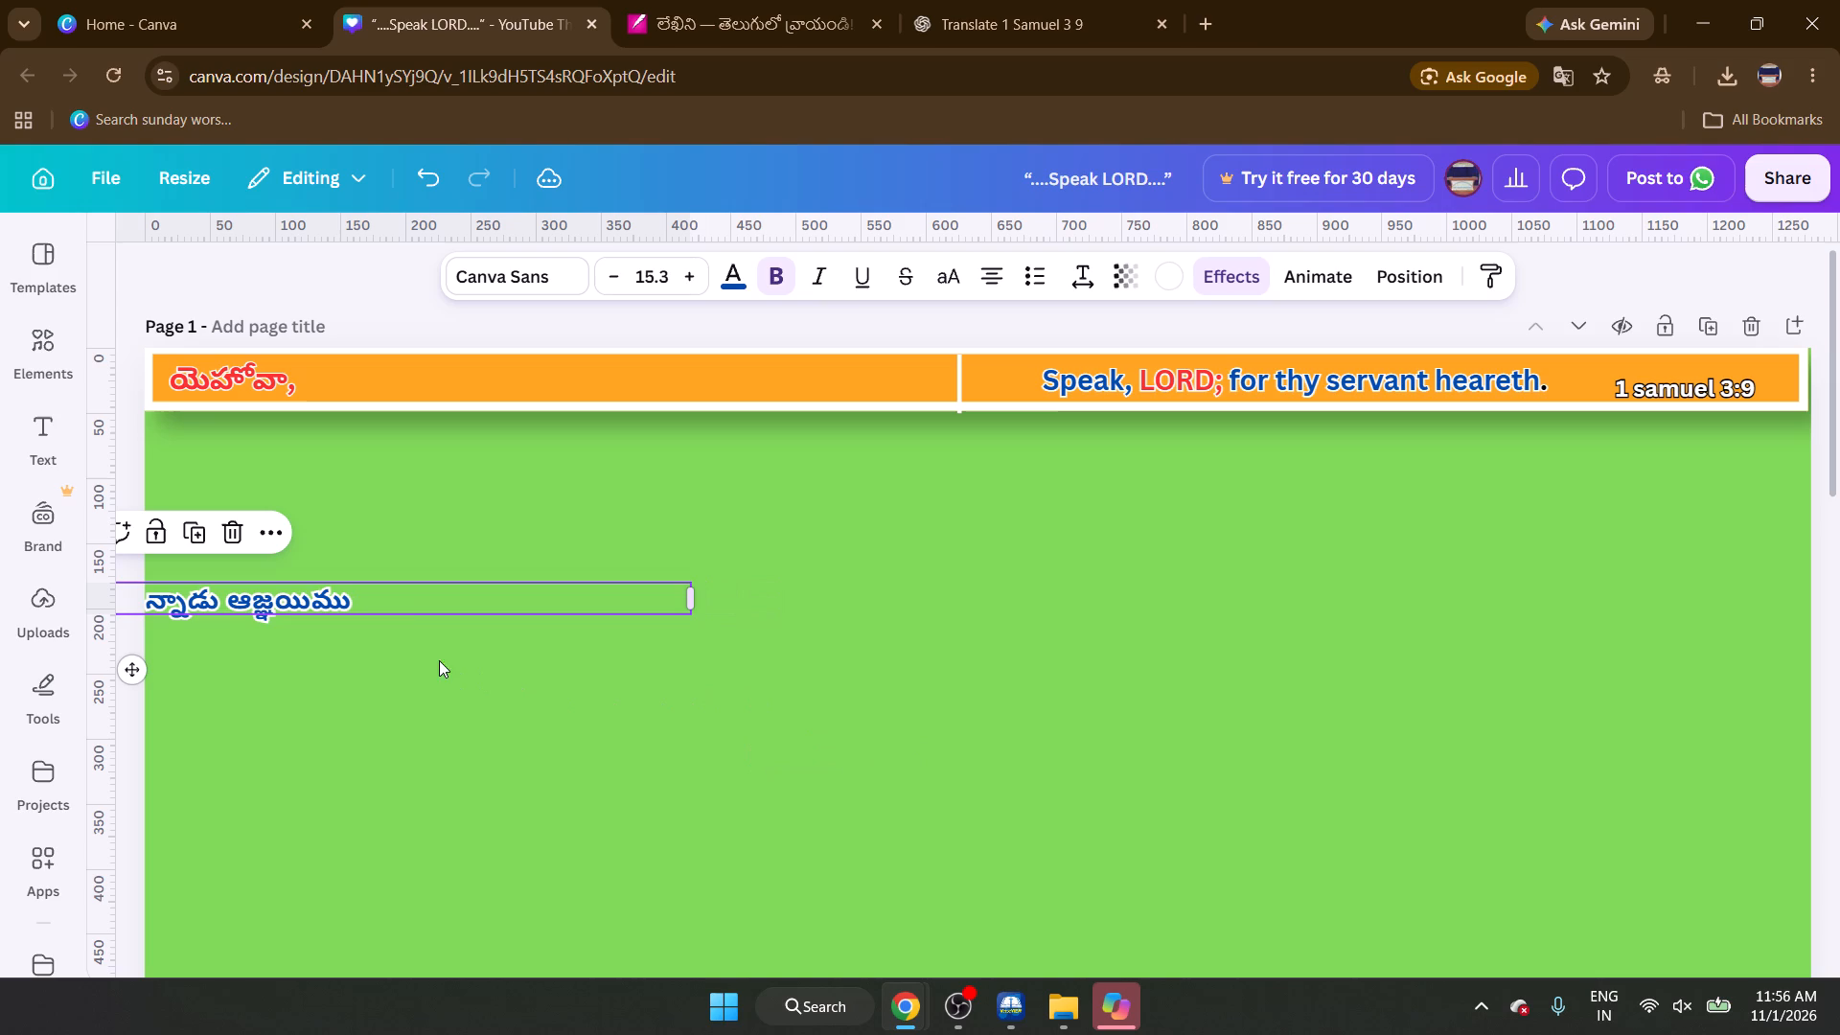
left_click_drag(395, 602, 891, 590)
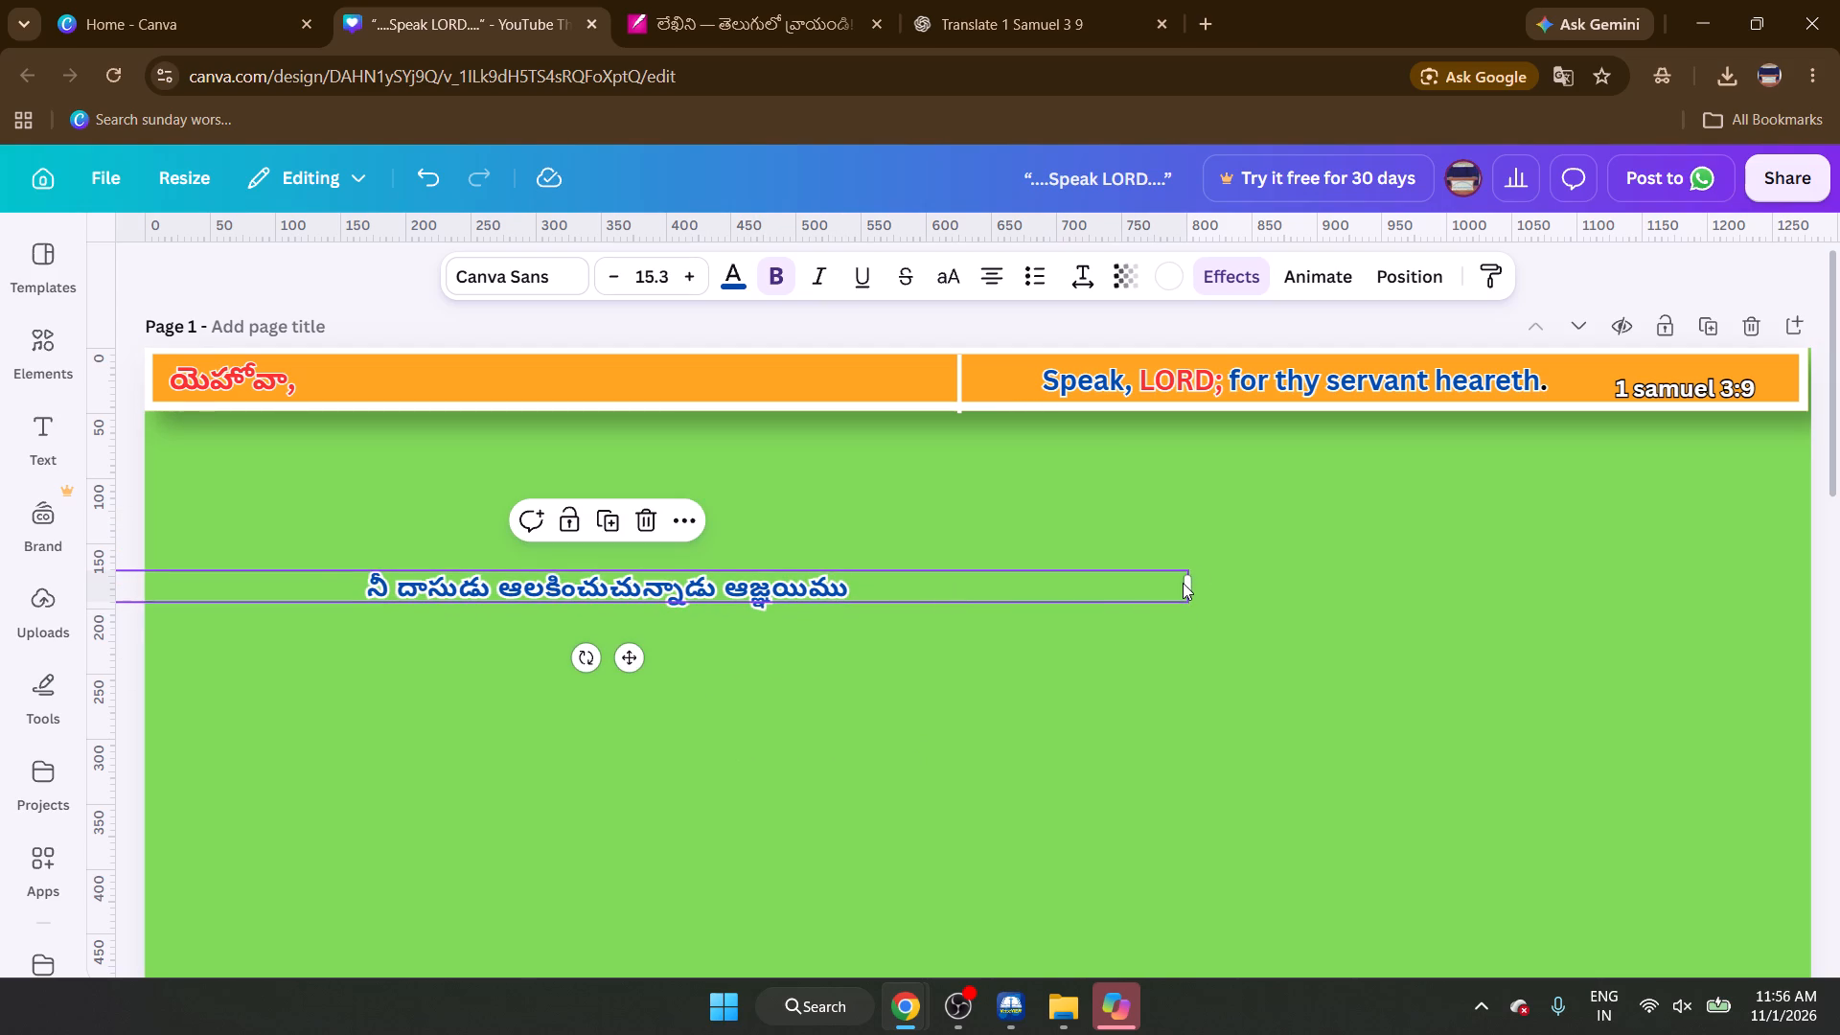
left_click_drag(1183, 583, 741, 638)
left_click_drag(562, 644, 1233, 566)
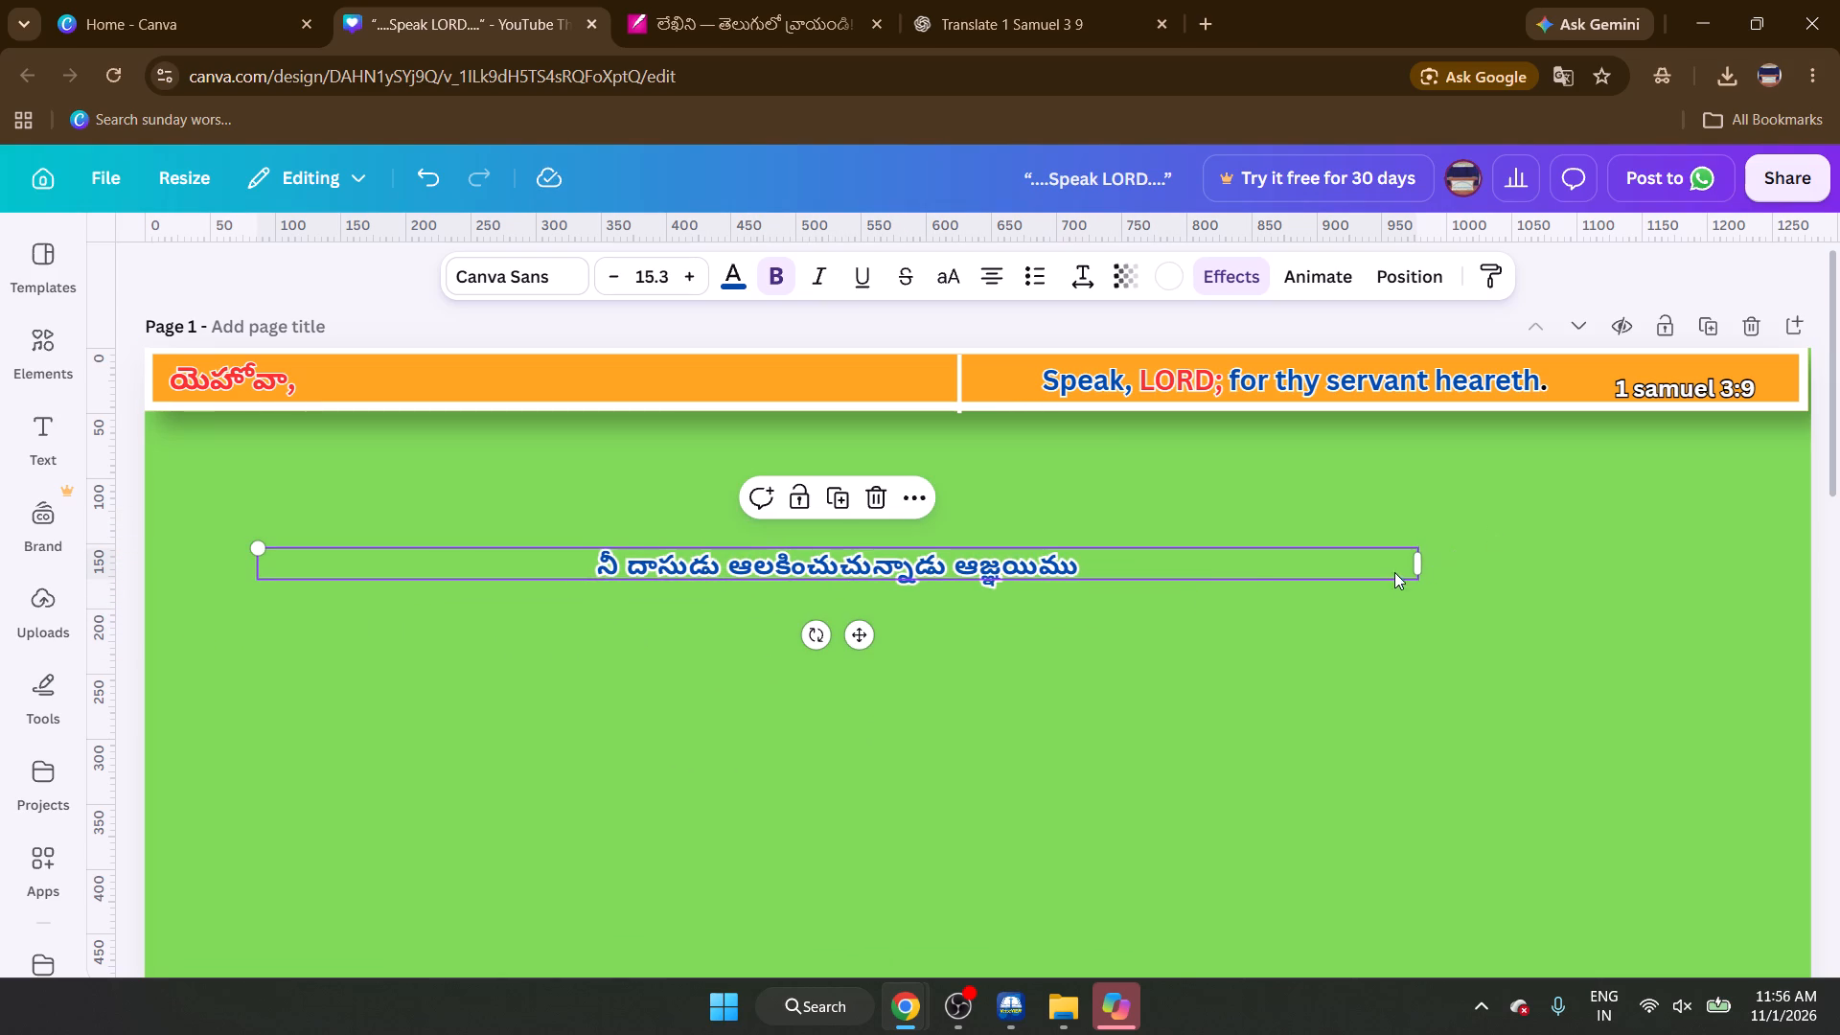
left_click_drag(1420, 561, 903, 630)
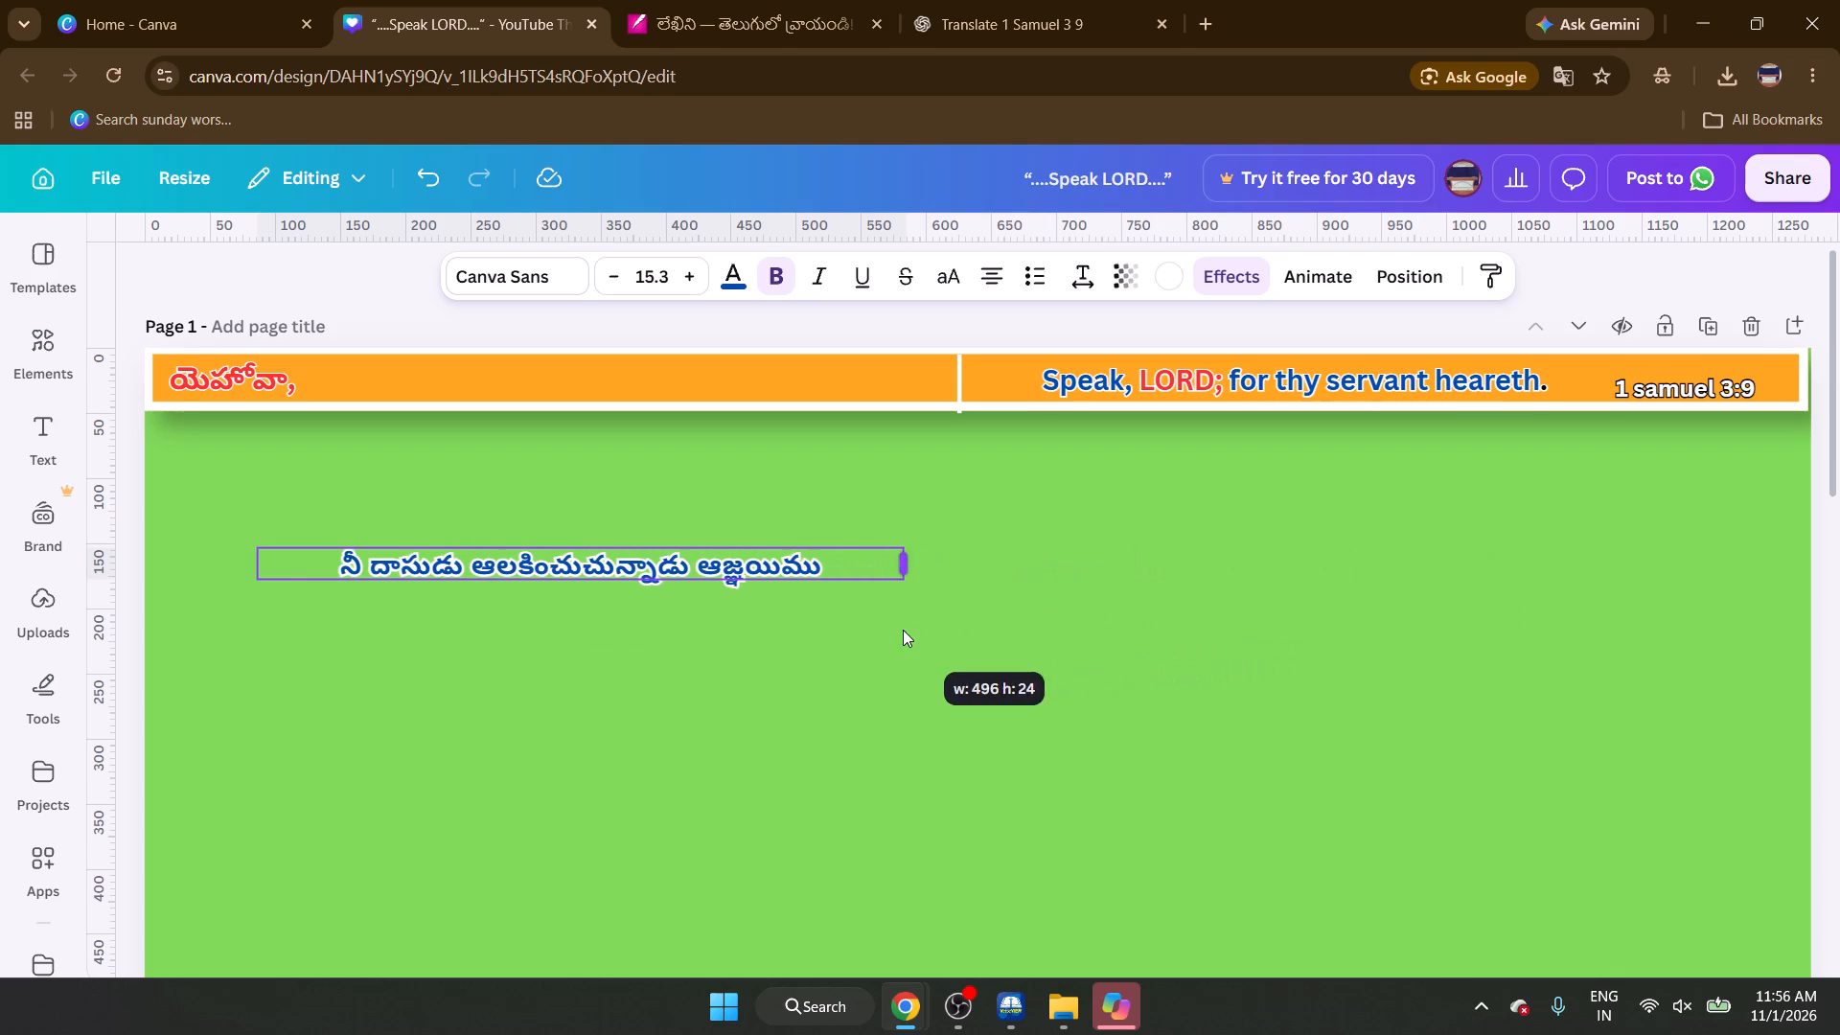
left_click_drag(903, 630, 764, 630)
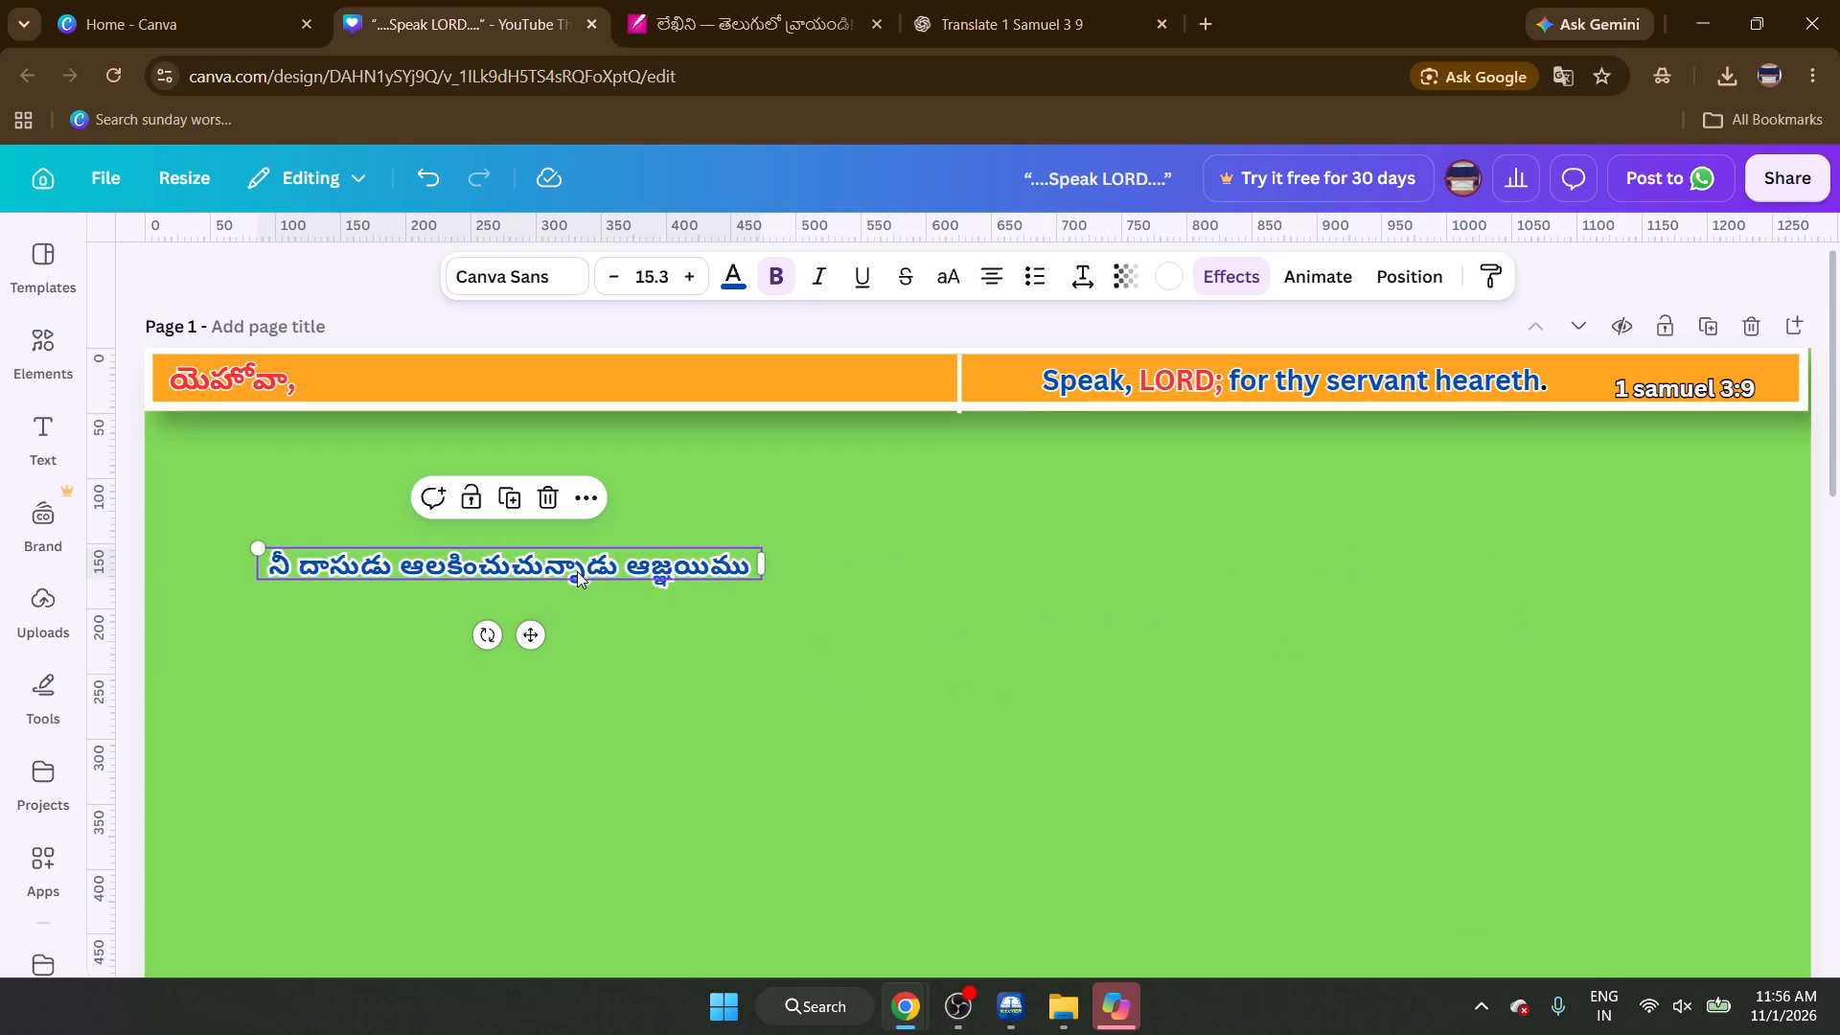
Place the narrowed blue Telugu phrase back on the orange strip, just after the red word “యెహోవా,”.
left_click(628, 661)
left_click_drag(570, 580, 632, 407)
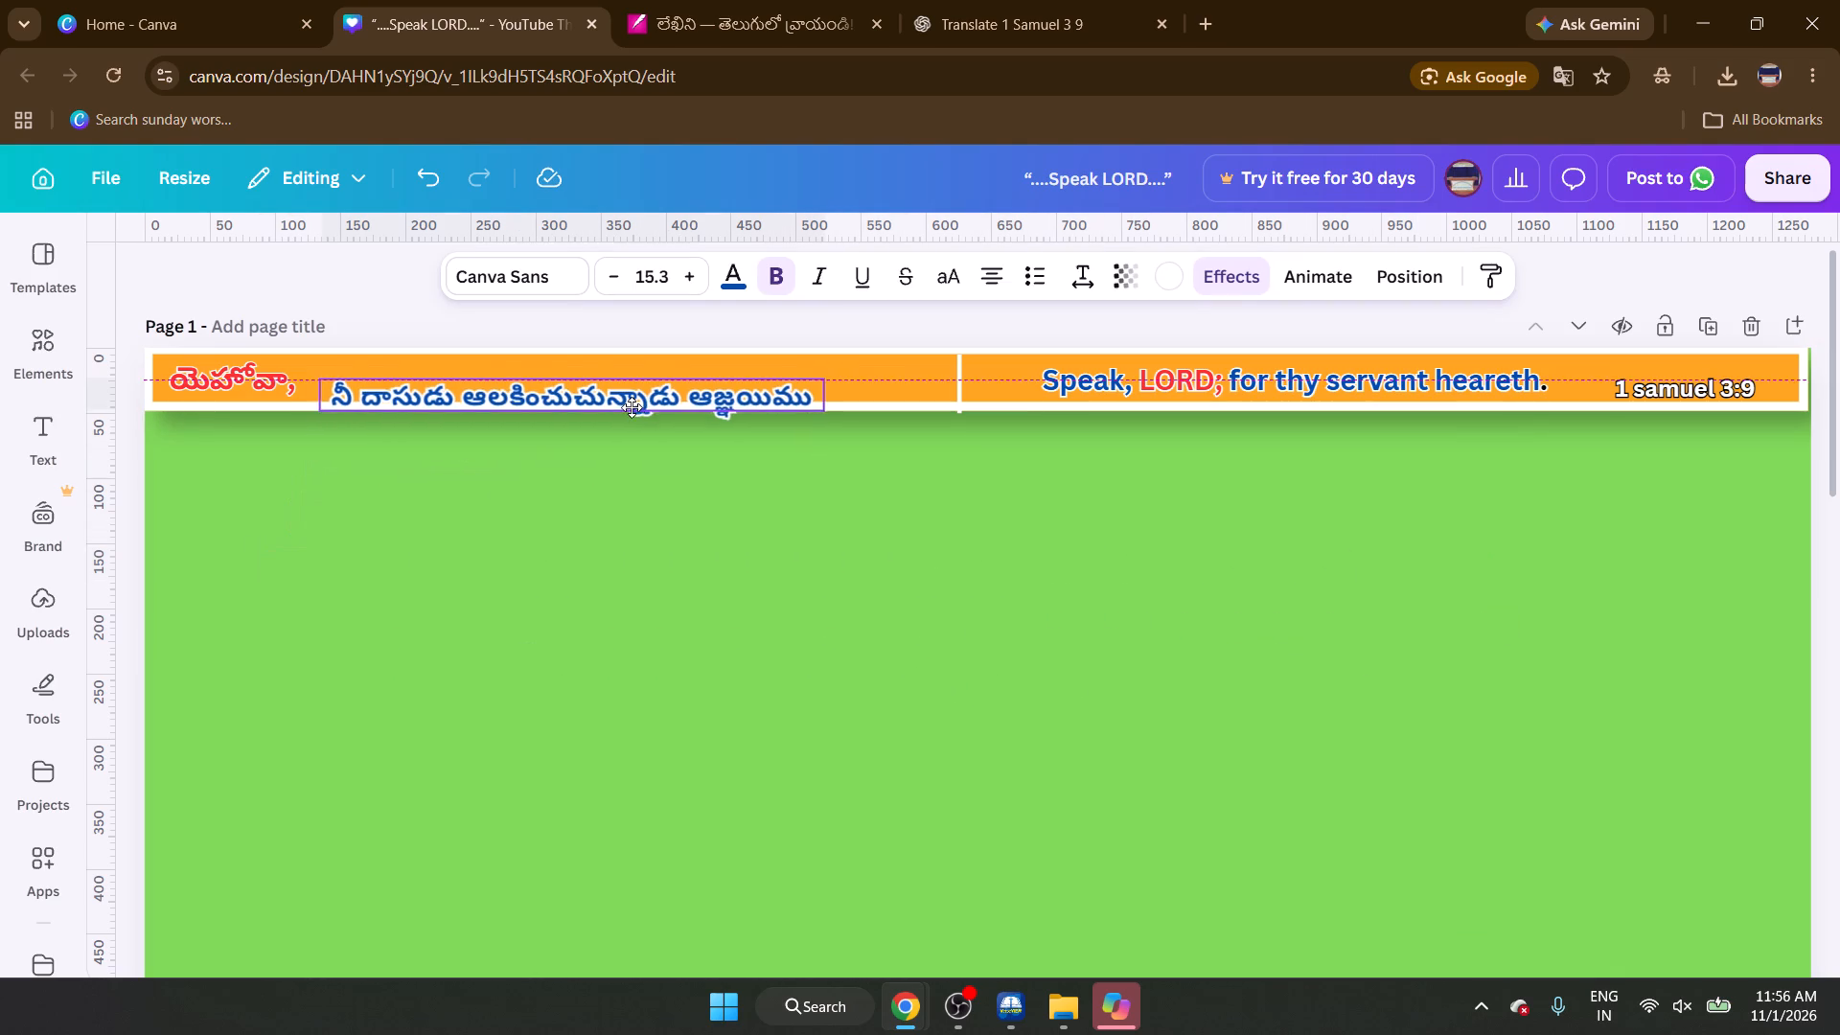
left_click_drag(632, 407, 623, 397)
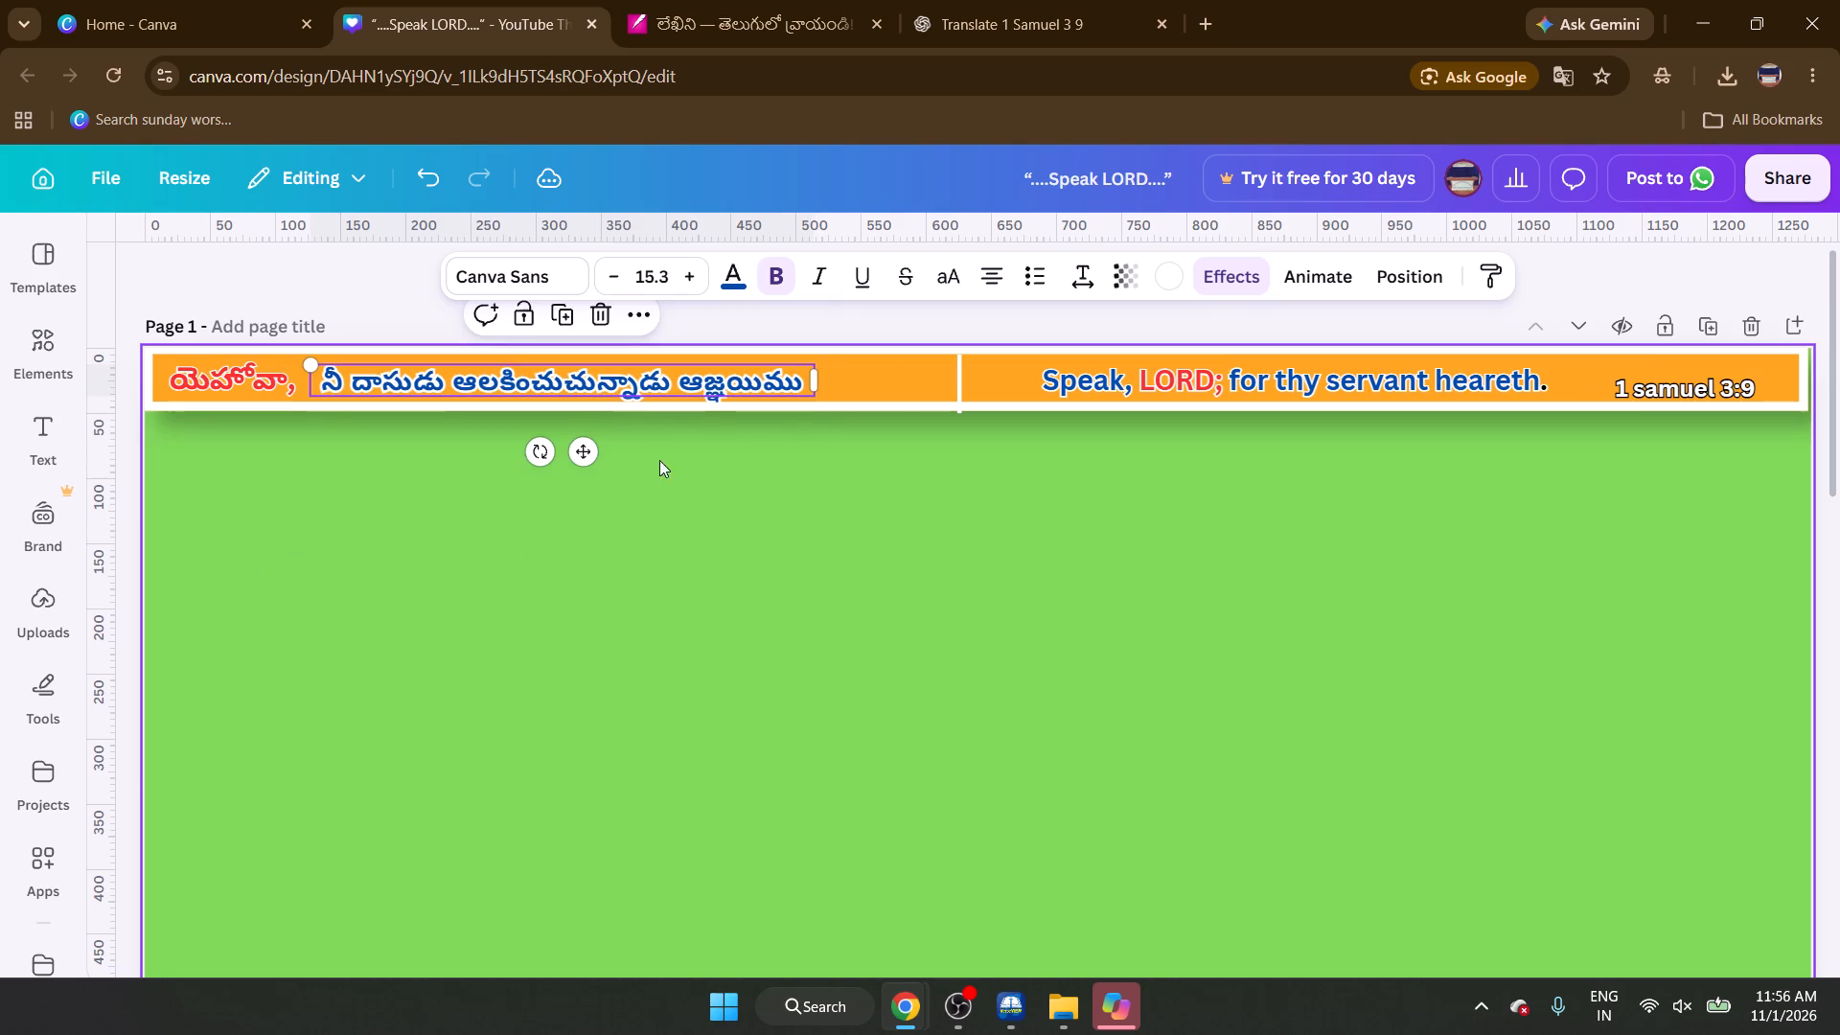
left_click(1056, 563)
key("Left")
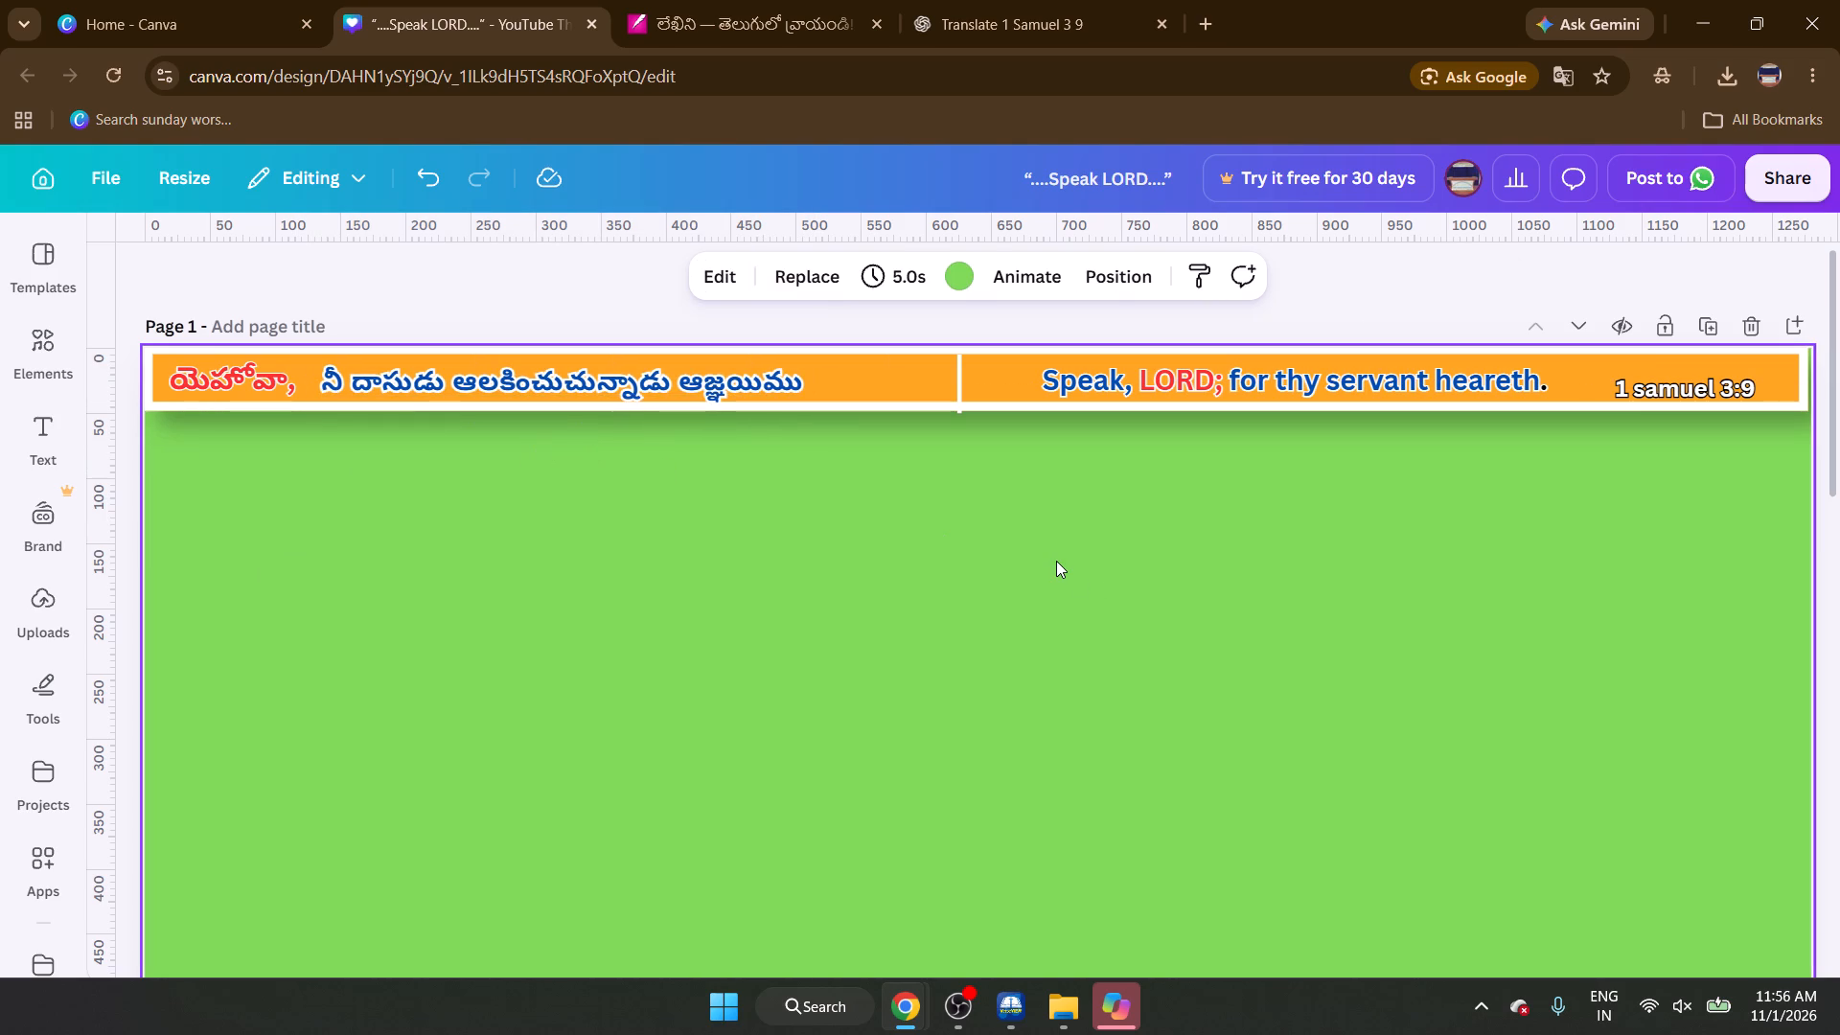
key("Left")
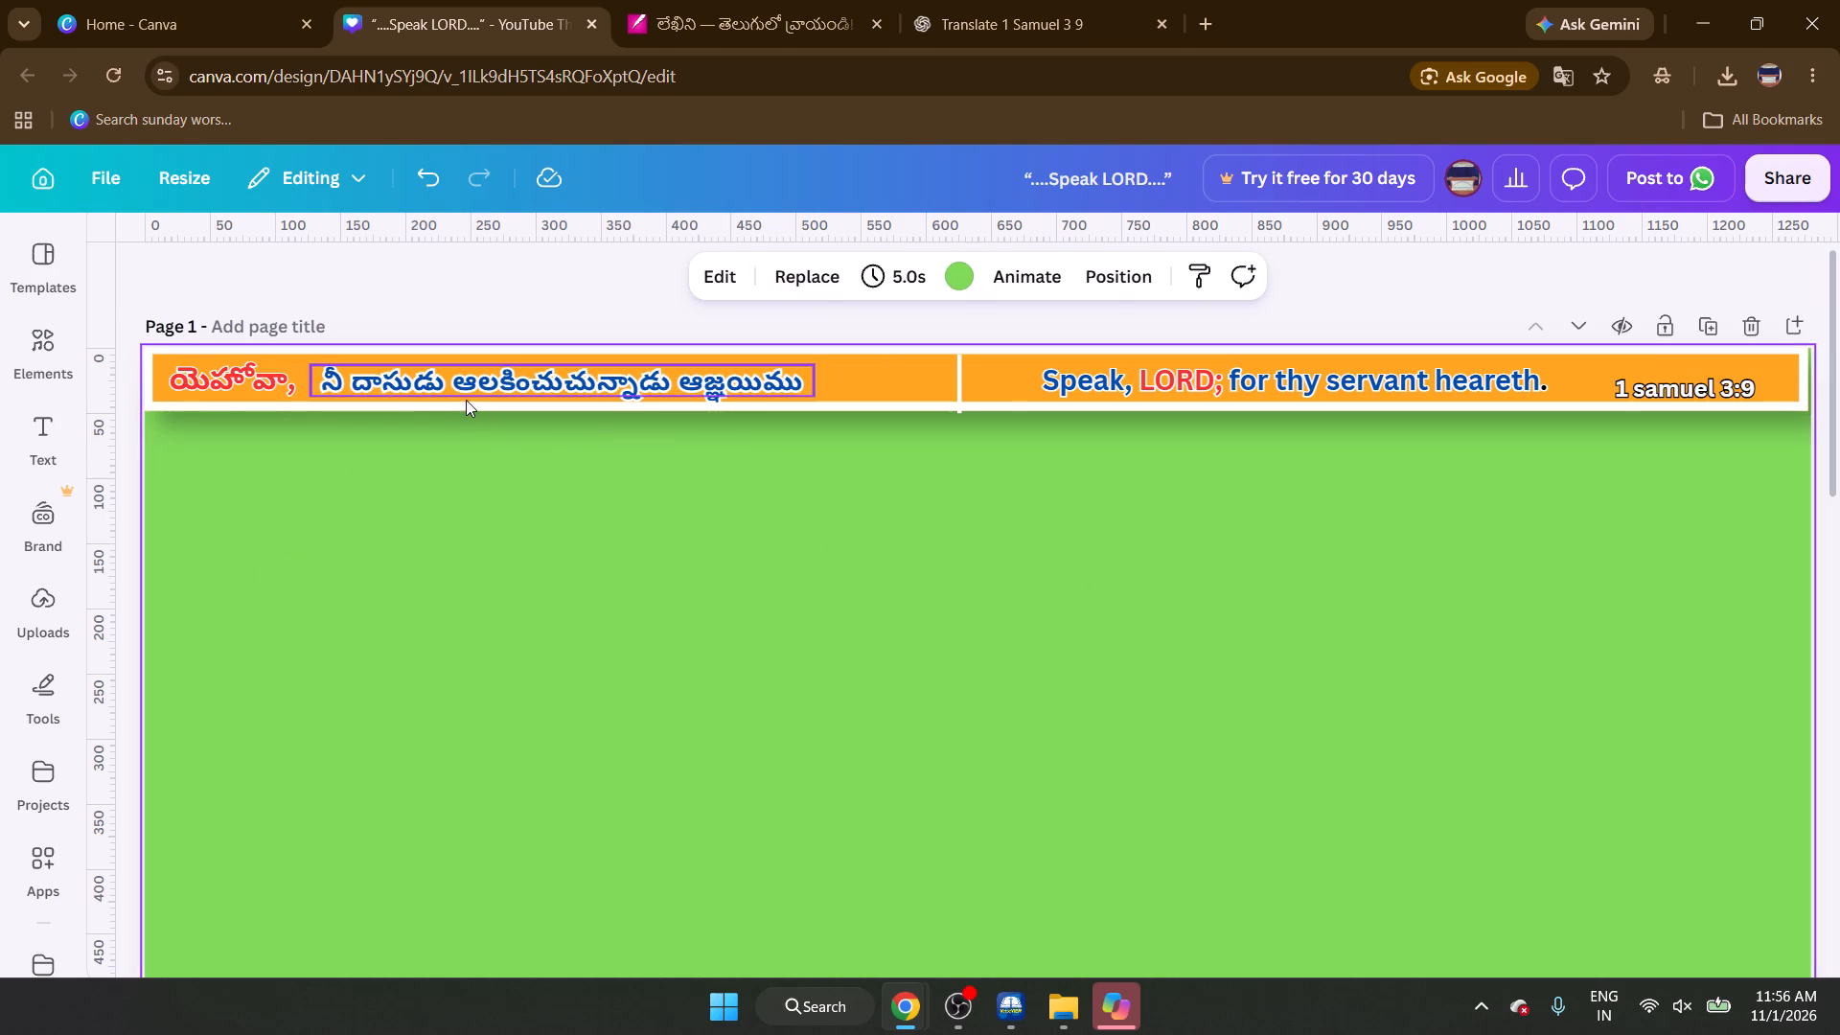
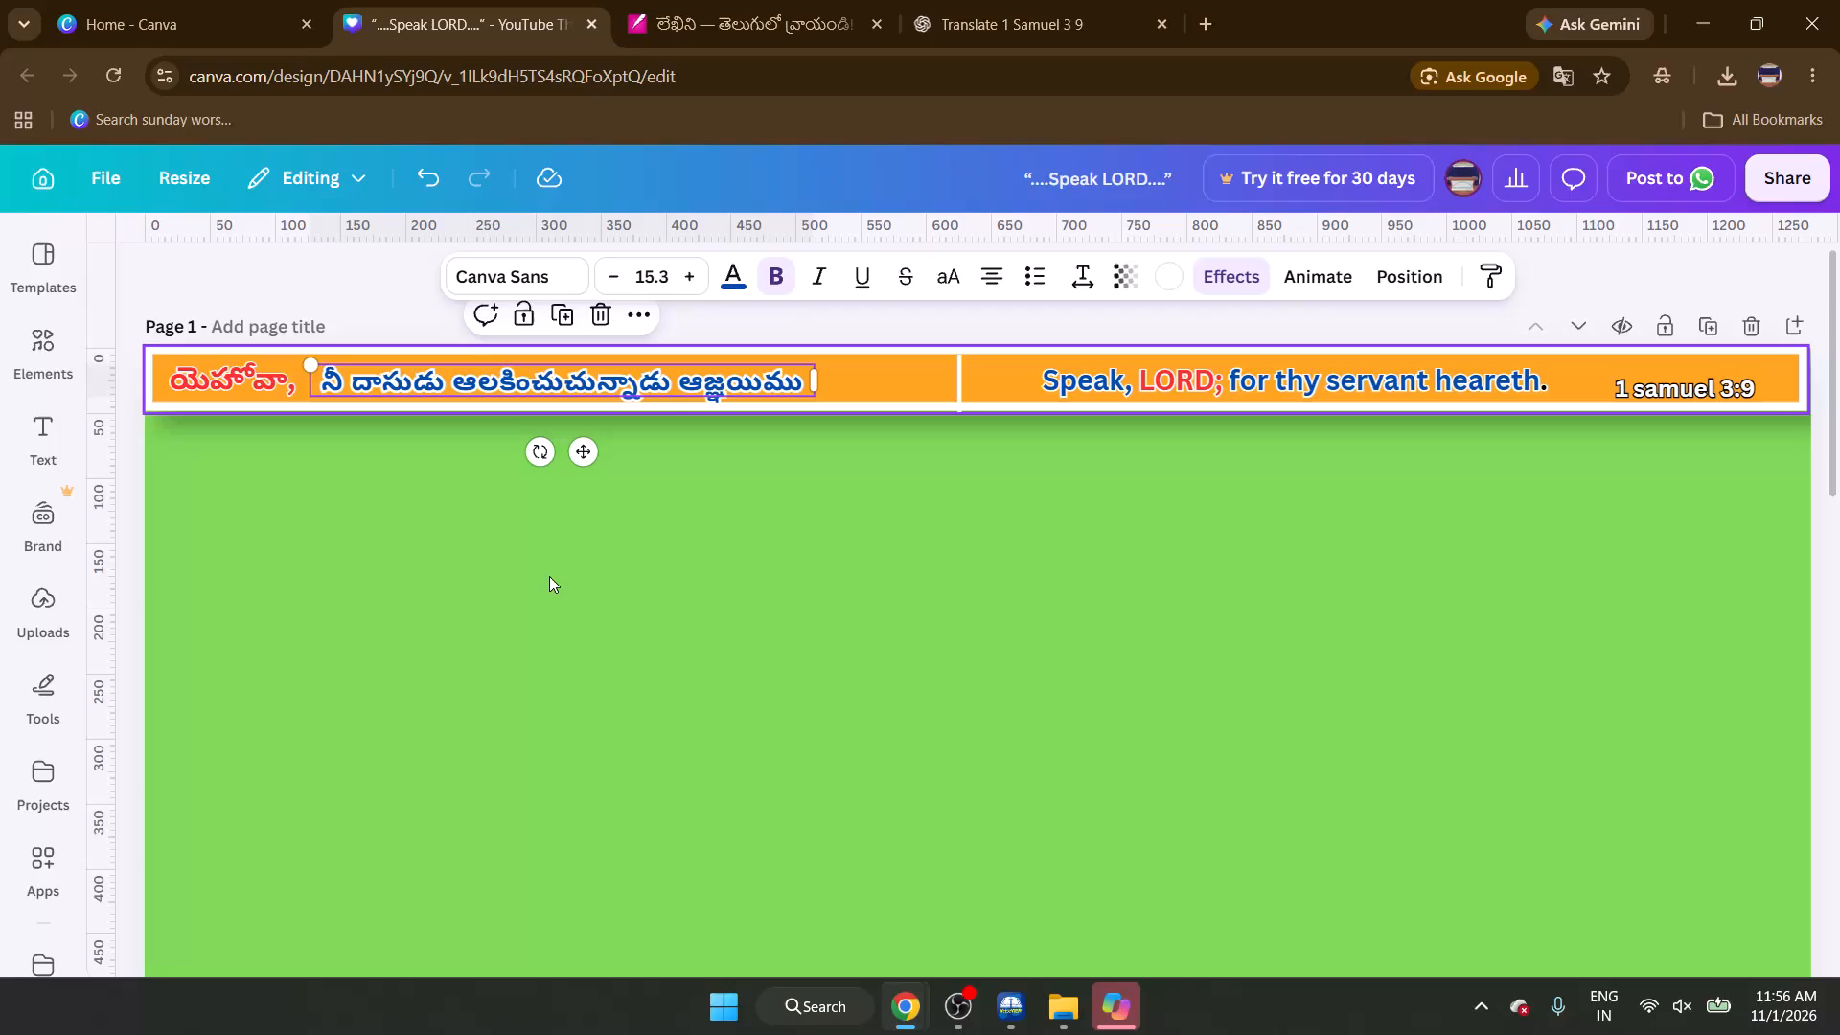
Nudge the blue Telugu phrase about 9 px left and 2 px up, closer to the red word “యెహోవా,”.
key("Left")
key("Left")
key("Left")
key("Left")
key("Left")
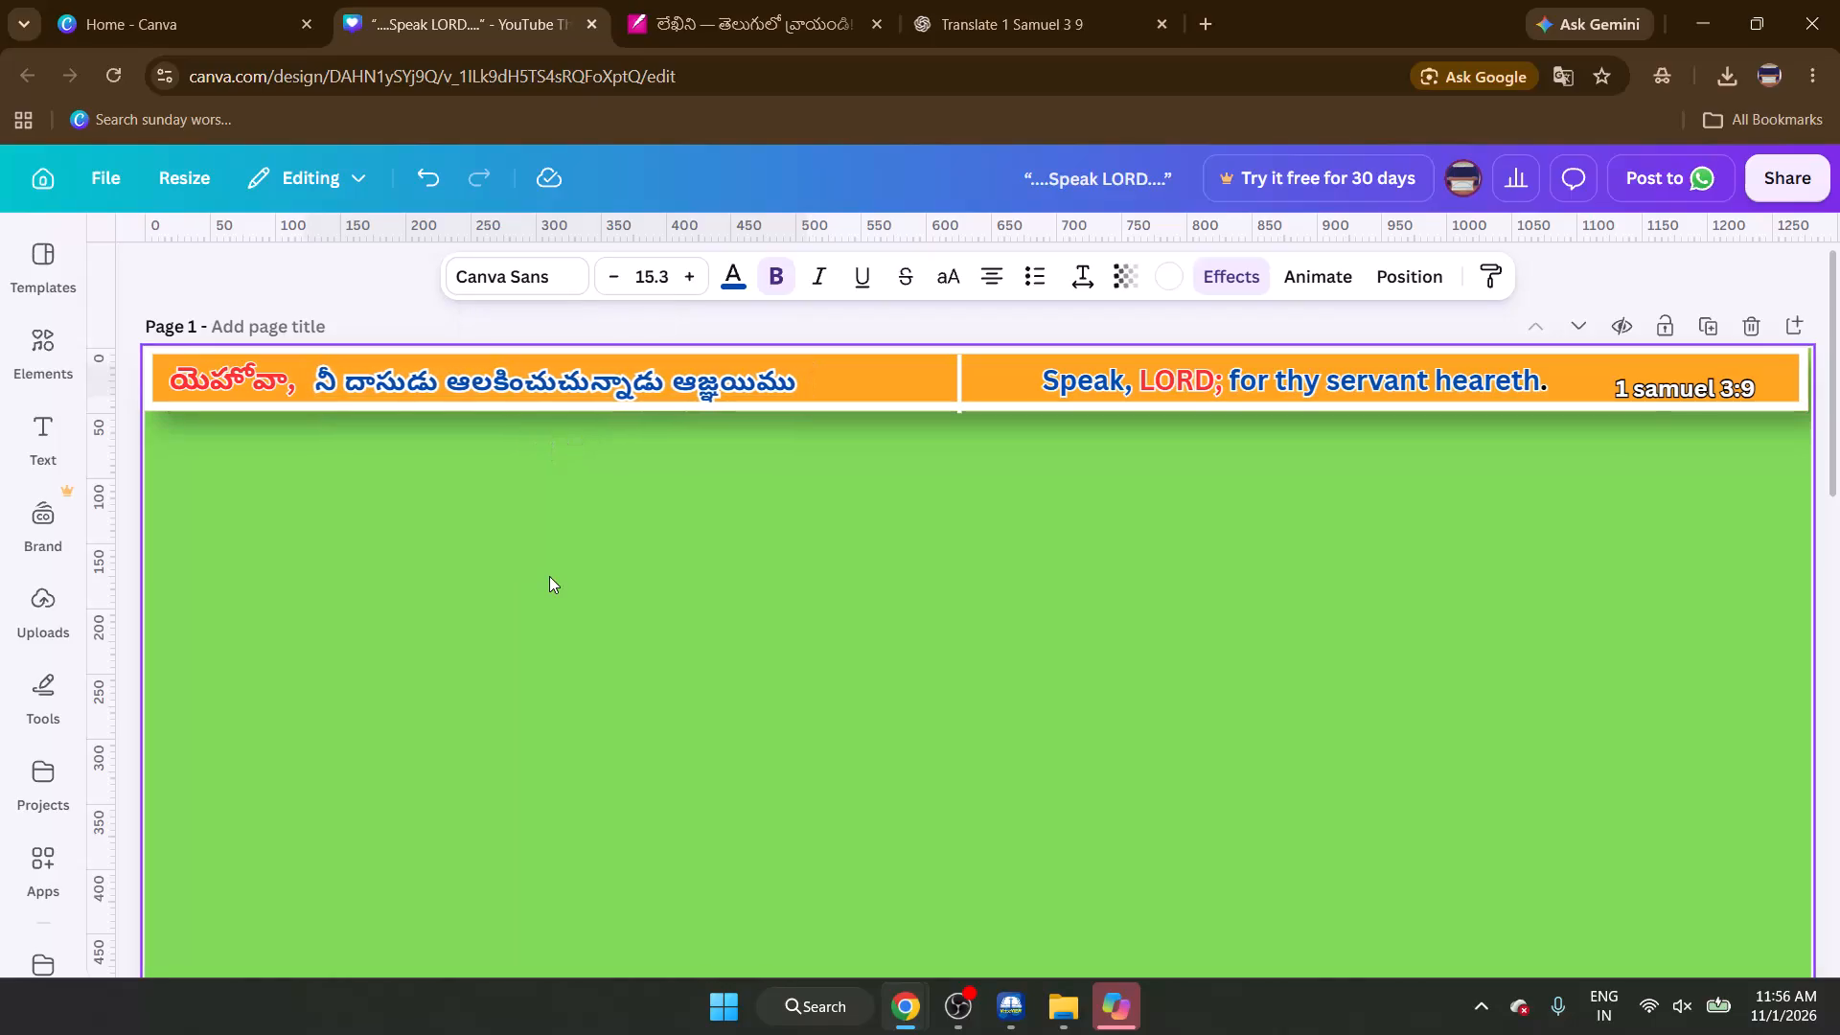
key("Left")
key("Left")
key("Left")
key("Up")
key("Up")
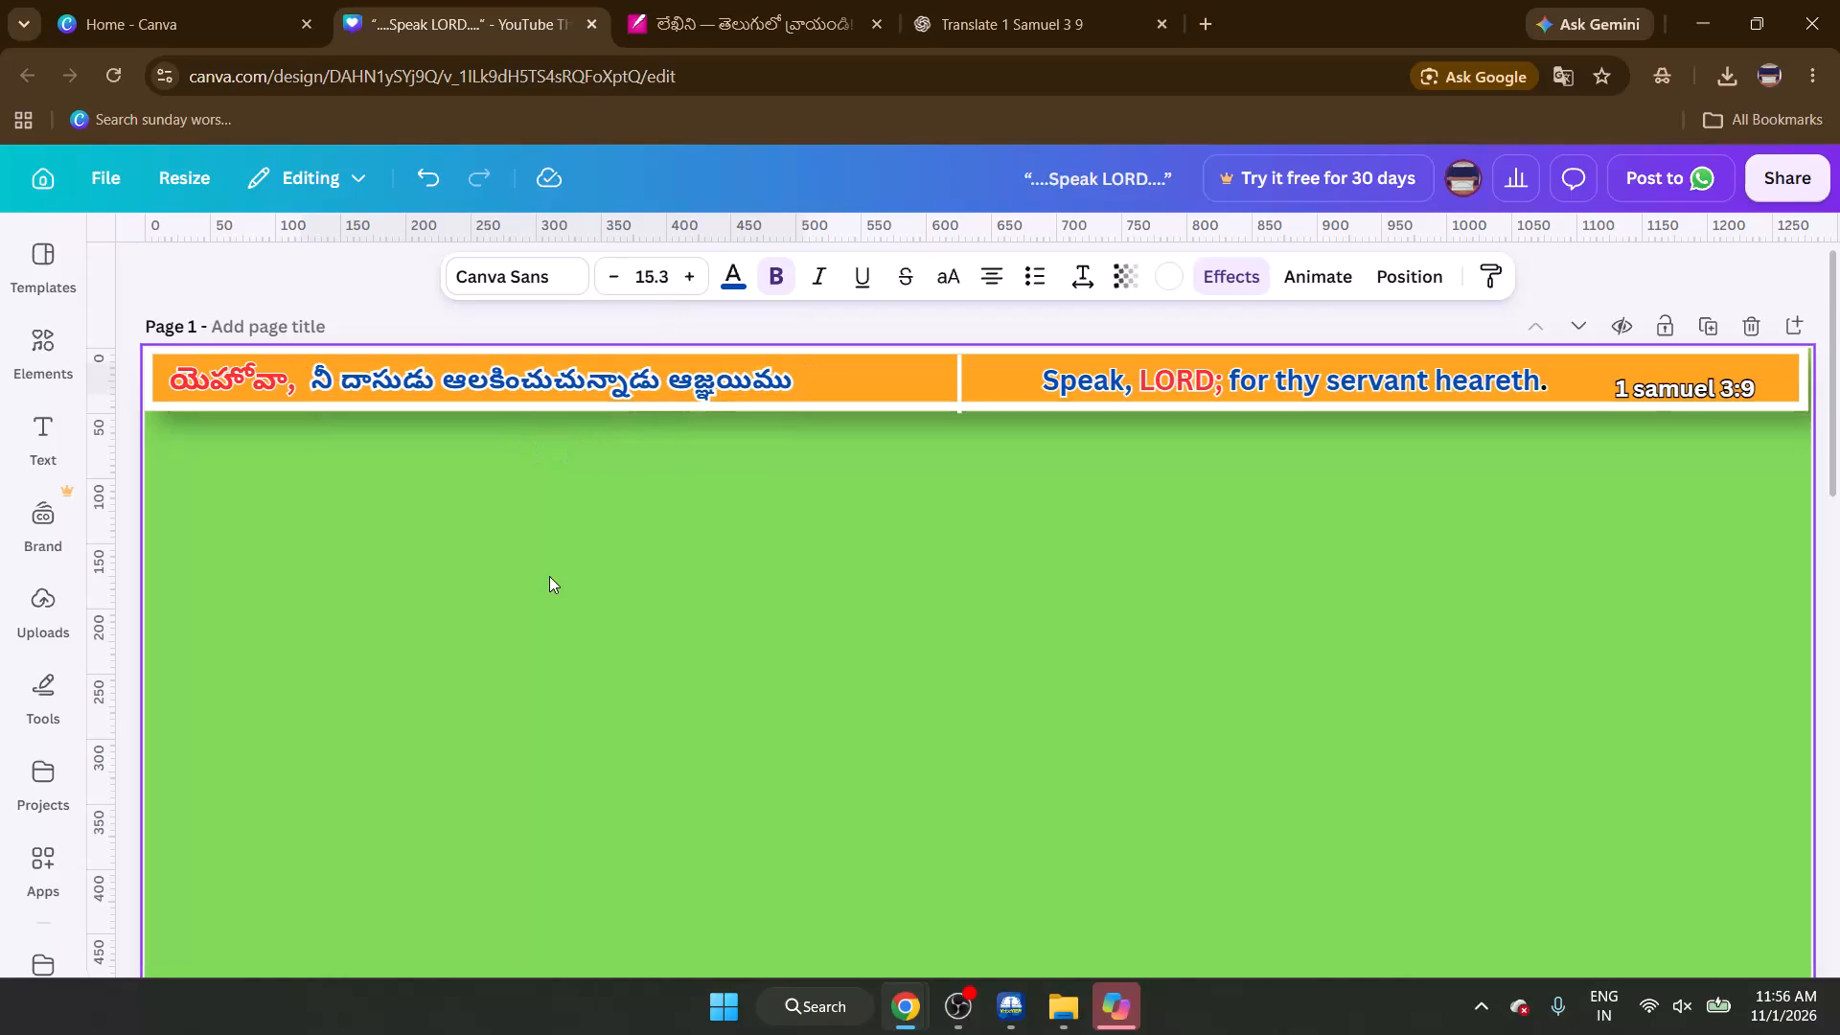
key("Up")
key("Left")
key("Down")
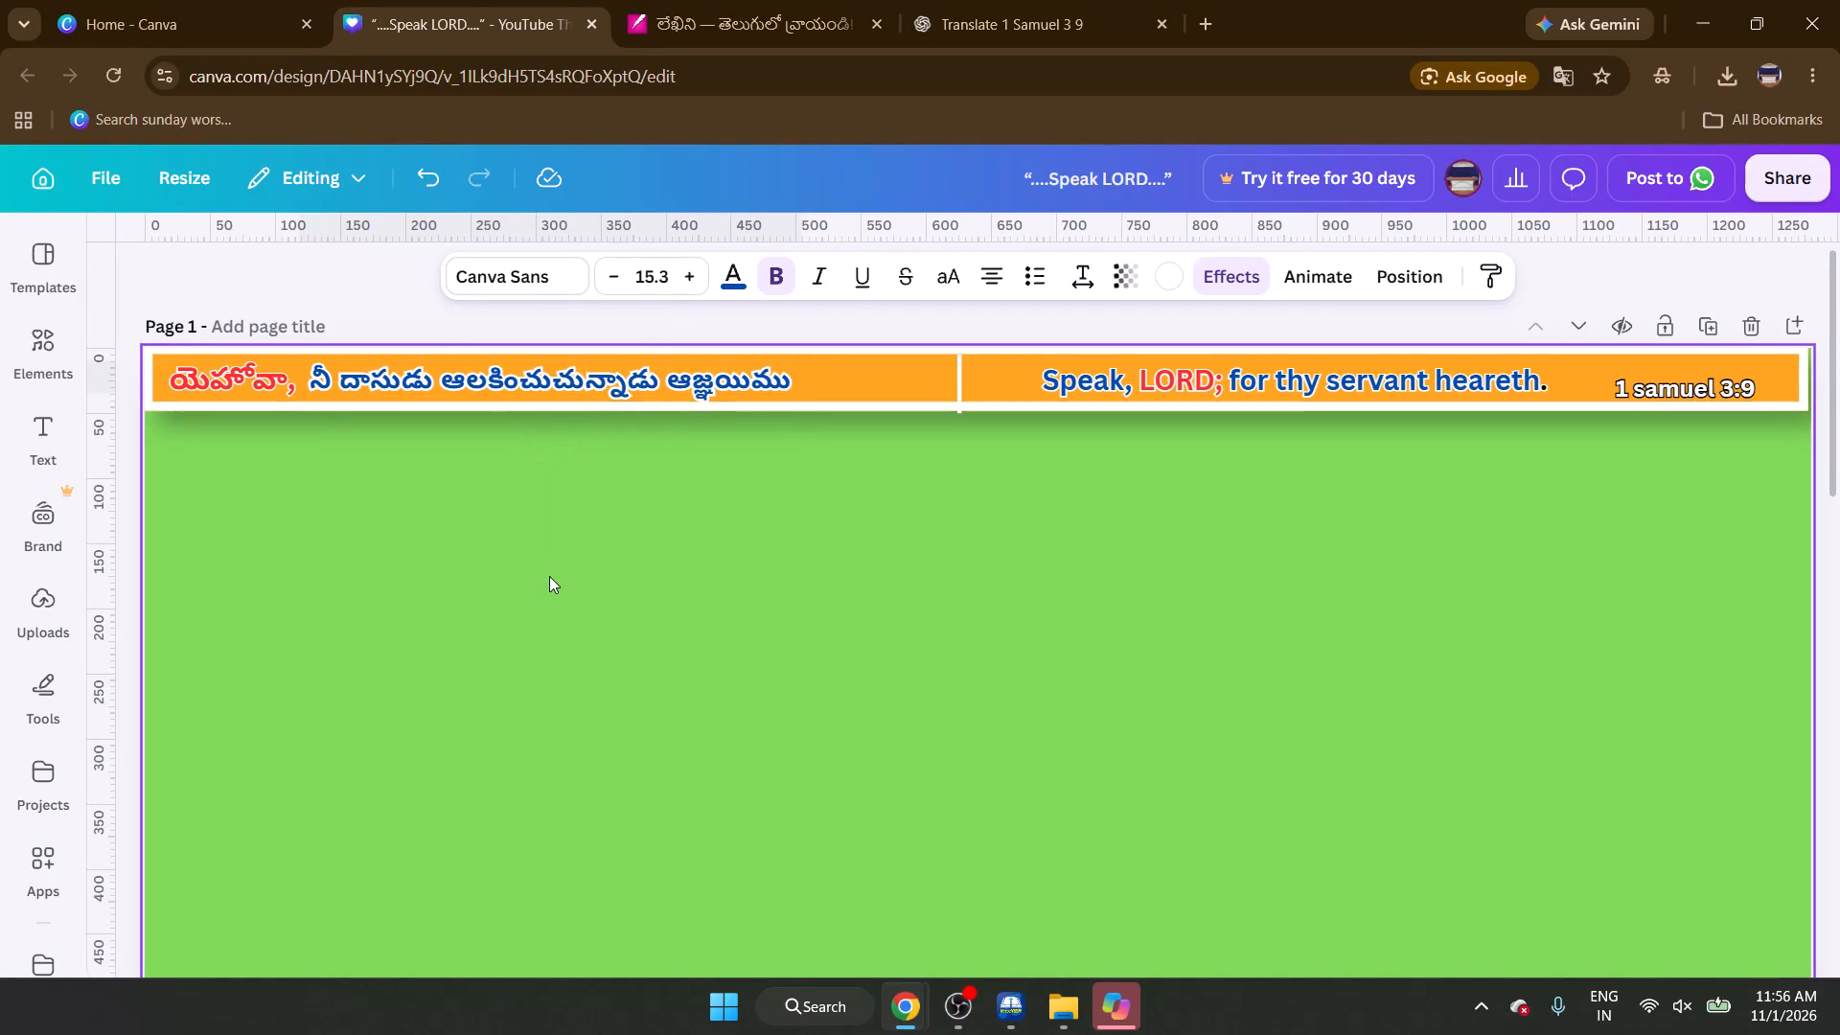
key("Up")
key("Down")
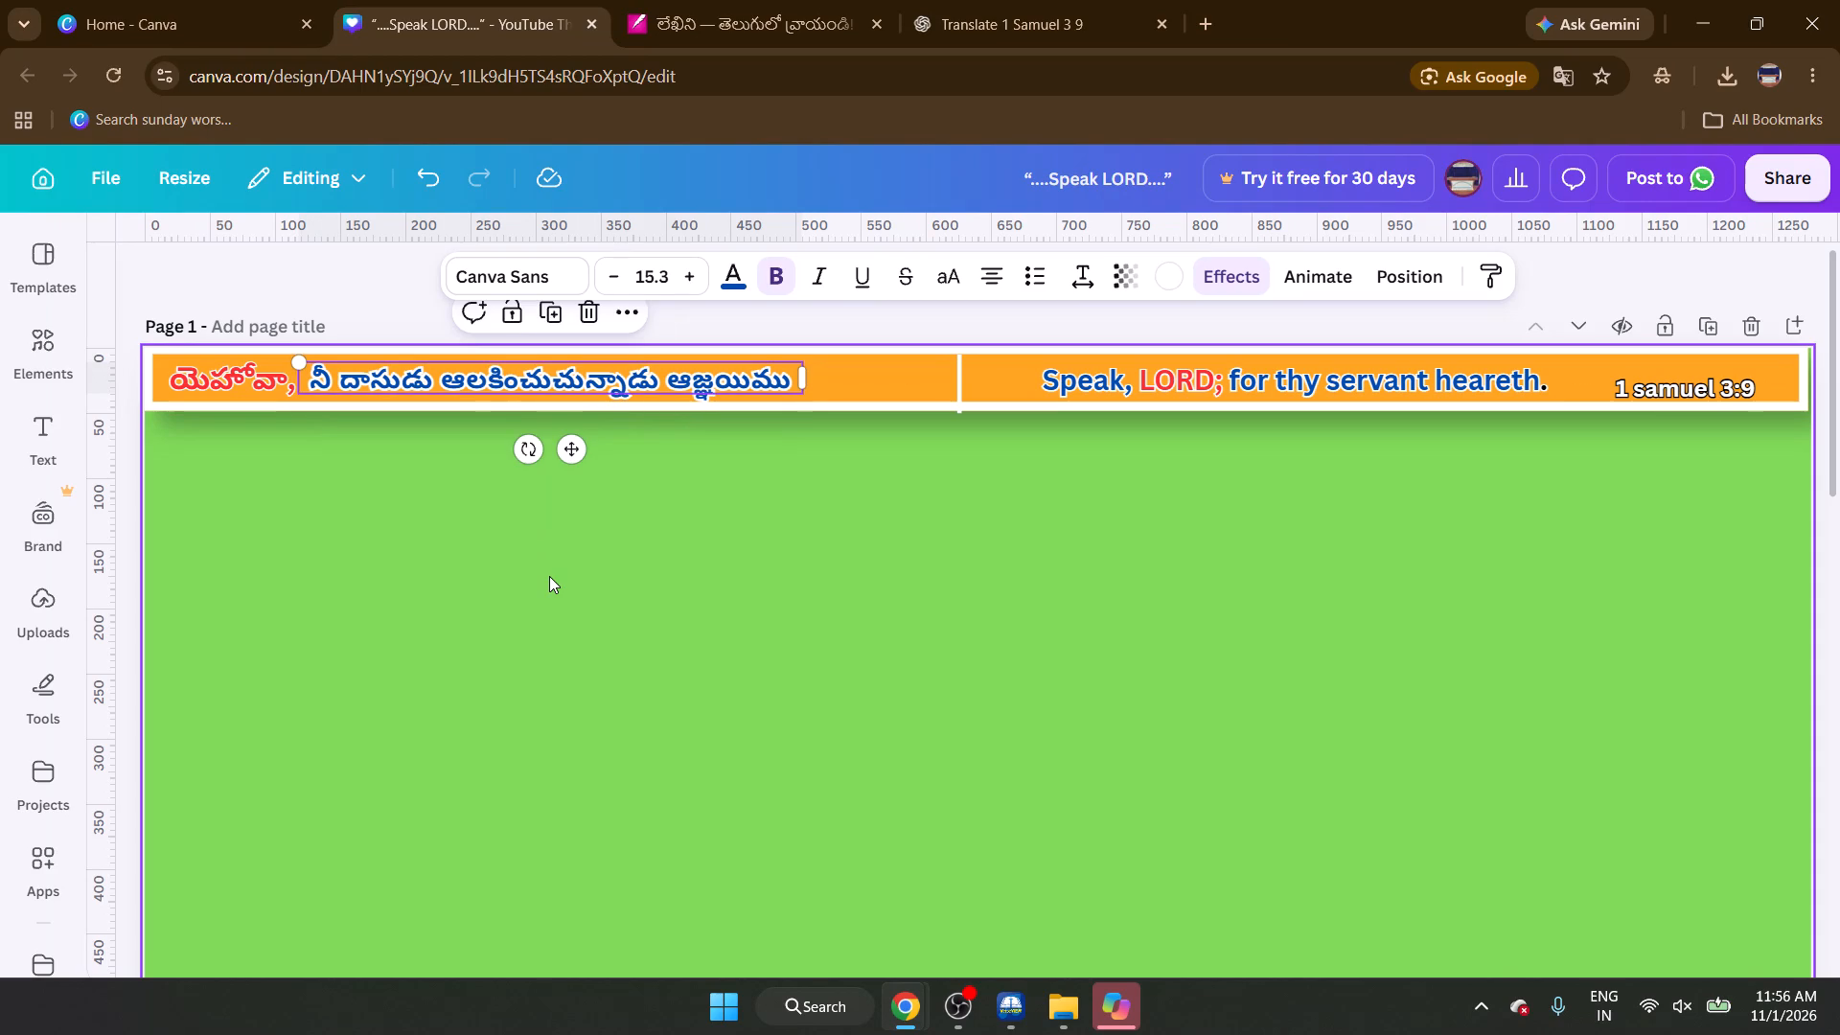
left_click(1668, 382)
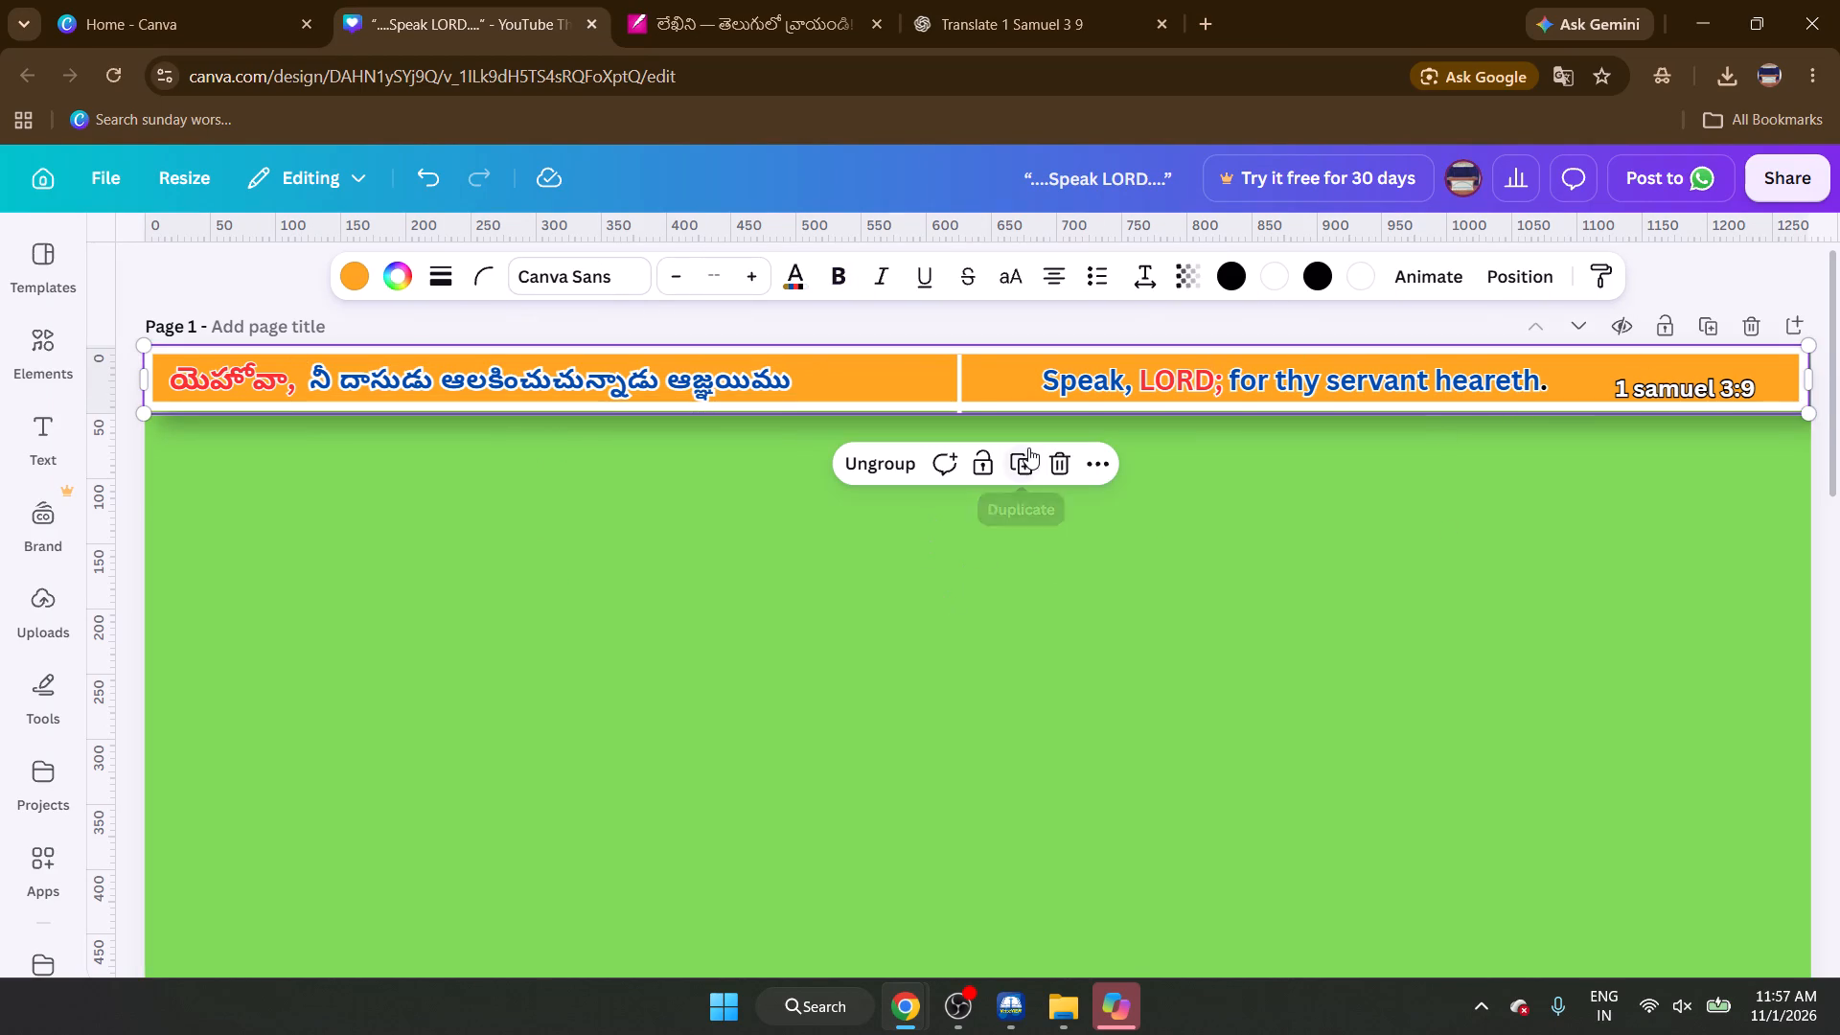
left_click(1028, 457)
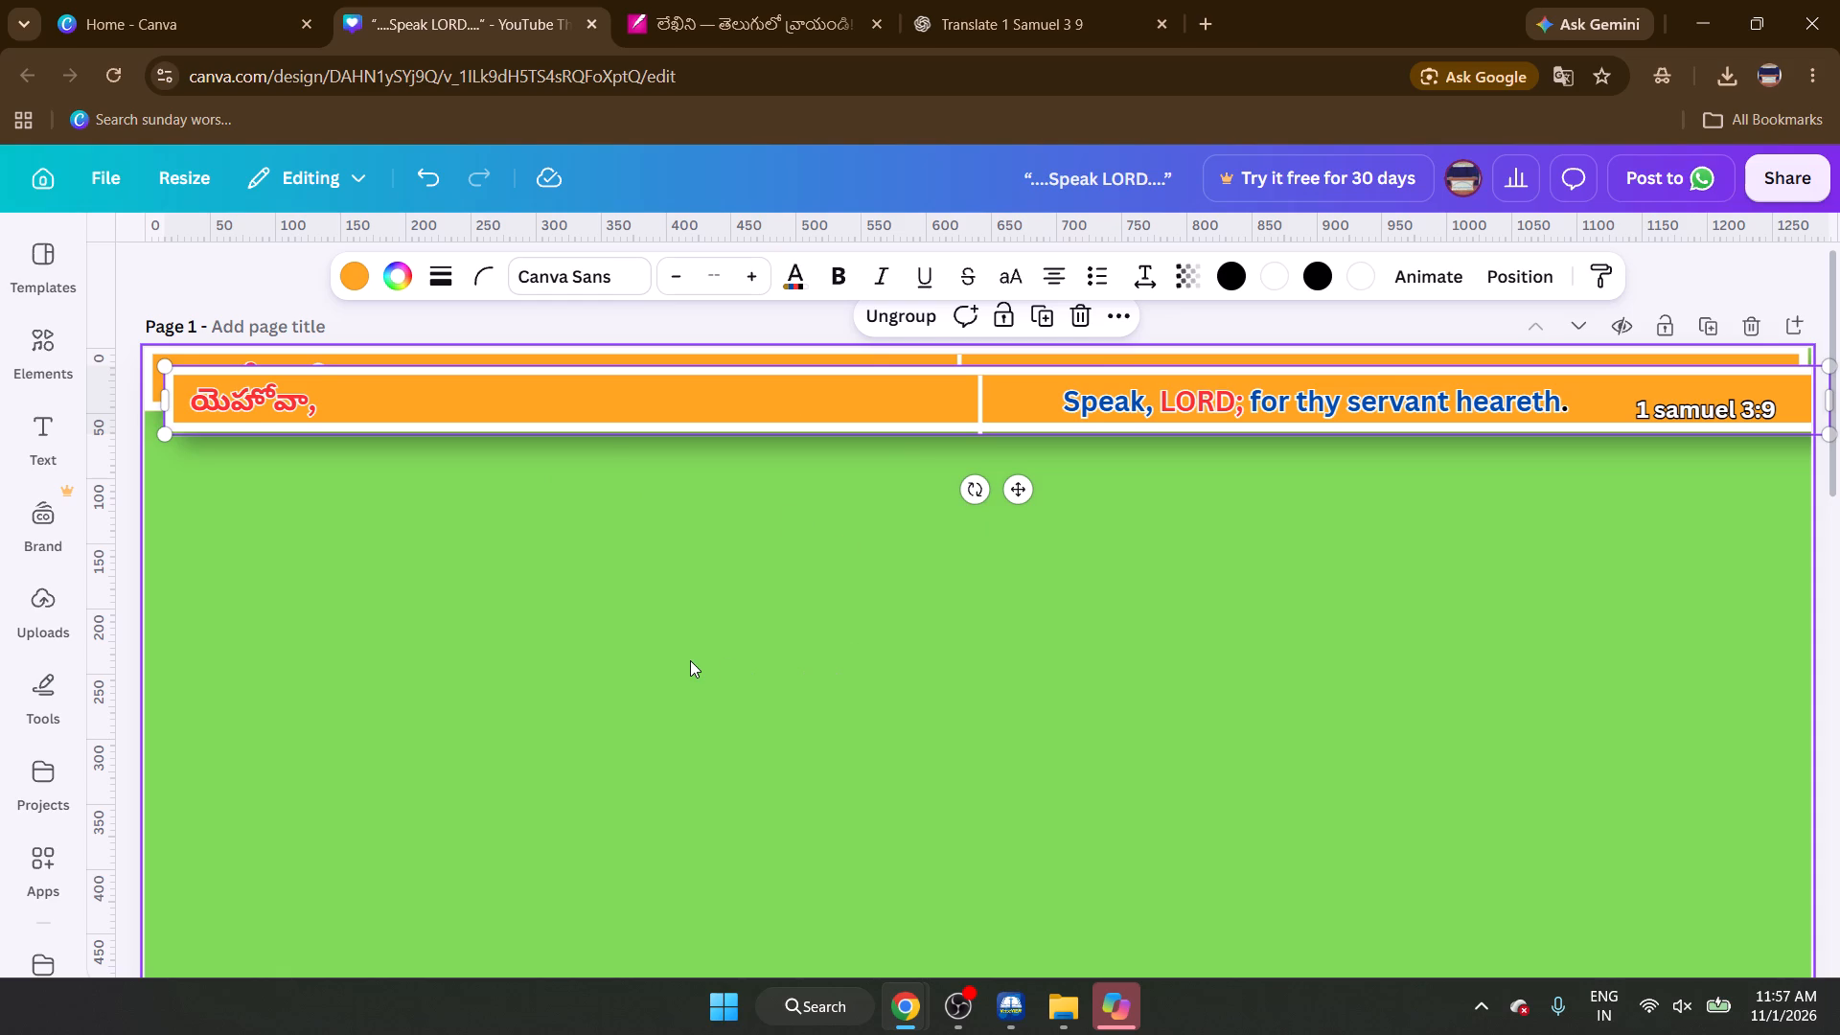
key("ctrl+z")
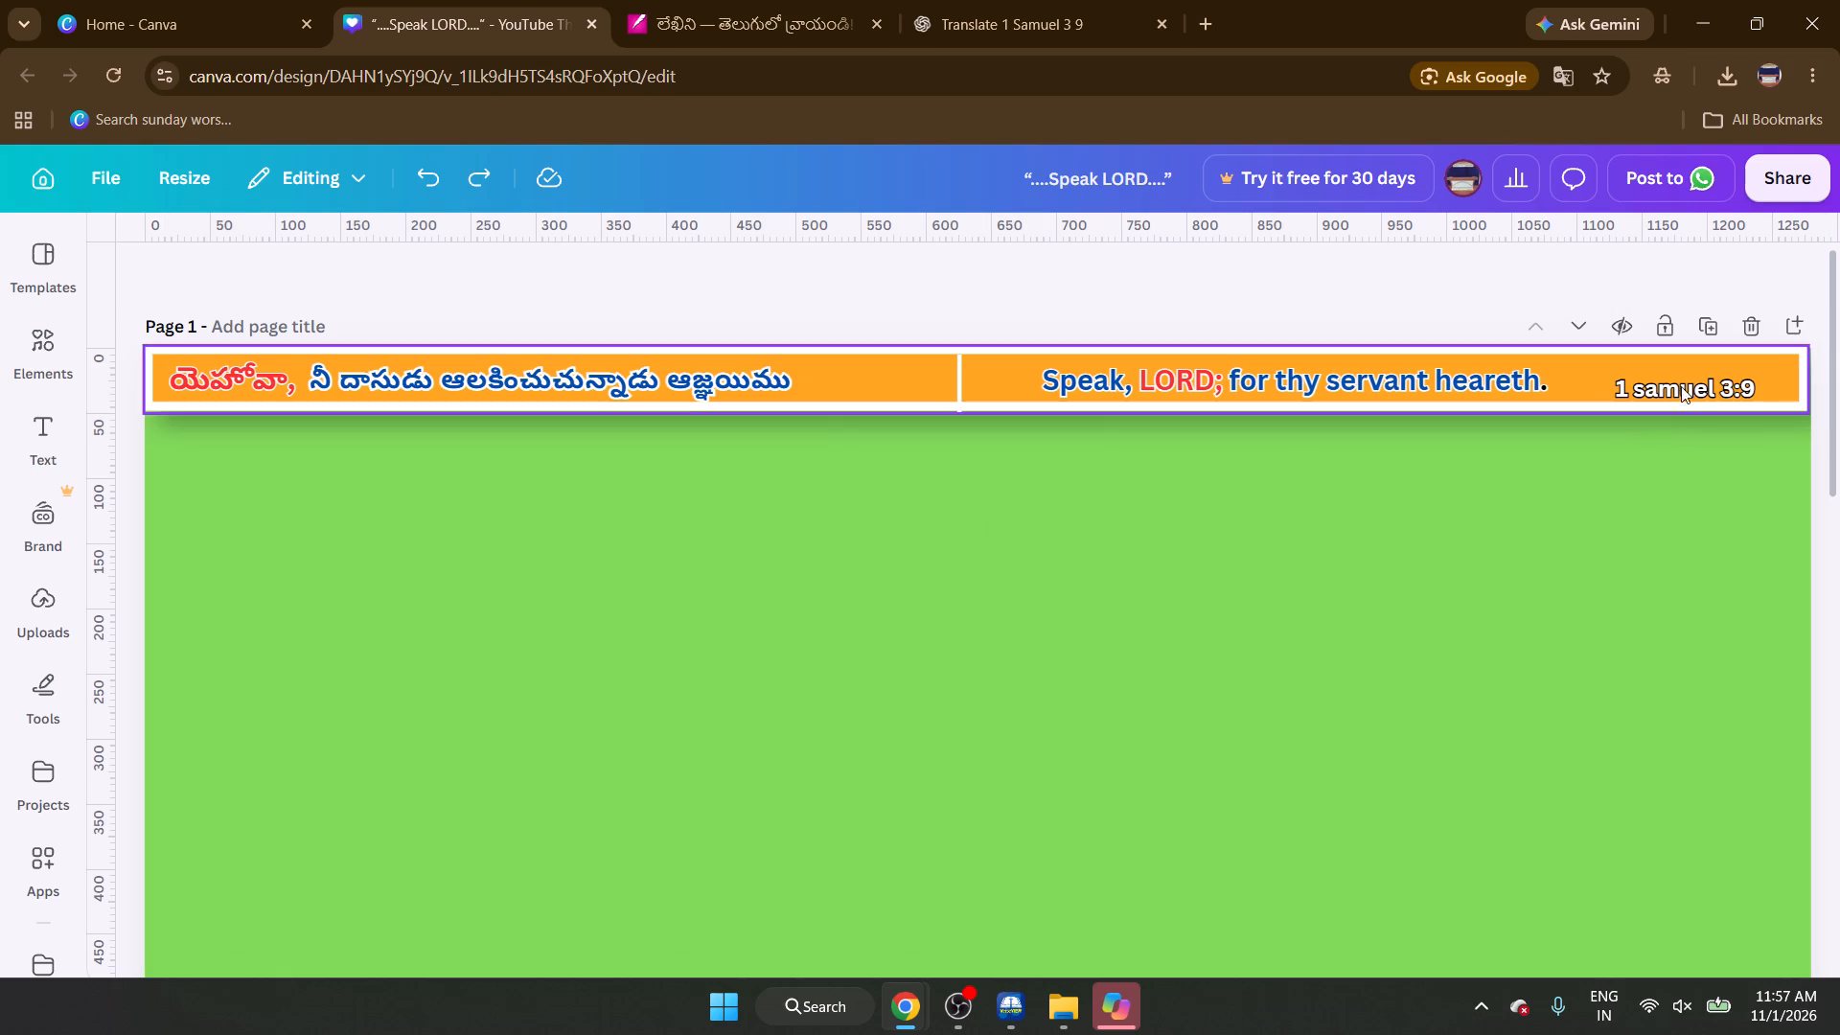
Duplicate the “1 samuel 3:9” reference and place the copy at the end of the Telugu half, just before the white divider.
left_click(1681, 375)
left_click(1681, 392)
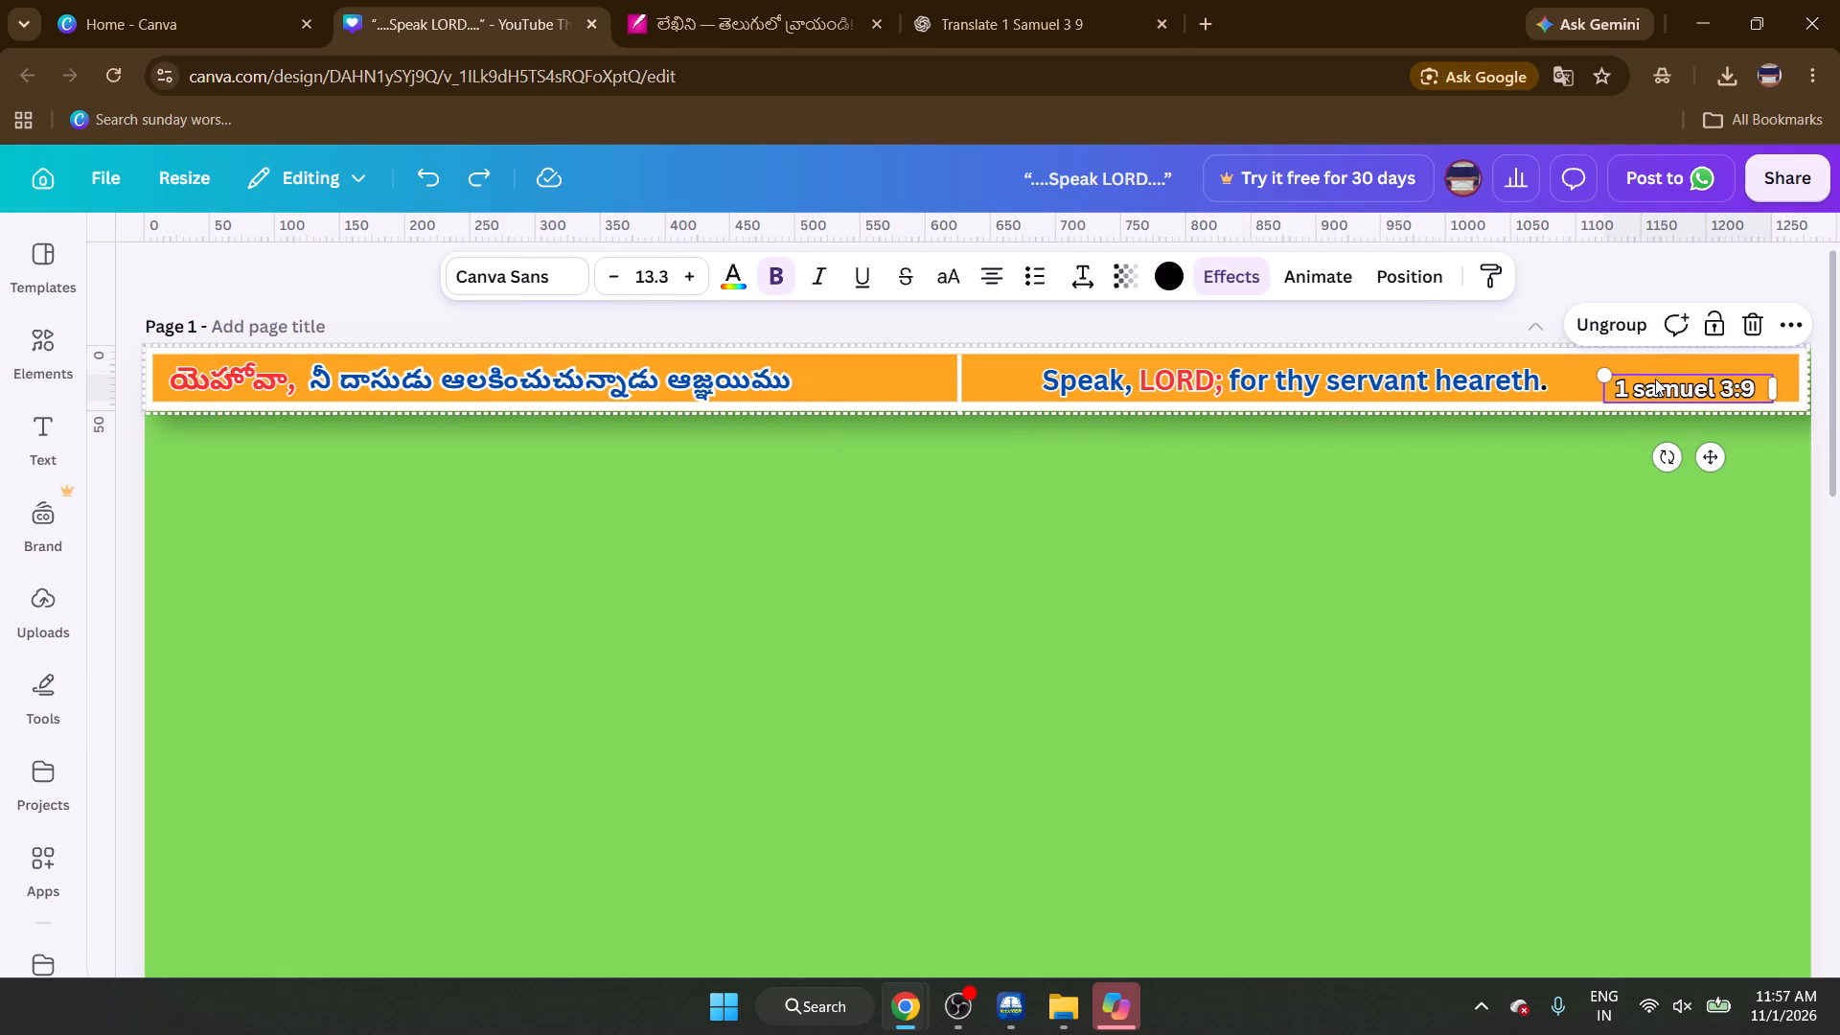
left_click(1786, 340)
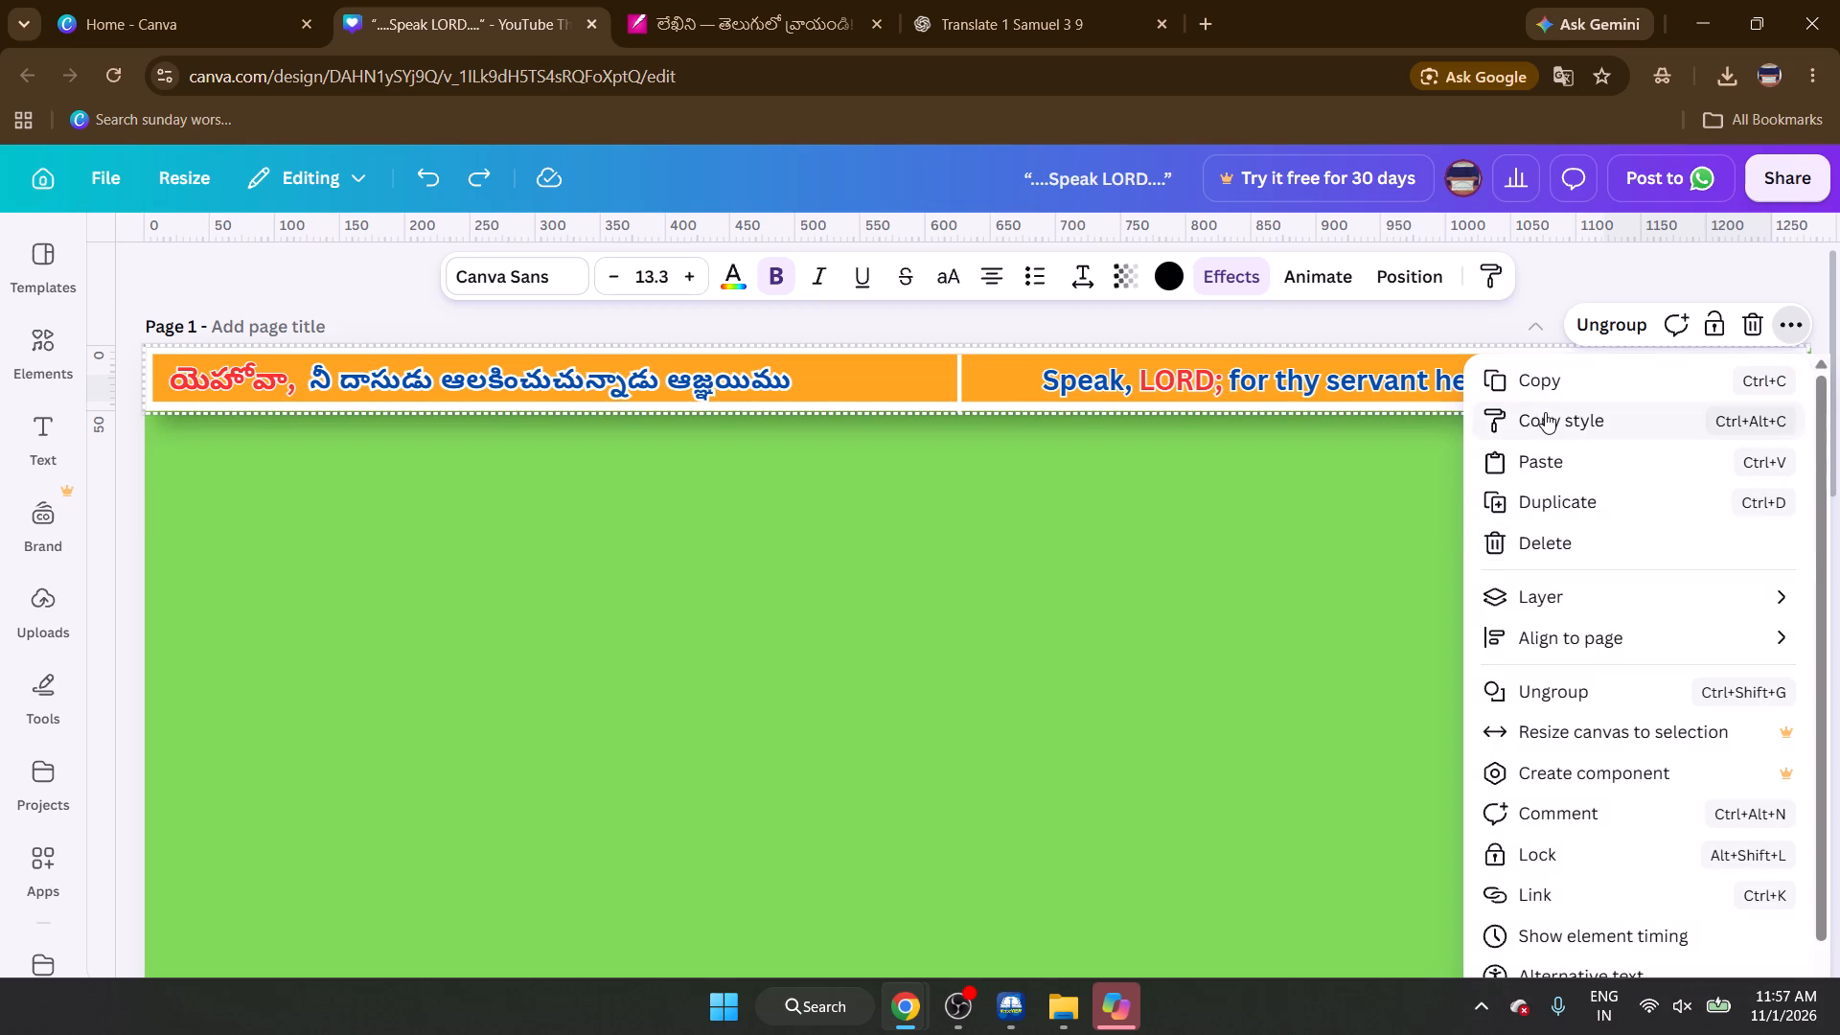
left_click(1597, 498)
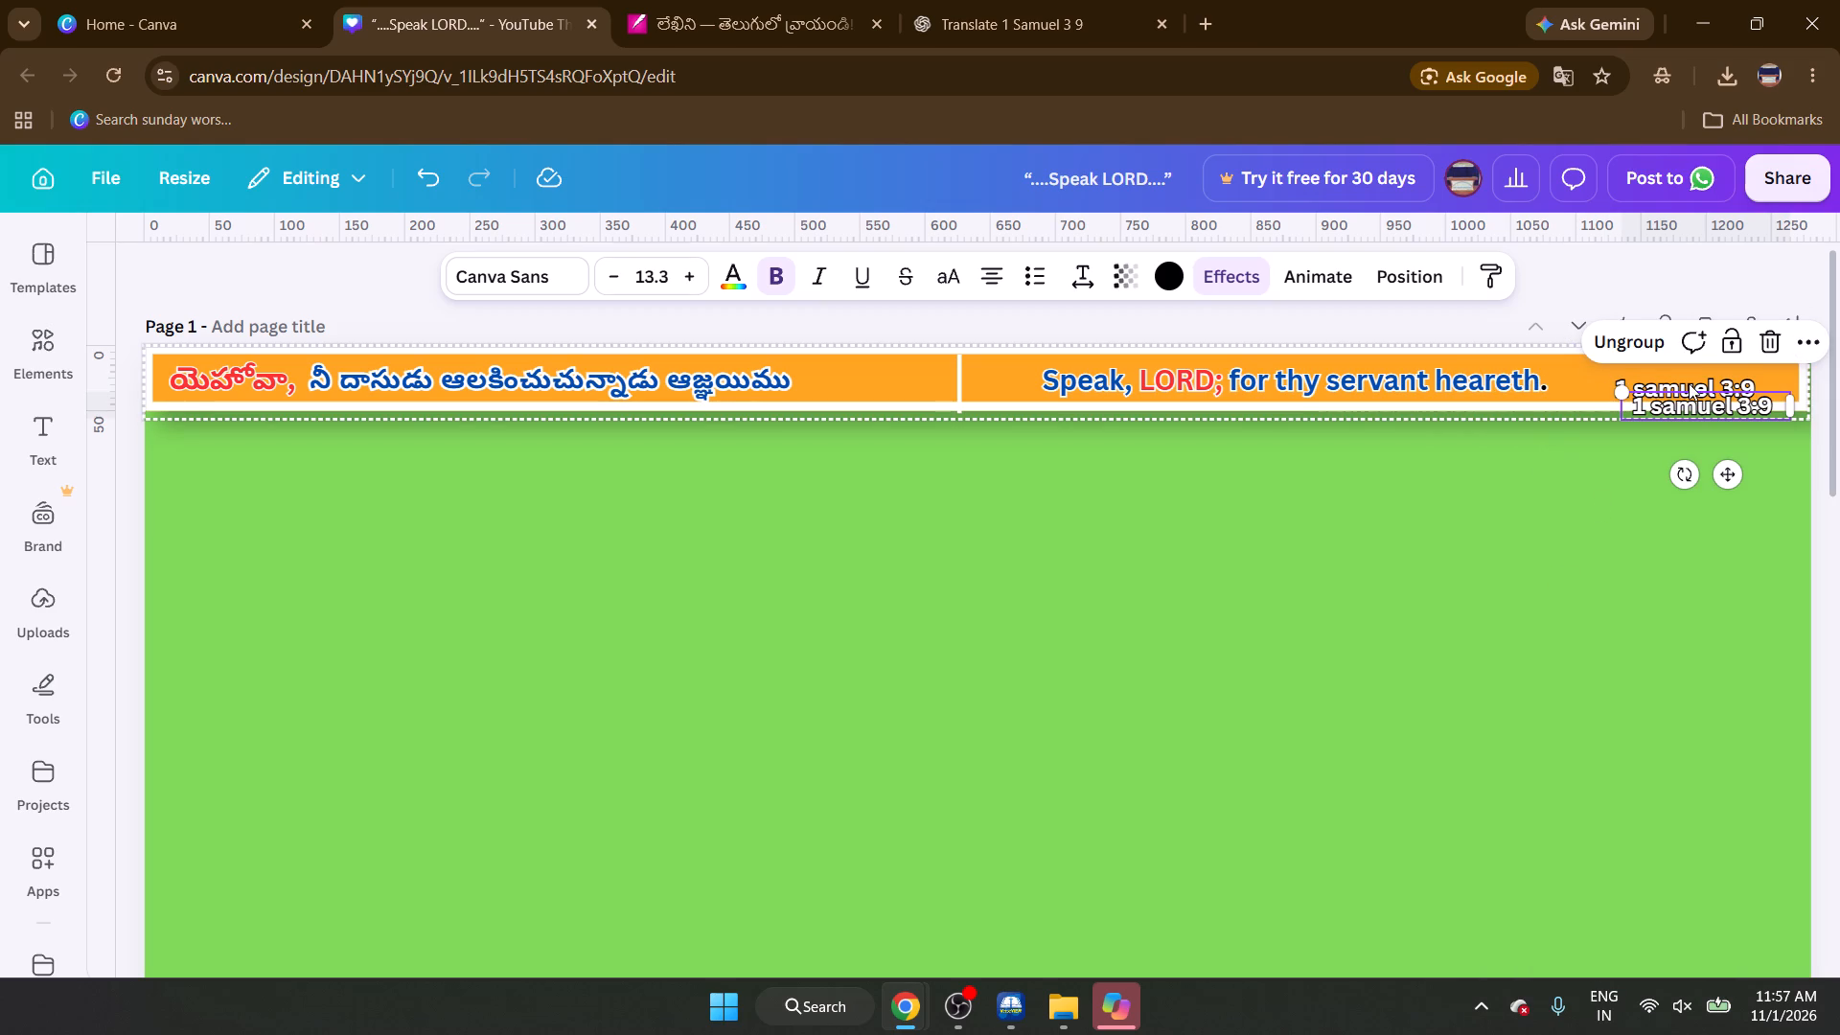
left_click_drag(1661, 402, 799, 452)
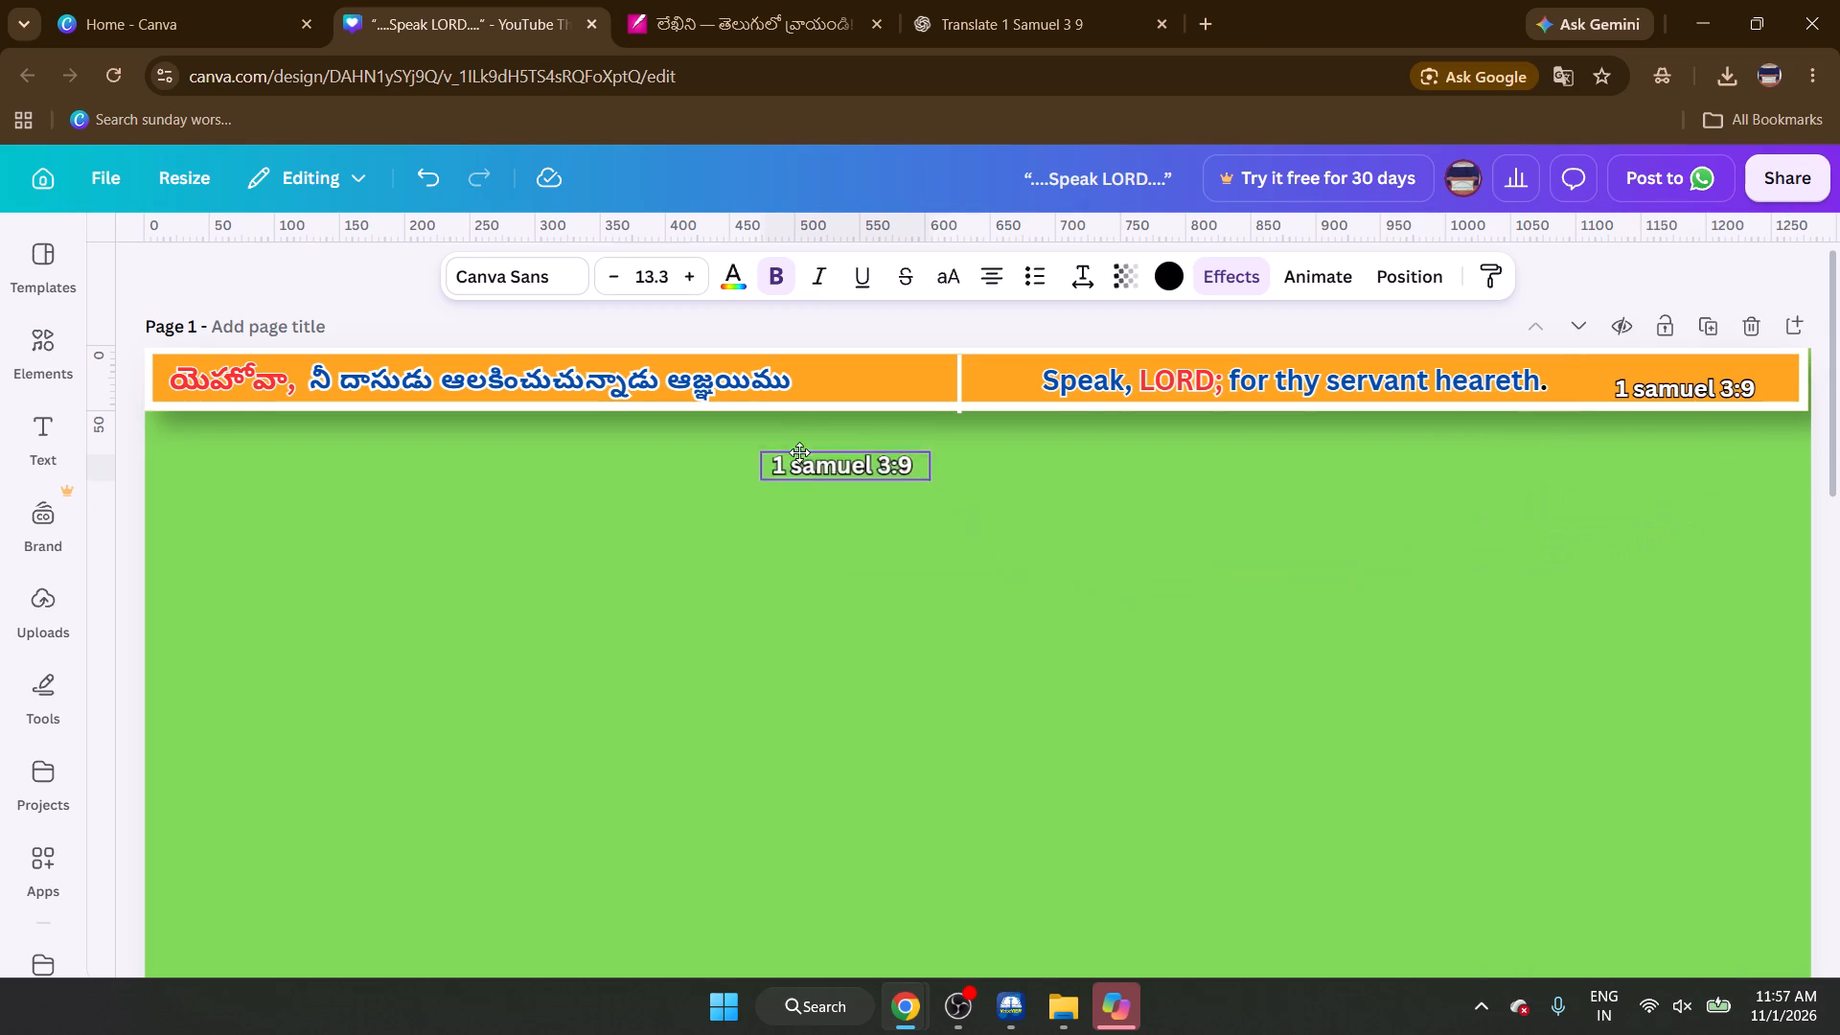
left_click_drag(799, 452, 832, 388)
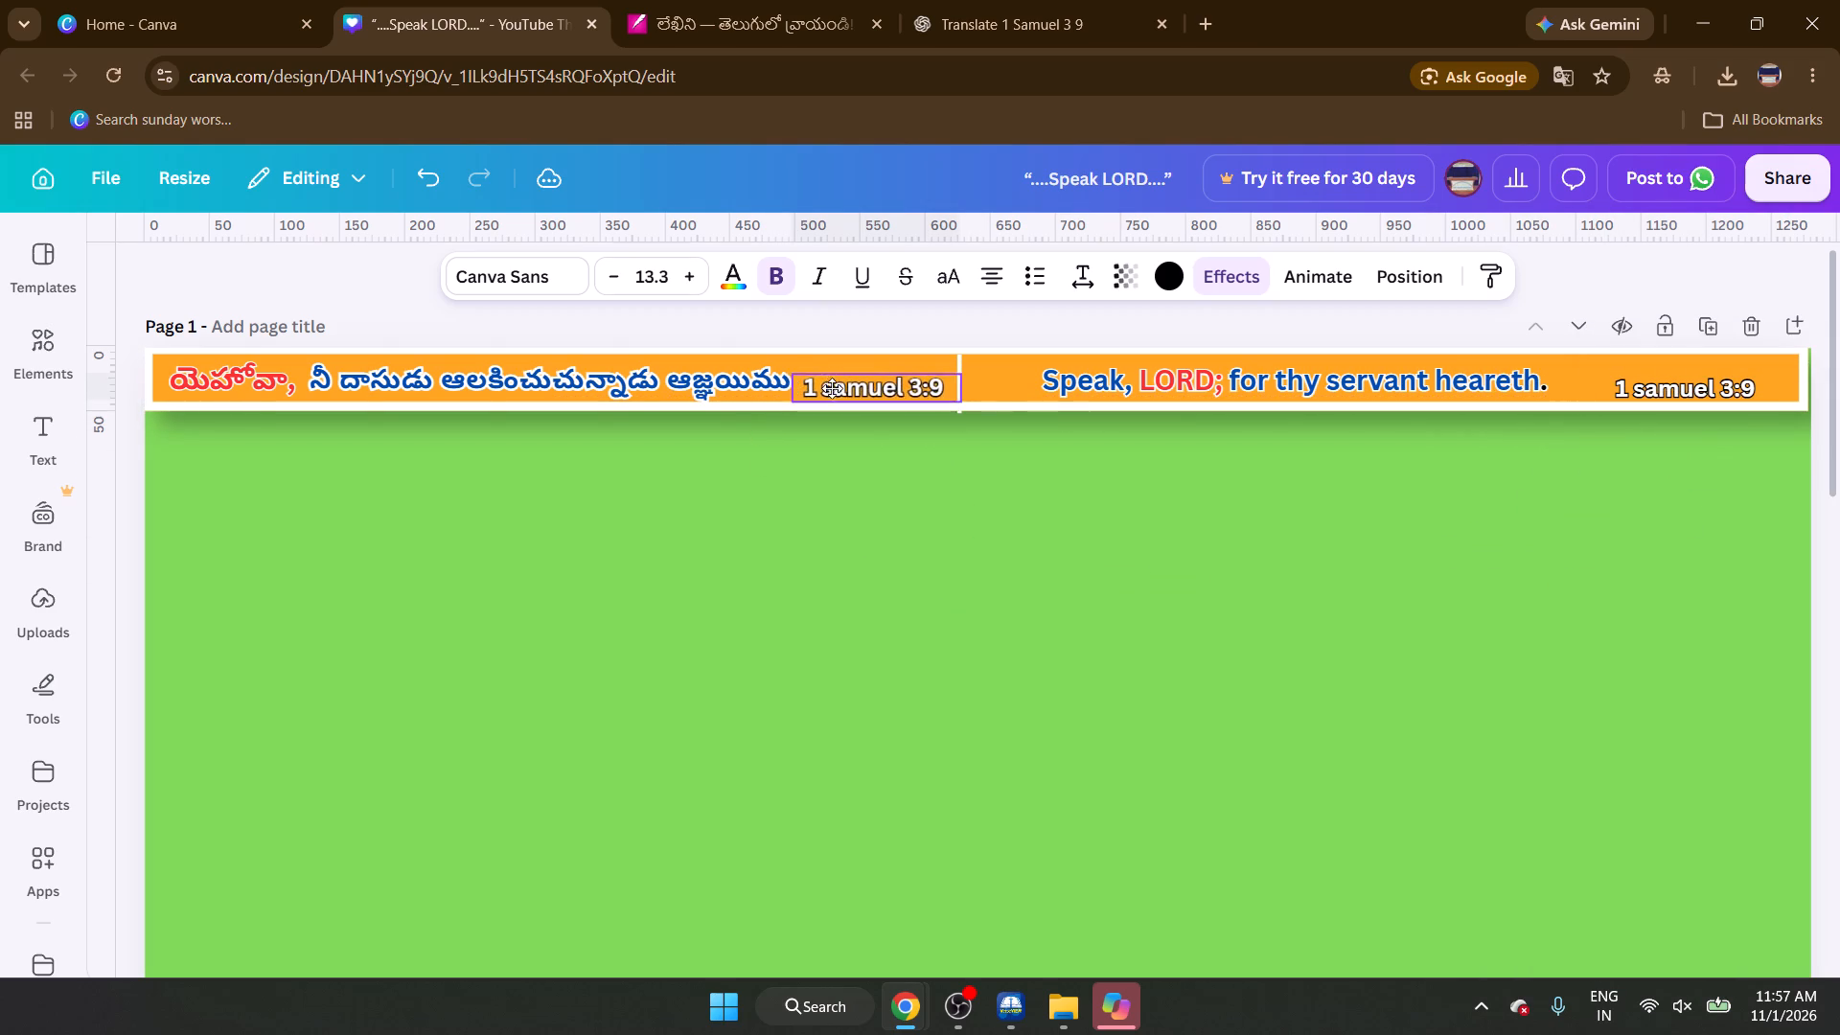
left_click_drag(832, 388, 837, 393)
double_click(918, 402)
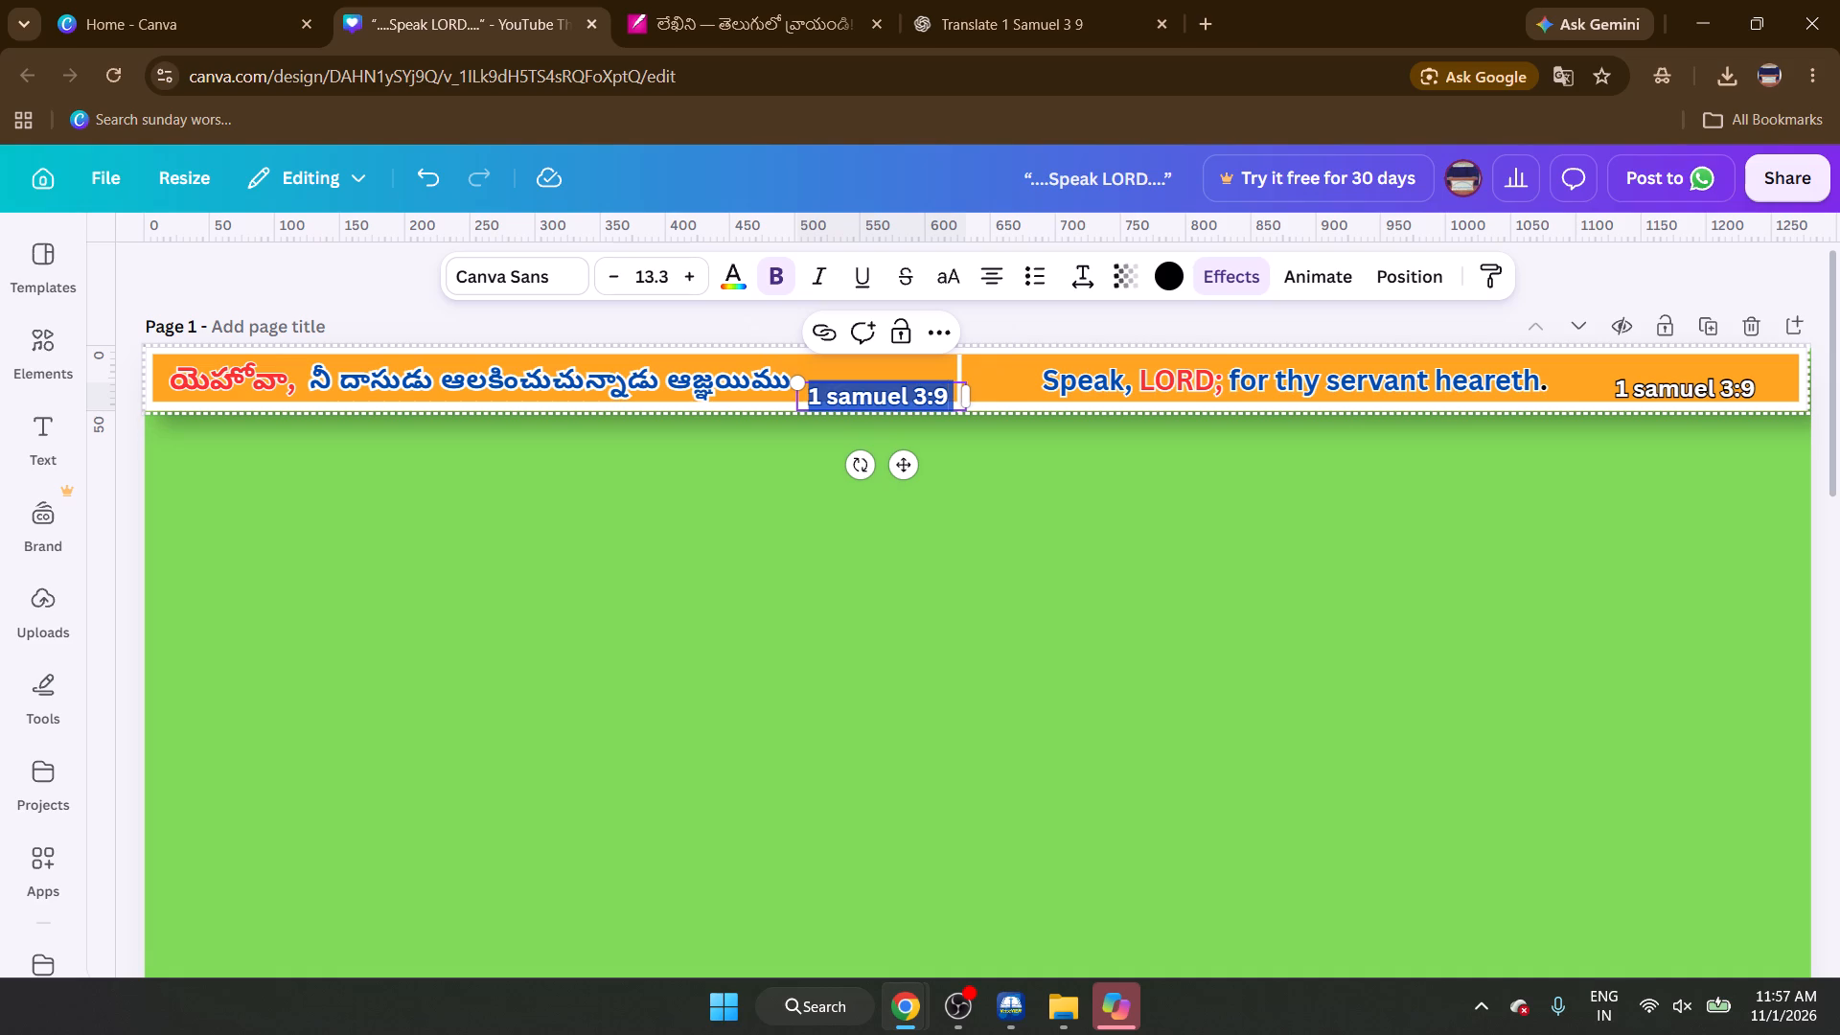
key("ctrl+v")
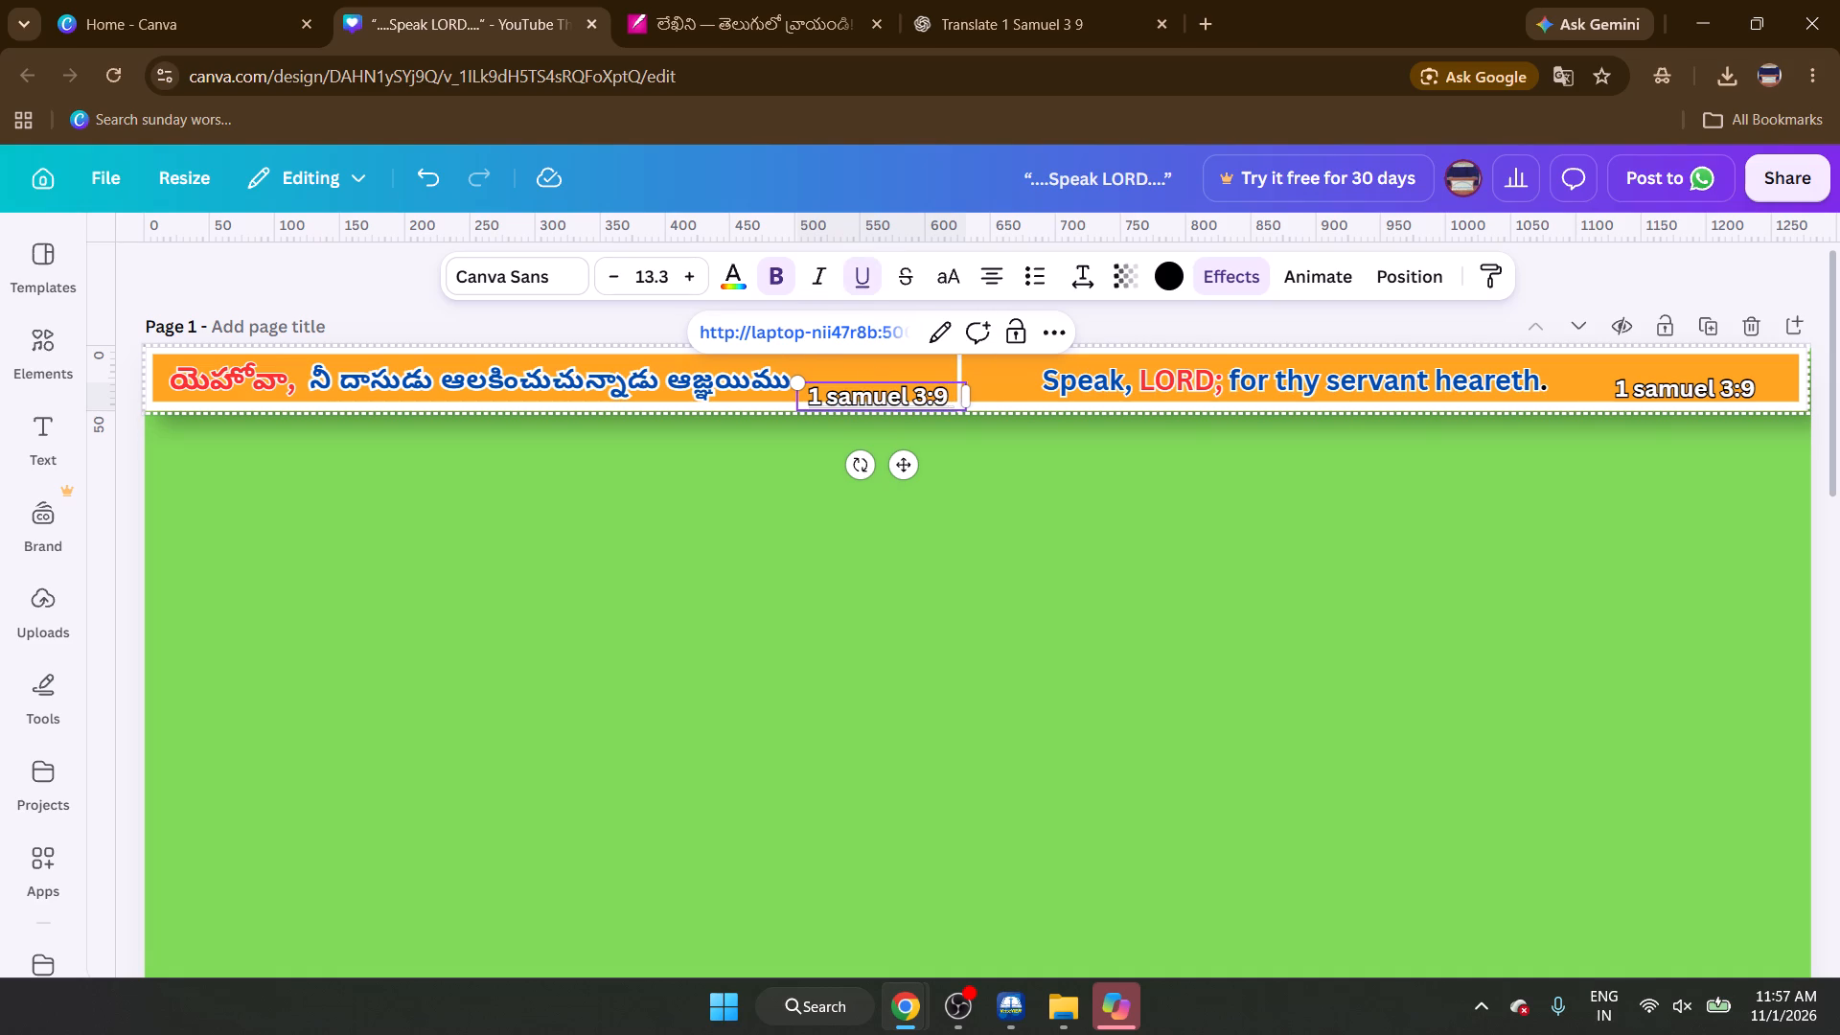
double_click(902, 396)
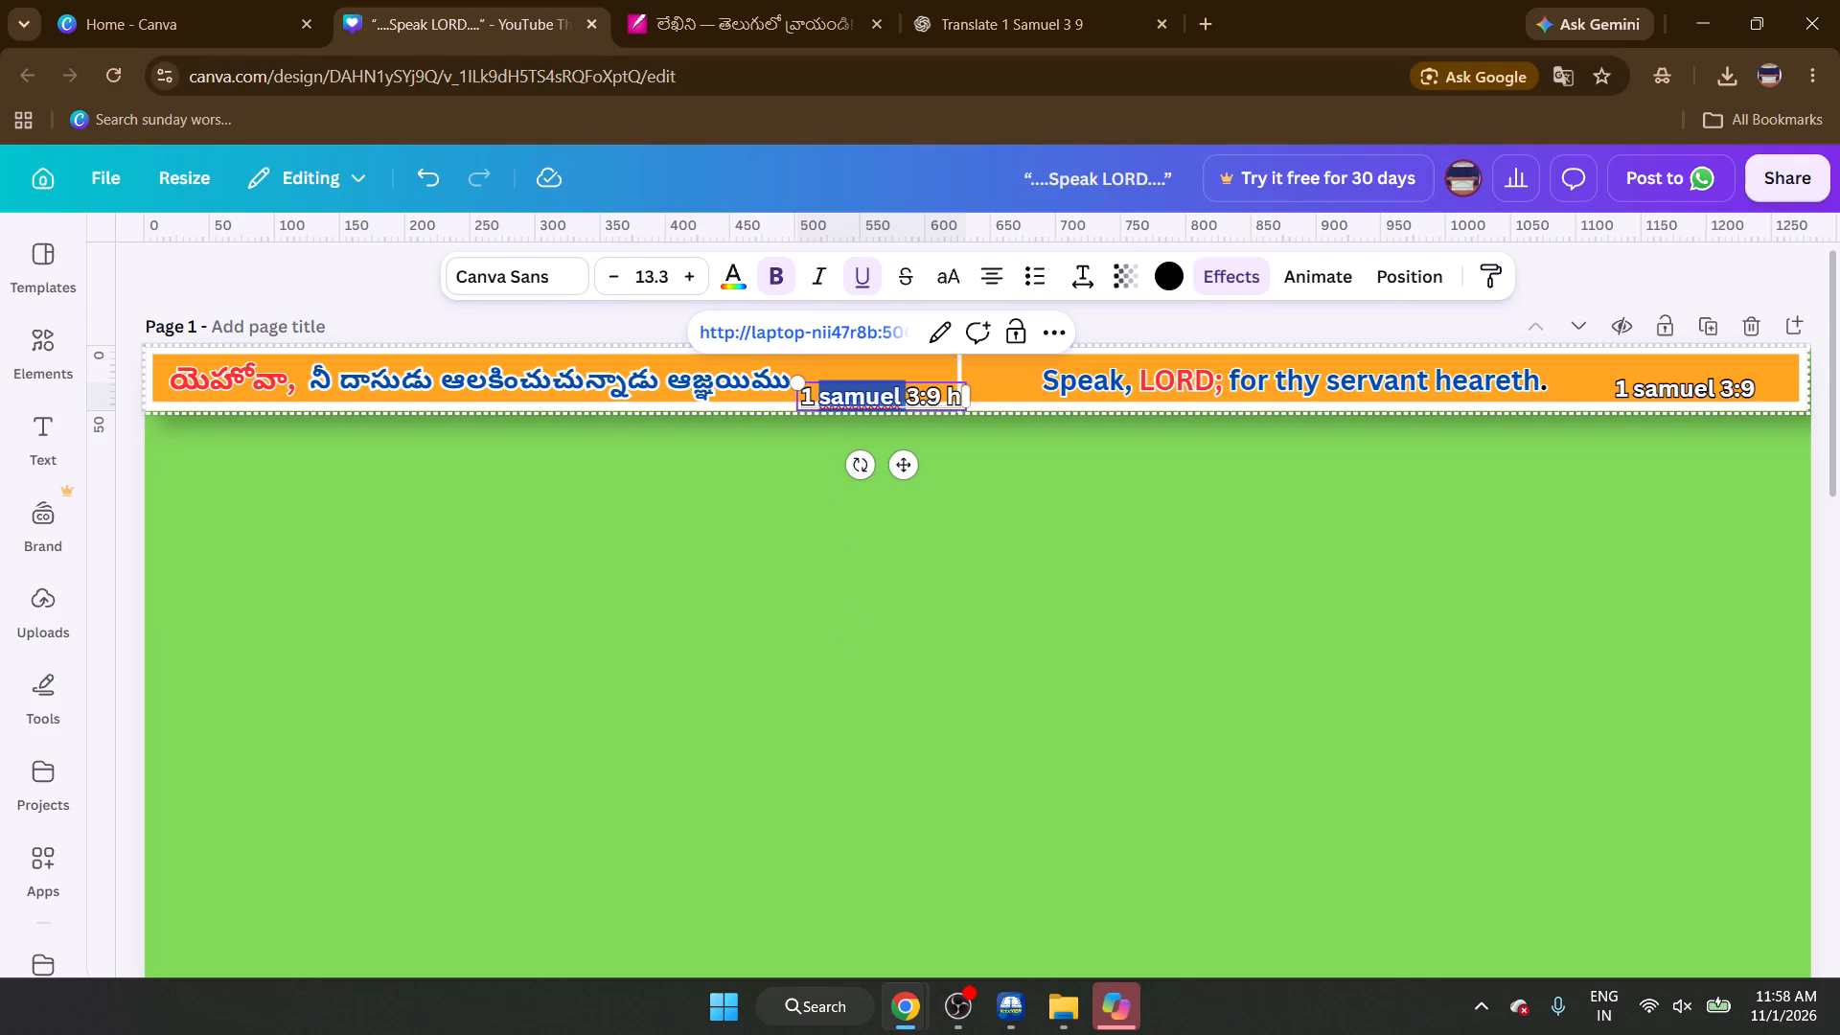
left_click(942, 395)
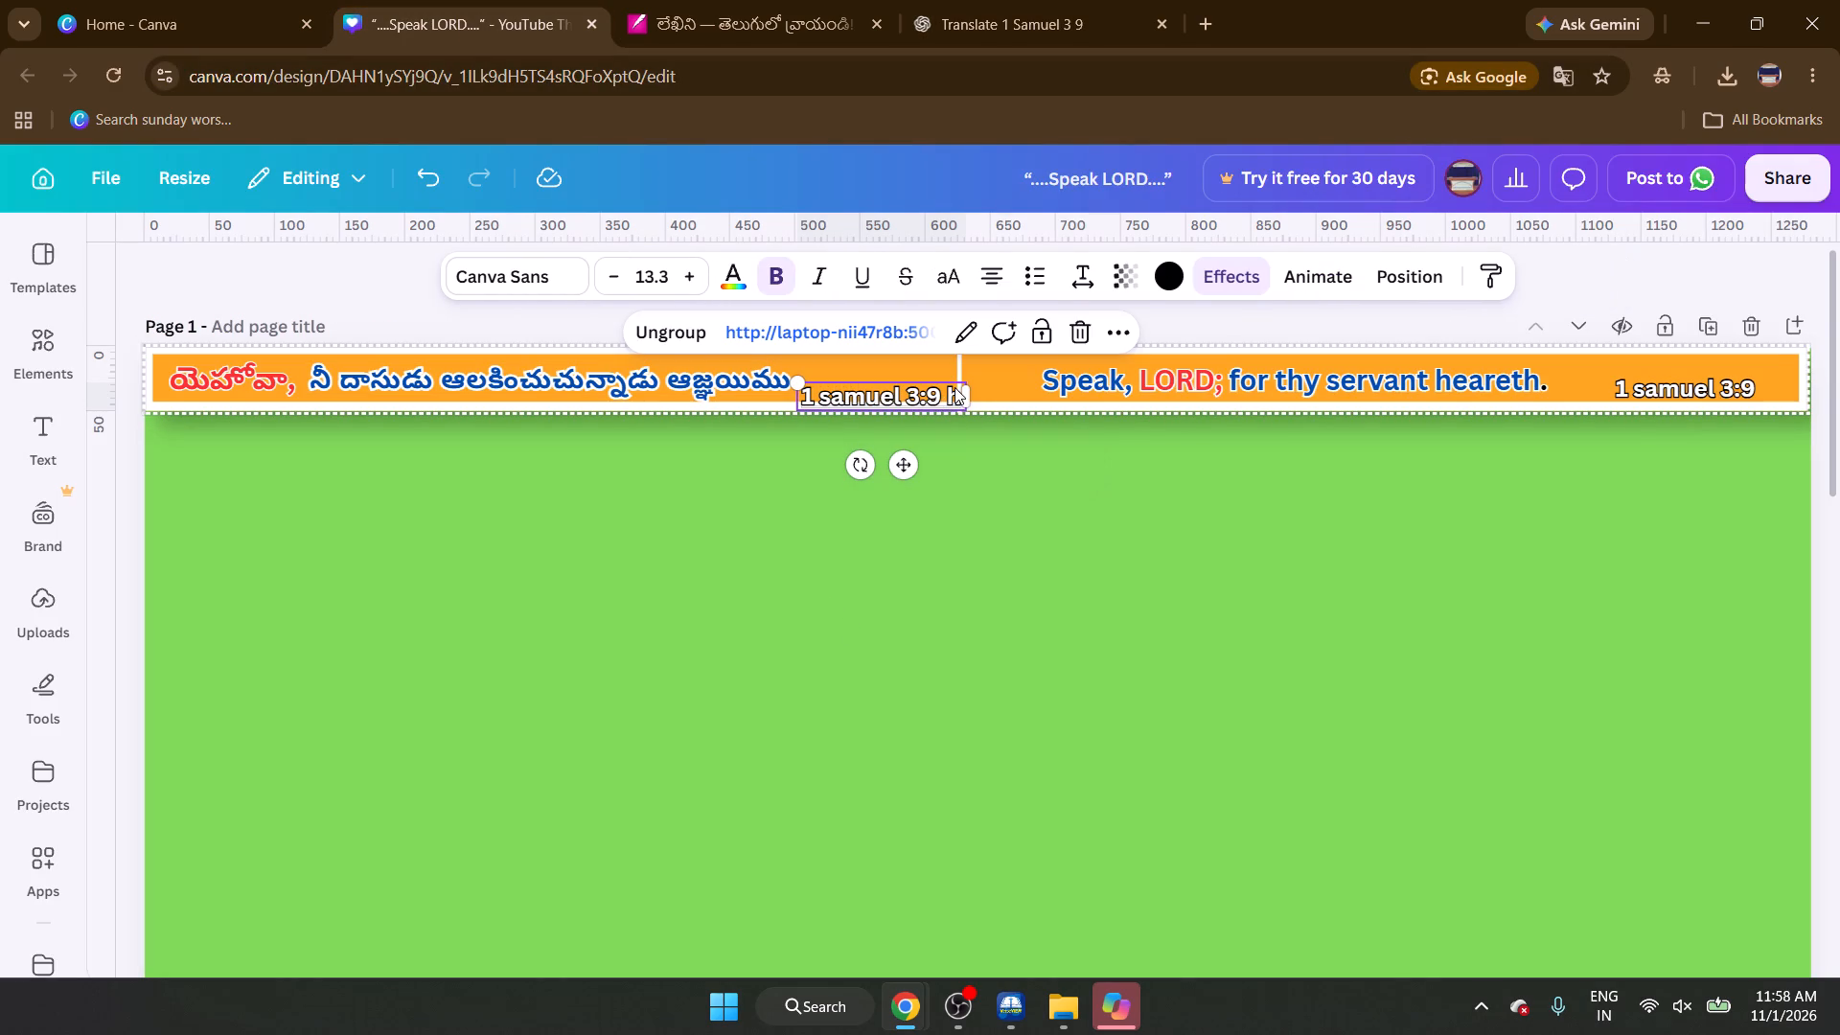
left_click(954, 387)
key("Right")
key("BackSpace")
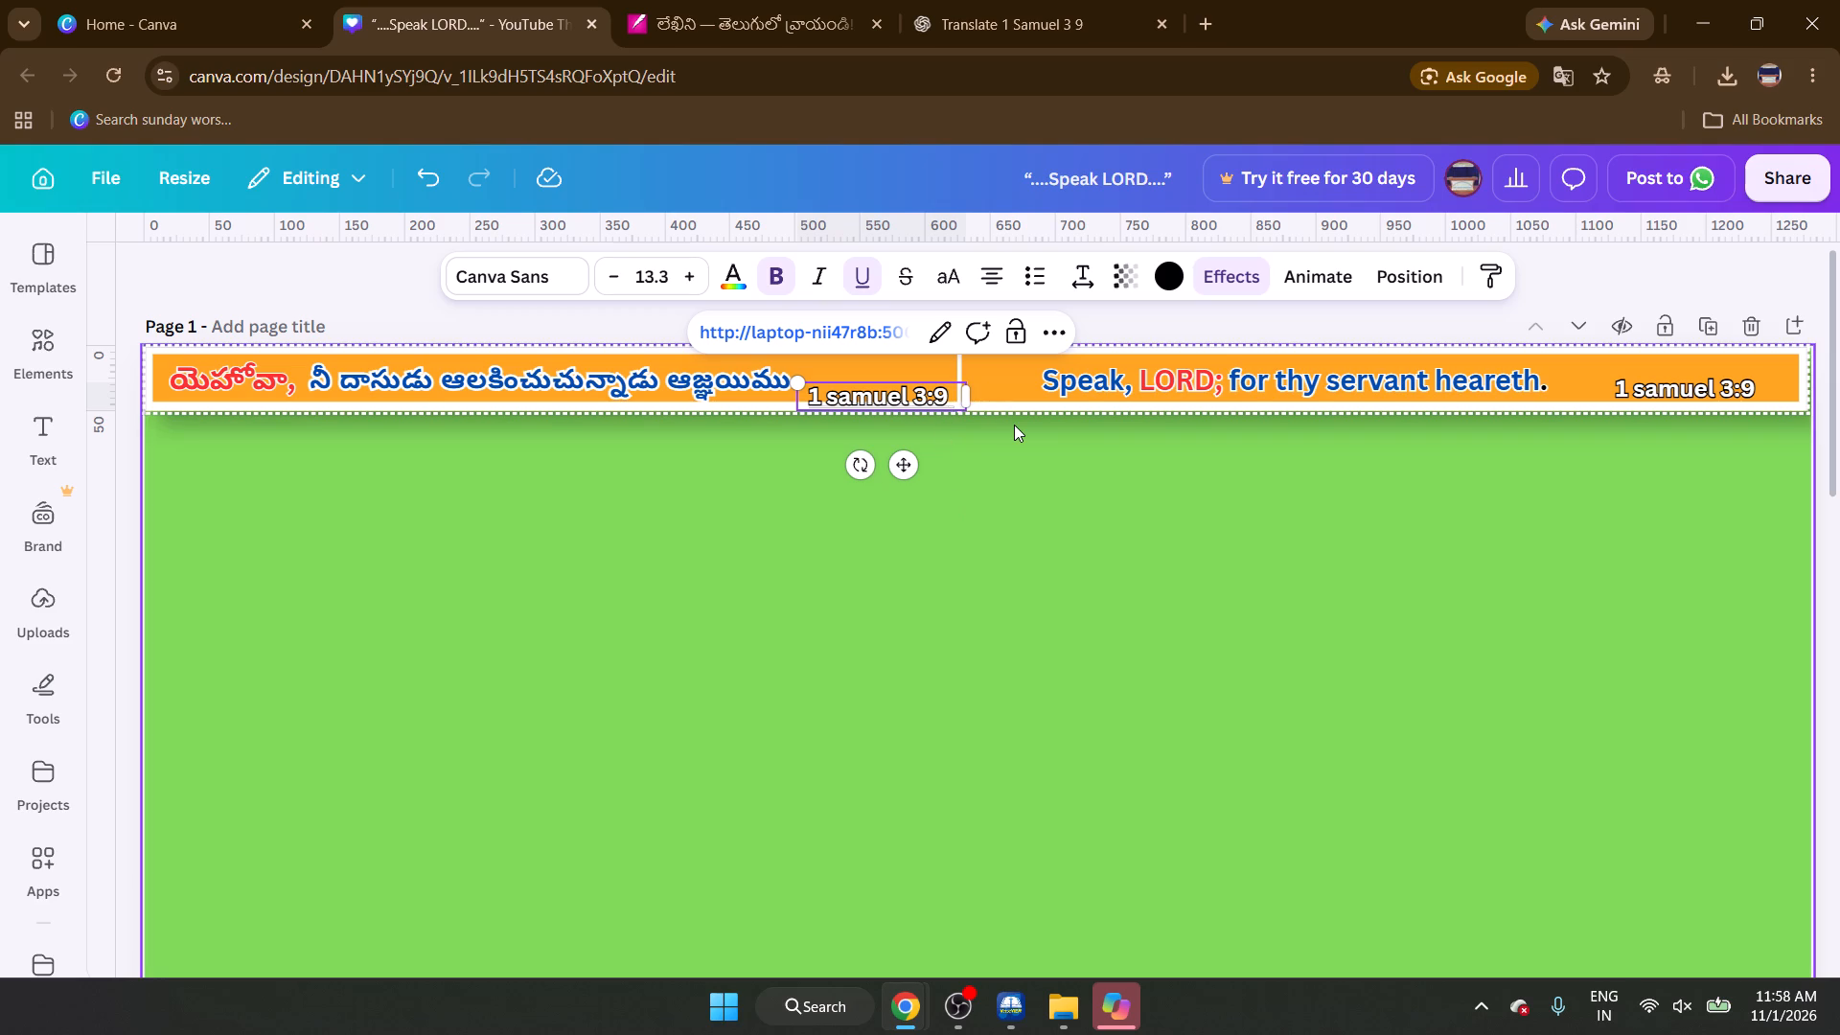
key("shift+Left")
key("shift+Left")
key("shift+Left")
key("shift+Left")
key("shift+Left")
key("shift+Left")
key("shift+Left")
key("shift+Left")
key("shift+Left")
key("shift+Left")
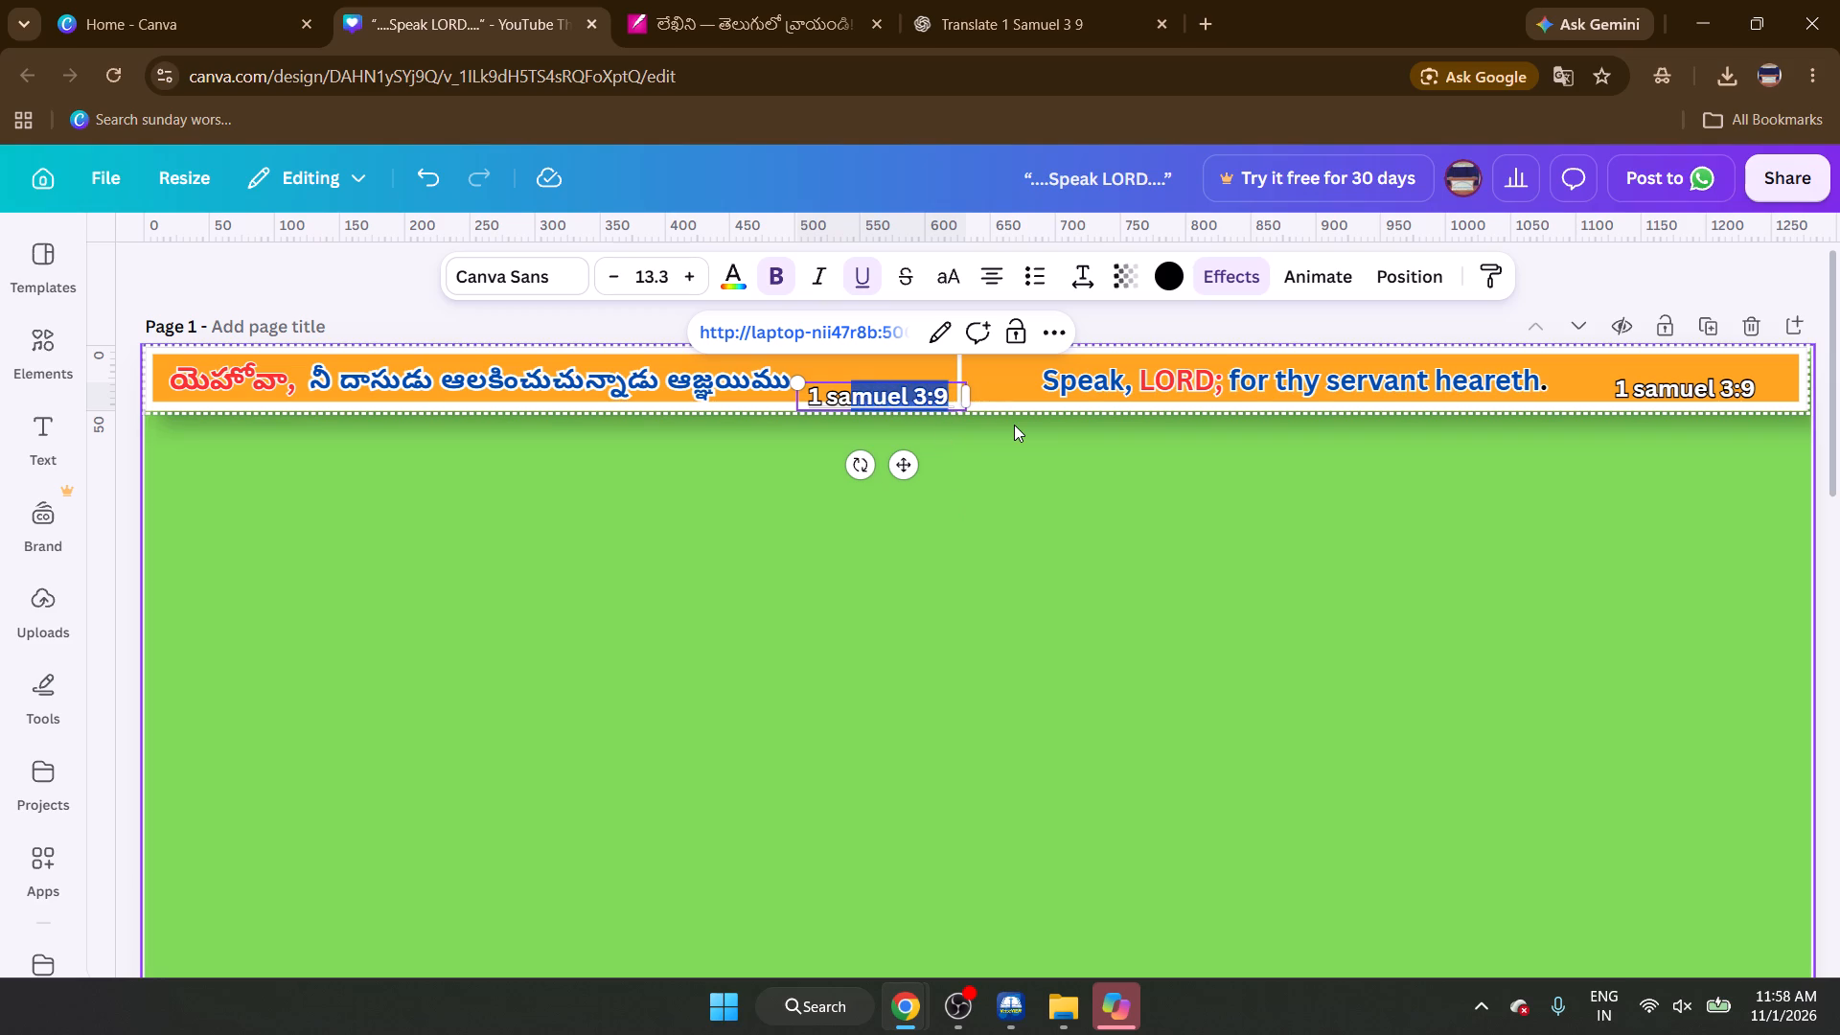
key("shift+Left")
key("shift+Left")
key("shift+Left")
key("shift+Left")
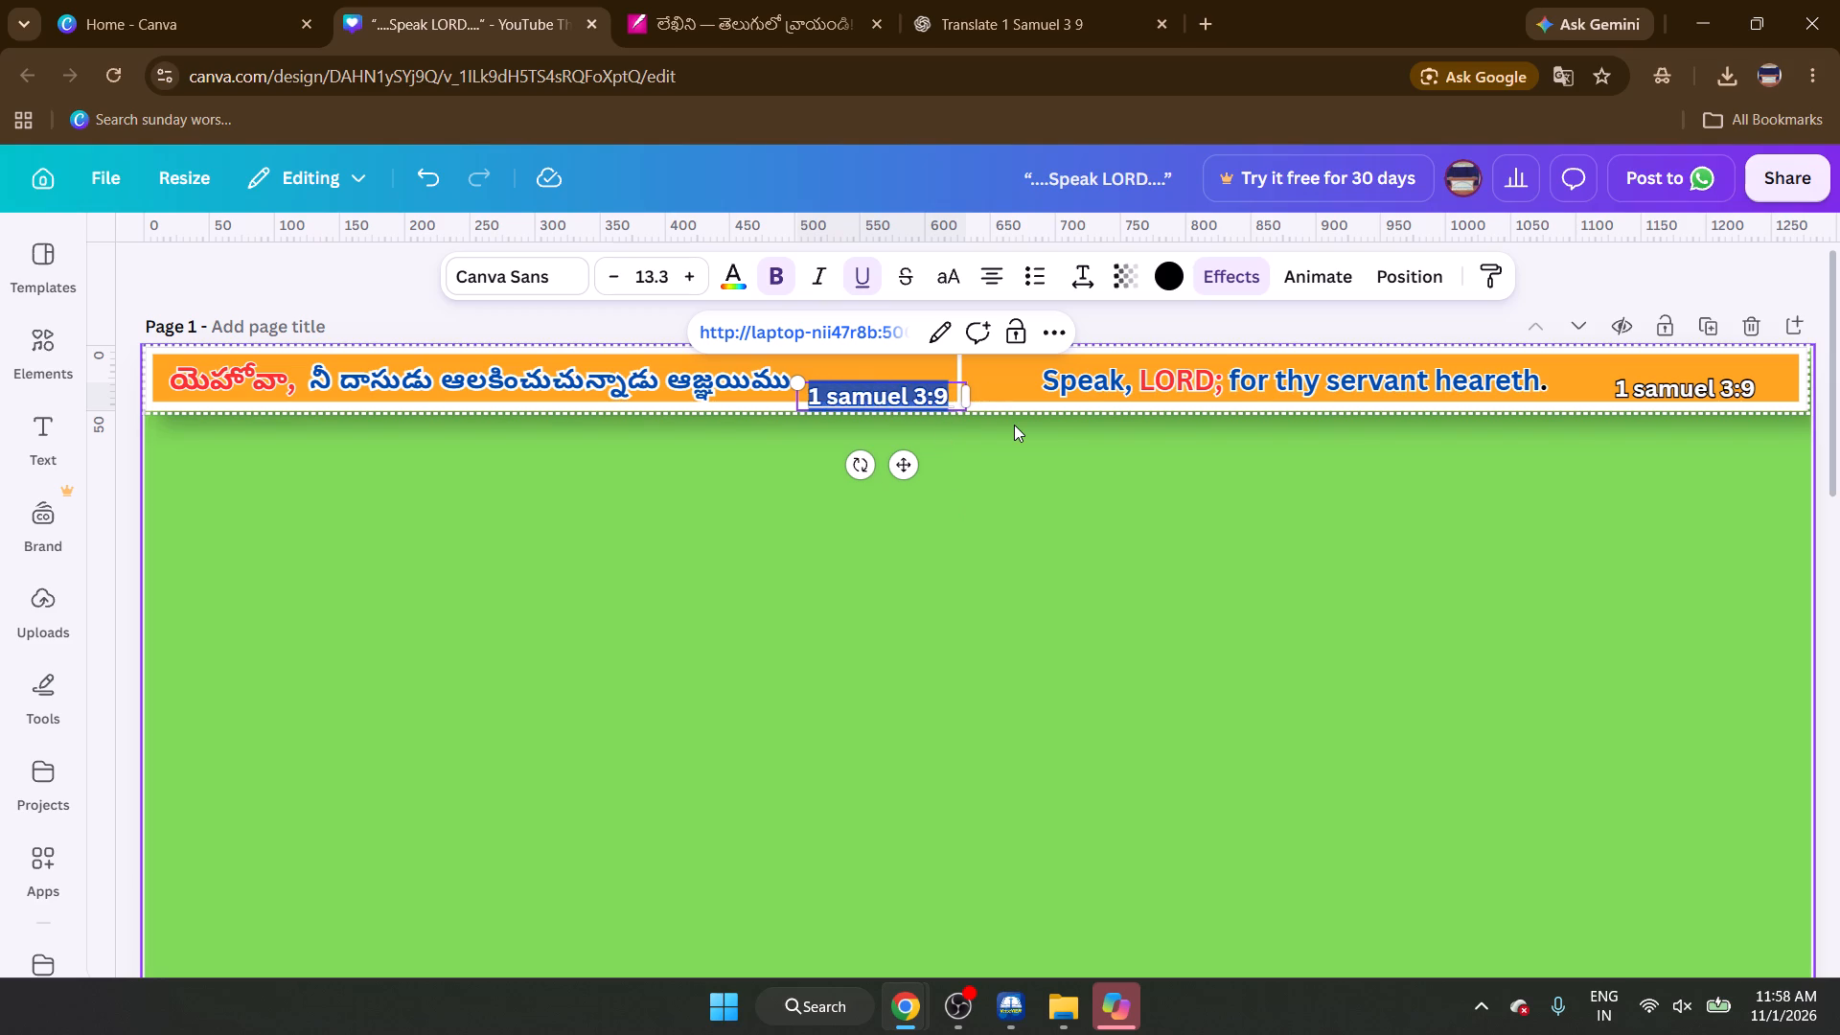
key("ctrl+v")
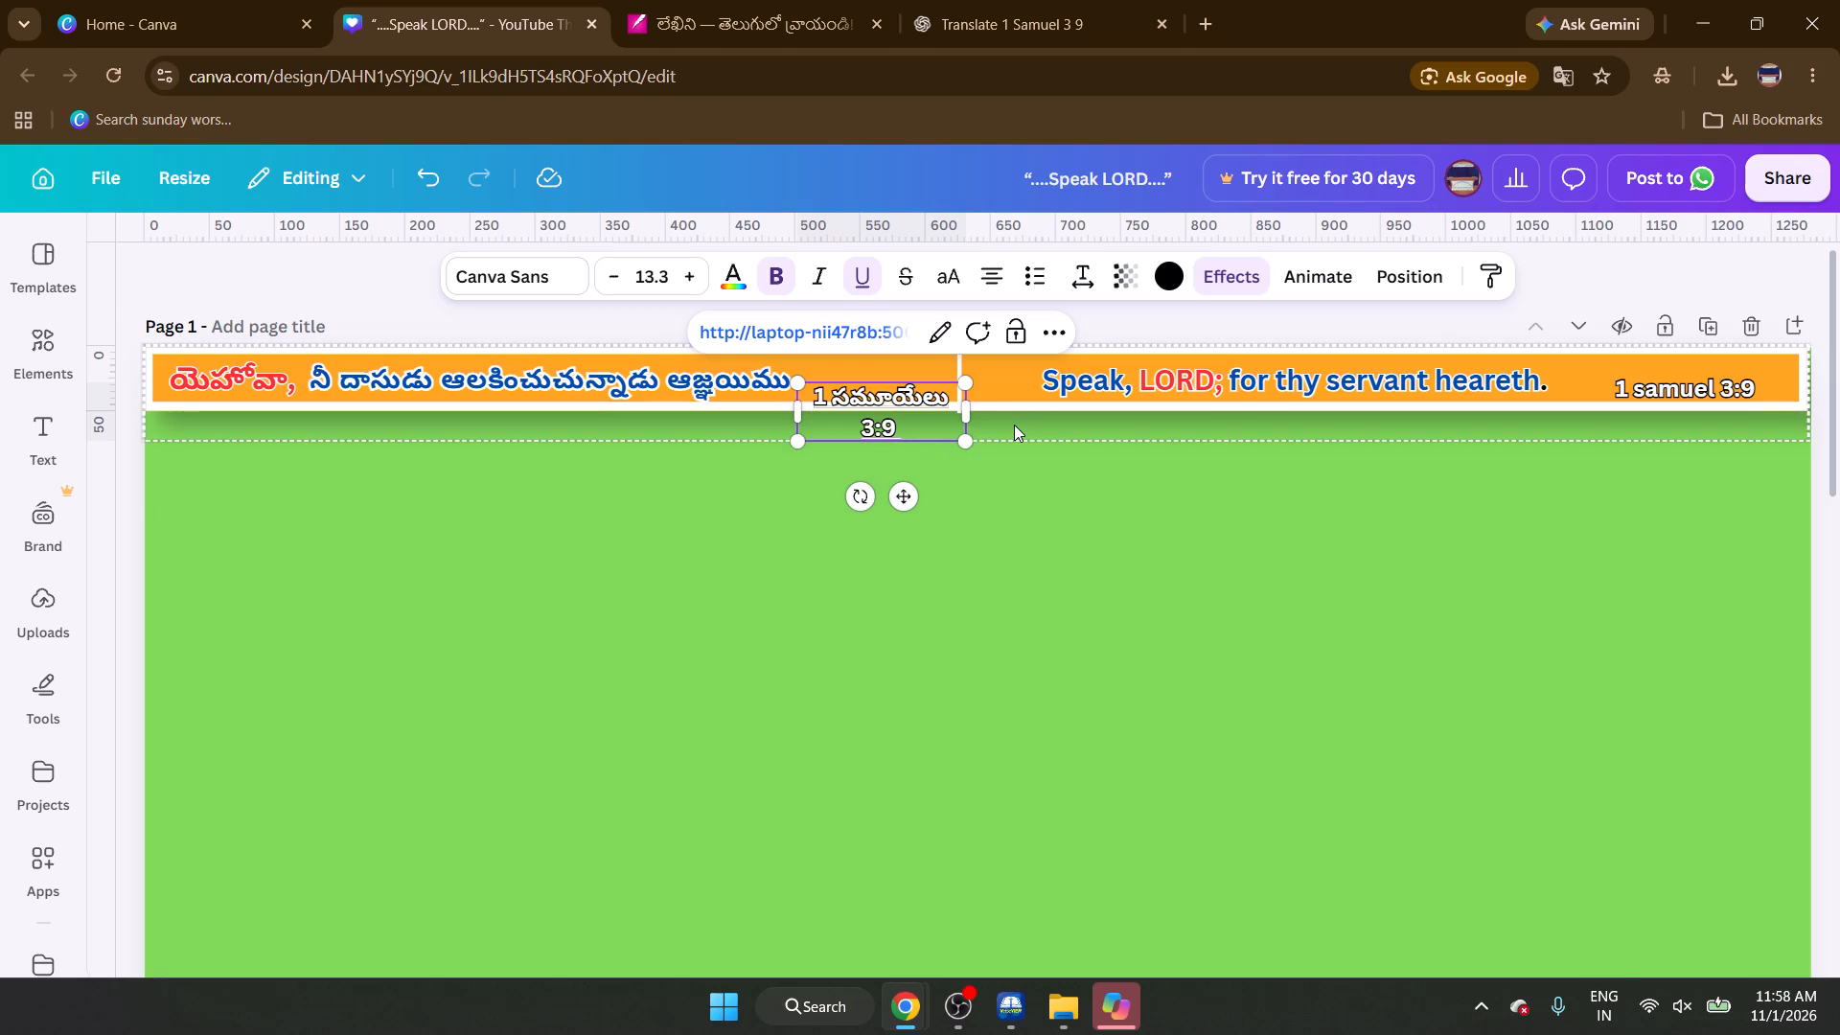
Set the font size of the Telugu reference “1 సమూయేలు 3:9” to 11.3 so it fits on one line.
left_click(621, 271)
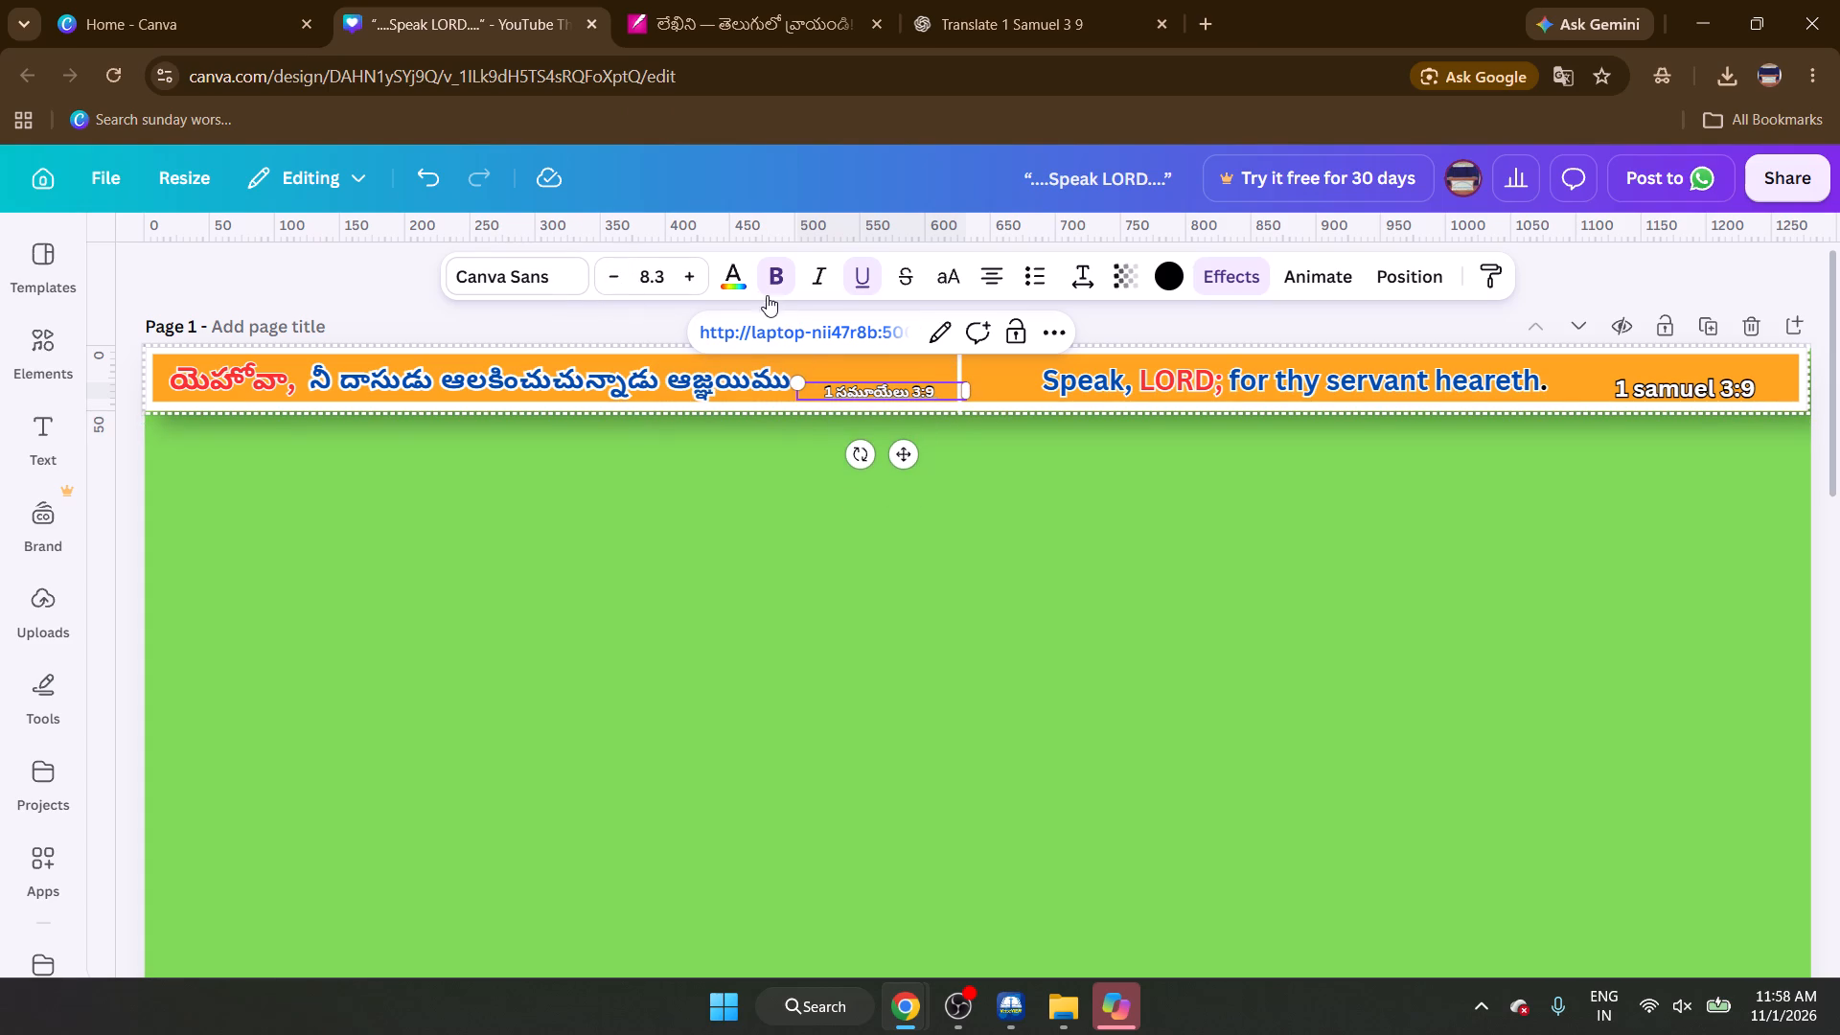
triple_click(690, 270)
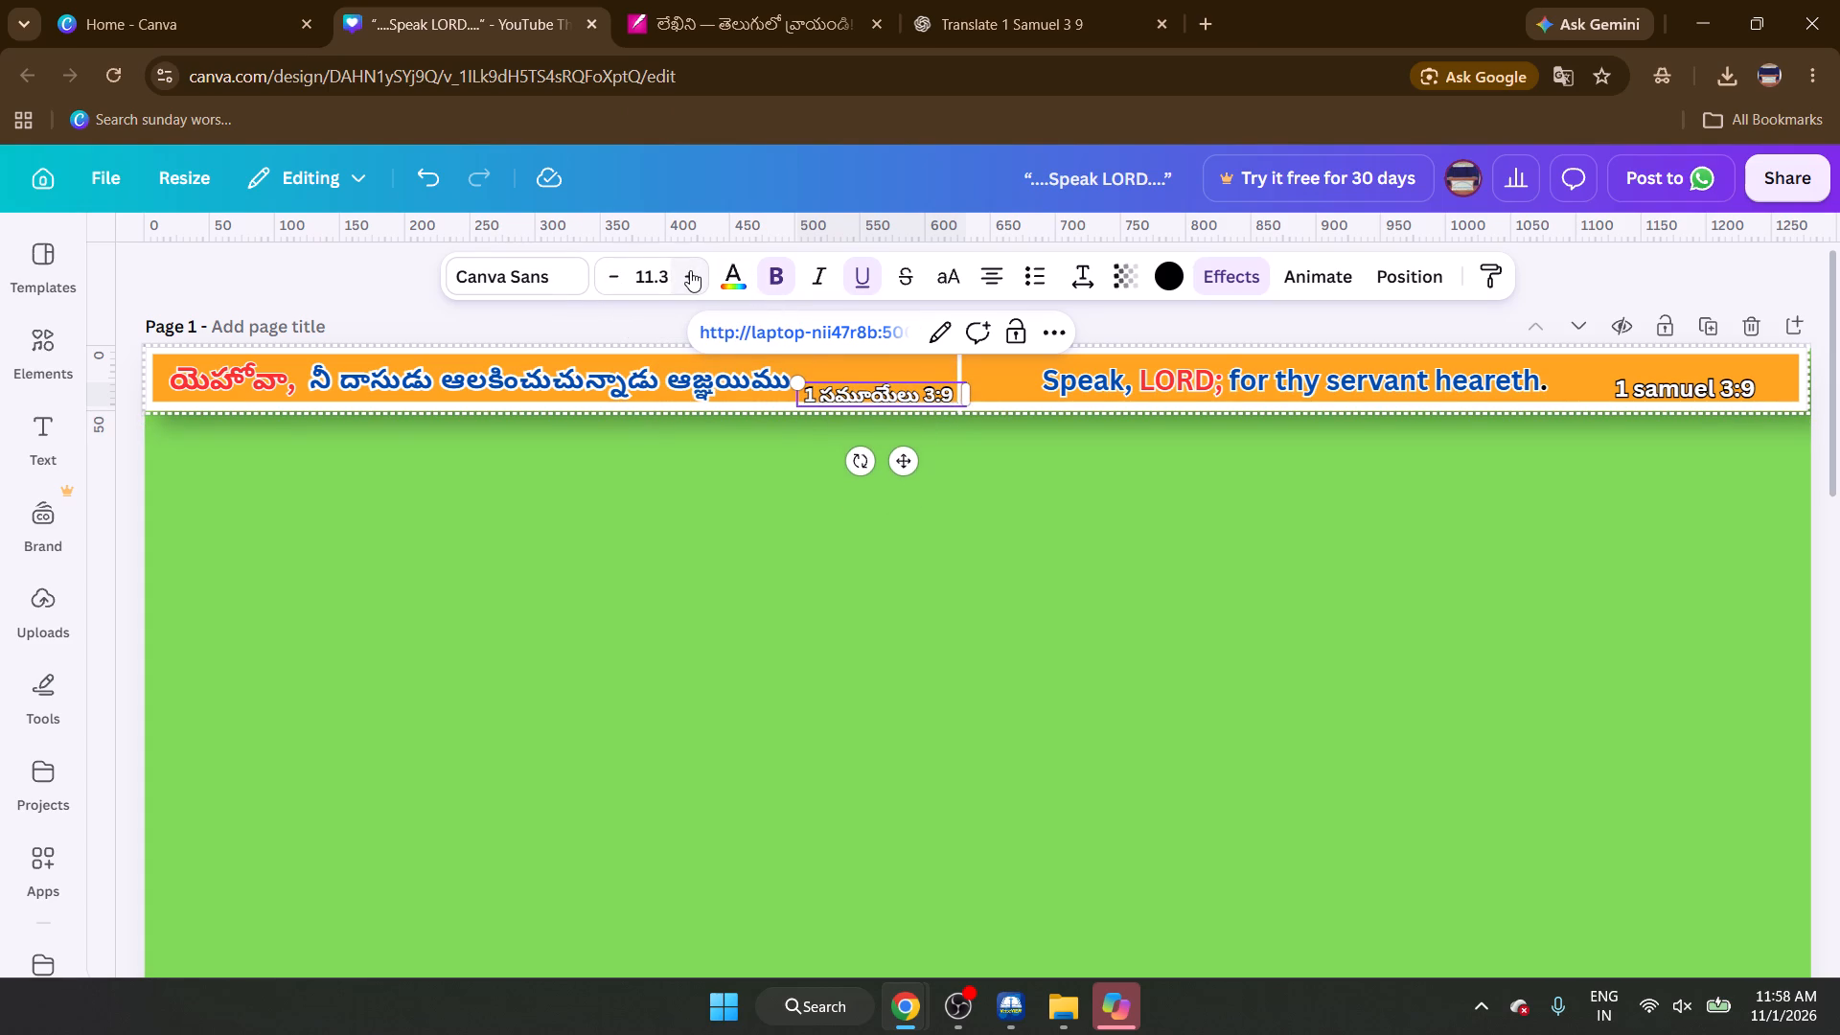
left_click_drag(683, 493, 659, 494)
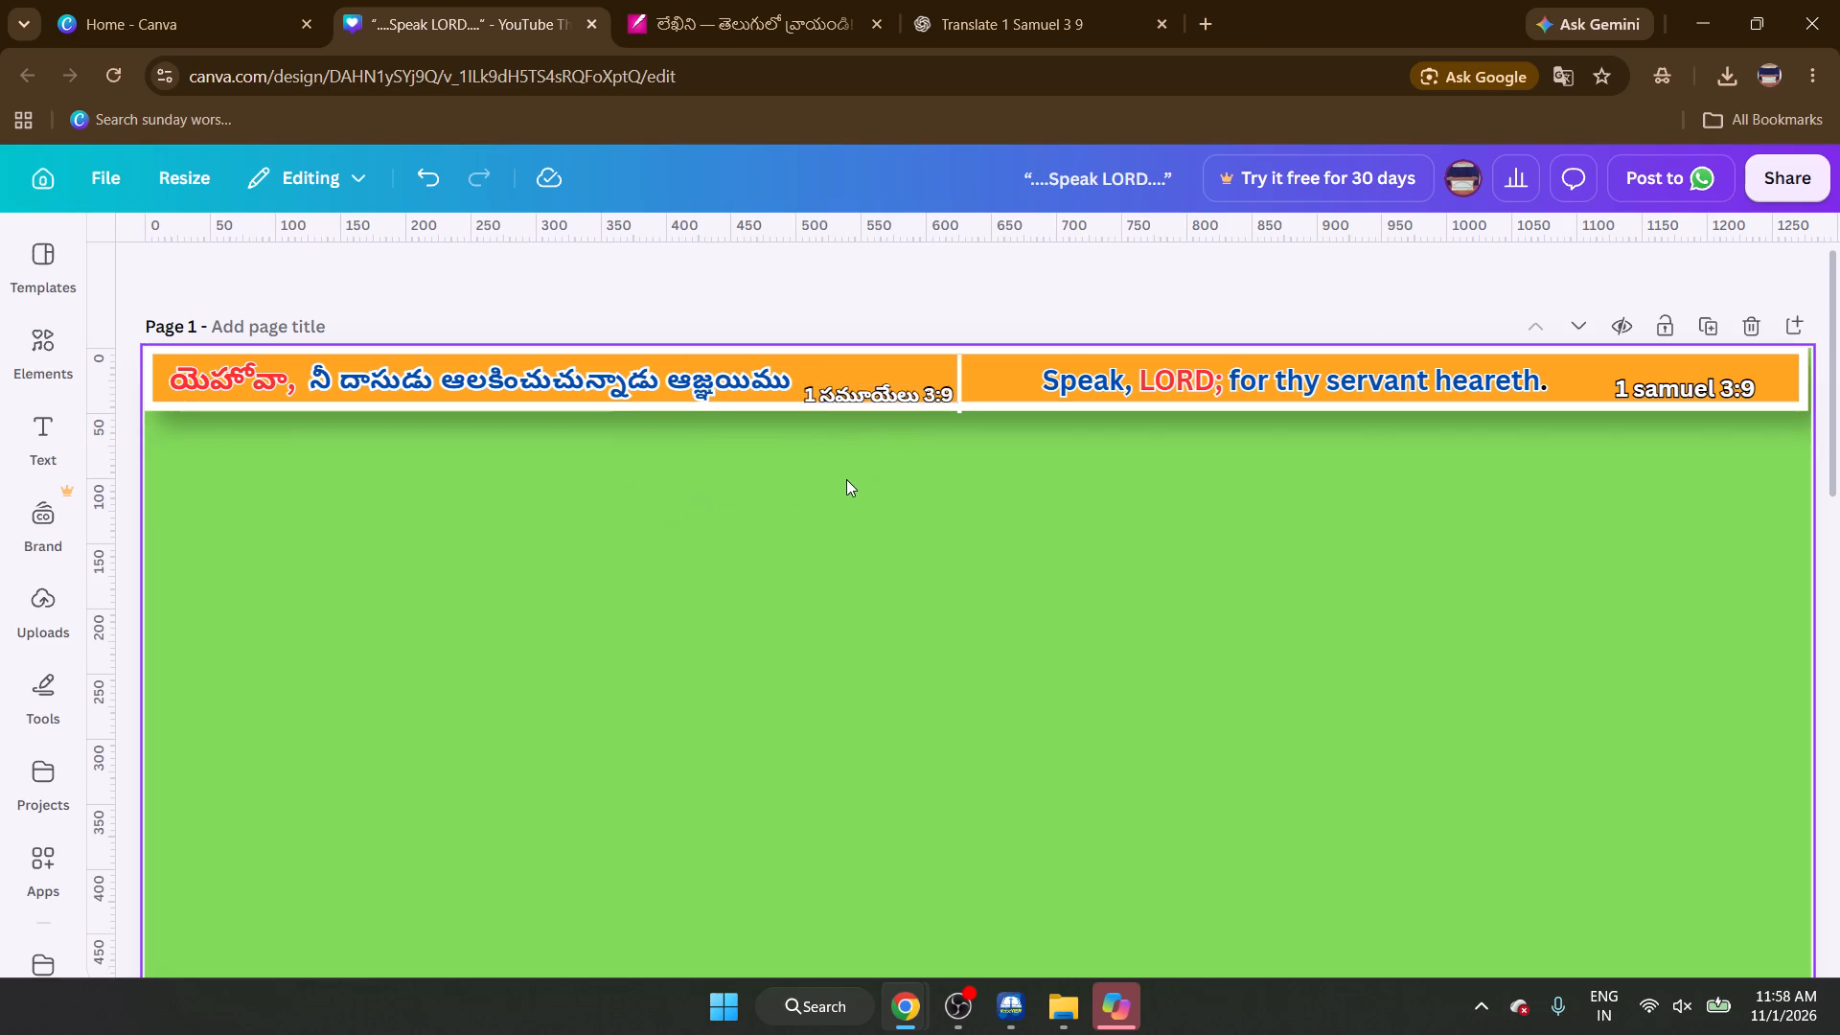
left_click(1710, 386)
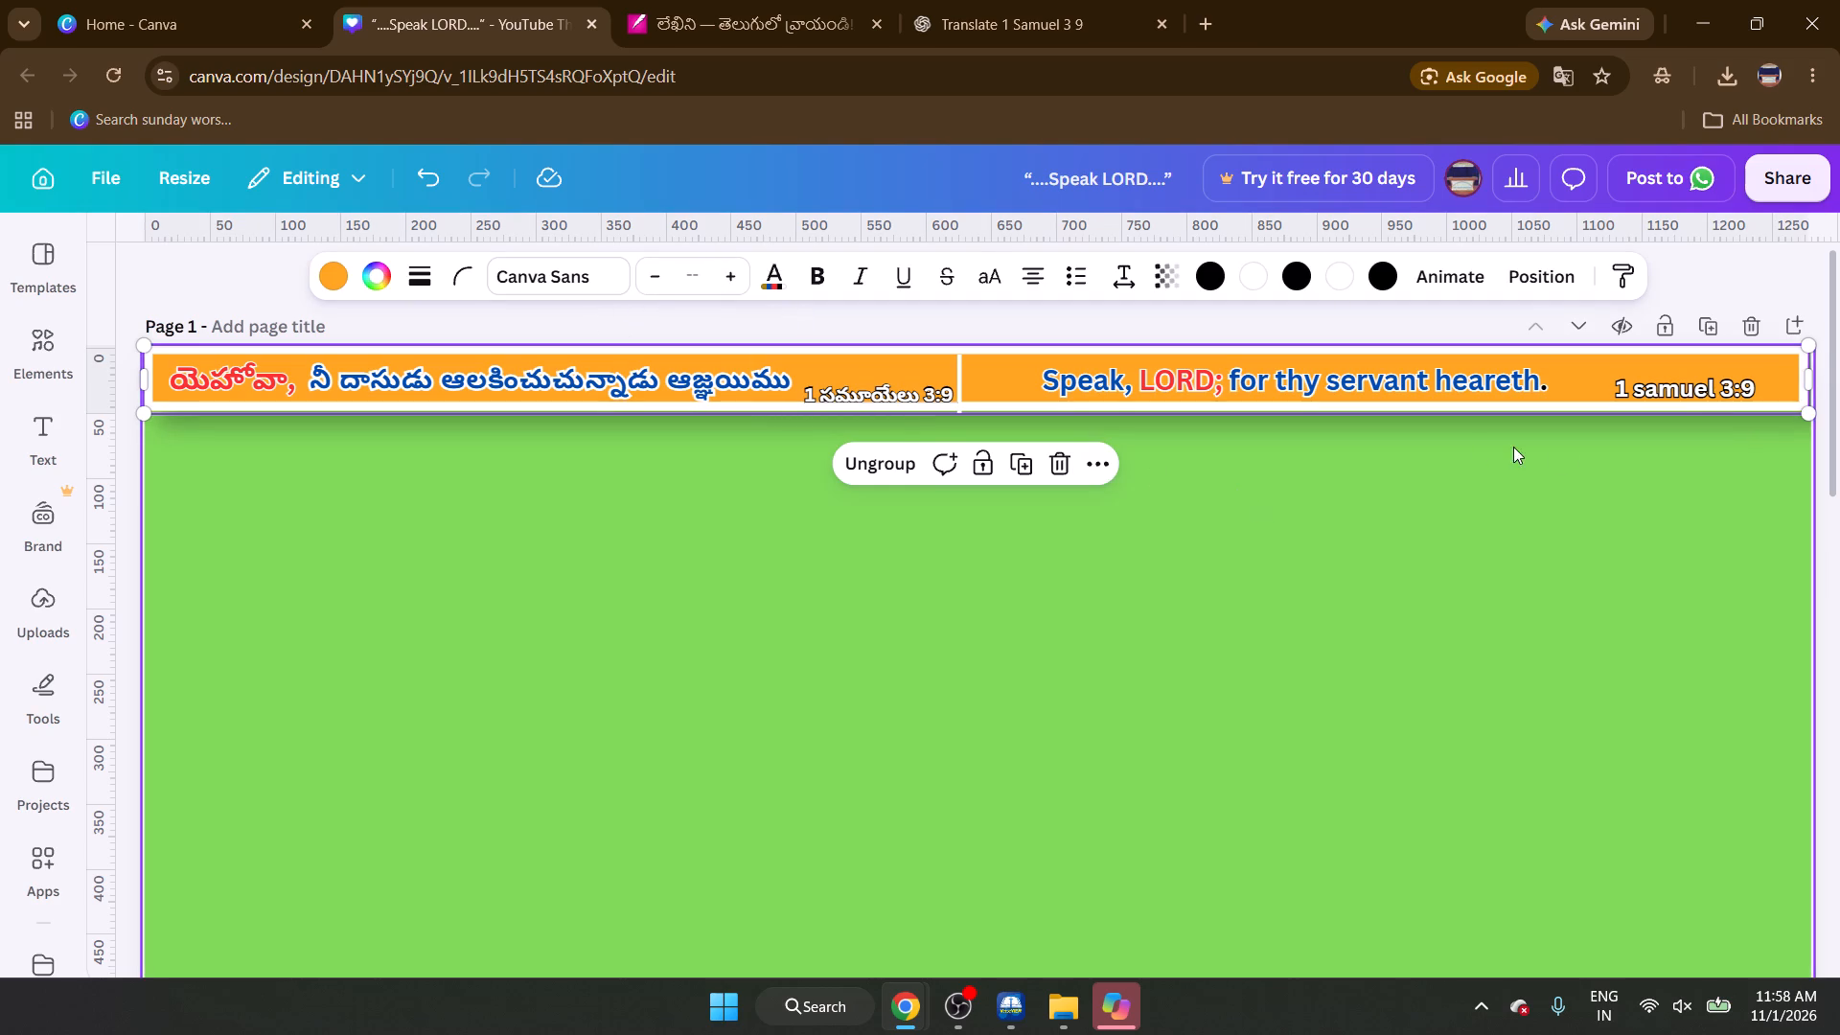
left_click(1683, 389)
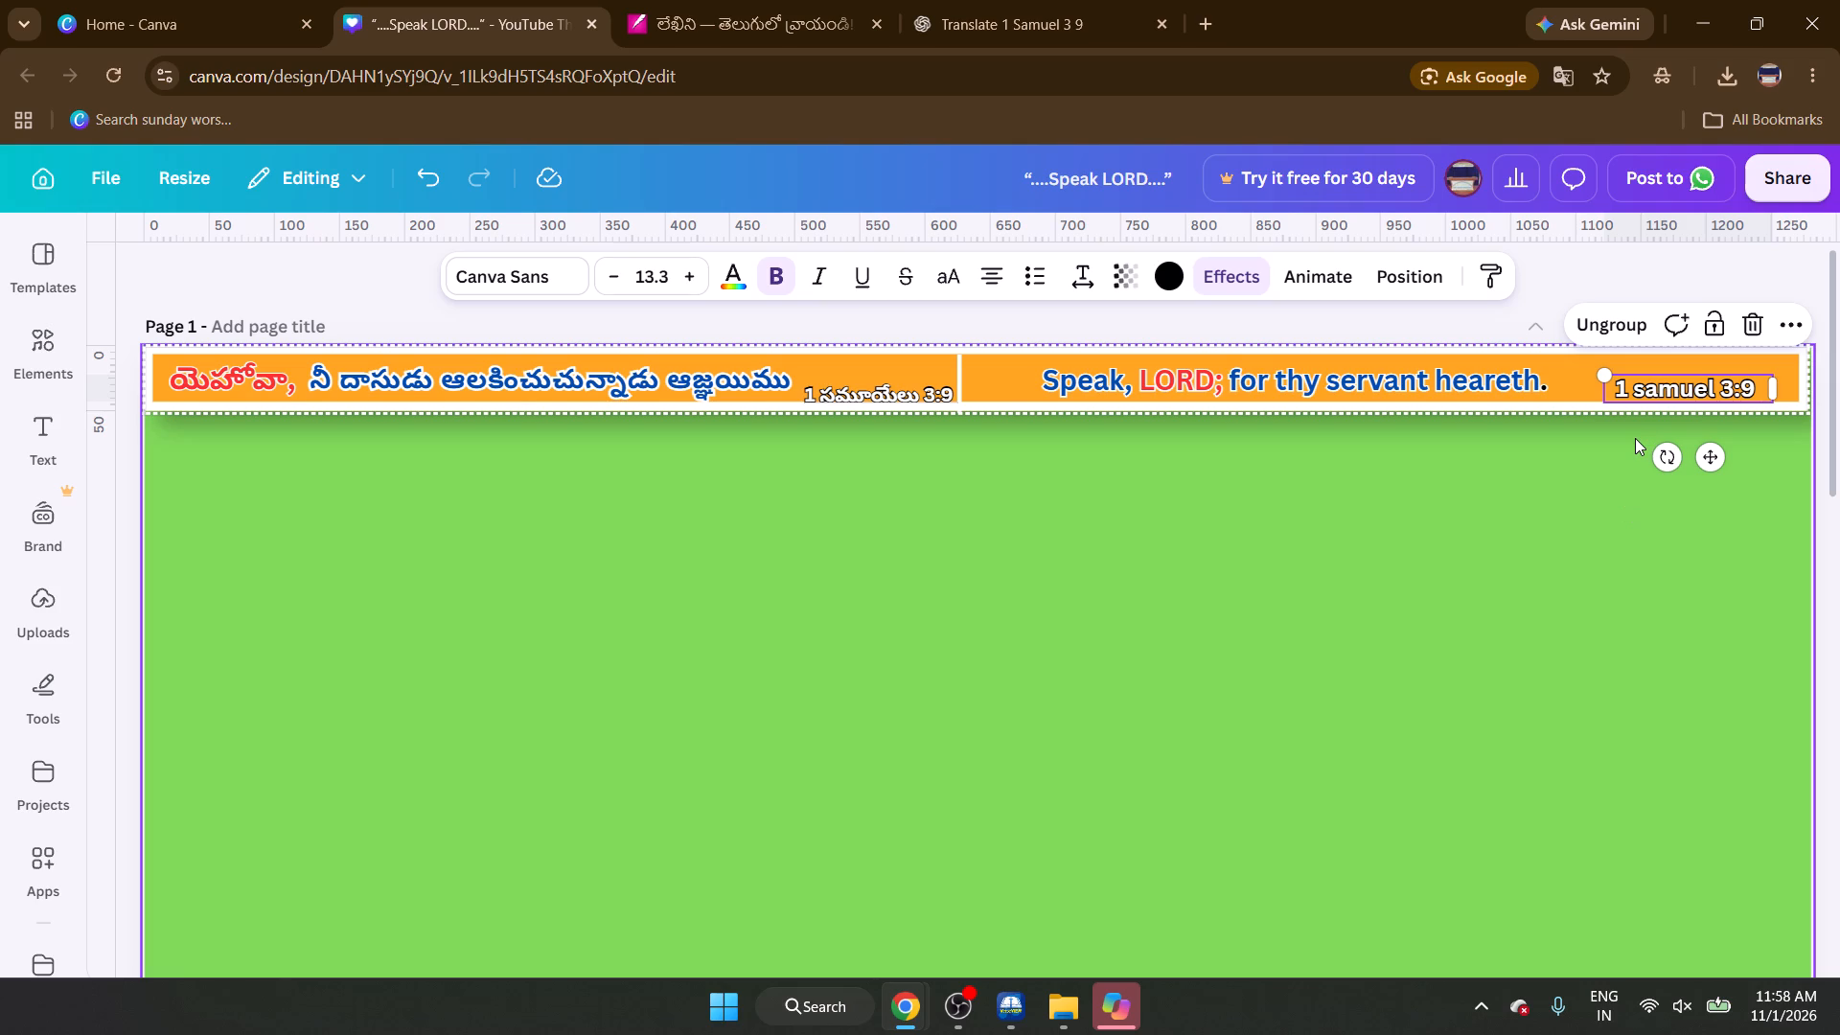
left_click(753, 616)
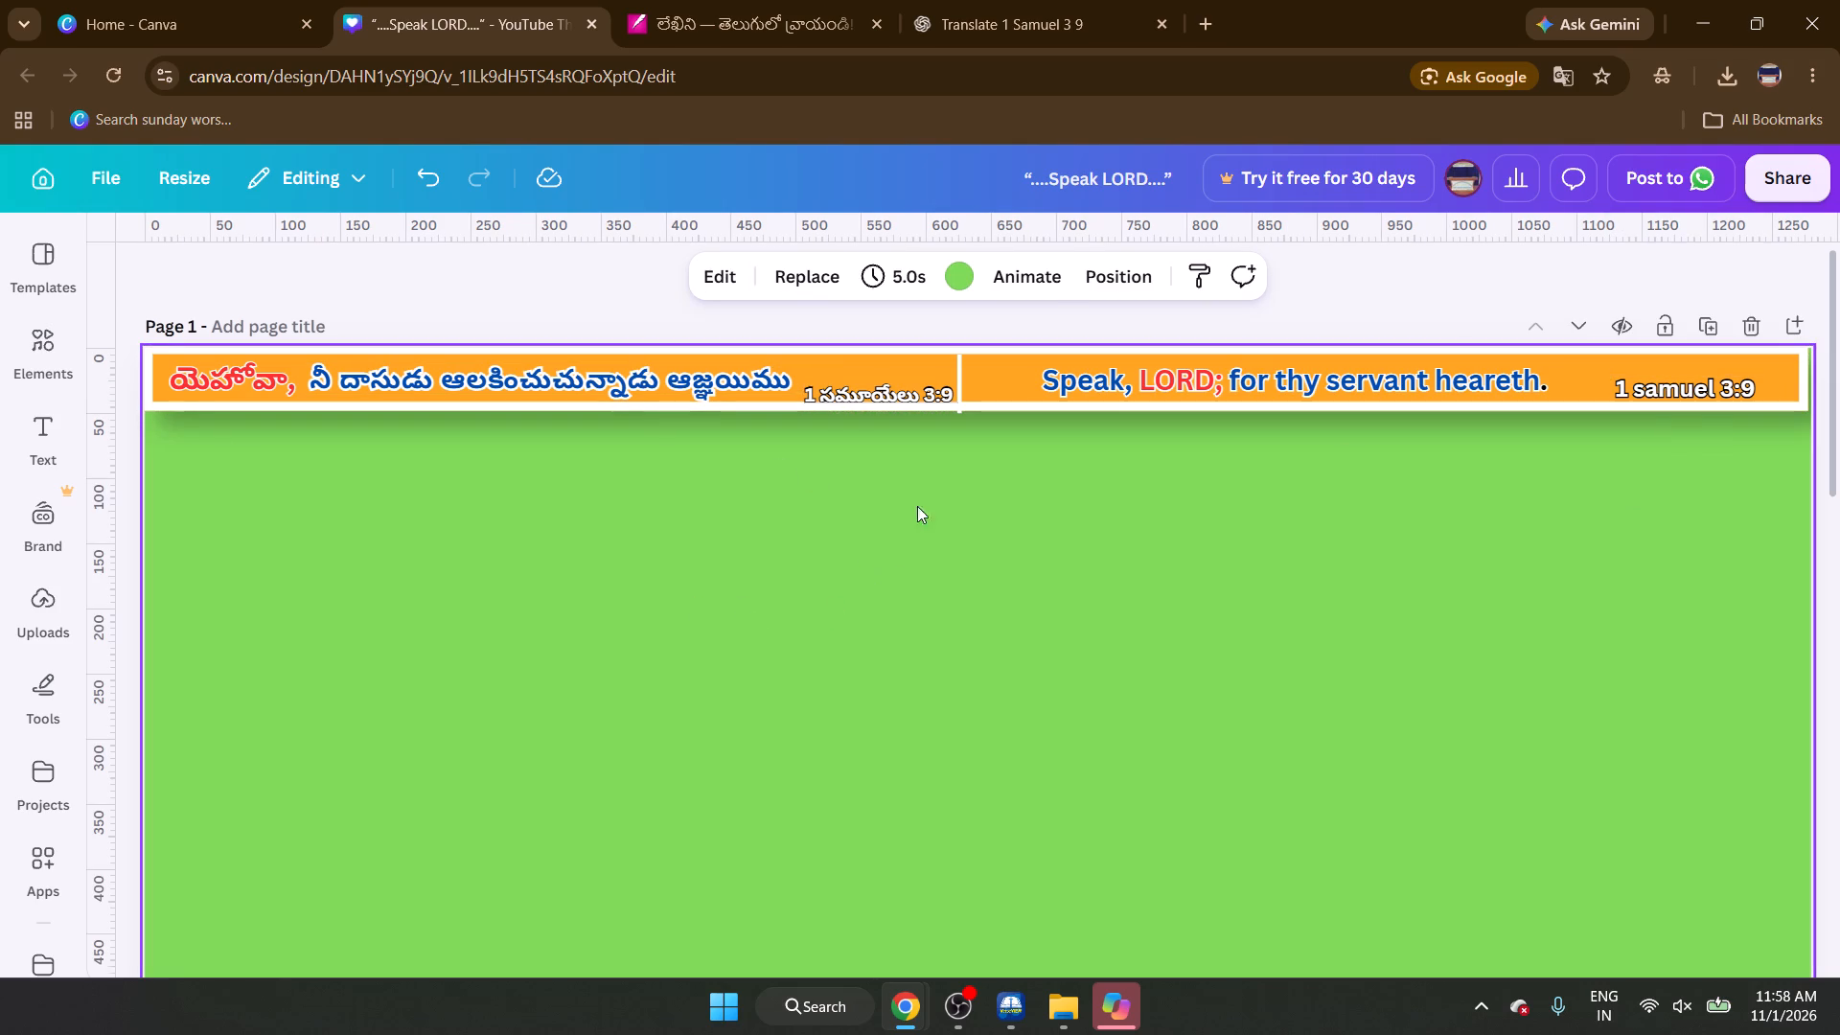
Nudge the Telugu reference “1 సమూయేలు 3:9” slightly upward, closer to level with “1 samuel 3:9”.
left_click(875, 392)
left_click(861, 391)
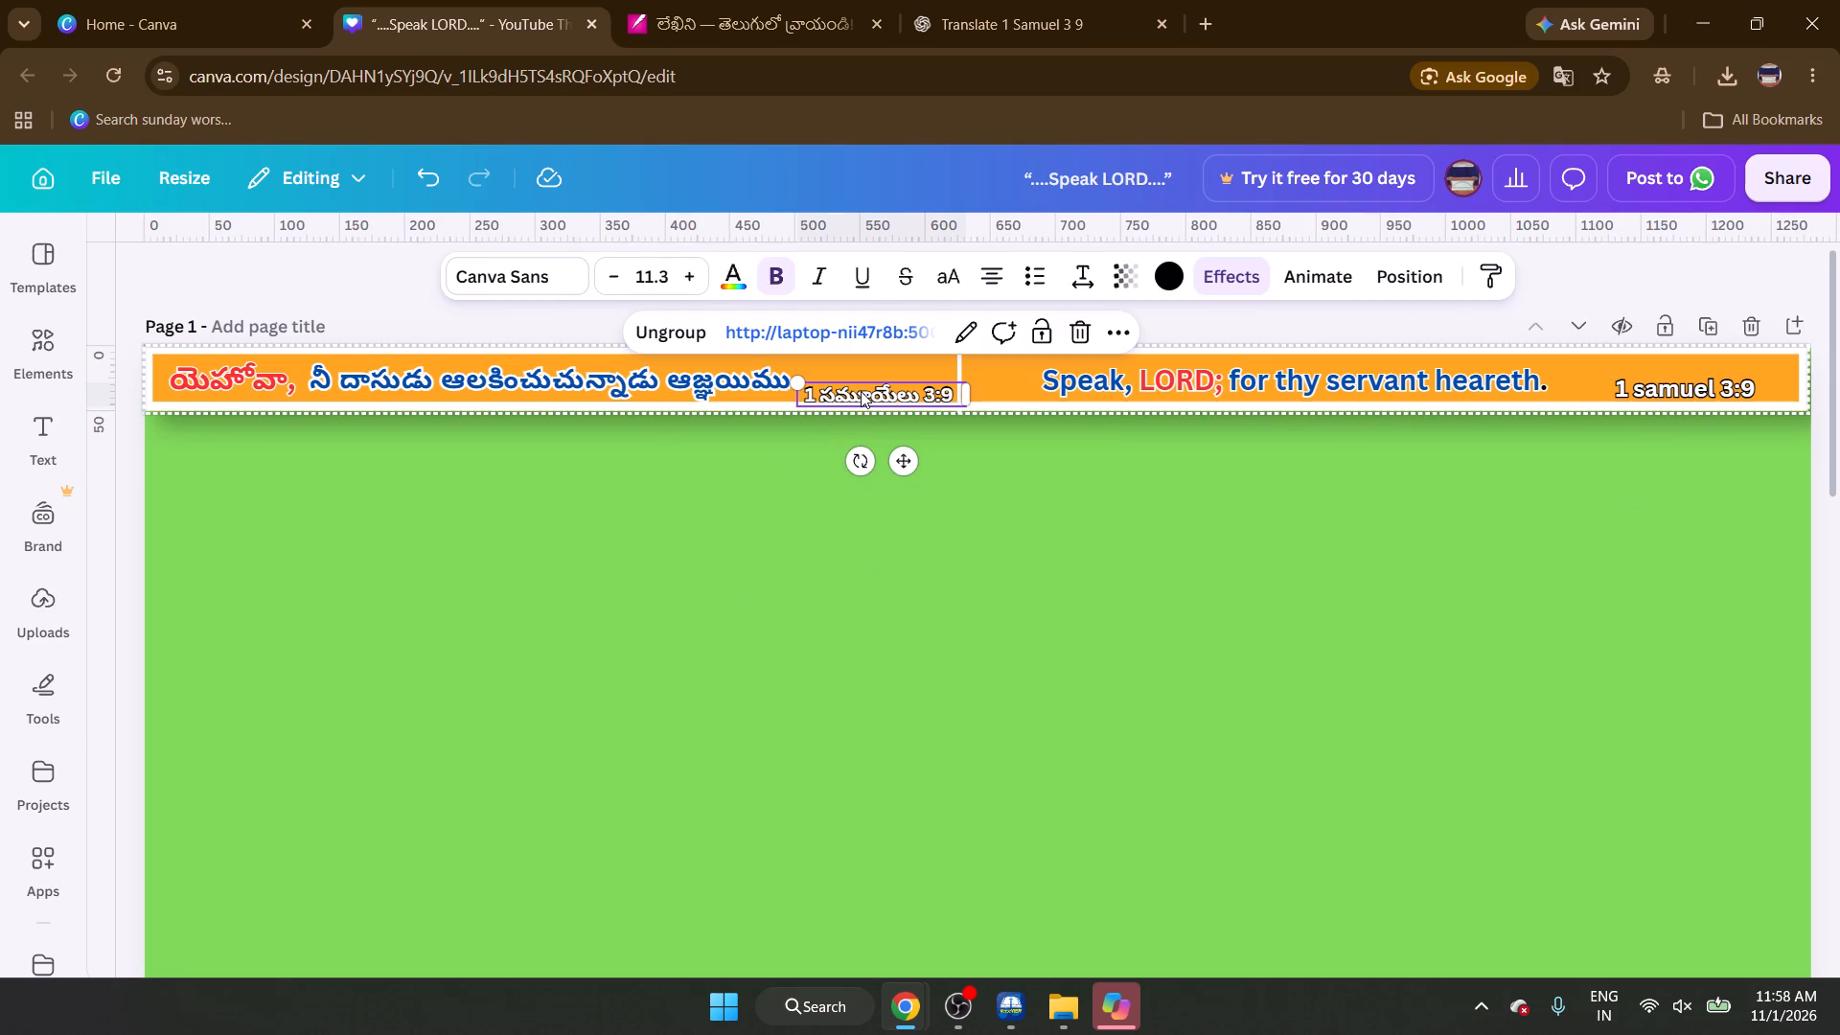
key("Up")
key("Up")
key("Up")
key("Up")
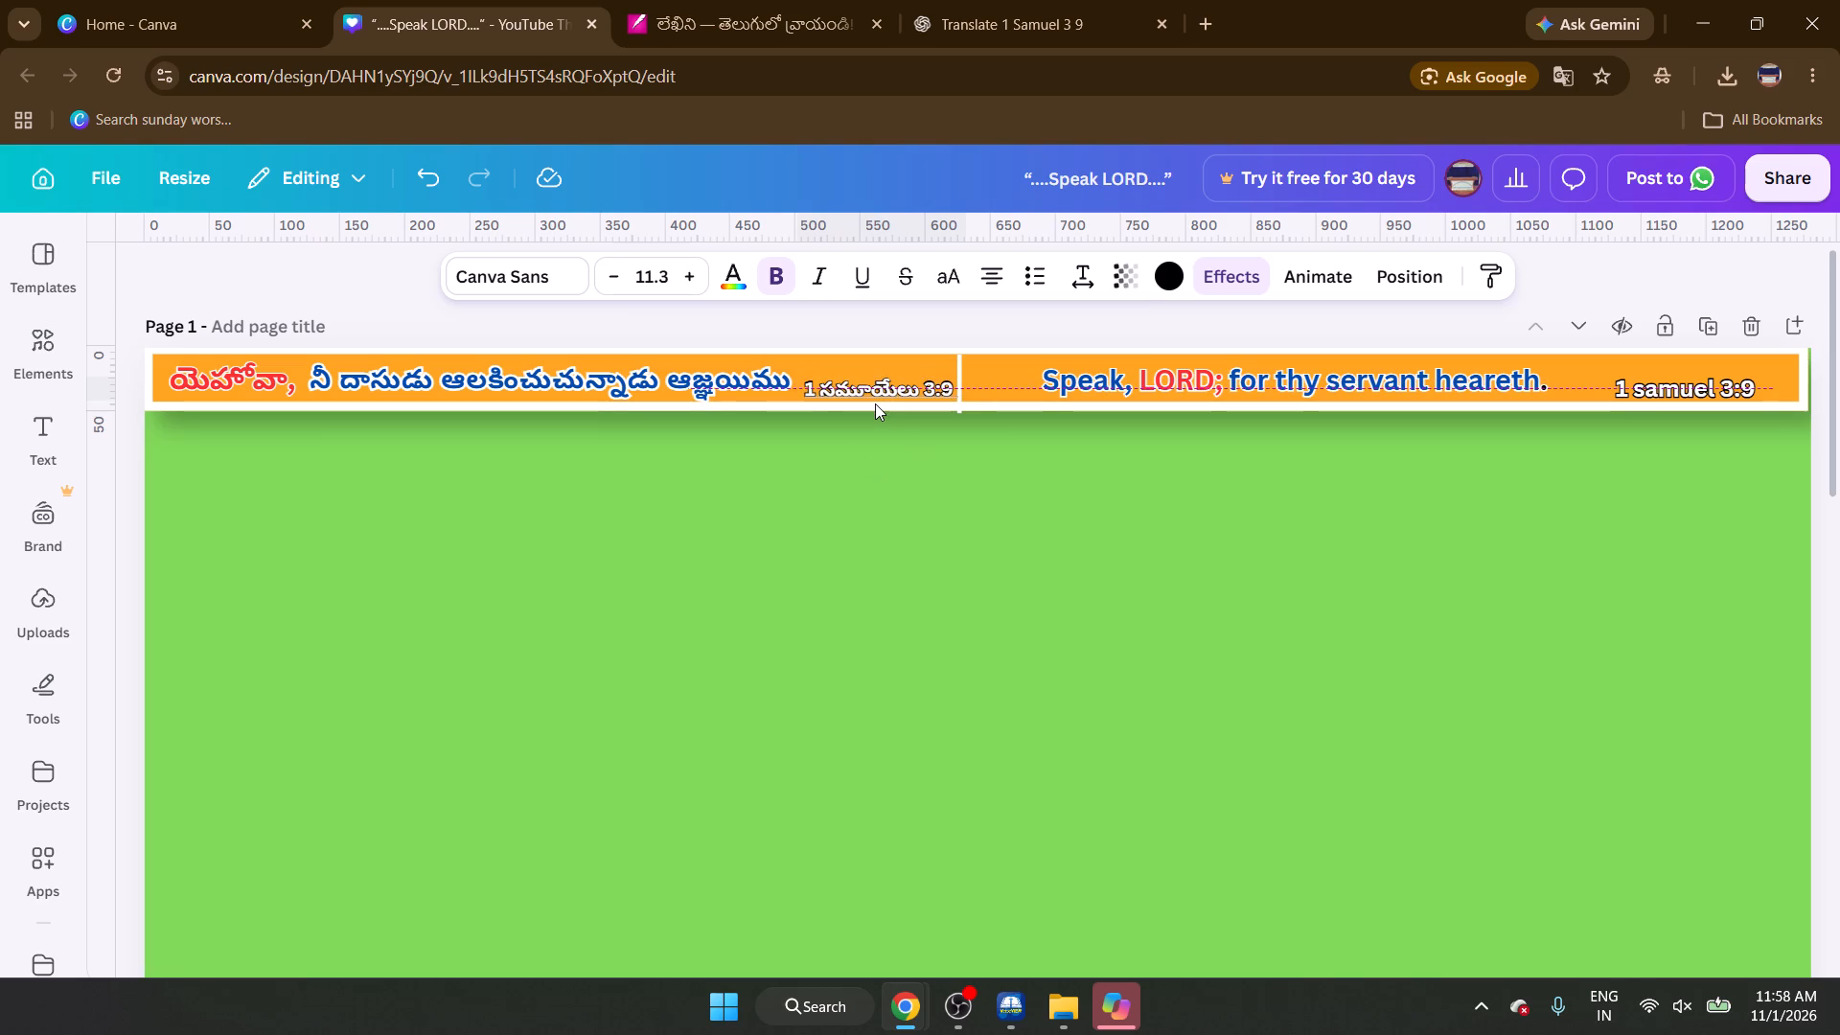
key("Down")
key("Down")
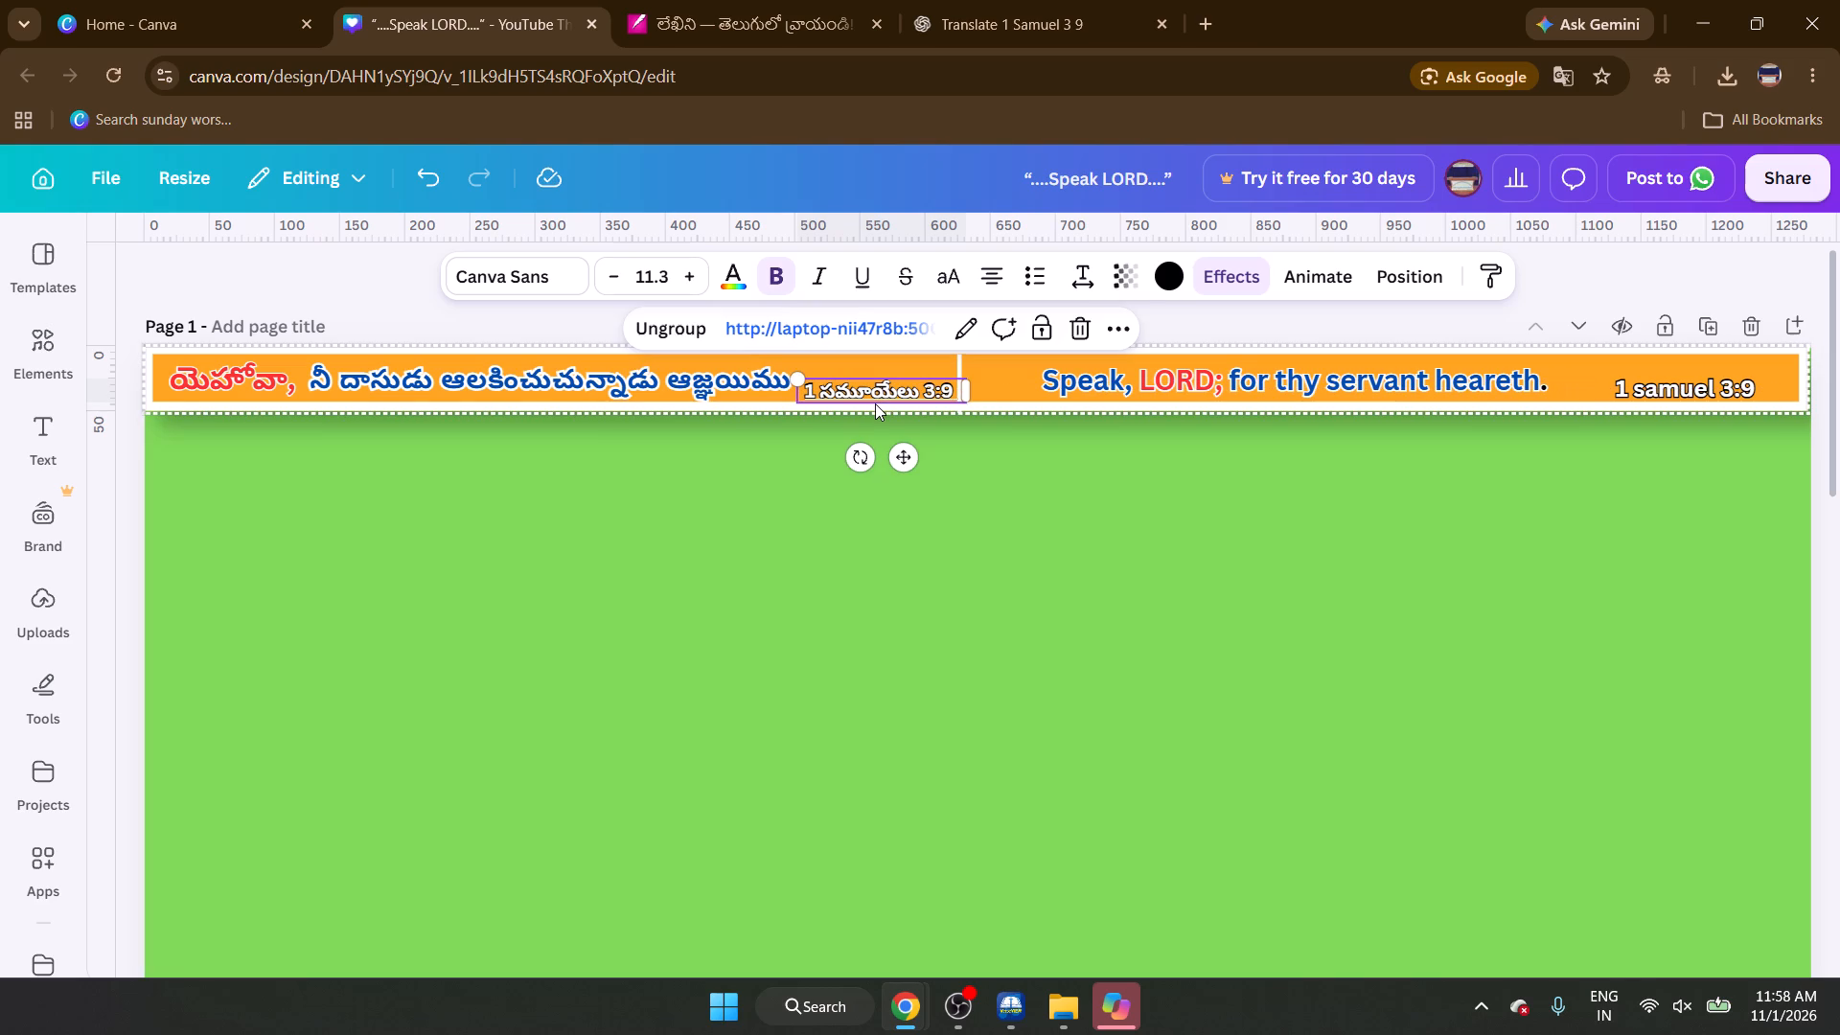
left_click(912, 568)
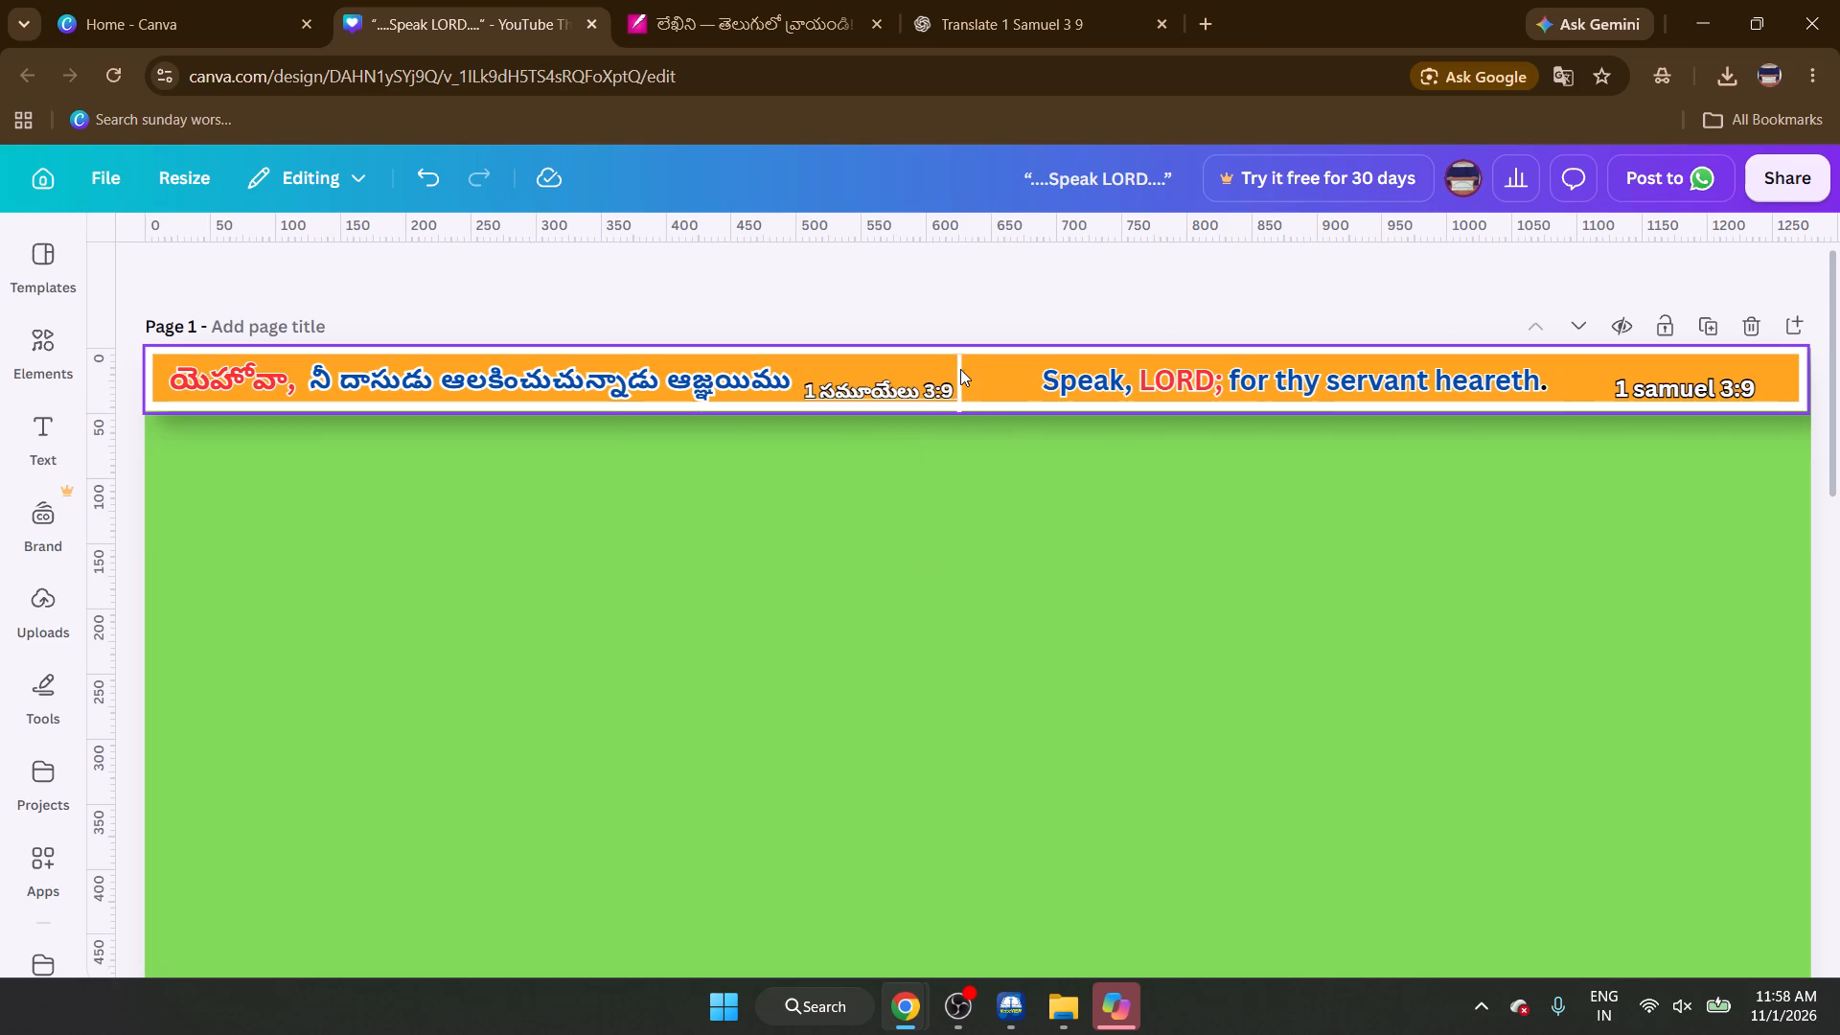
Shift the white divider line between the two halves slightly away from the Telugu reference, towards the English phrase.
left_click(966, 370)
left_click(955, 377)
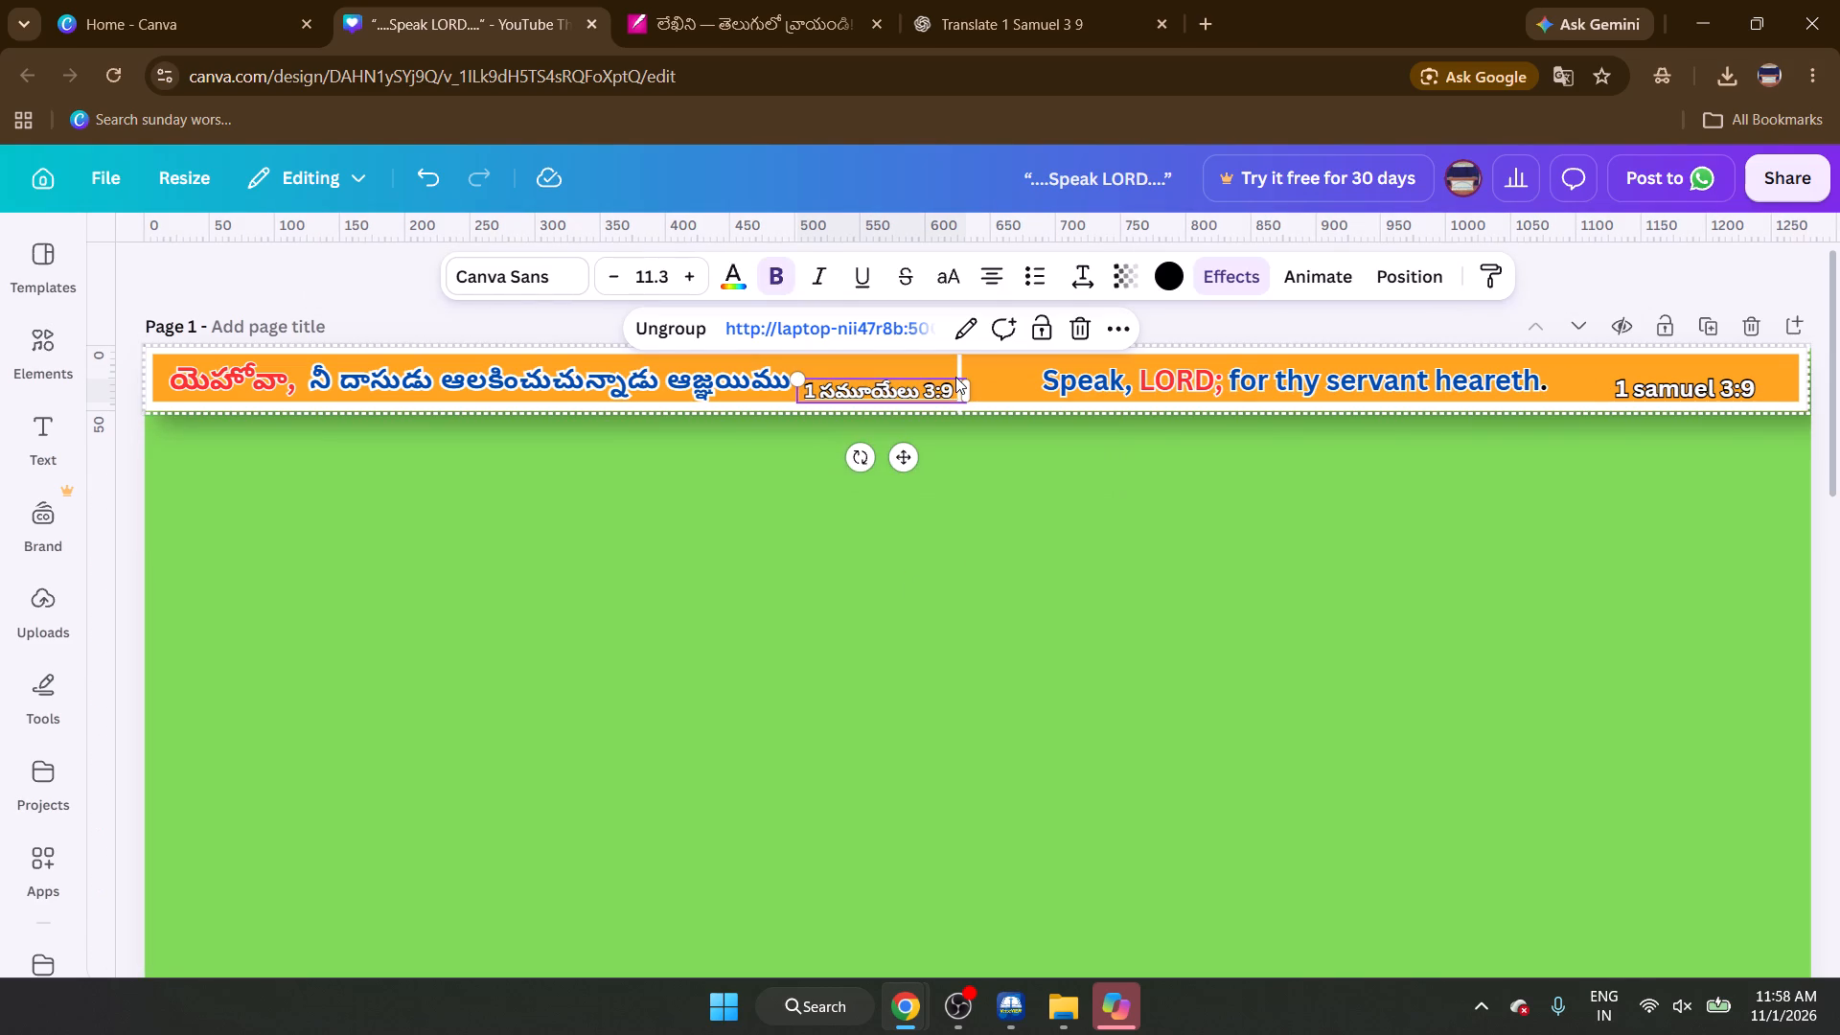
left_click(908, 518)
left_click(957, 368)
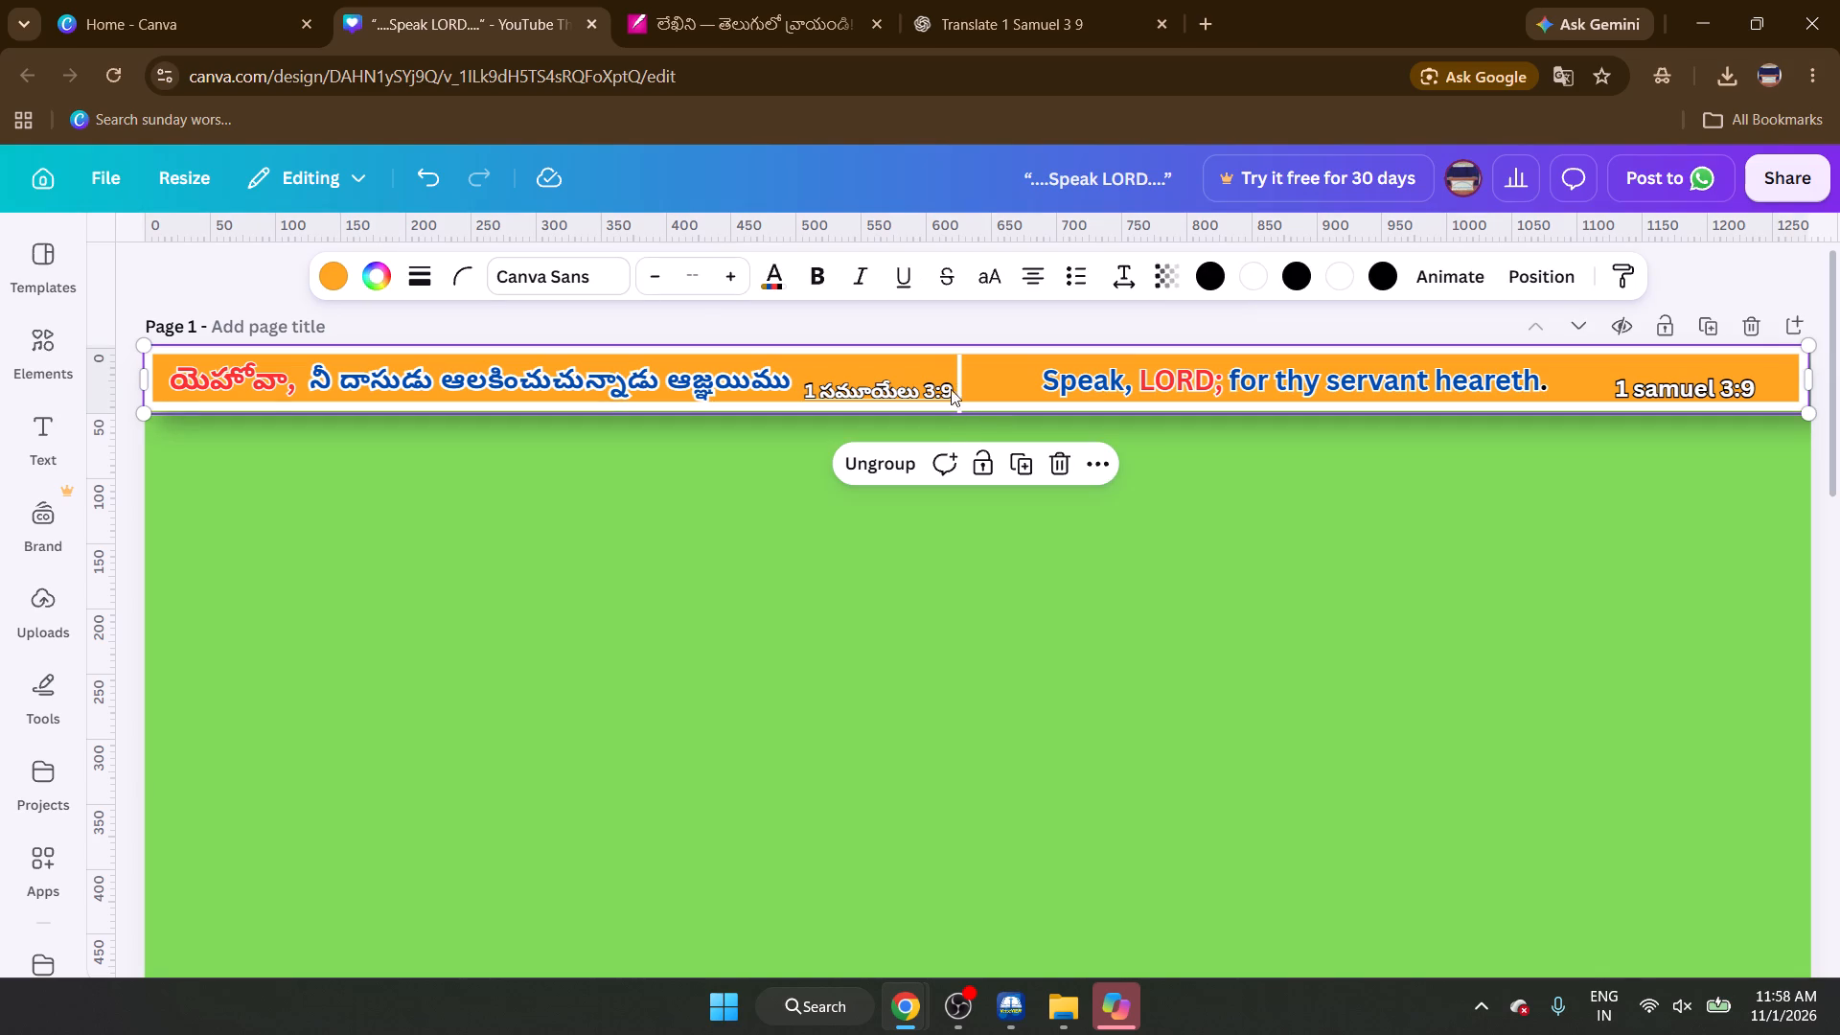
left_click(956, 367)
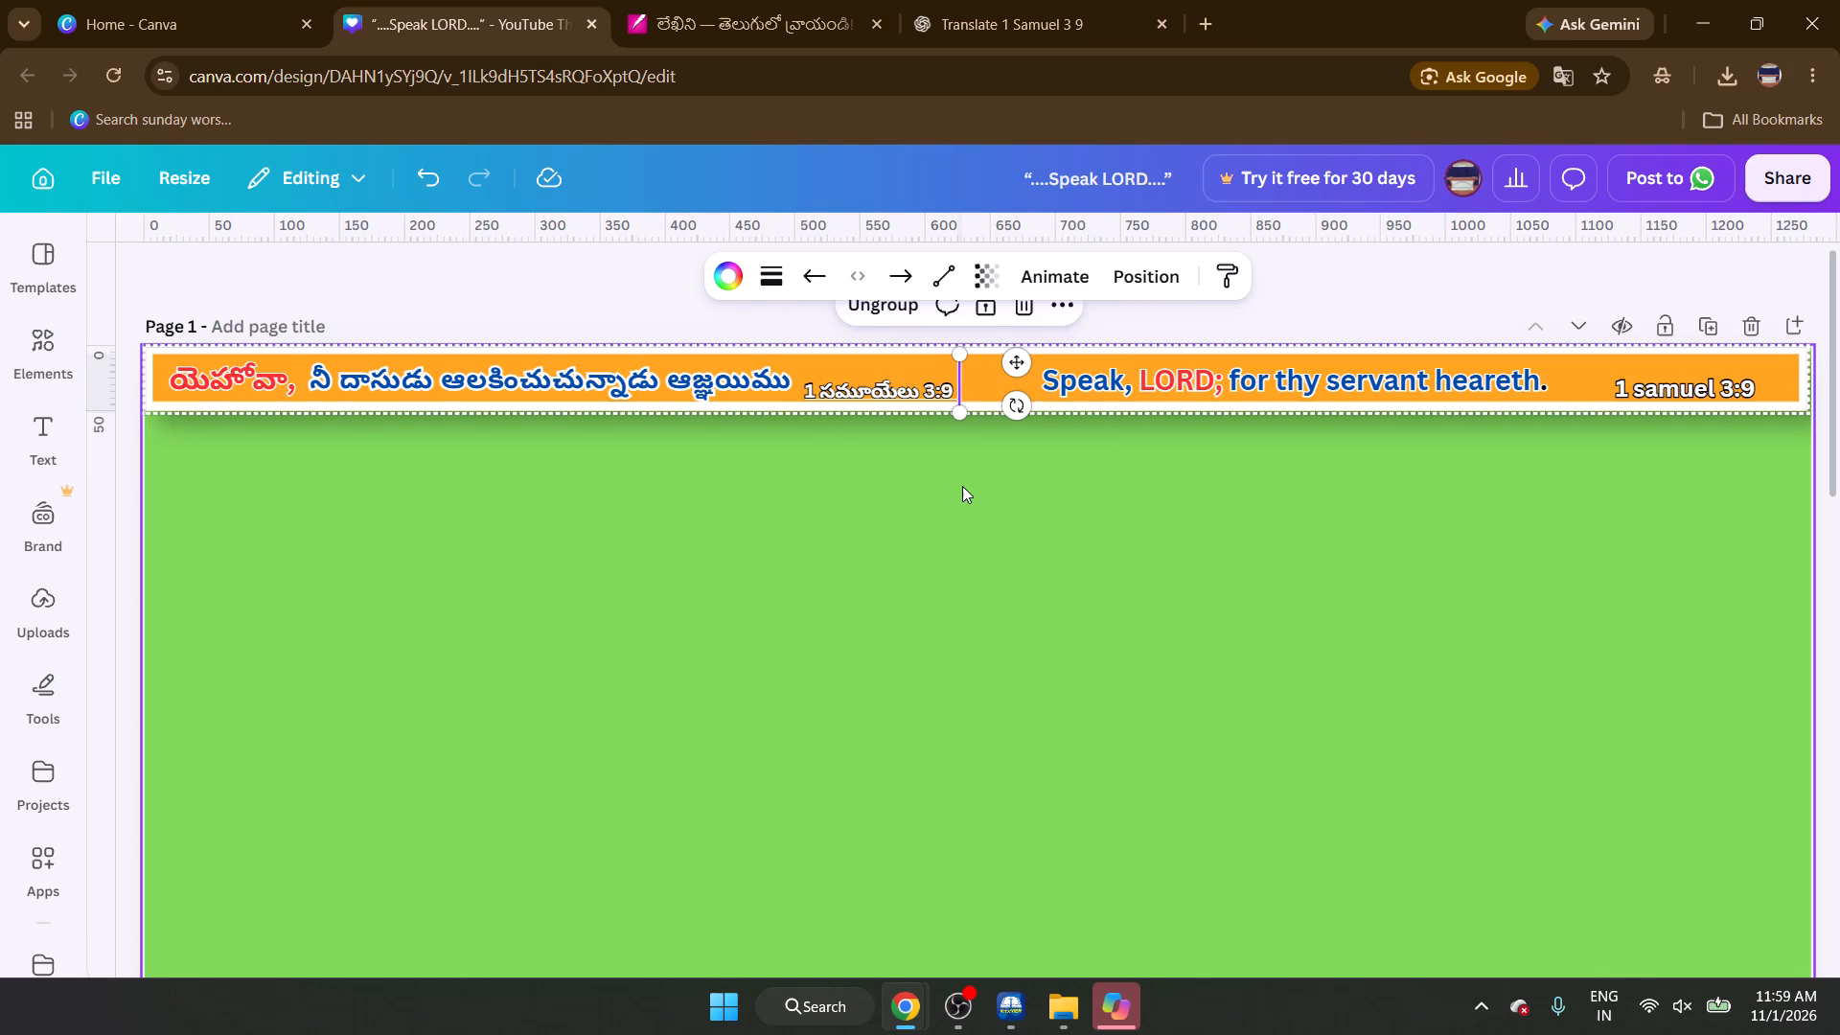
key("Right")
key("Right")
key("Right")
key("Right")
key("Right")
key("Right")
key("Right")
key("Right")
key("Right")
key("Right")
key("Right")
key("Right")
key("Right")
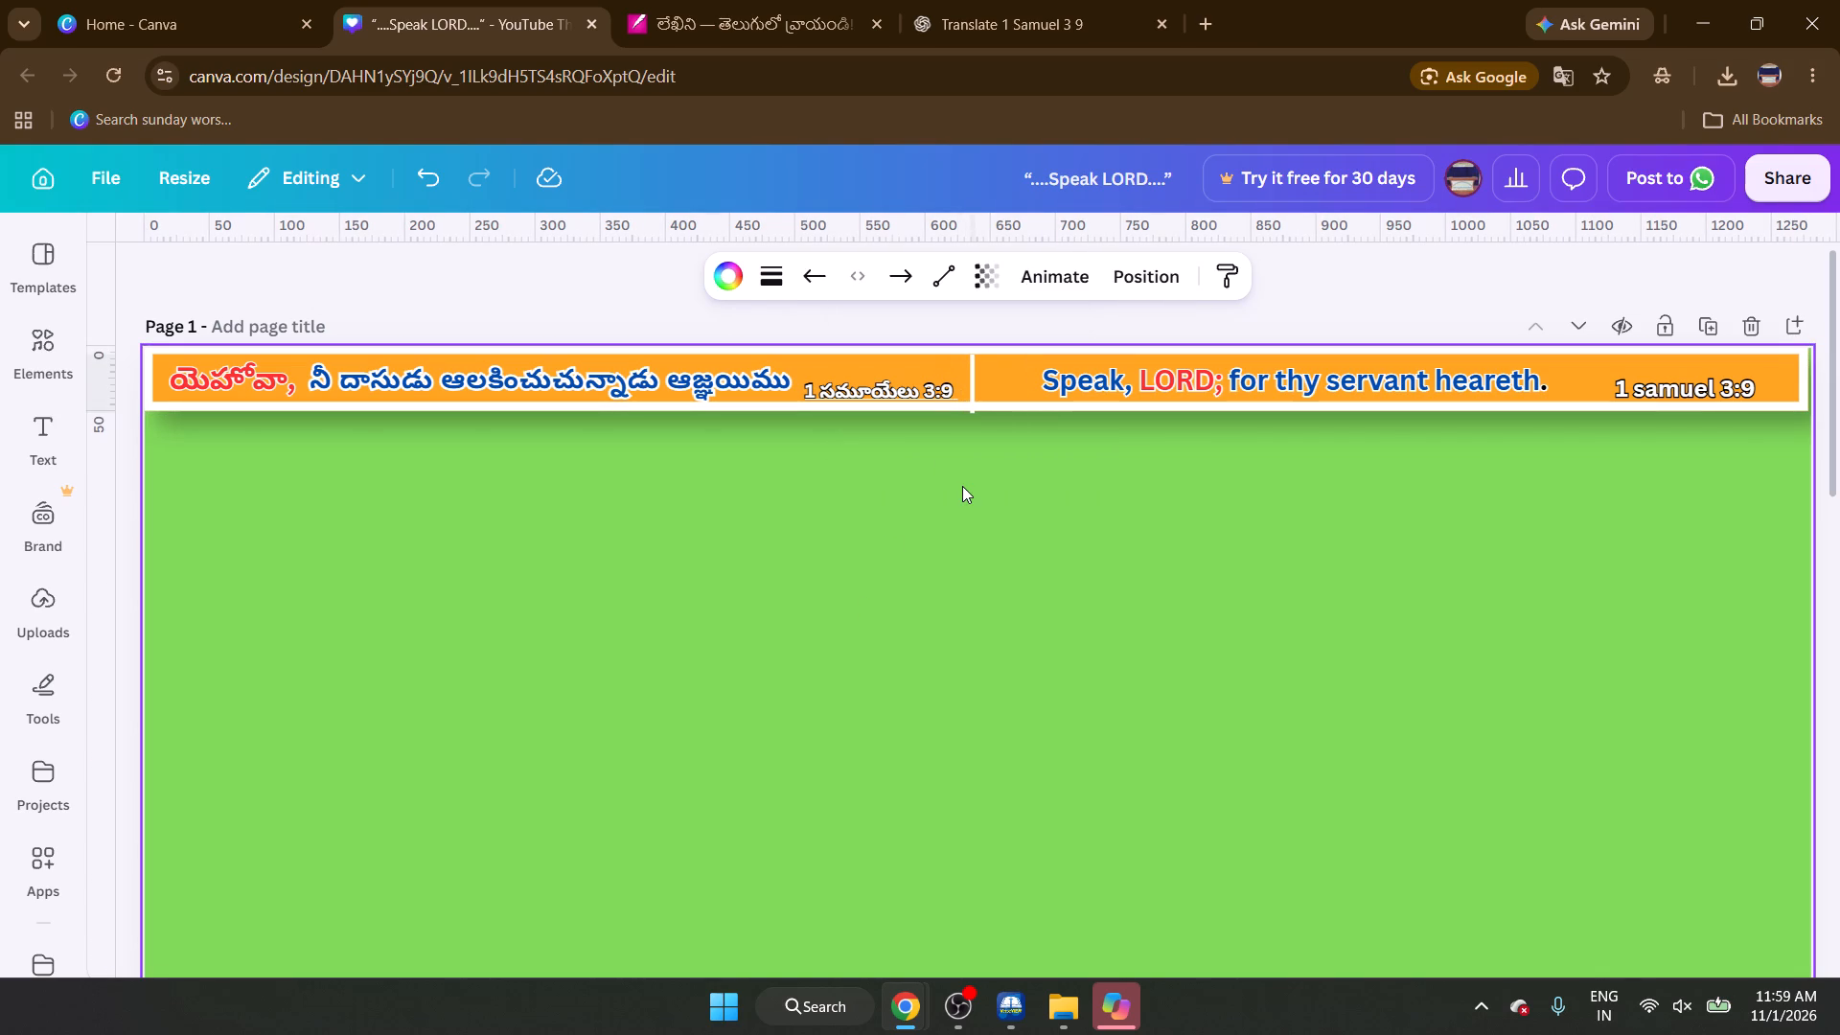
key("Left")
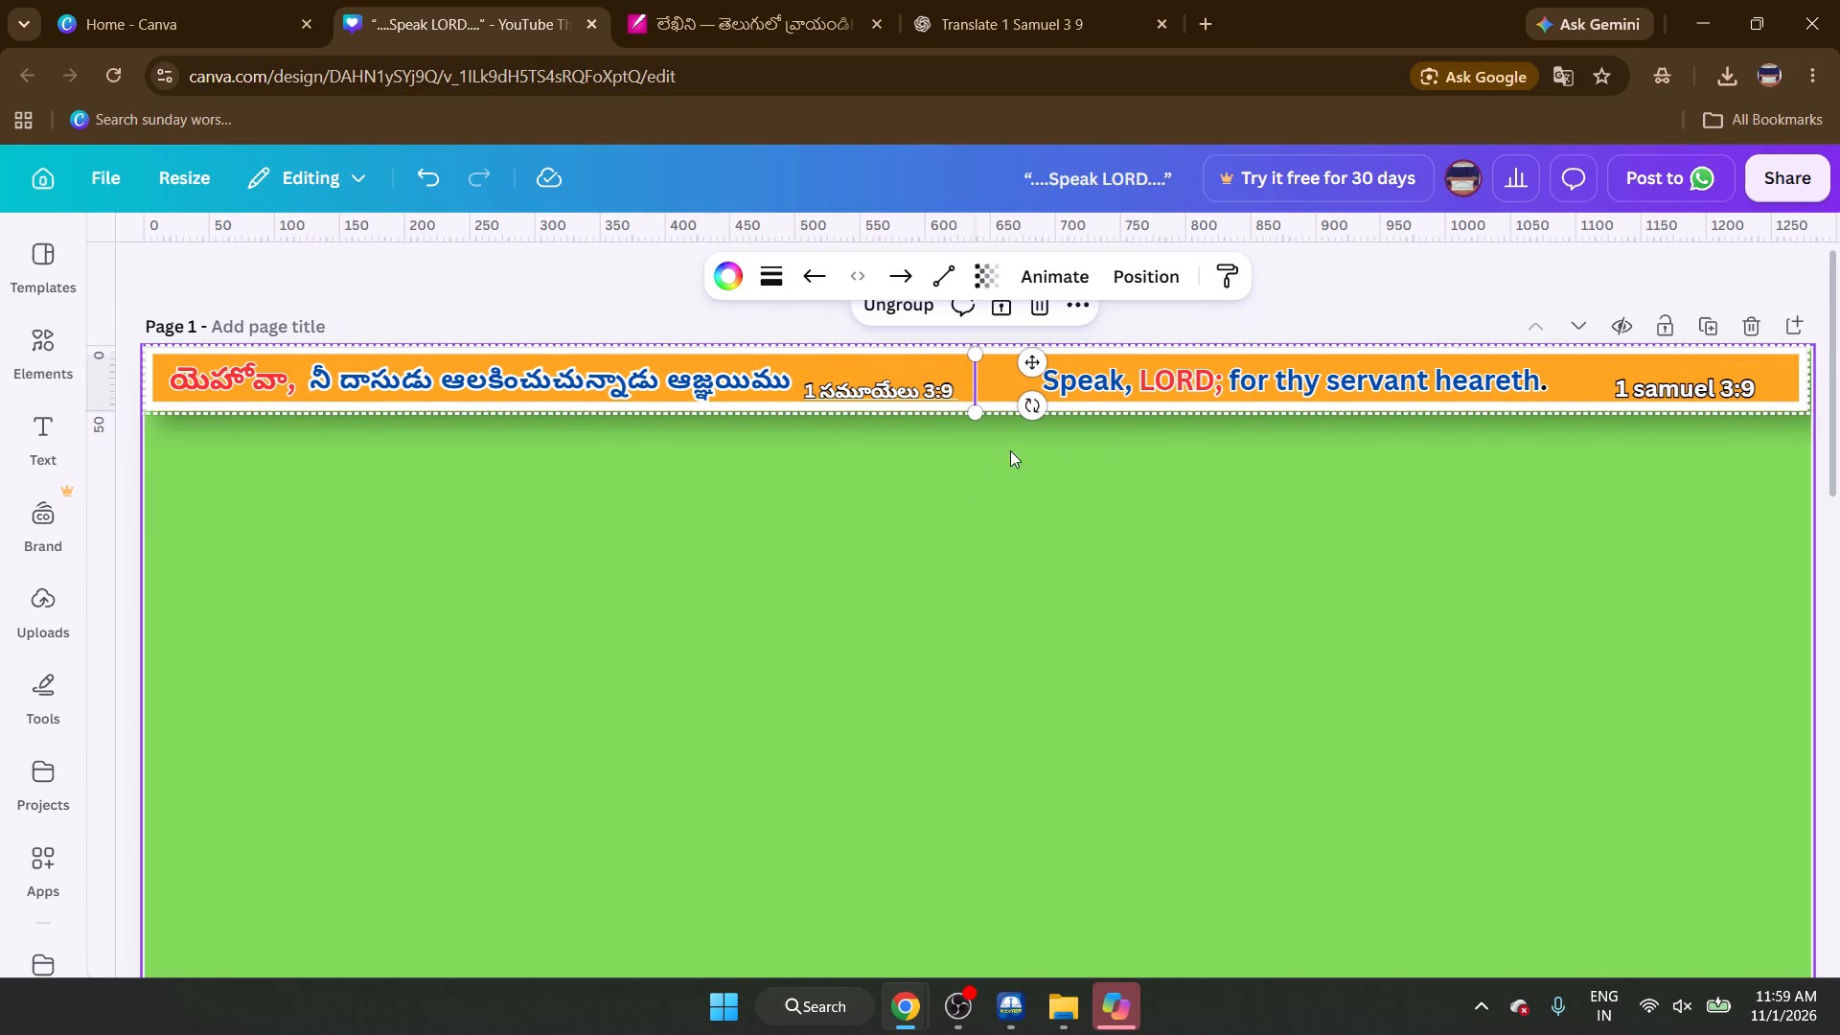
With the divider line still selected, align the banner to the horizontal center of the page.
left_click(1086, 320)
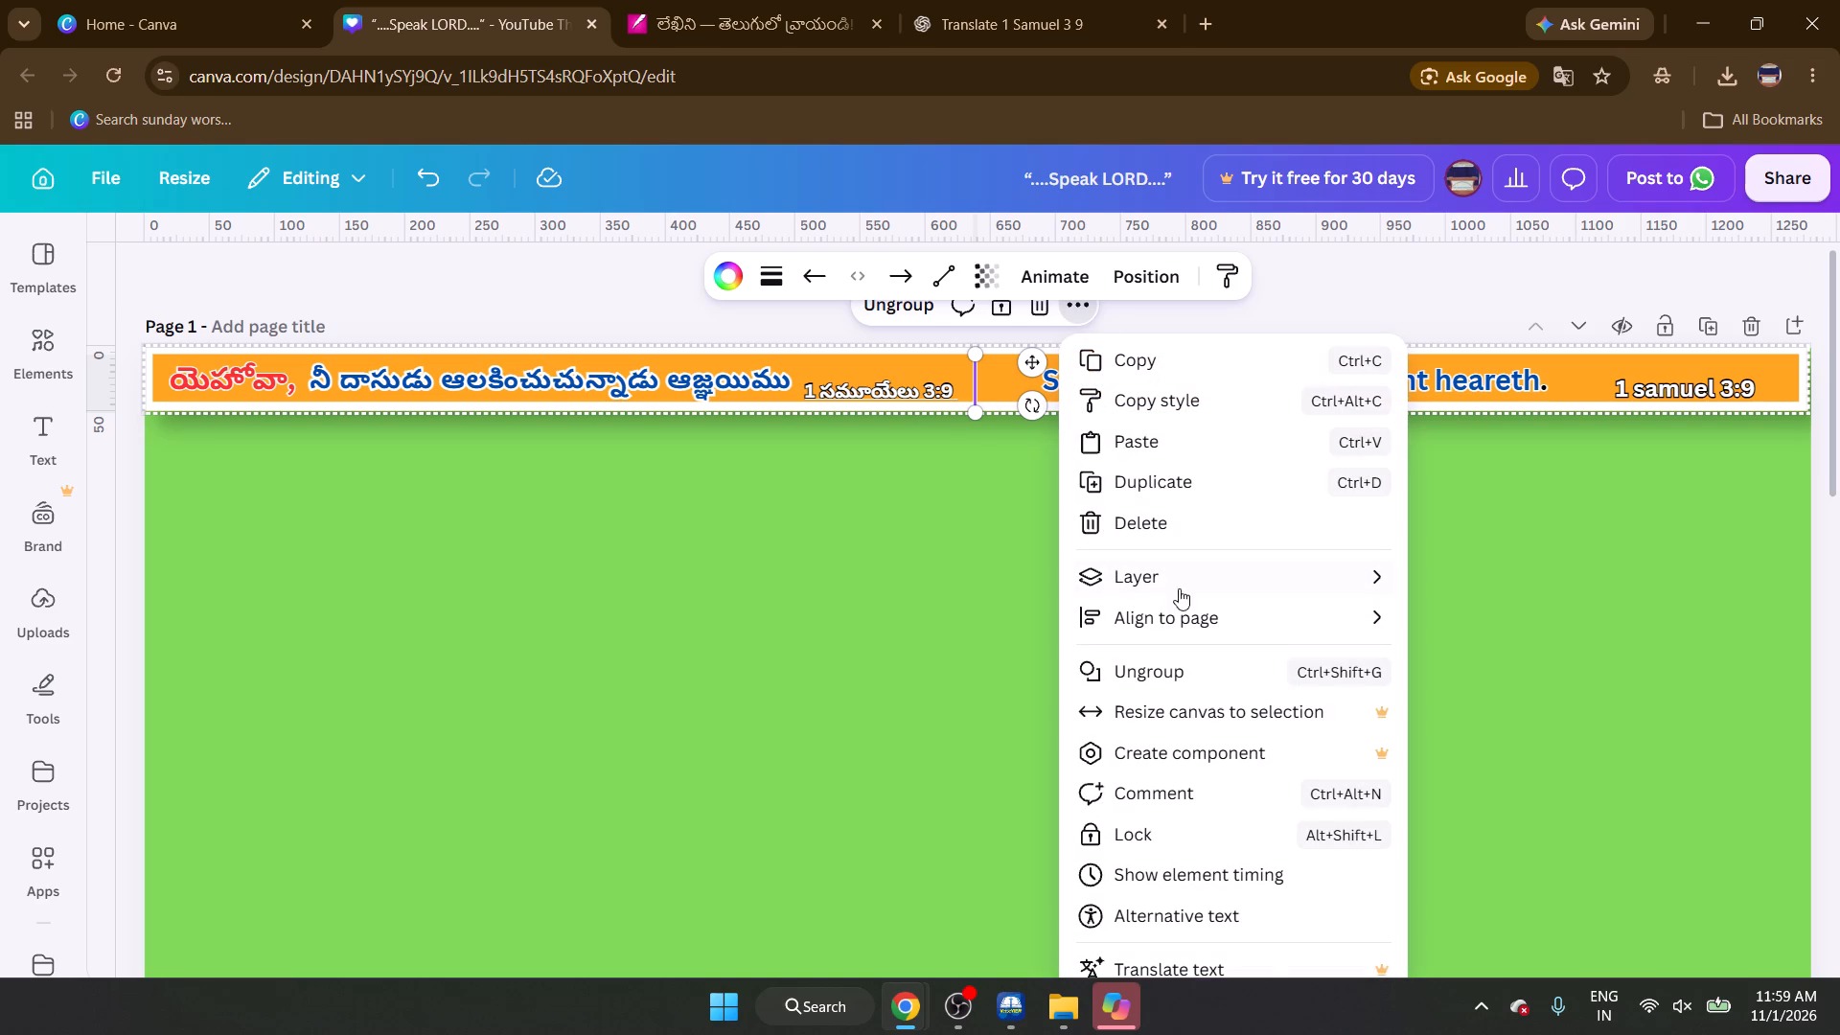
left_click(1167, 582)
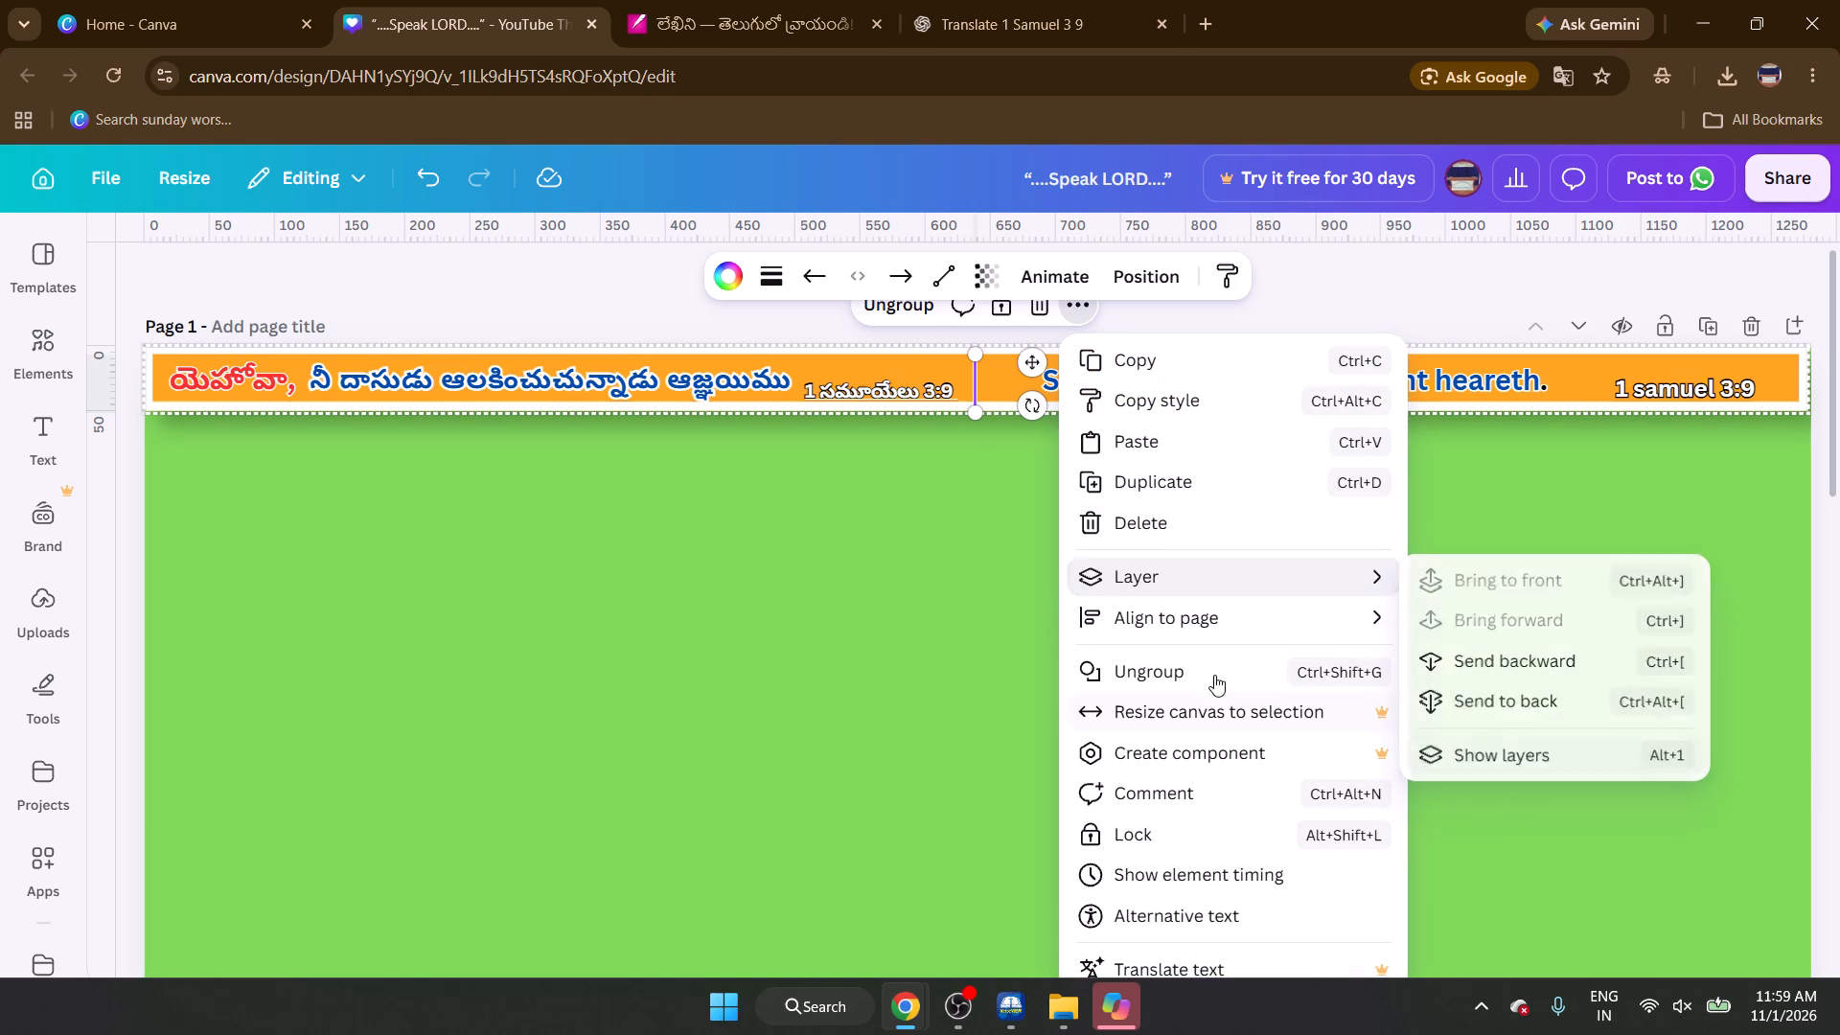
left_click(1234, 622)
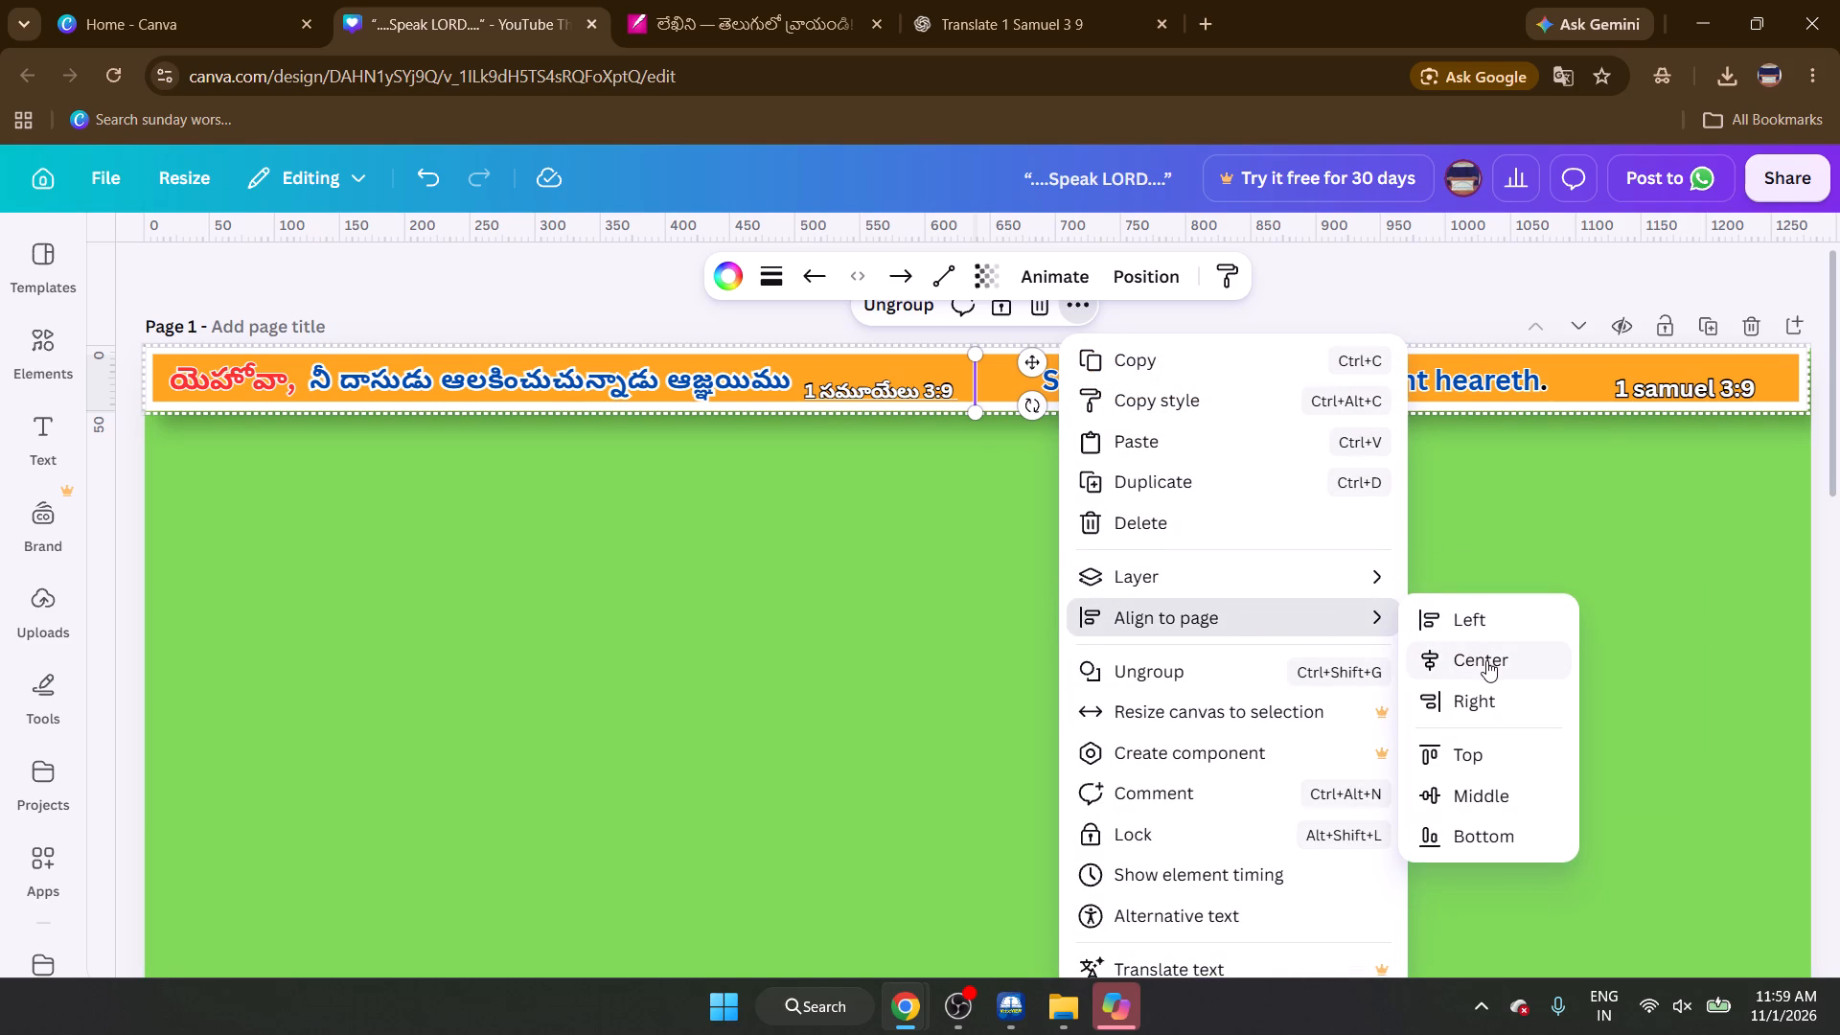
left_click(1486, 660)
left_click(891, 645)
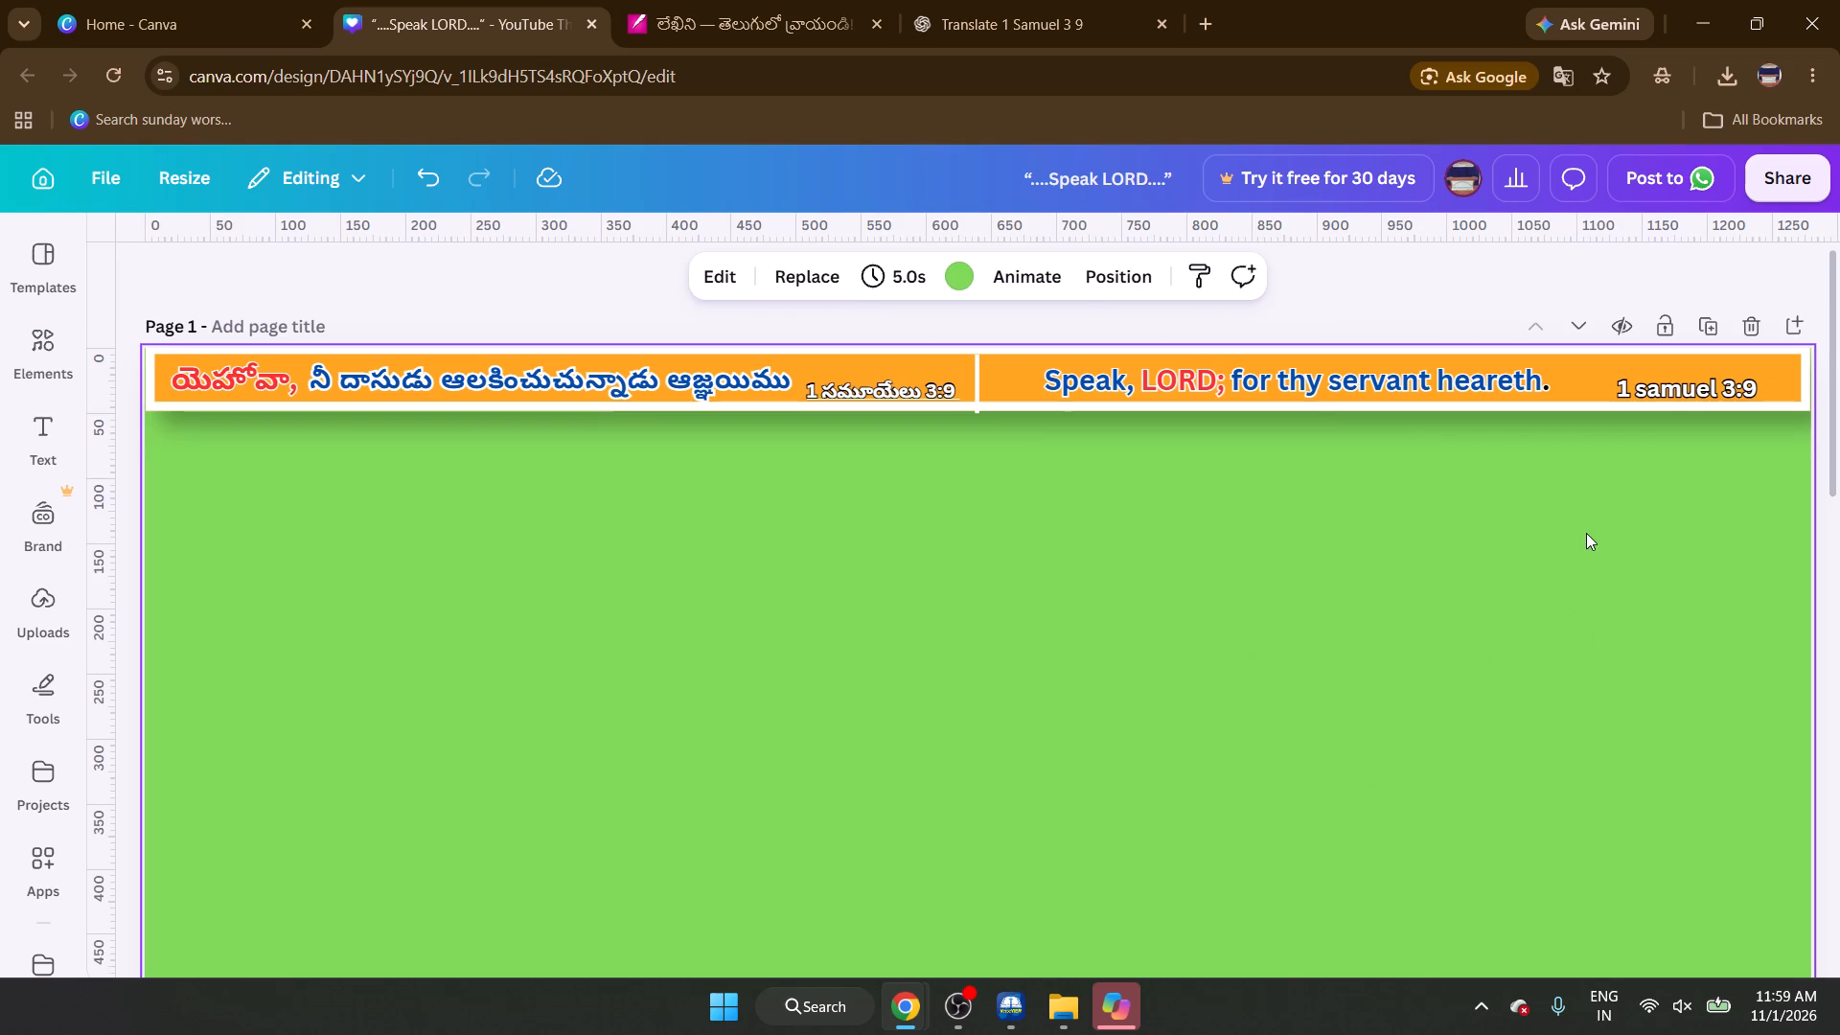
Raise the Telugu reference “1 సమూయేలు 3:9” a little more so it lines up with “1 samuel 3:9”.
left_click(873, 384)
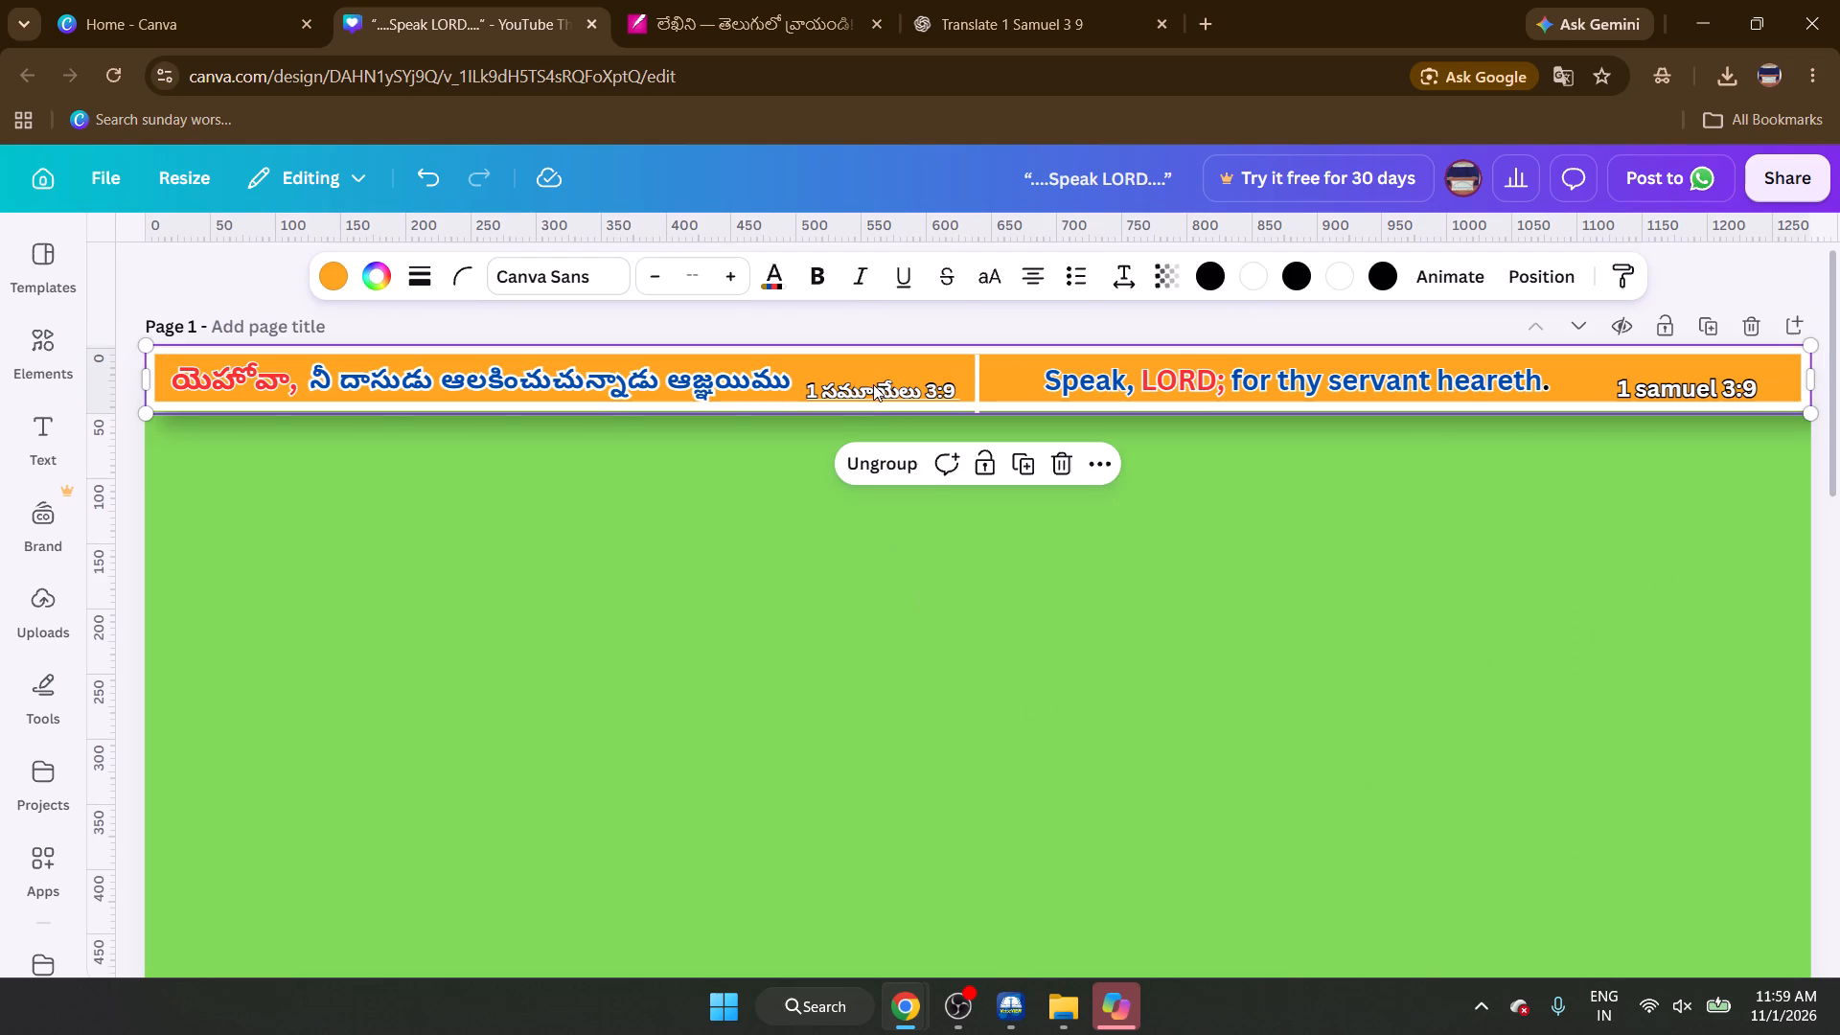
left_click(873, 384)
key("Up")
key("Up")
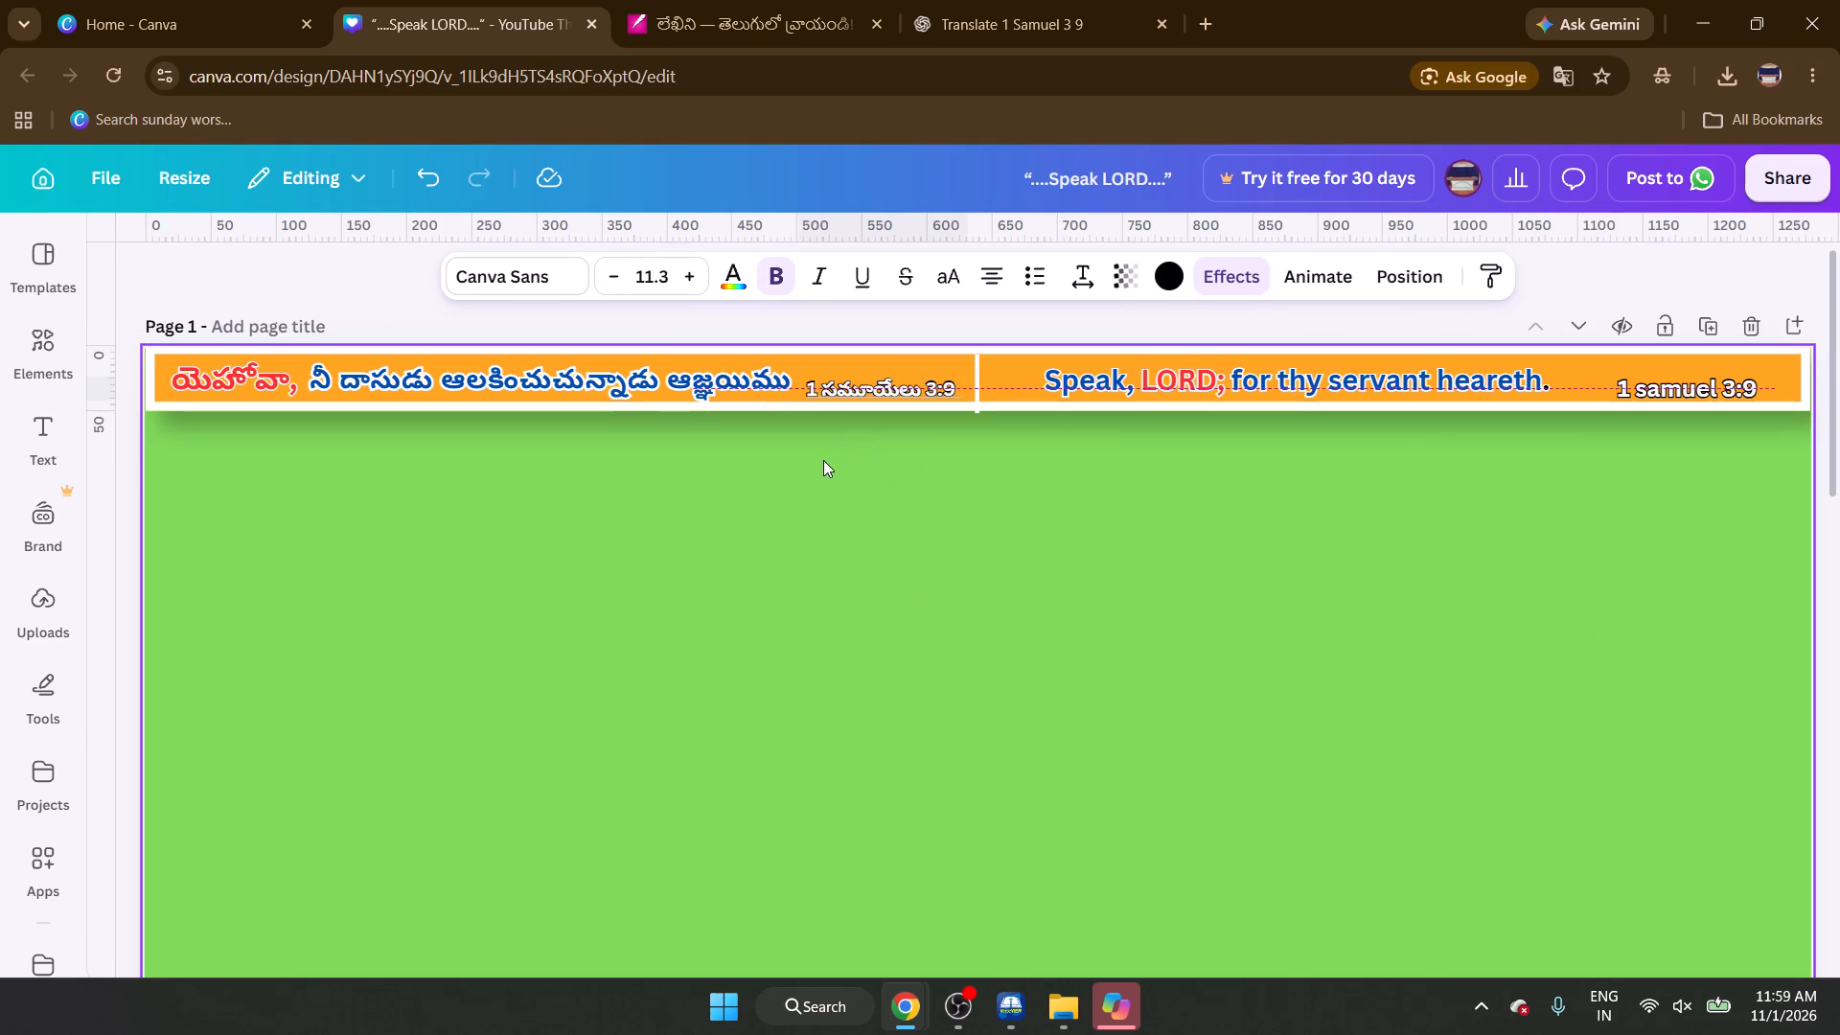
key("Up")
key("Up")
key("Down")
key("Down")
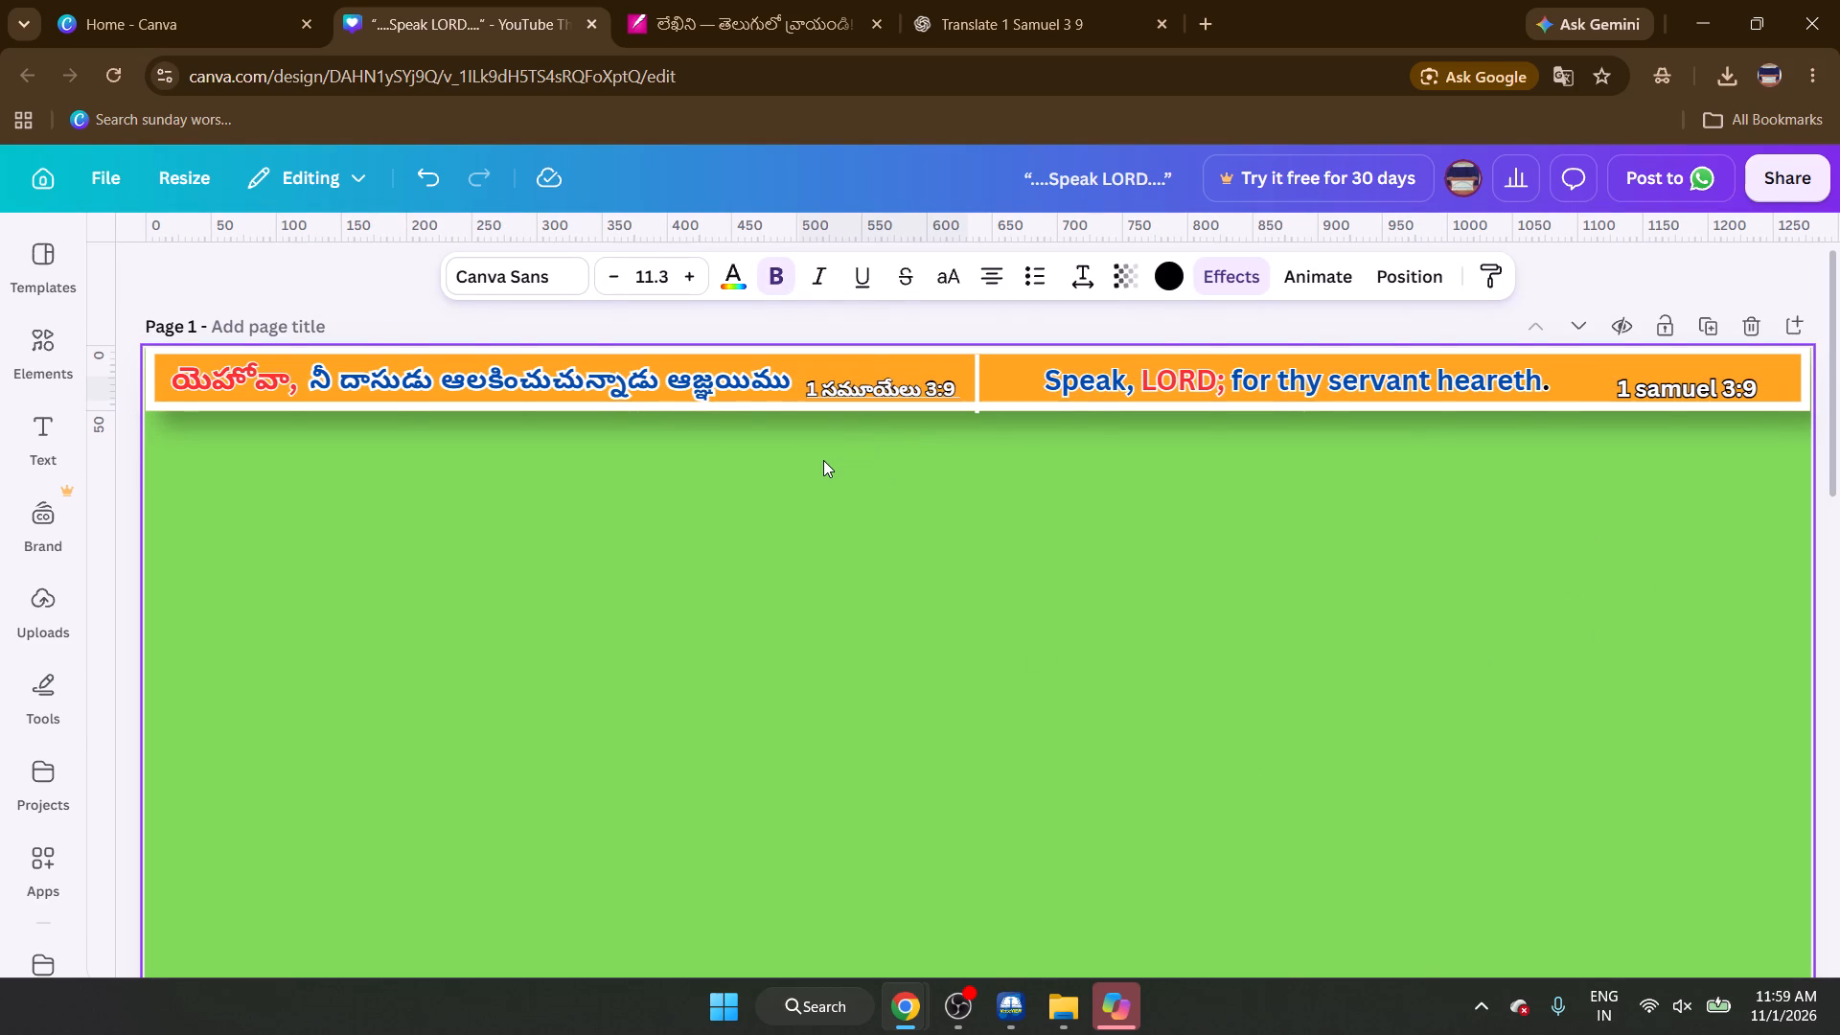
left_click(1275, 624)
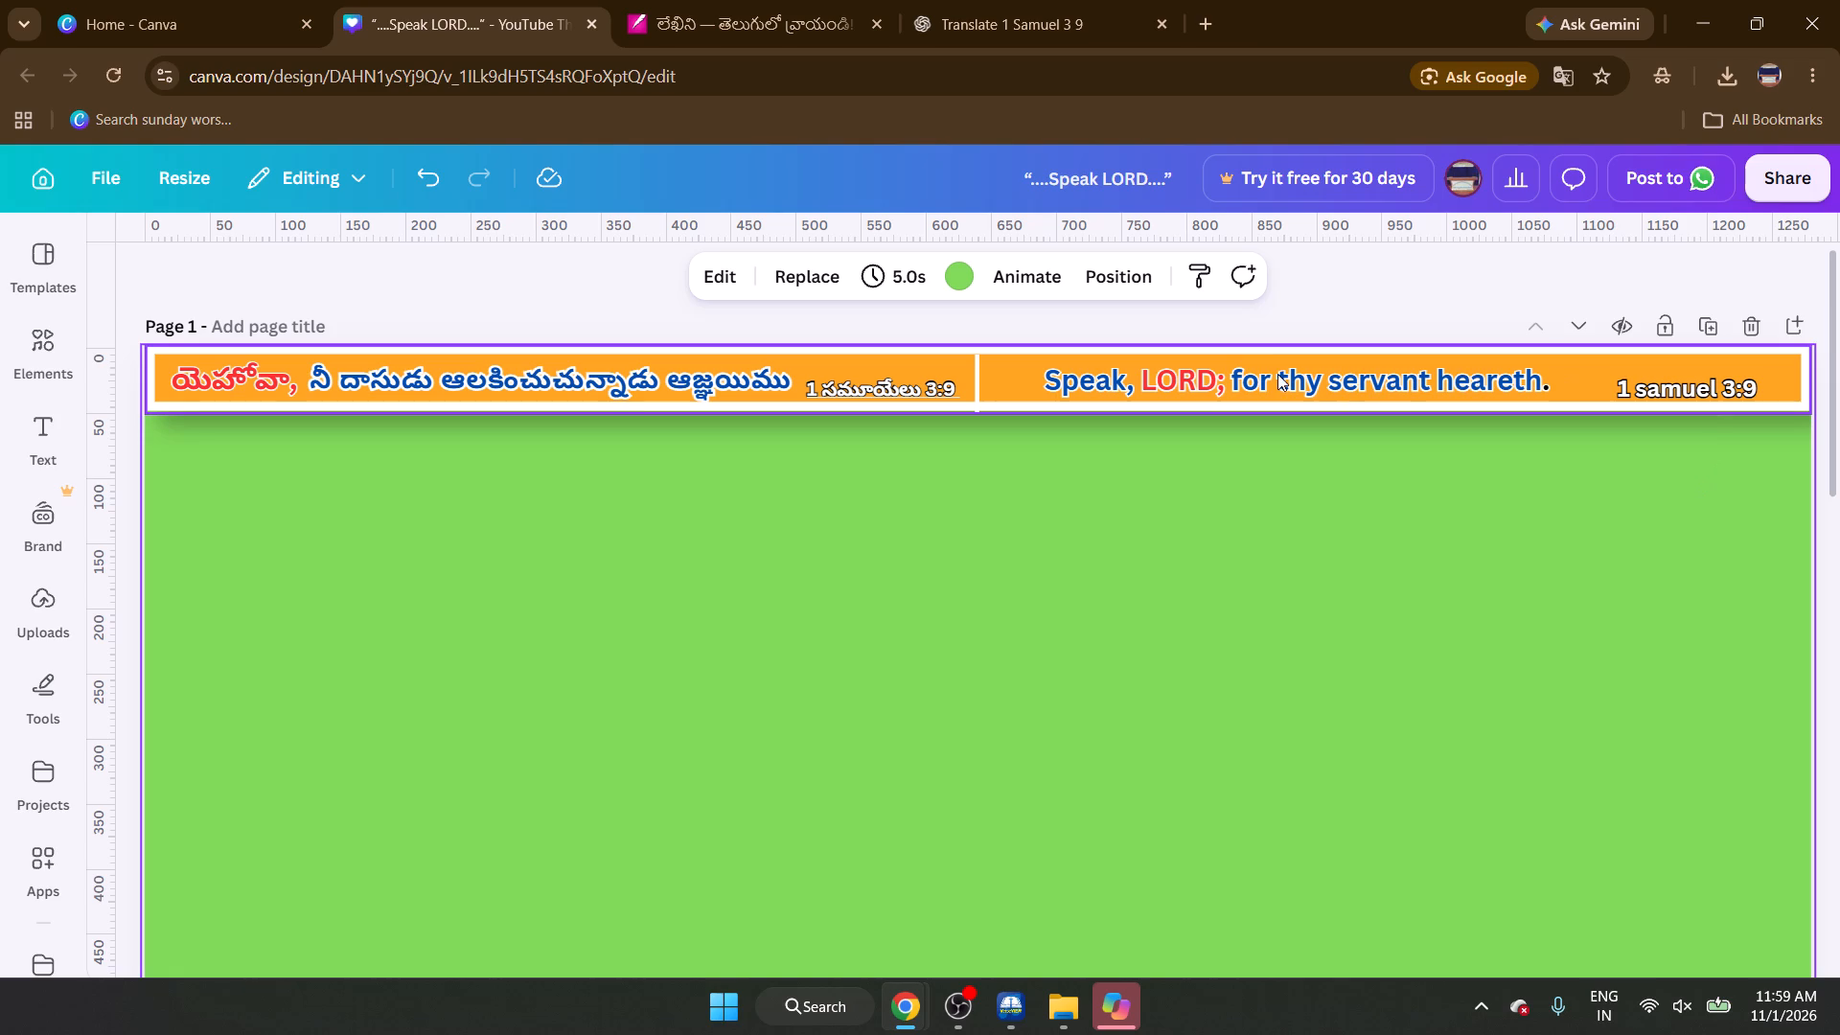
Move the English phrase “Speak, LORD; for thy servant heareth.” towards the divider line, away from “1 samuel 3:9”.
left_click(1277, 374)
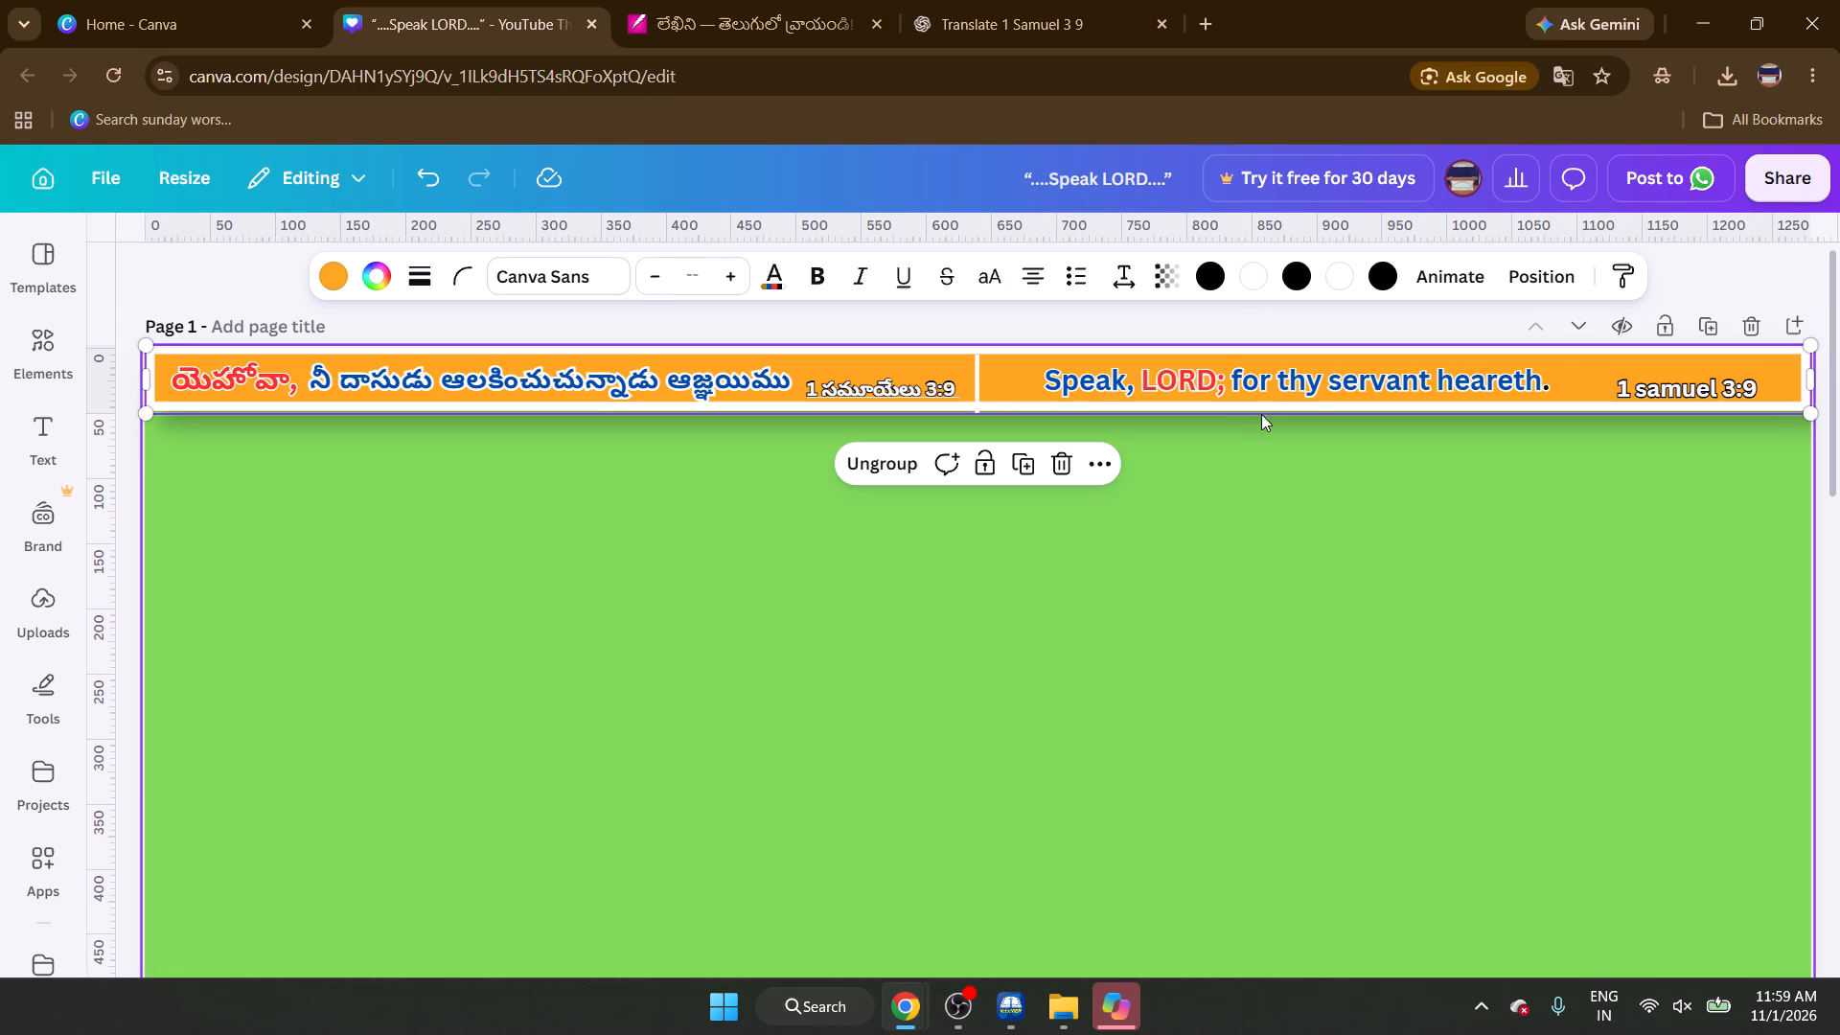
left_click_drag(1262, 651, 1232, 623)
left_click(1114, 384)
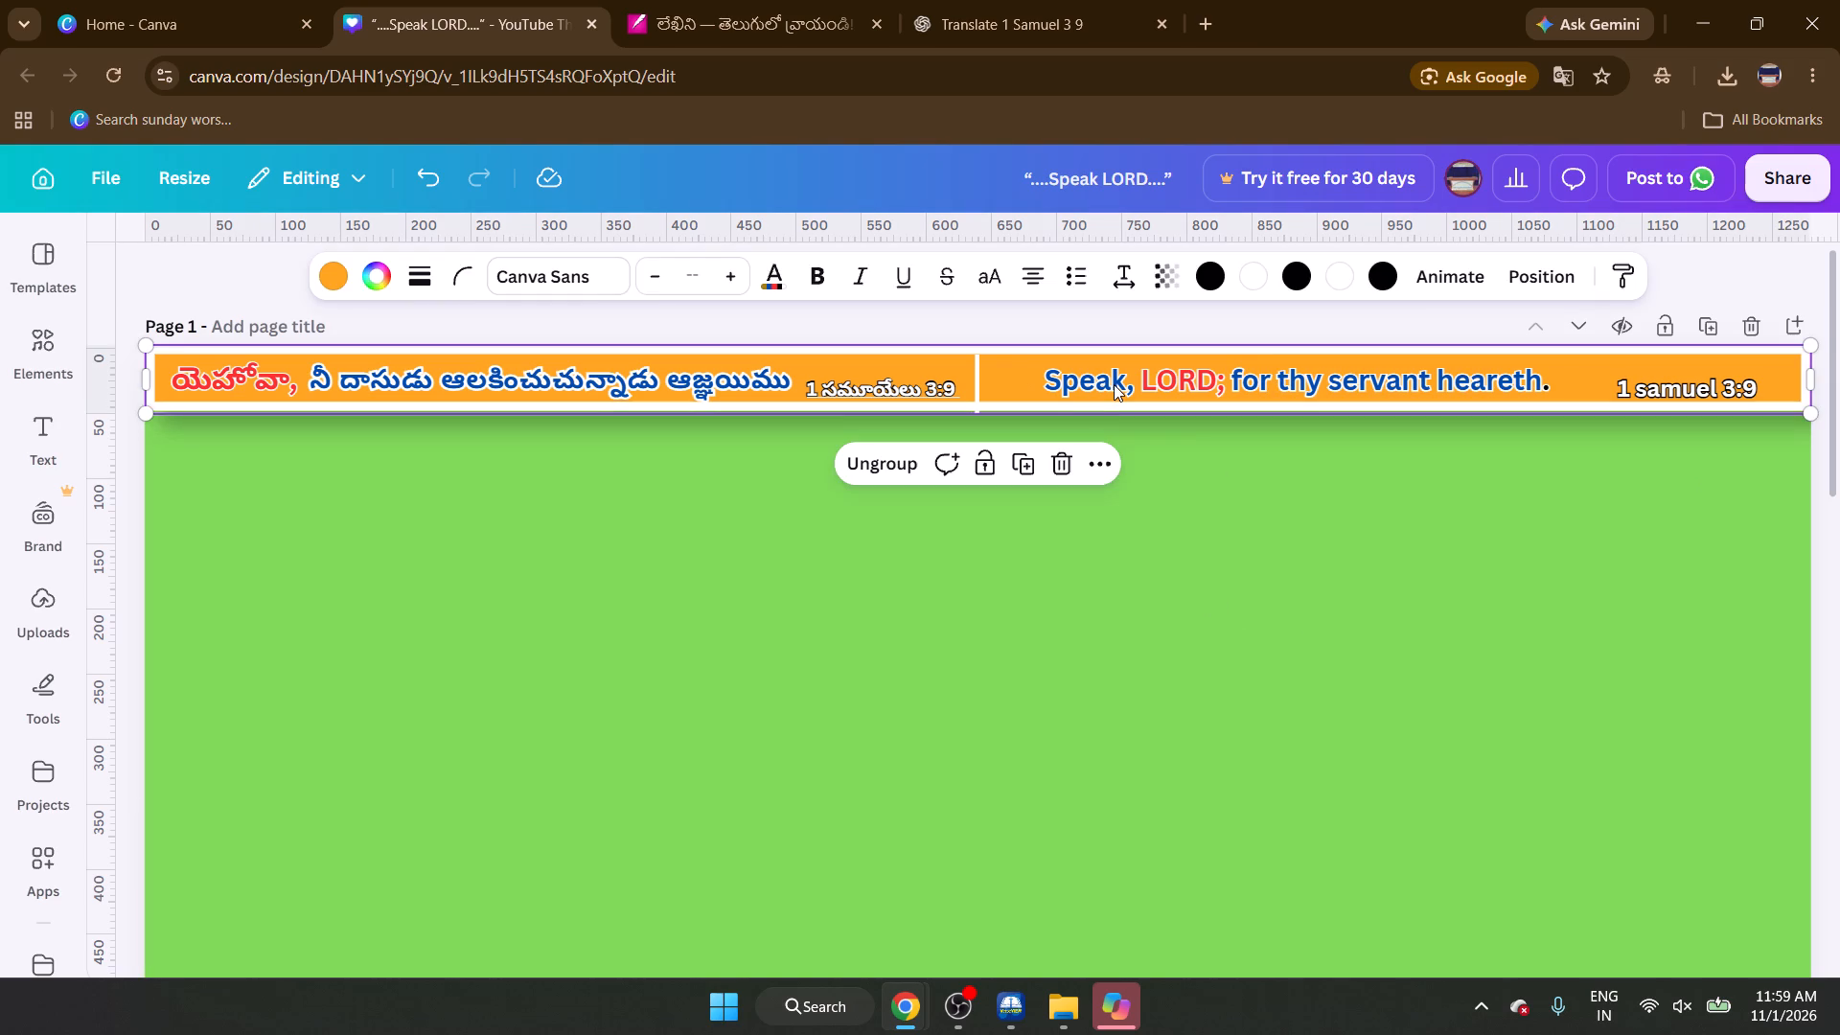
left_click(1072, 377)
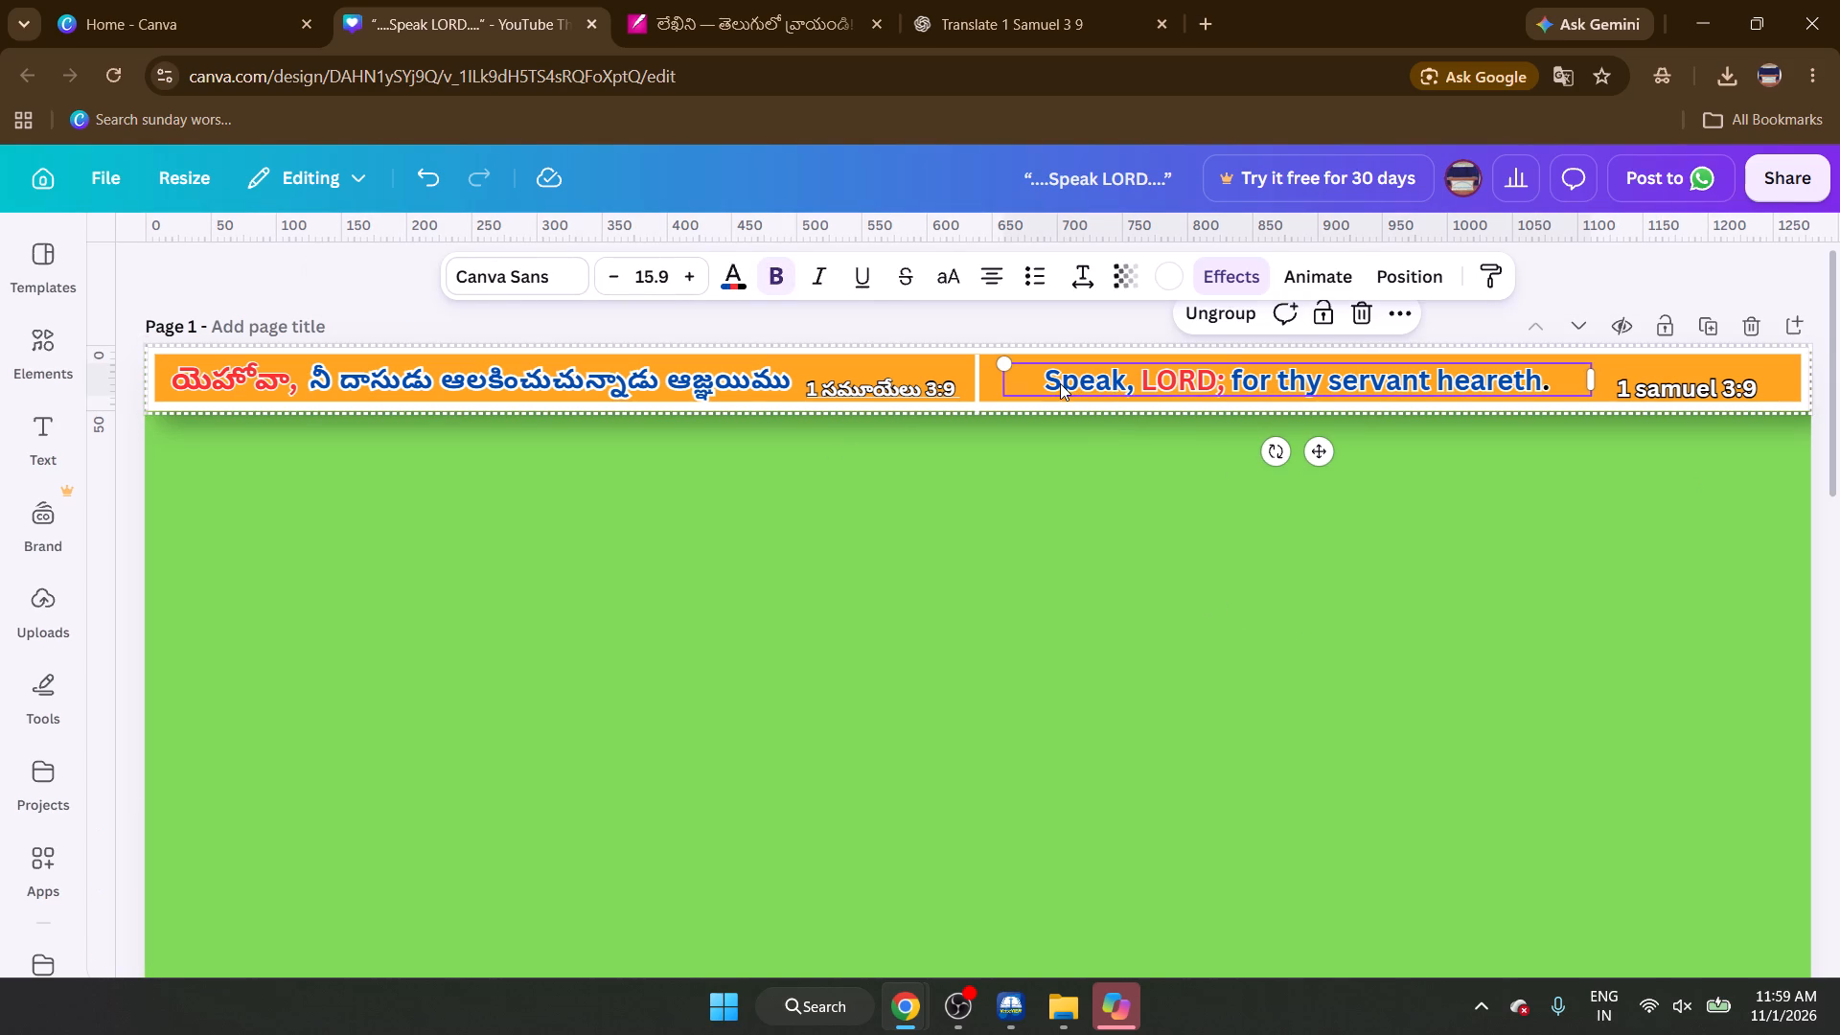
key("Left")
key("Left")
key("Left")
key("Left")
key("Left")
key("Left")
key("Left")
key("Left")
key("Left")
key("Left")
key("Left")
key("Left")
key("Left")
key("Left")
key("Left")
key("Left")
key("Left")
key("Left")
key("Left")
key("Left")
key("Left")
key("Left")
key("Left")
key("Left")
key("Left")
key("Left")
key("Left")
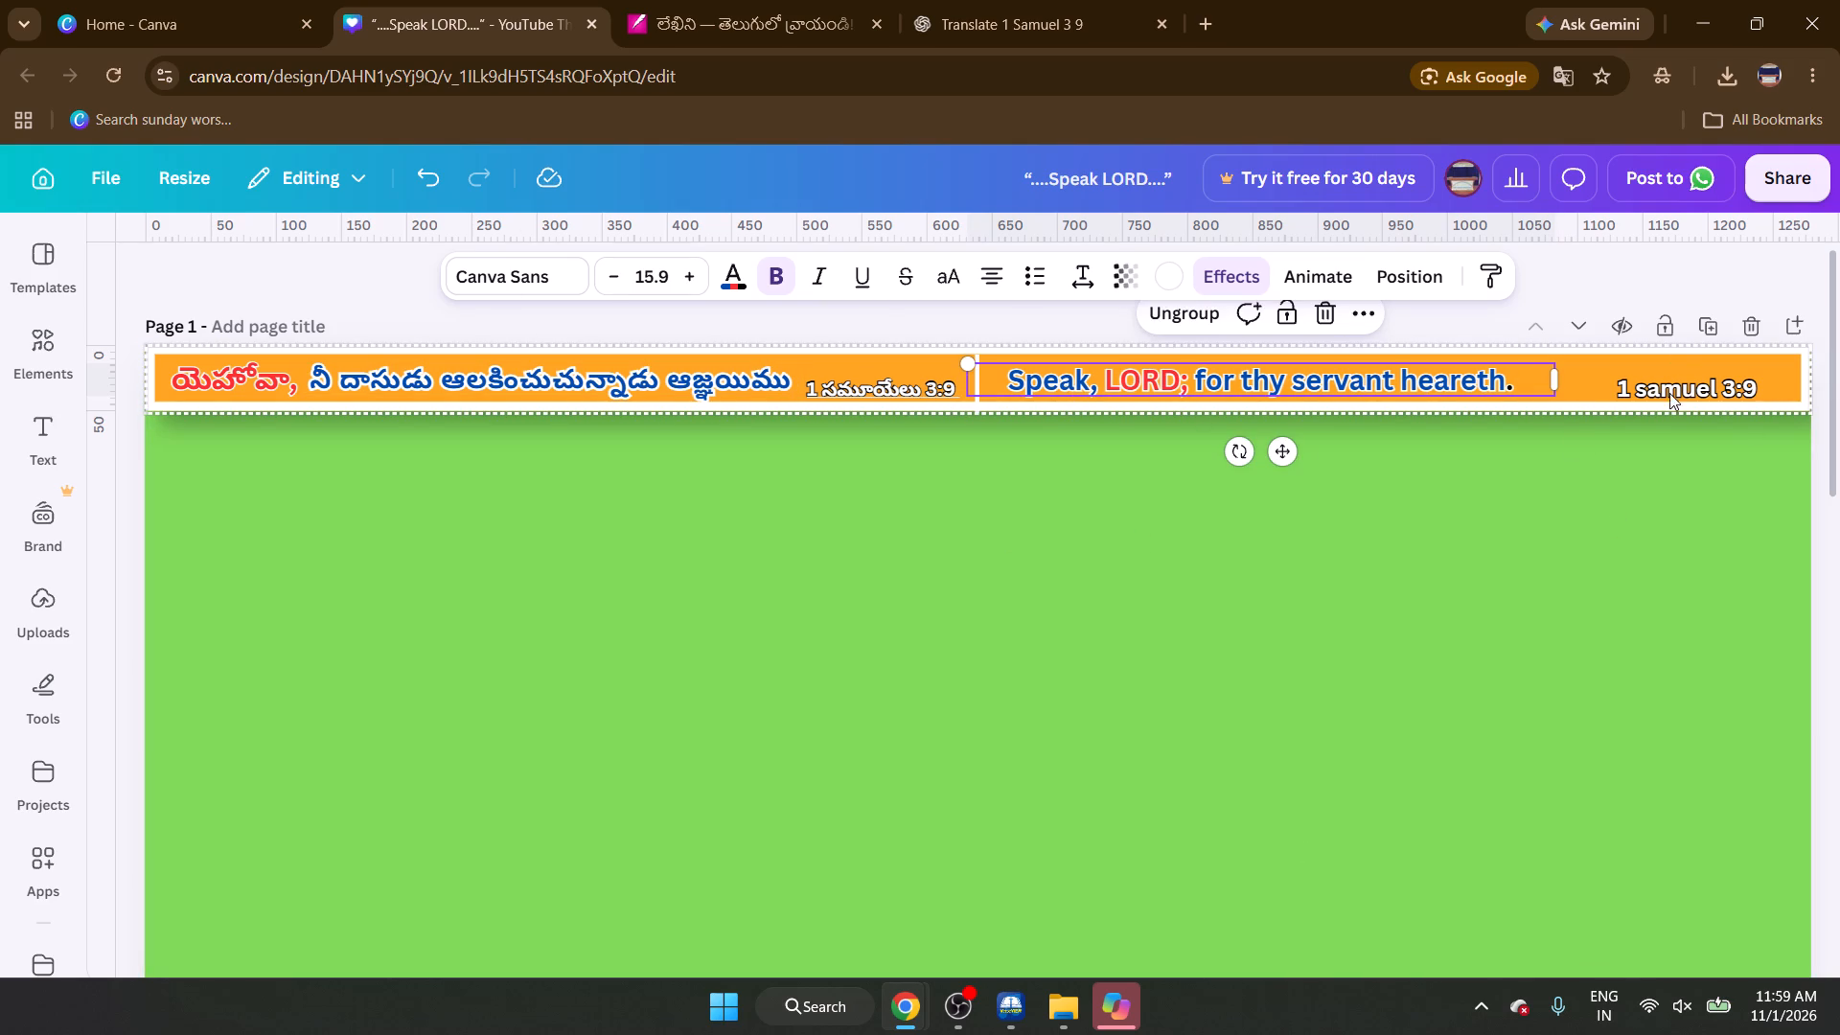
Reposition the English phrase vertically centered in its orange box, starting just past the divider line.
left_click_drag(1337, 388, 1350, 393)
left_click_drag(1350, 393, 1390, 397)
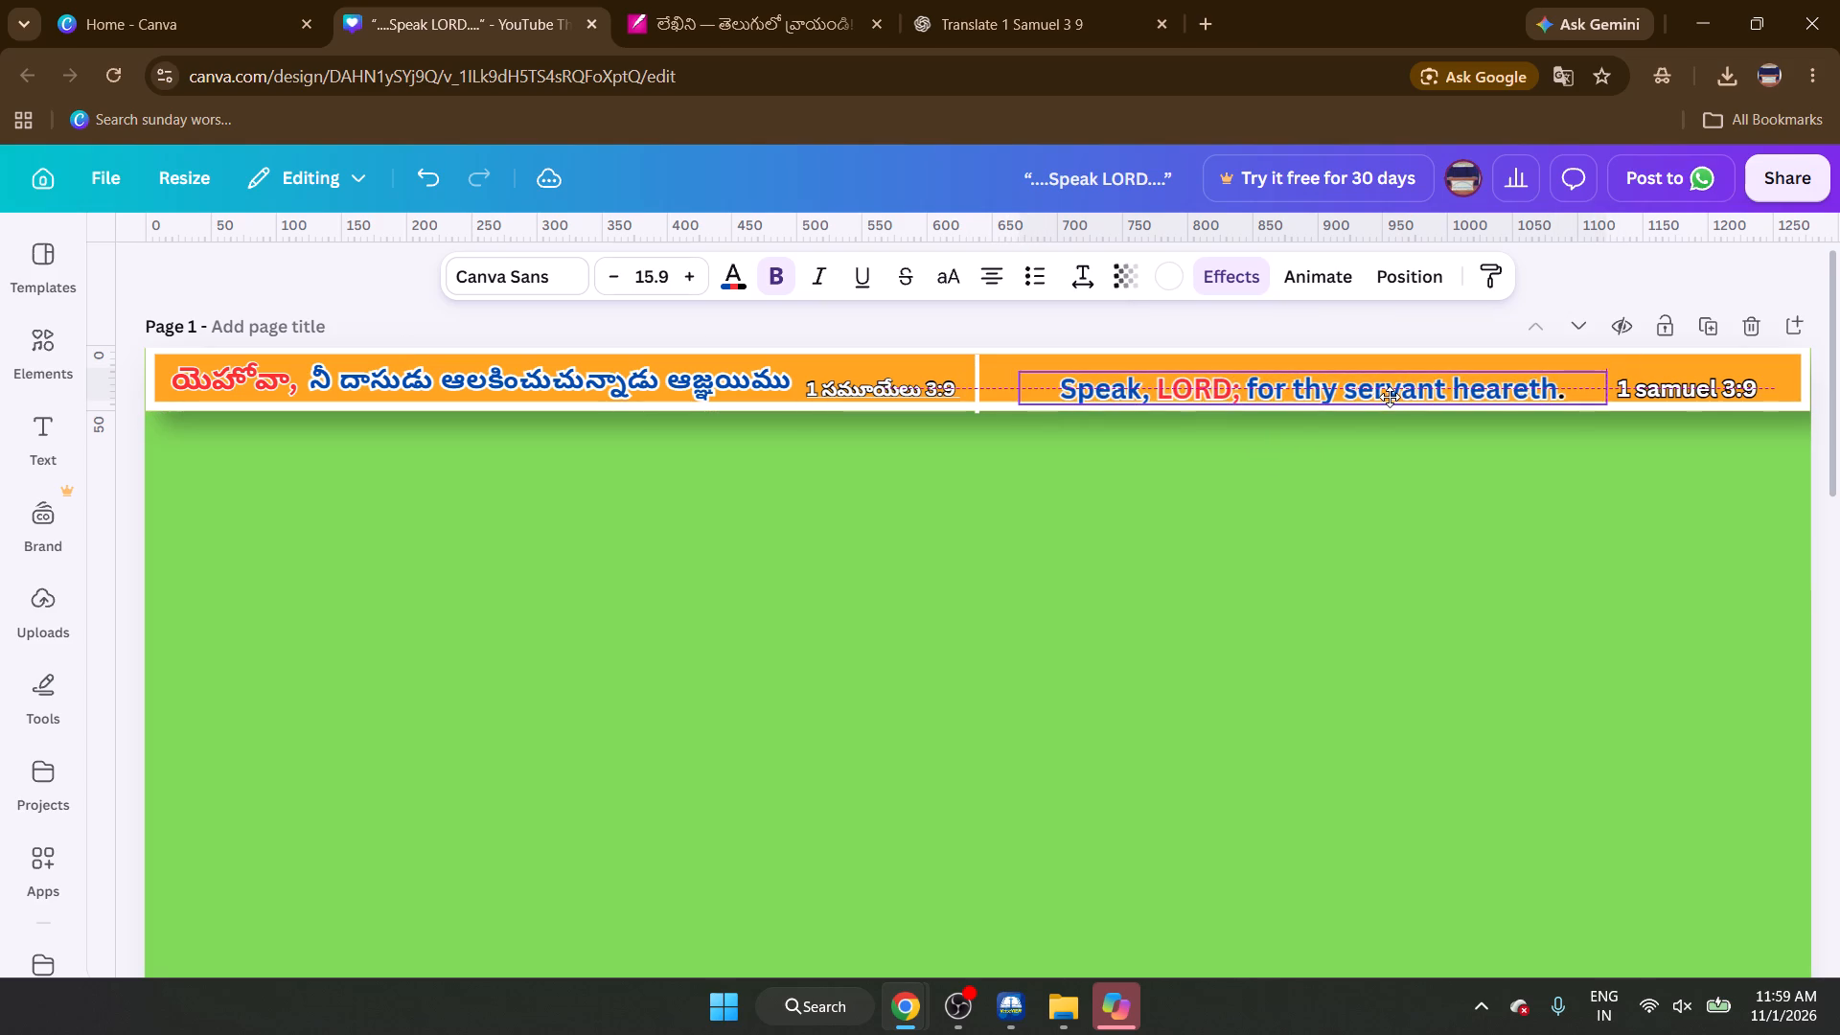
left_click_drag(1390, 397, 1377, 381)
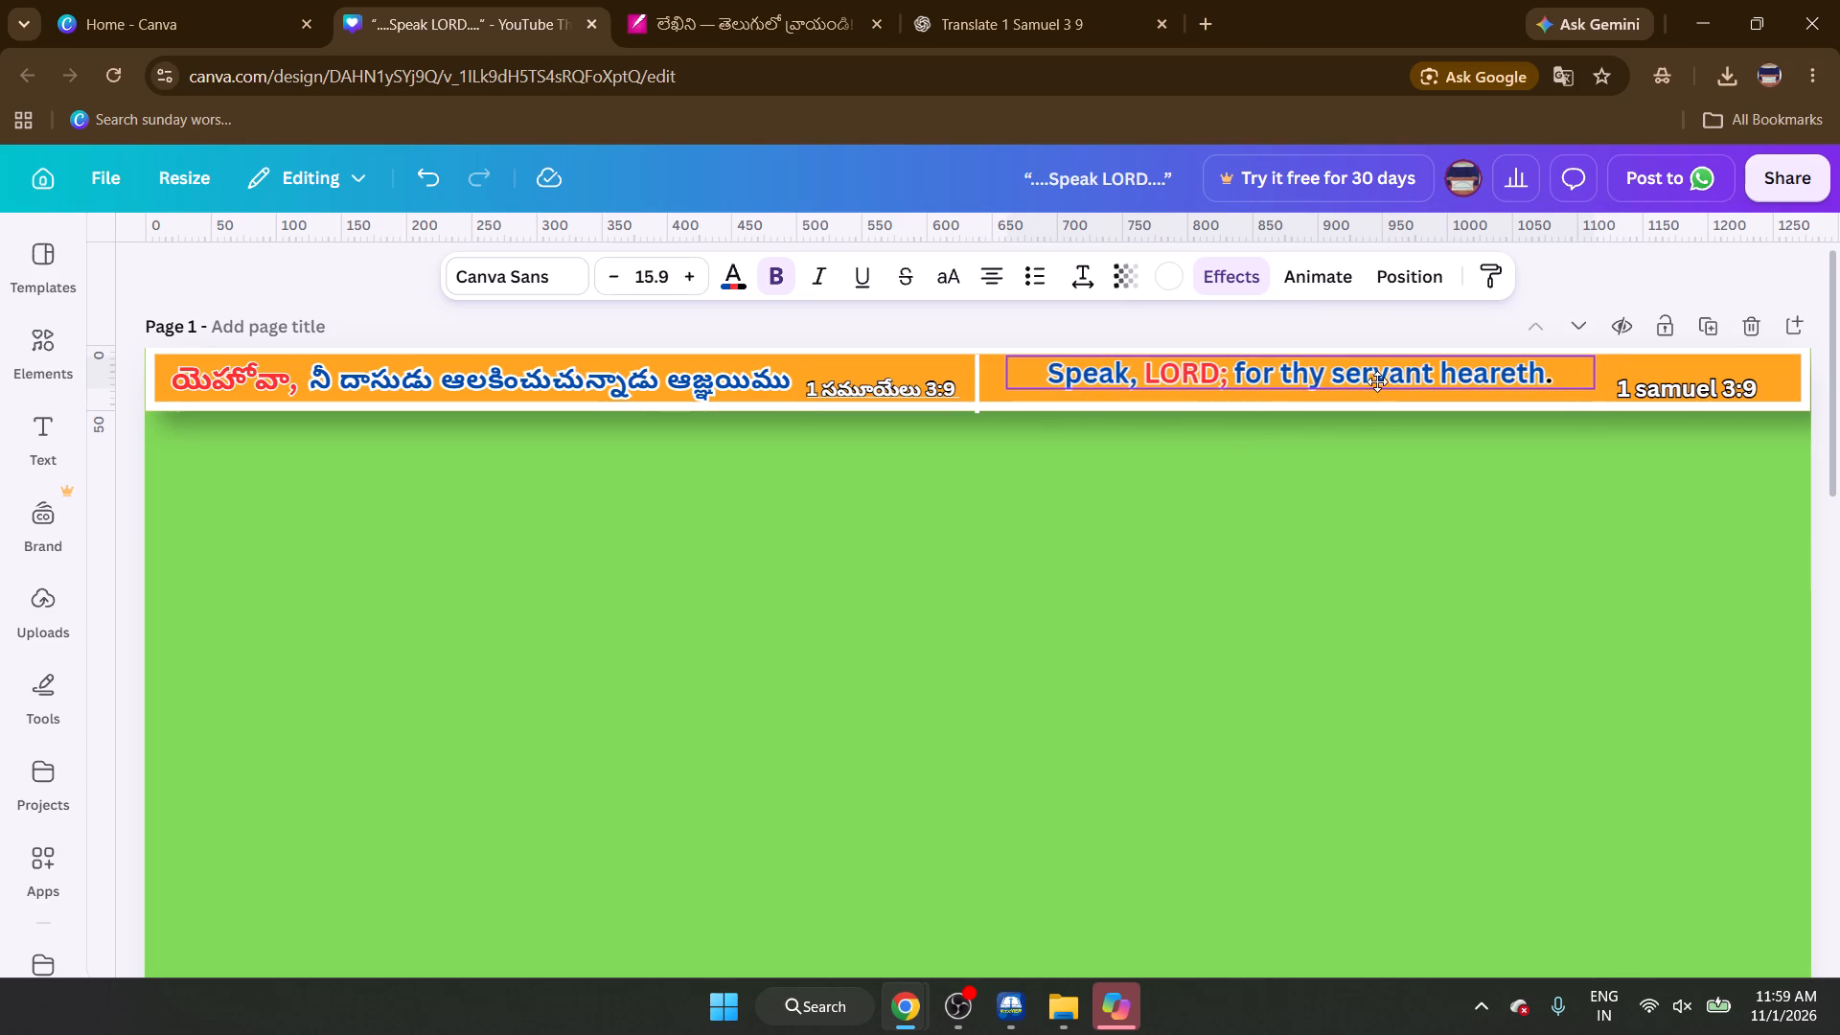
left_click_drag(1377, 381, 1375, 381)
key("Down")
key("Down")
key("Down")
key("Down")
key("Down")
key("Down")
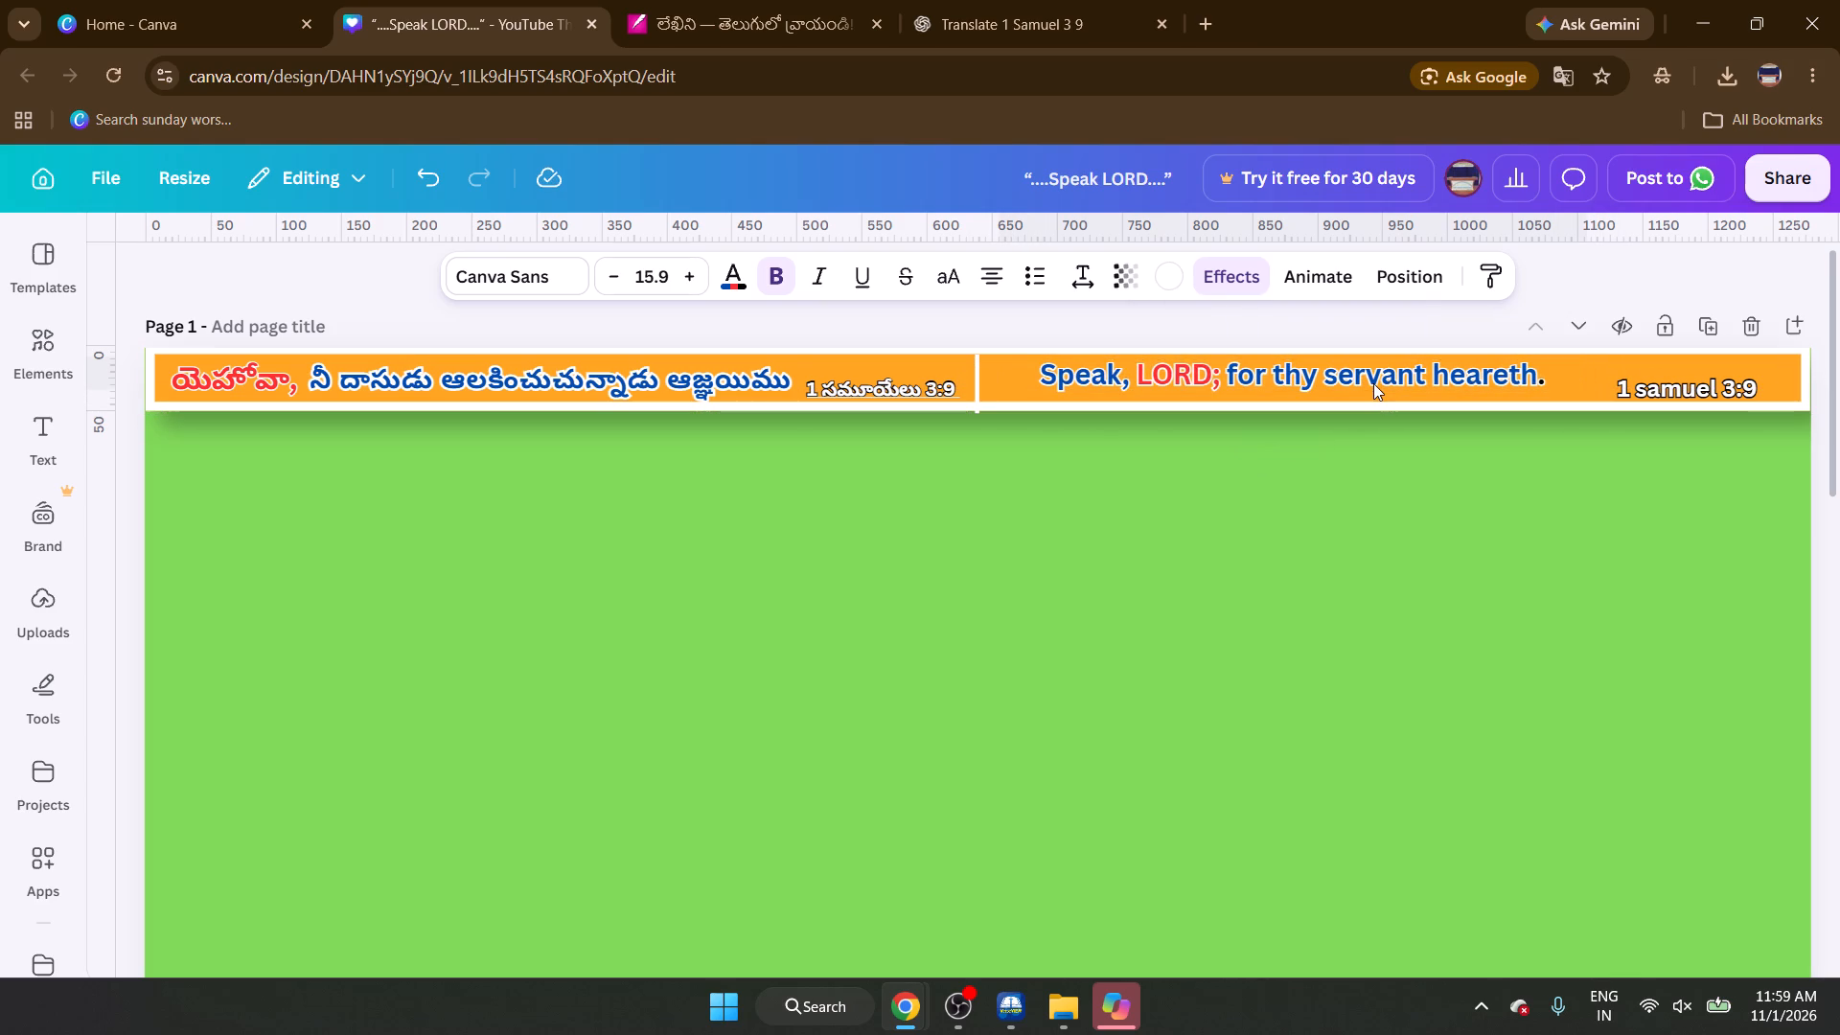
key("Left")
key("Left")
key("Left")
key("Left")
key("Left")
key("Left")
key("Left")
key("Left")
key("Left")
key("Left")
key("Left")
key("Left")
key("Left")
key("Left")
key("Left")
key("Left")
key("Left")
key("Left")
key("Left")
key("Left")
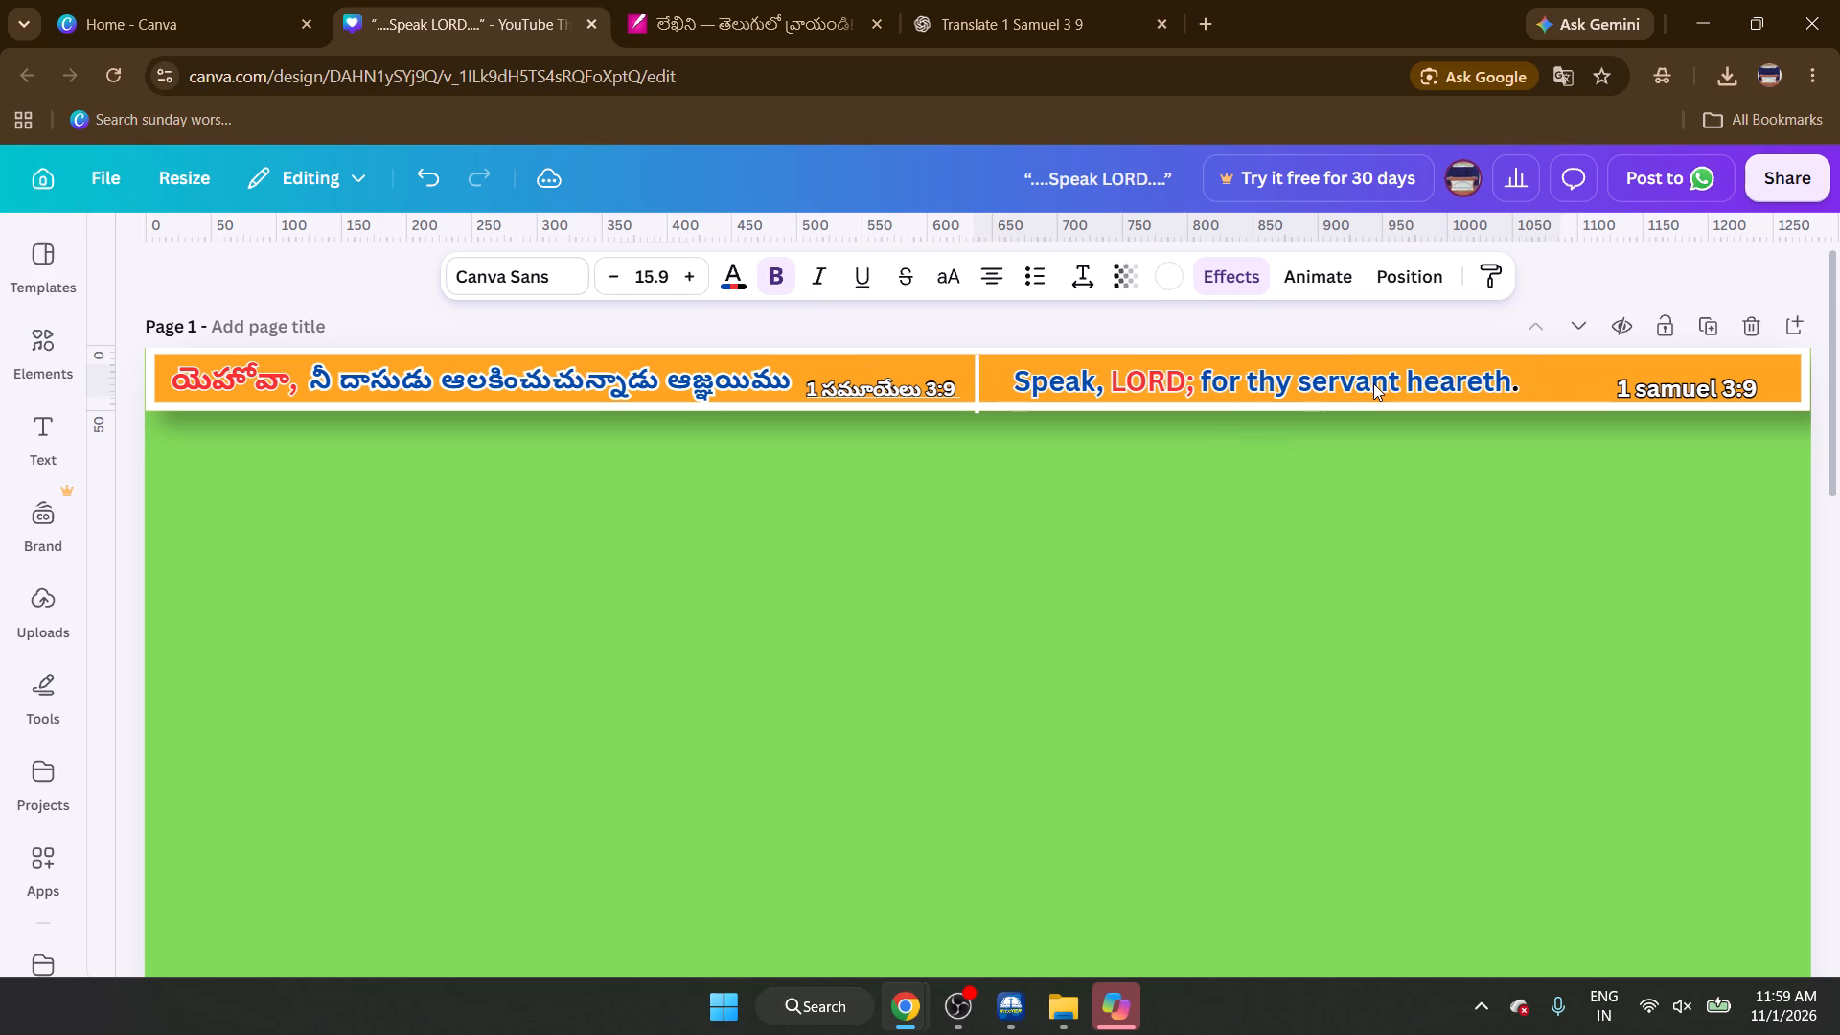
Shift the “1 samuel 3:9” reference slightly upward and closer to the banner's outer right end.
left_click(1686, 382)
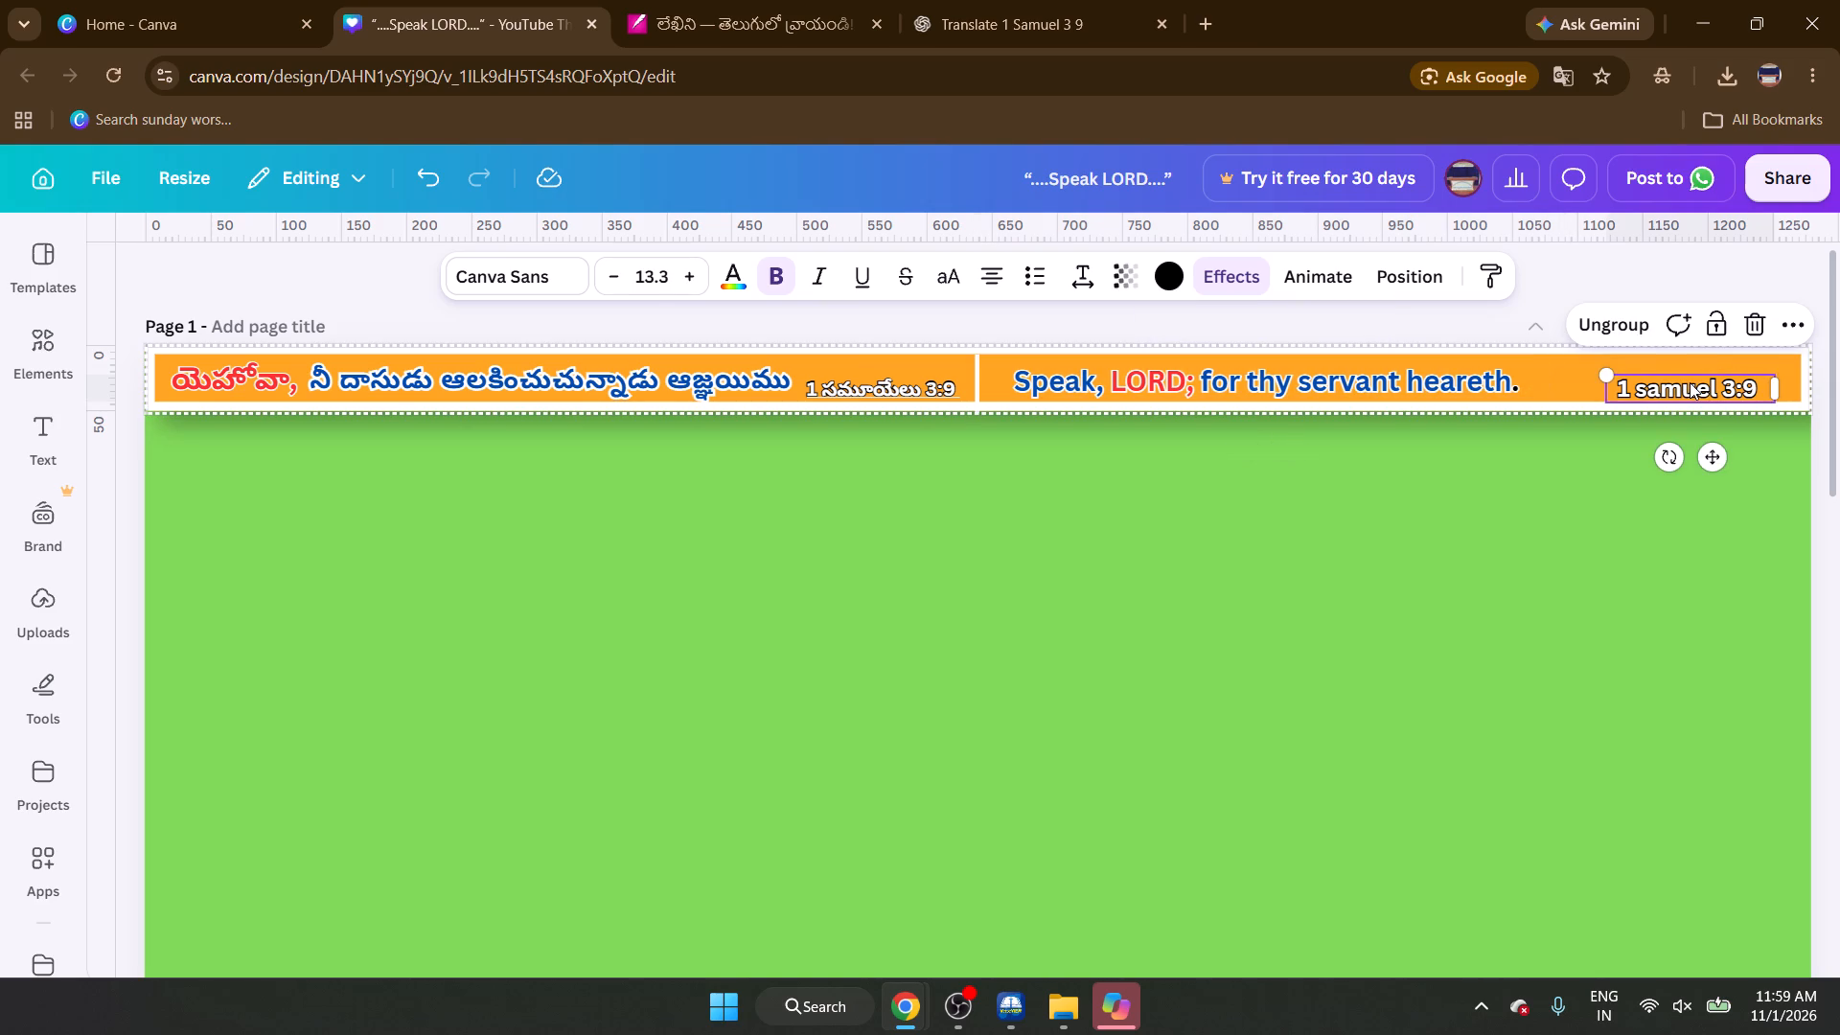
key("Up")
key("Right")
key("Right")
key("Right")
key("Right")
key("Right")
key("Right")
key("Right")
key("Right")
key("Right")
key("Right")
key("Right")
key("Right")
key("Right")
key("Right")
key("Right")
key("Right")
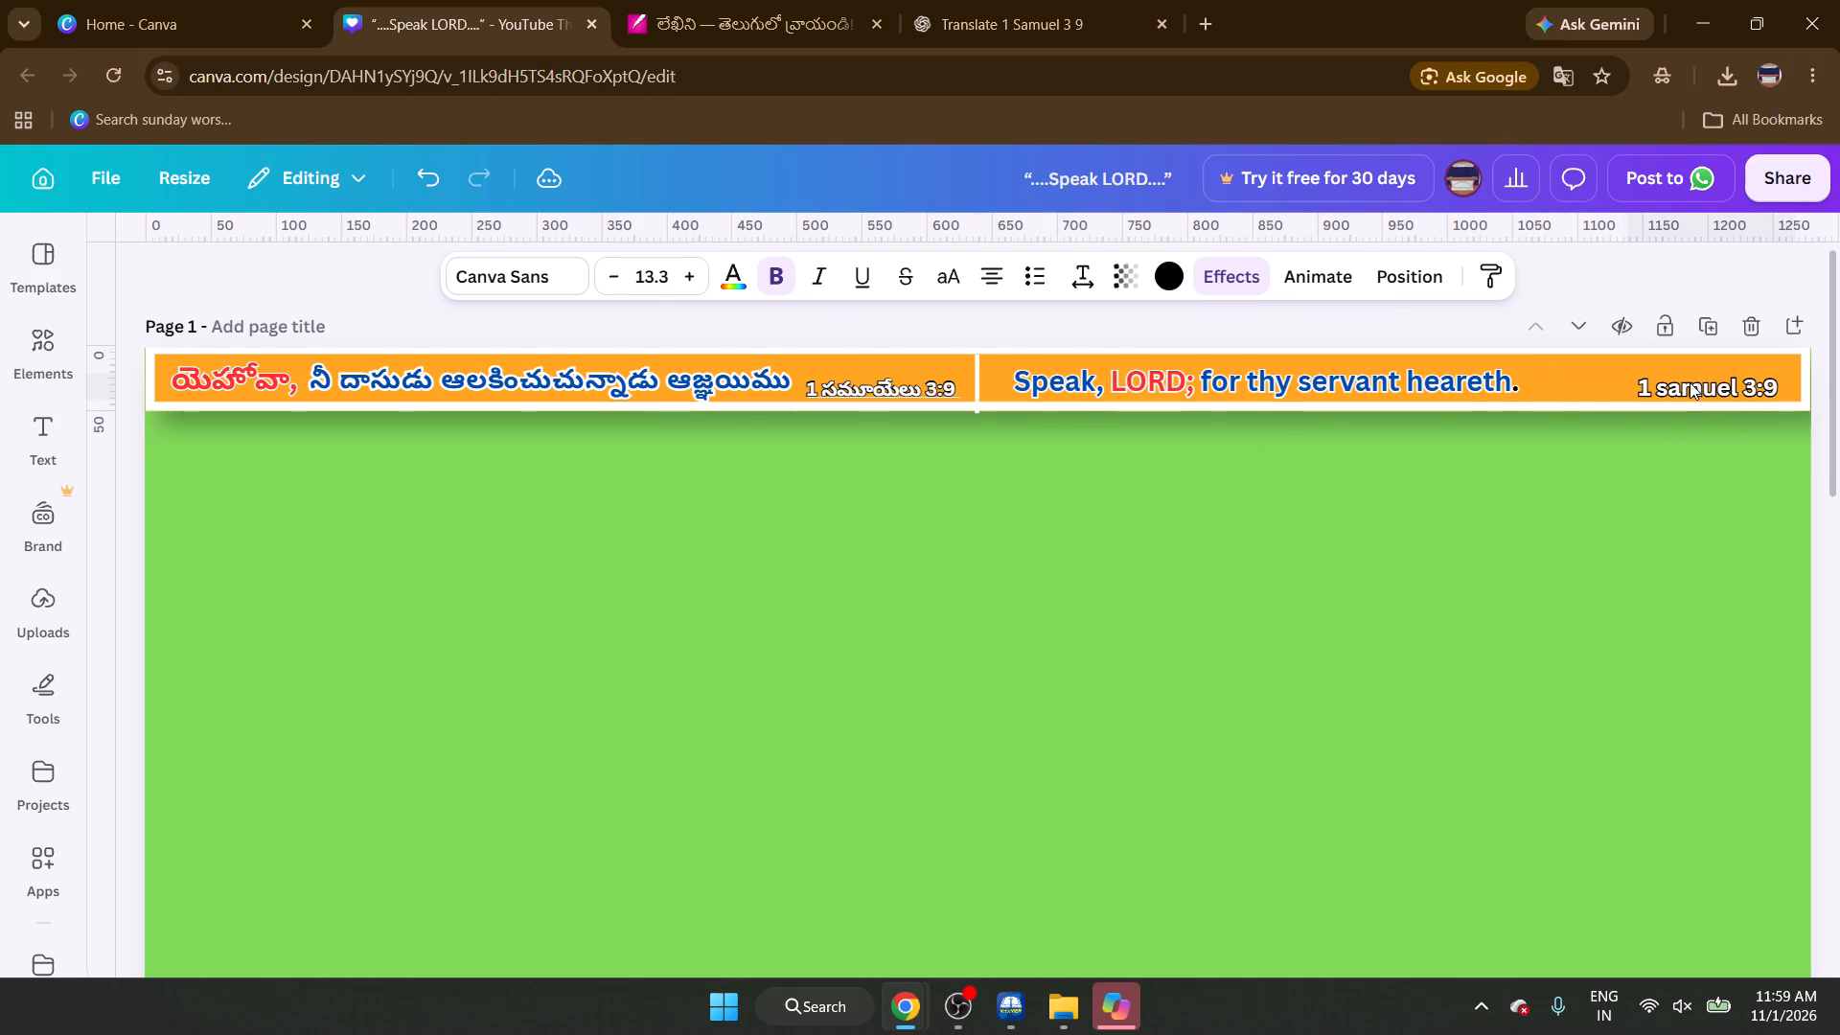
Move the English phrase “Speak, LORD; for thy servant heareth.” away from the divider towards “1 samuel 3:9”, keeping it vertically centered in the orange band.
left_click(1253, 379)
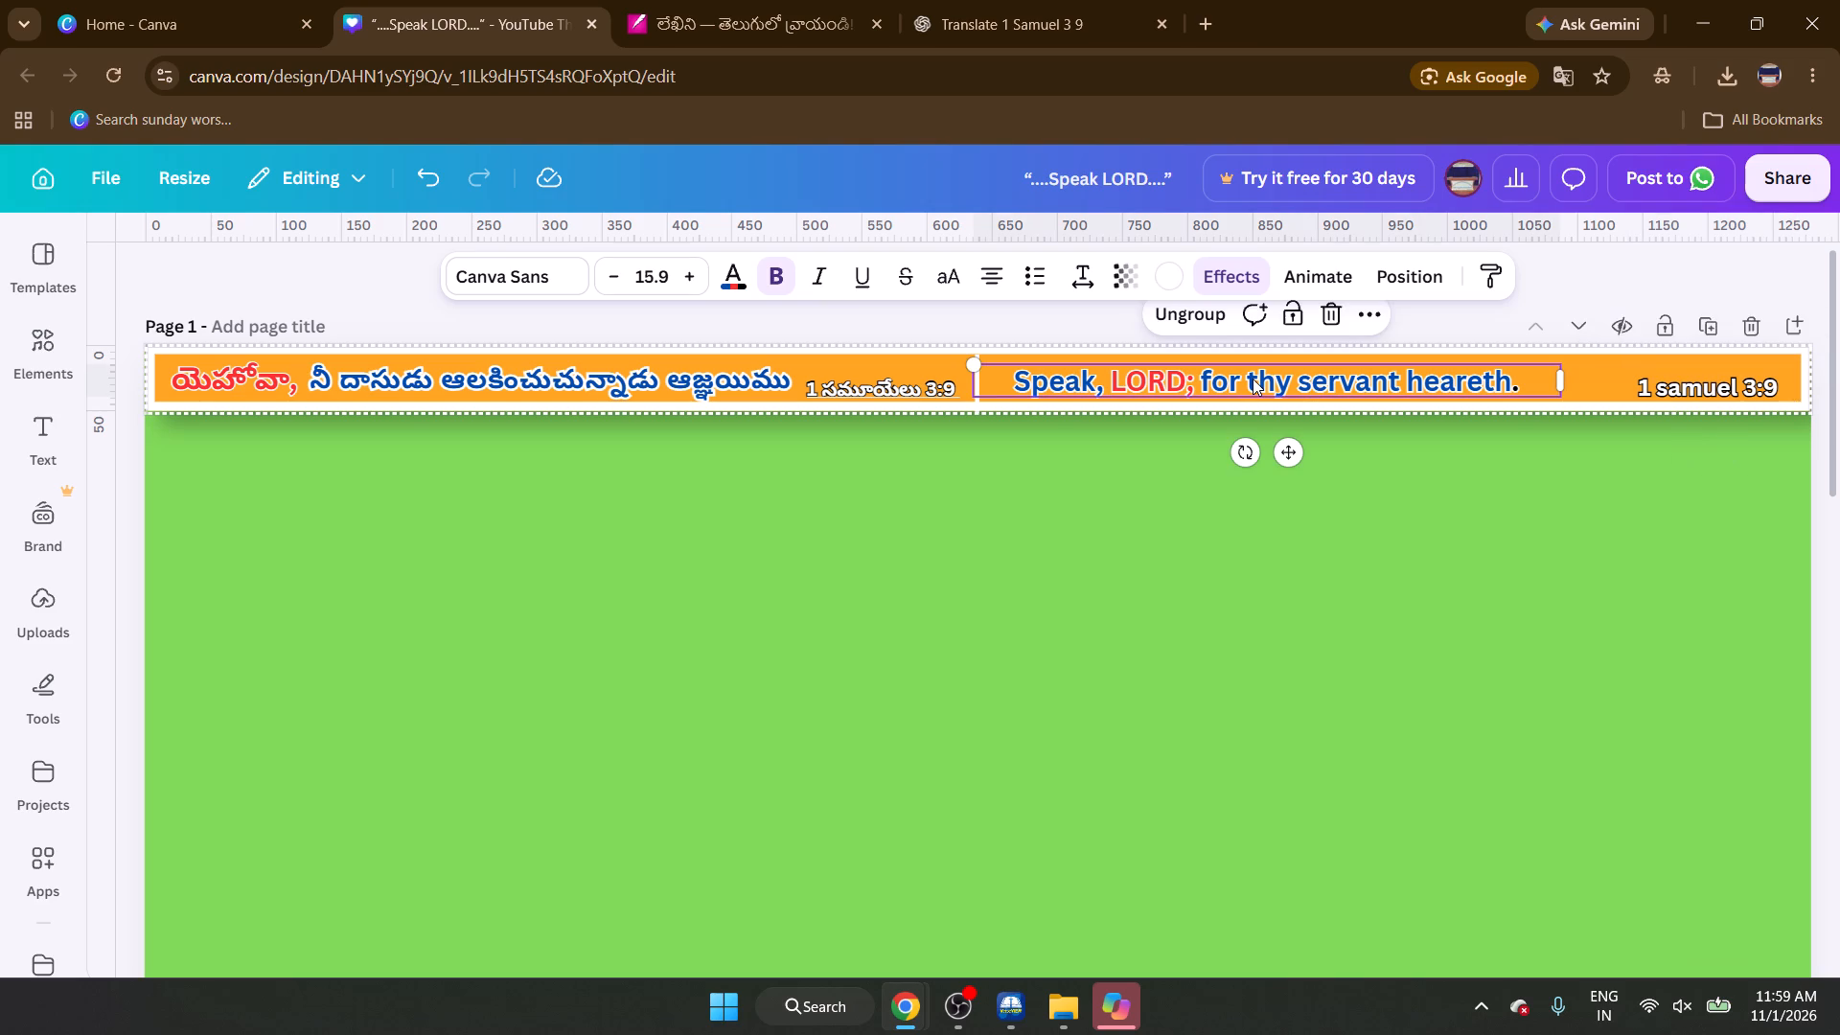
key("Right")
key("Right")
key("Right")
key("Right")
key("Right")
key("Right")
key("Right")
key("Right")
key("Right")
key("Right")
key("Right")
key("Right")
key("Right")
key("Right")
key("Right")
key("Right")
key("Right")
key("Right")
key("Right")
key("Right")
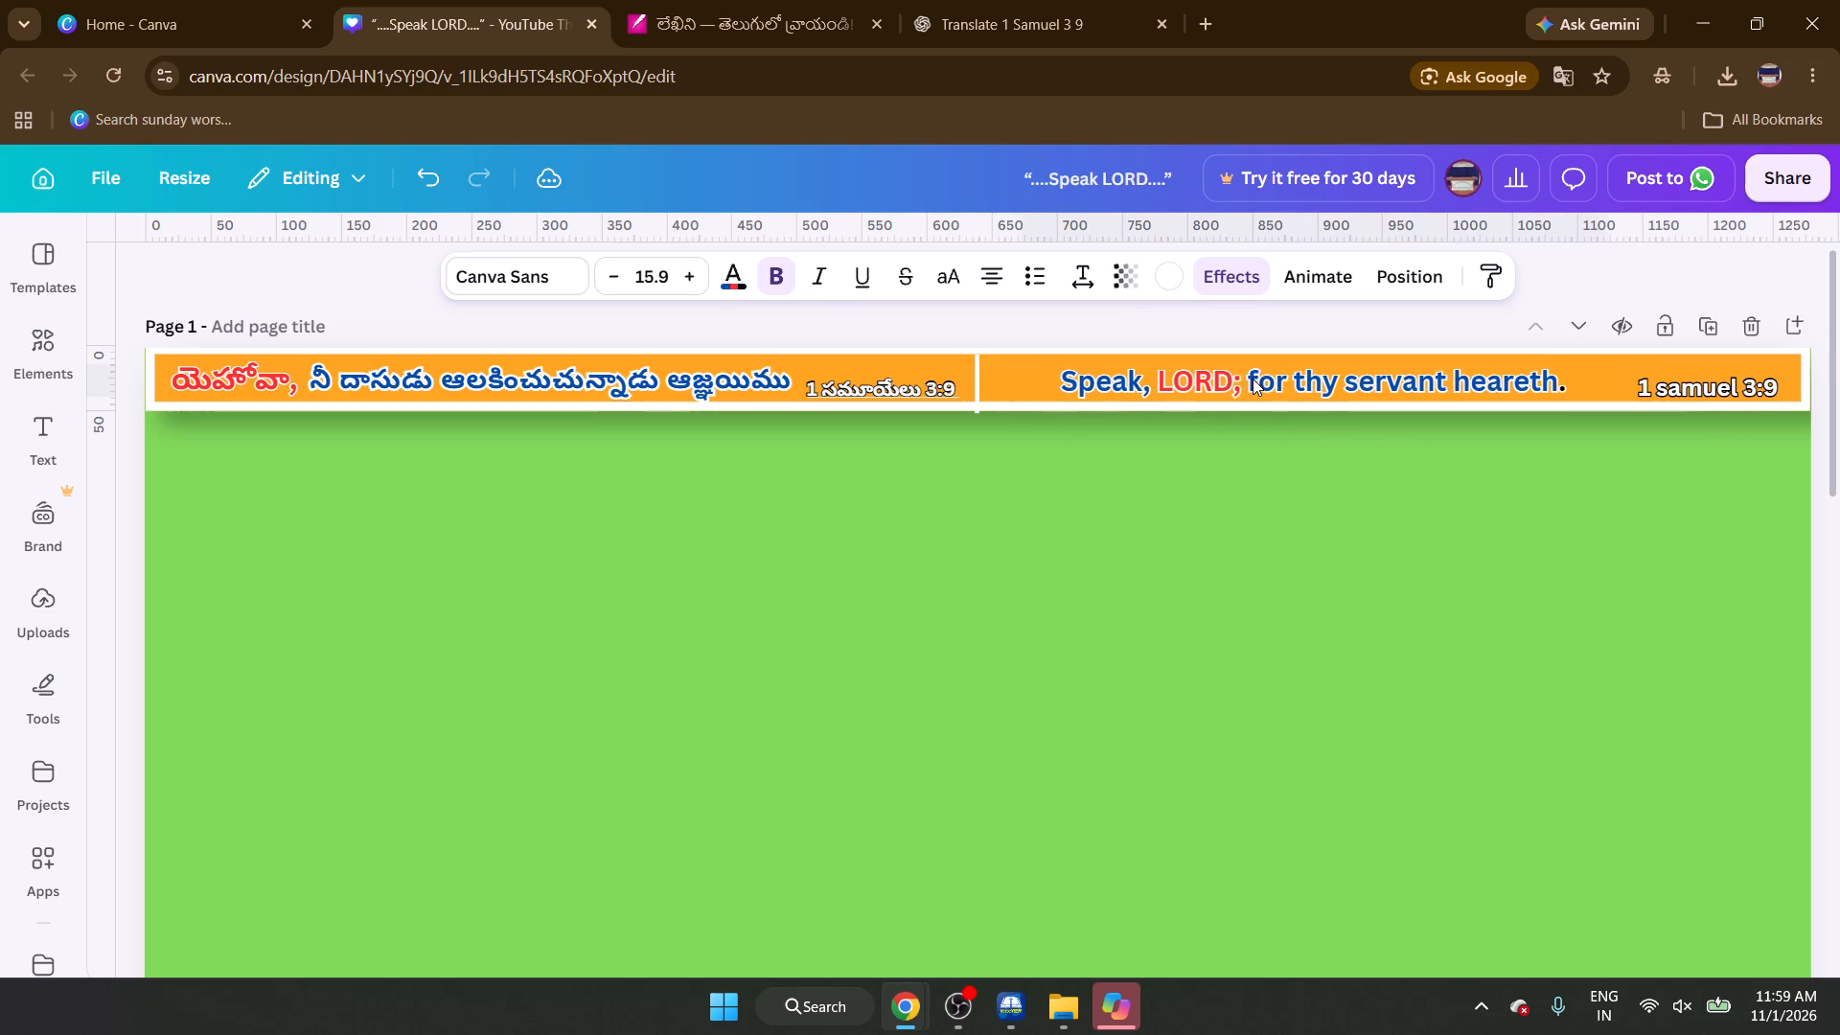
key("Down")
key("Down")
key("Down")
key("Up")
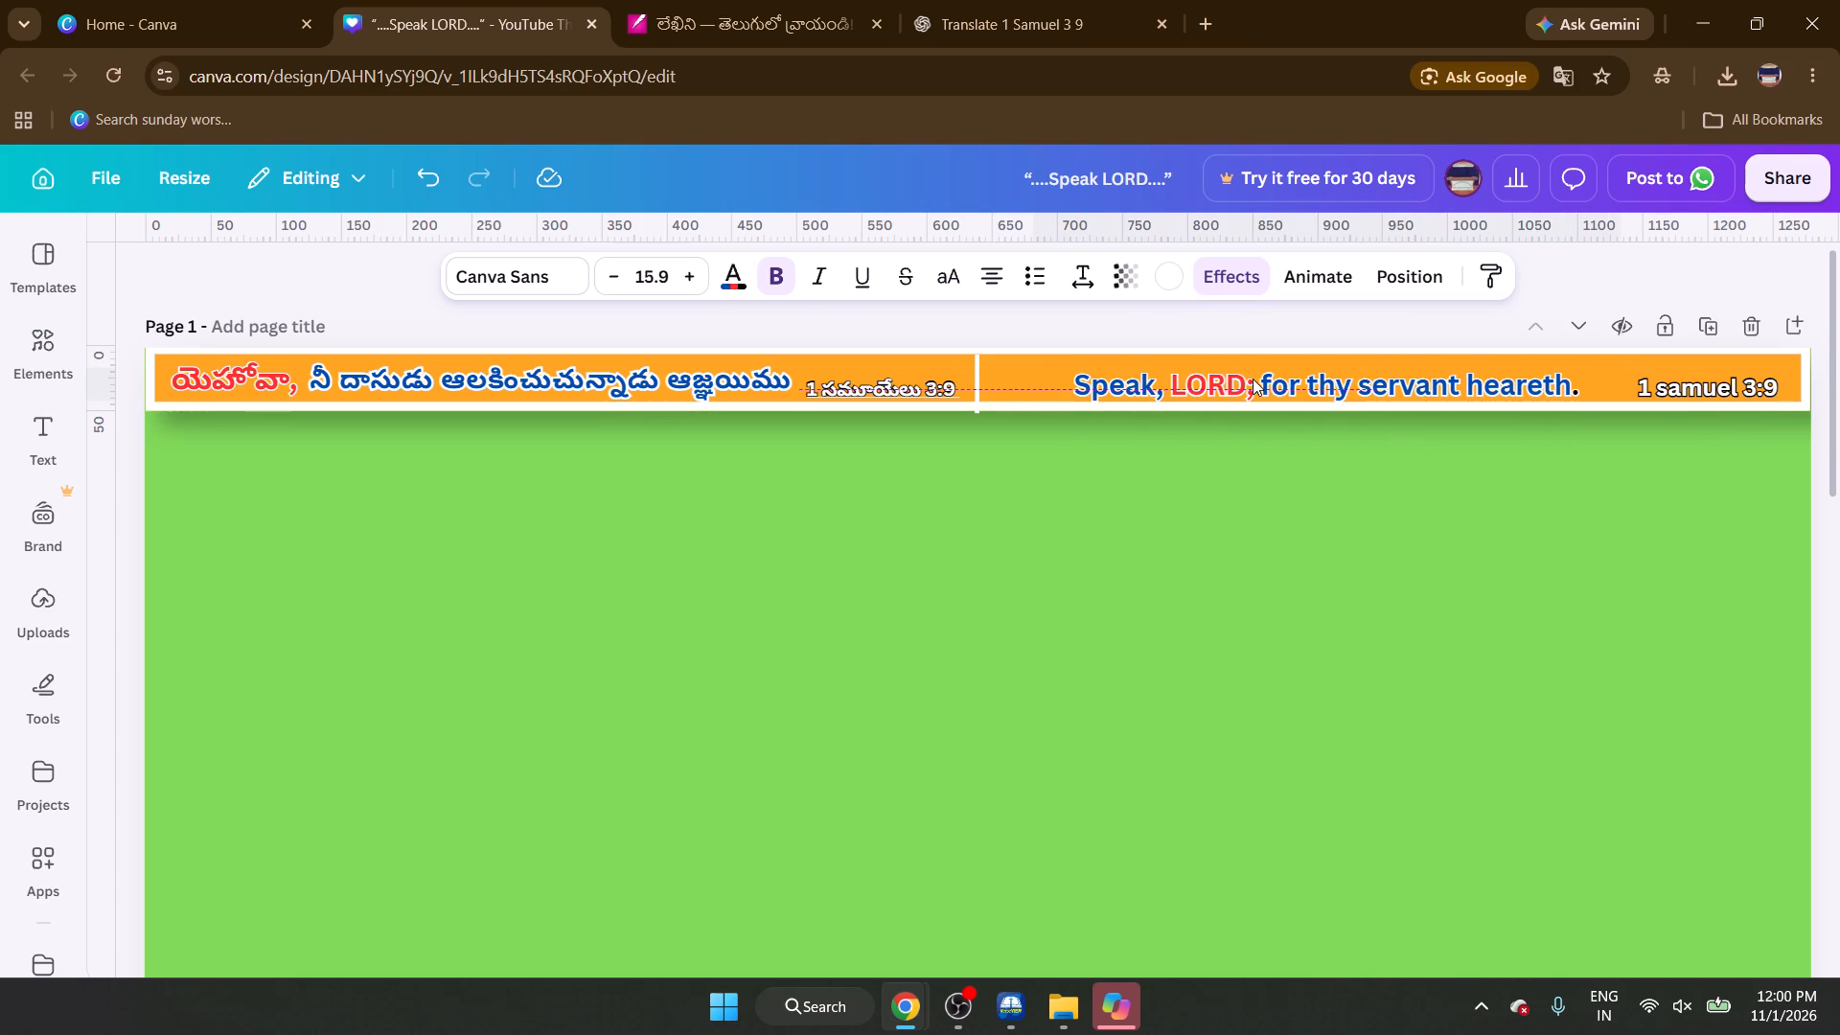
key("Up")
key("Up")
key("Up")
key("Down")
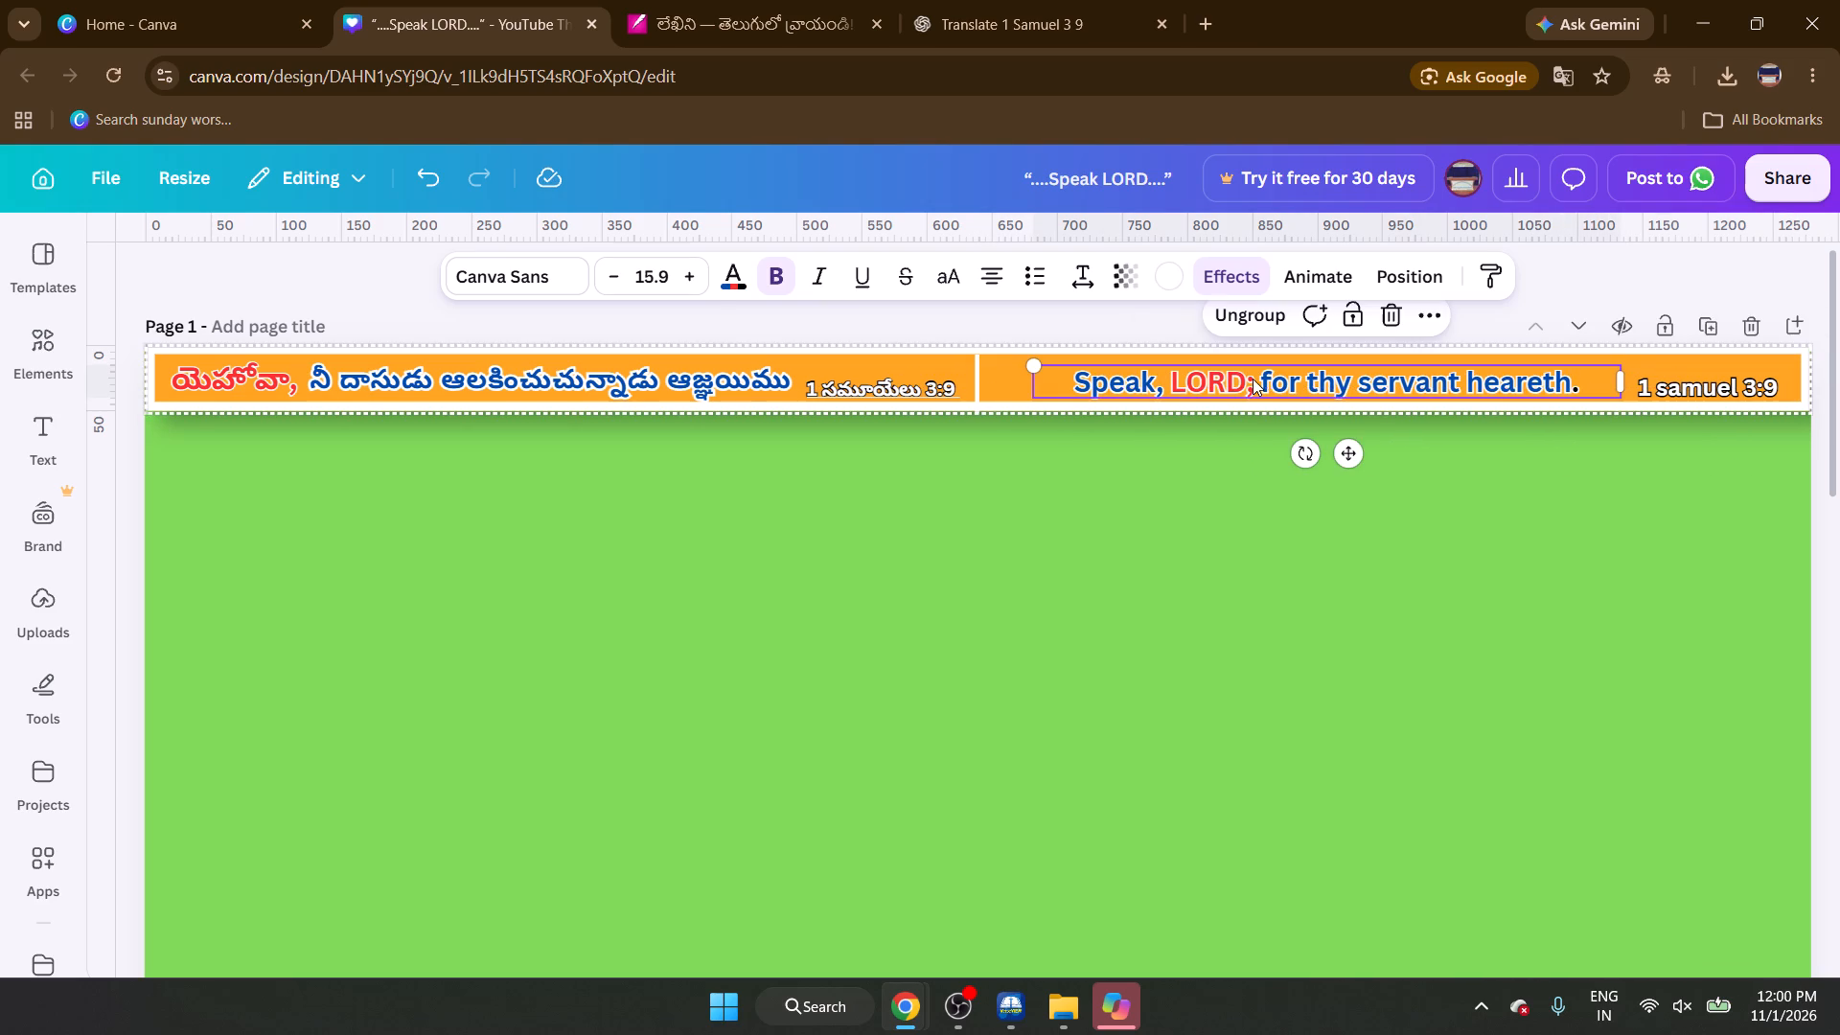
left_click(919, 596)
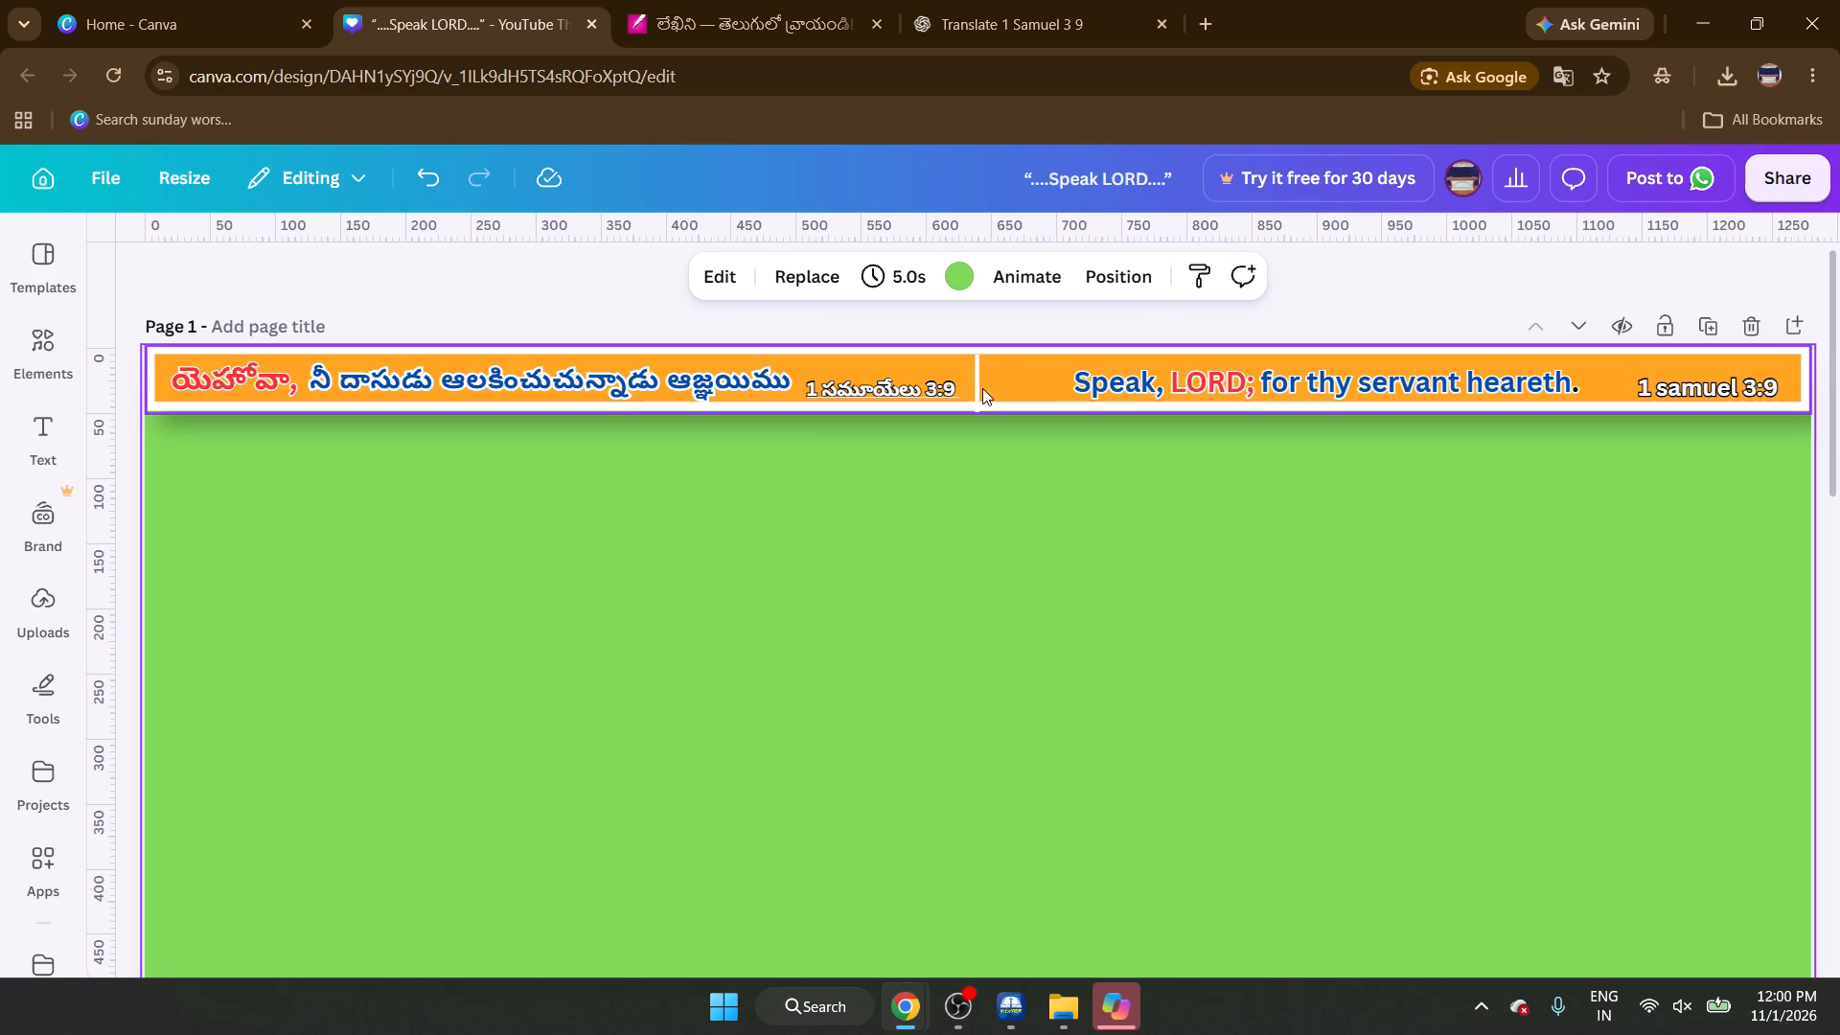
Shift the white divider line away from “1 సమూయేలు 3:9” towards the English phrase, roughly midway between the two texts.
left_click(973, 381)
left_click(973, 381)
key("Right")
key("Right")
key("Right")
key("Right")
key("Right")
key("Right")
key("Right")
key("Right")
key("Right")
key("Right")
key("Right")
key("Right")
key("Right")
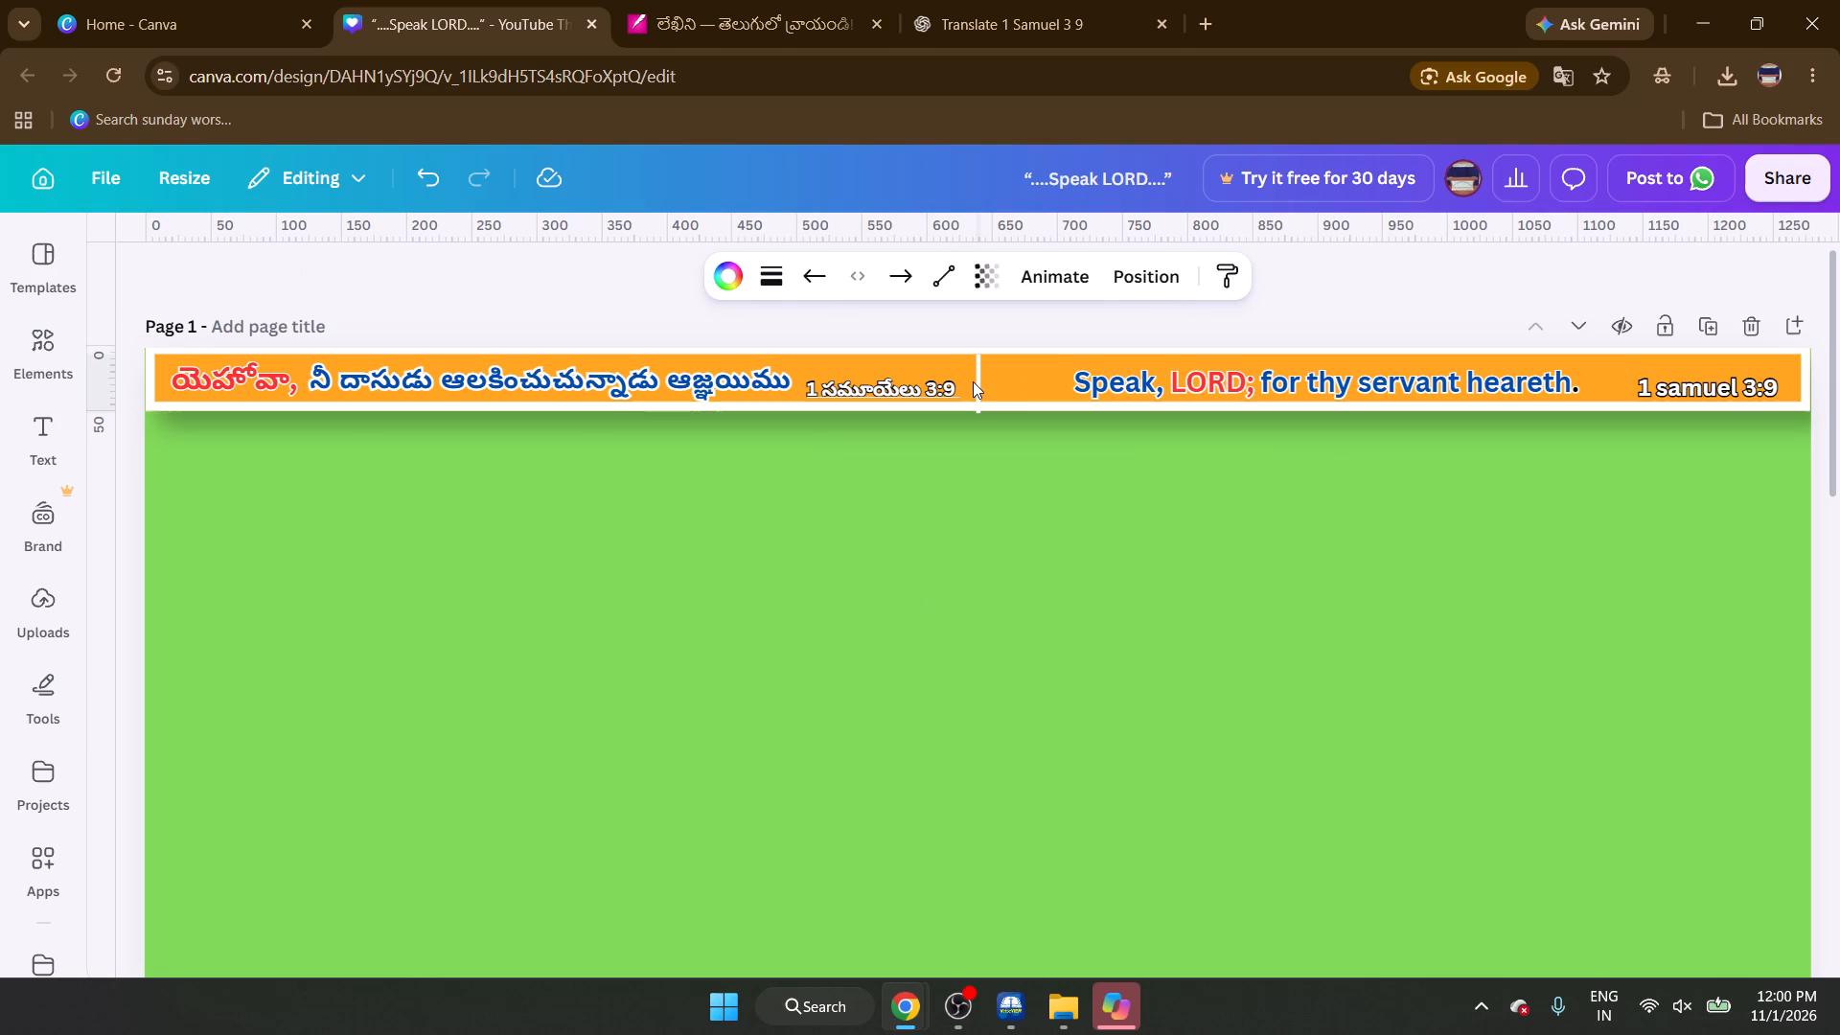
key("Right")
key("Right")
key("Right")
key("Right")
key("Right")
key("Right")
key("Right")
key("Right")
key("Right")
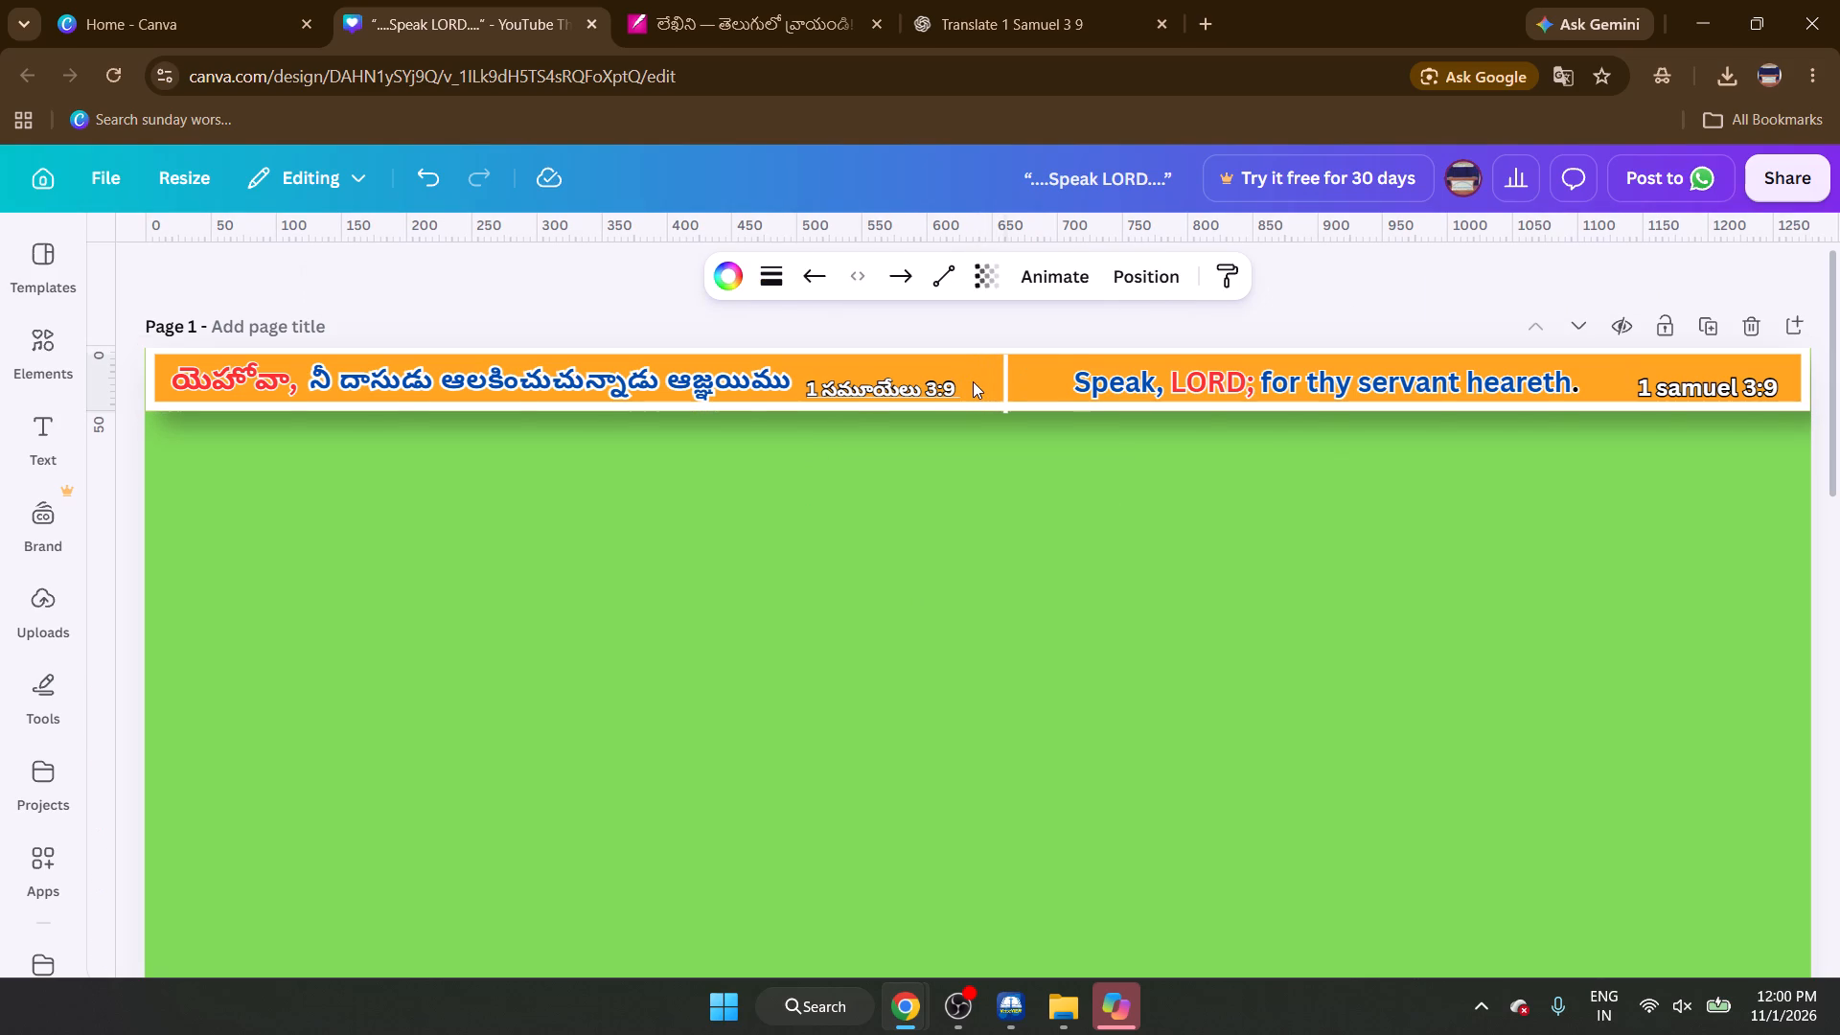
key("Left")
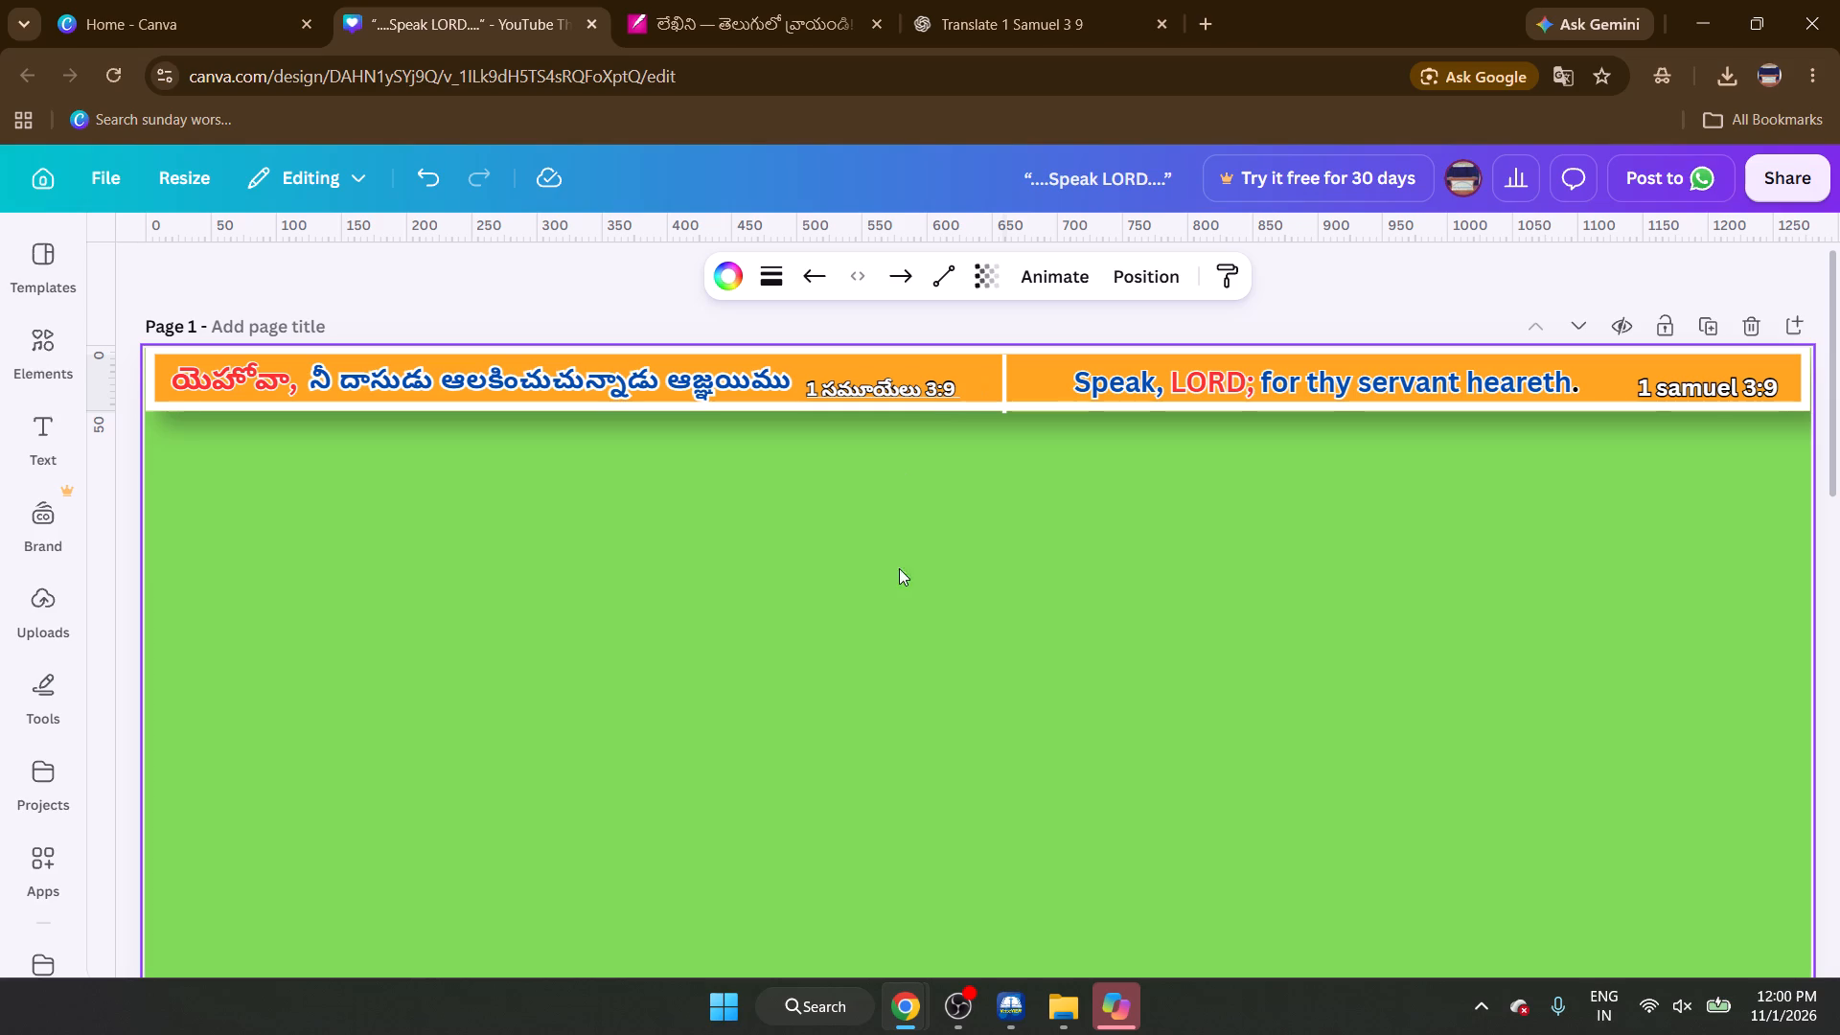
left_click(947, 640)
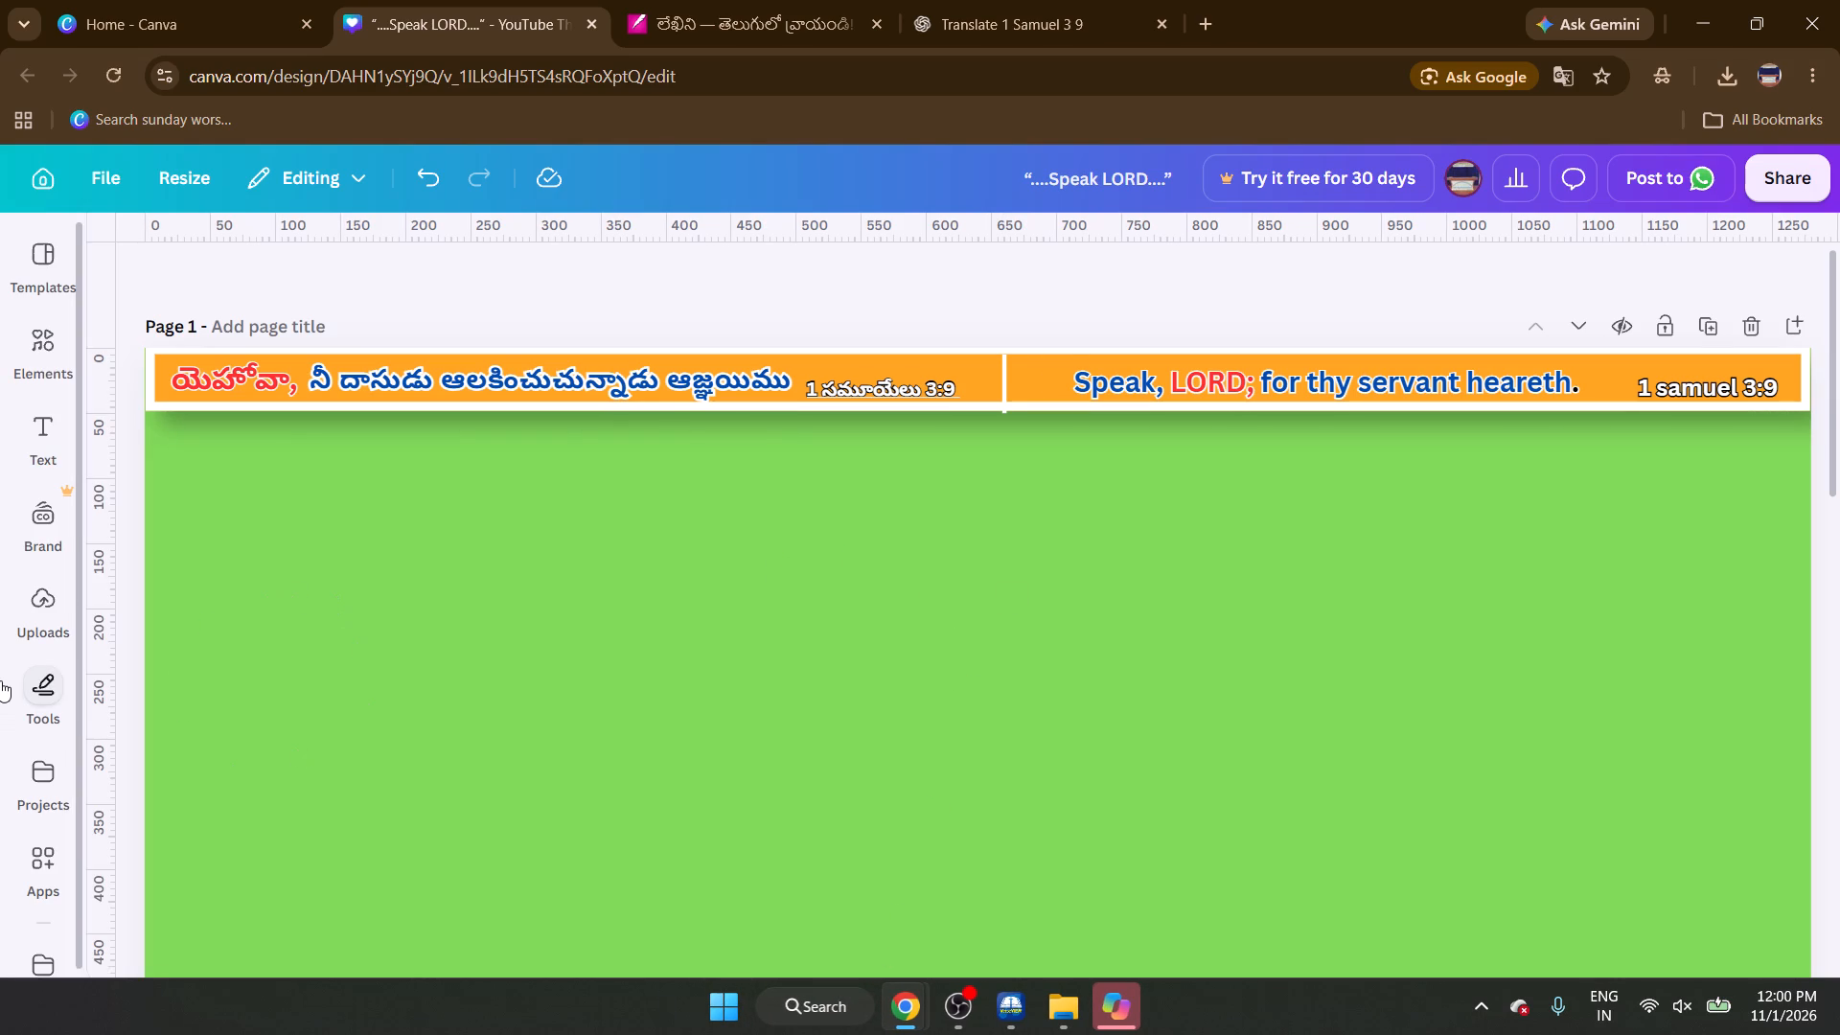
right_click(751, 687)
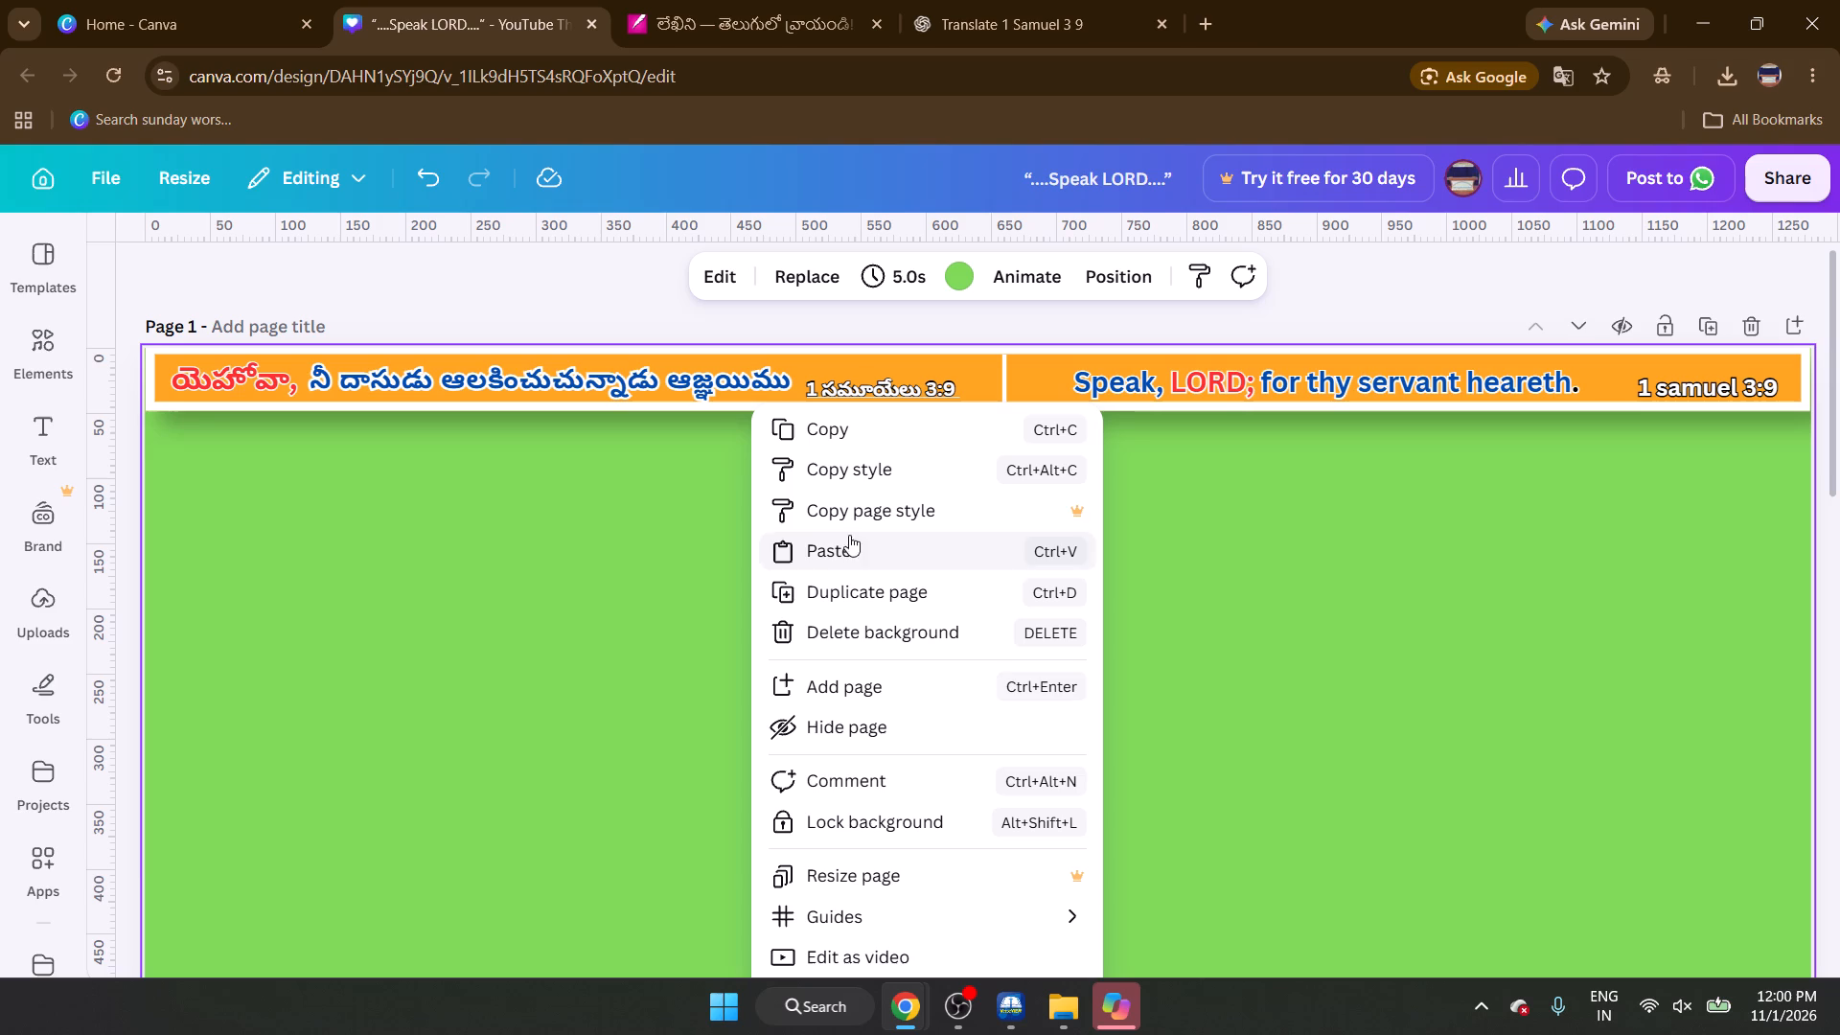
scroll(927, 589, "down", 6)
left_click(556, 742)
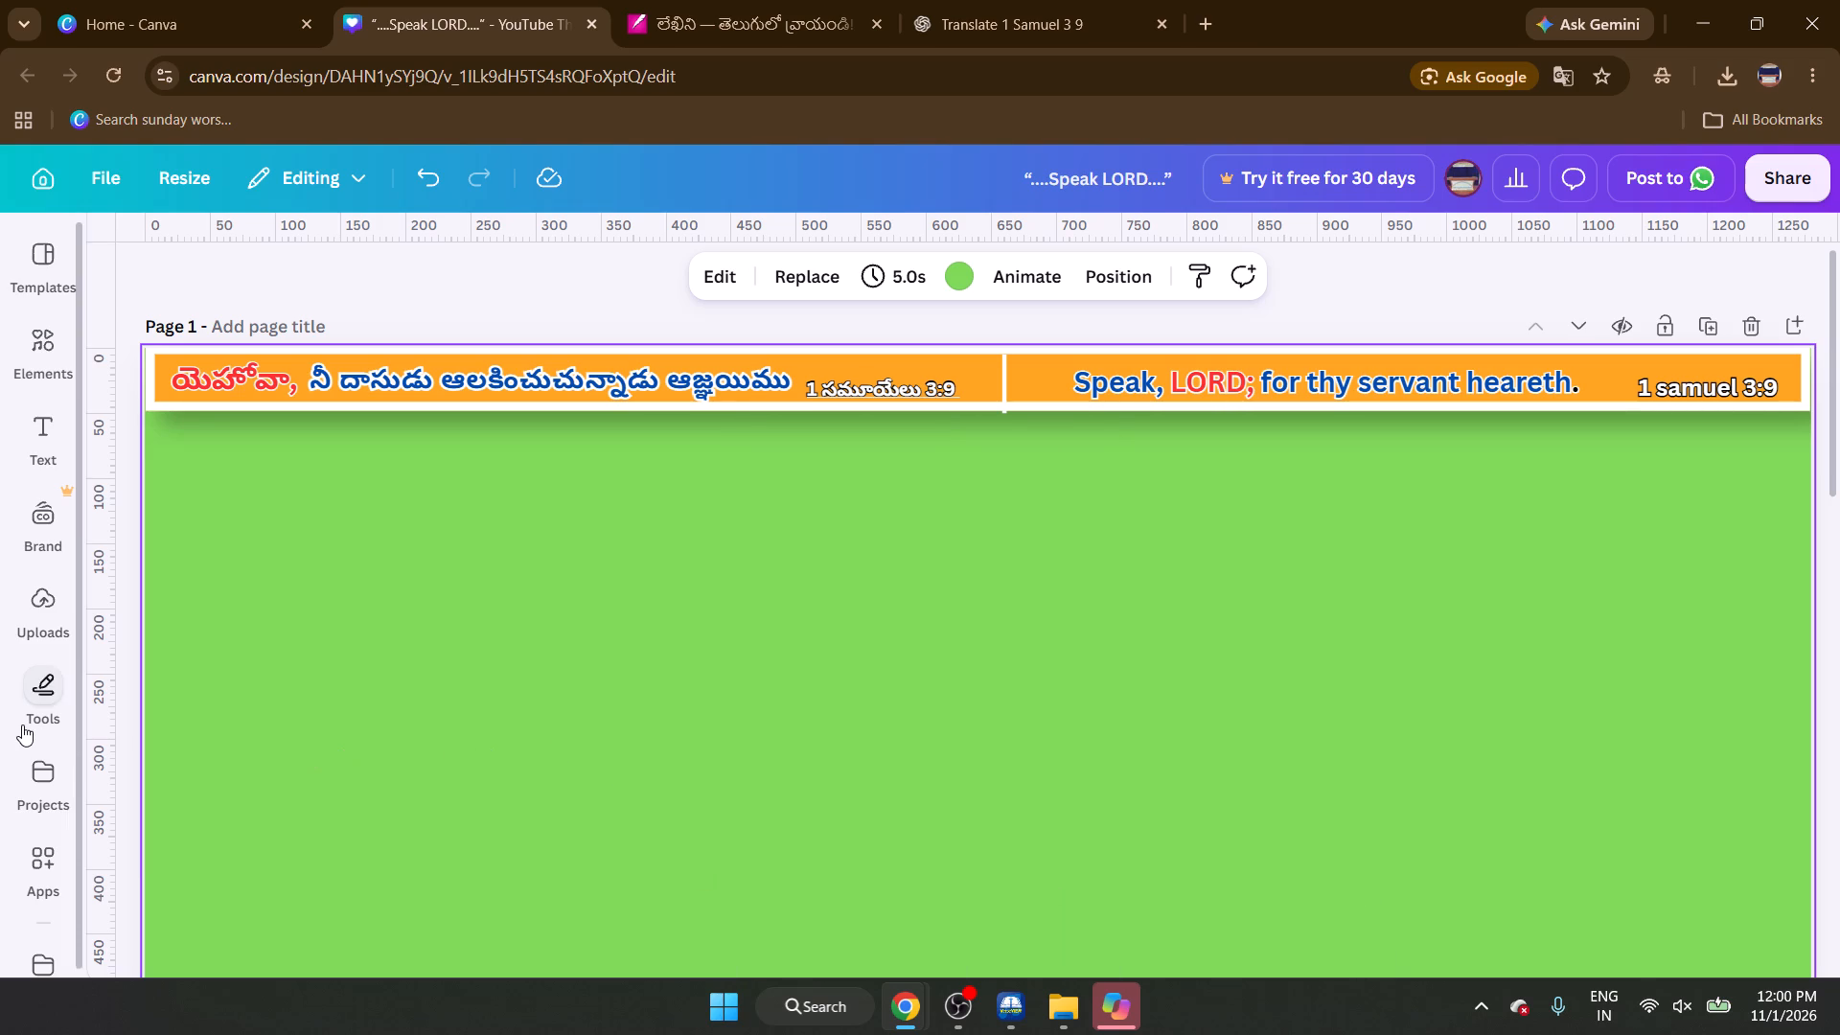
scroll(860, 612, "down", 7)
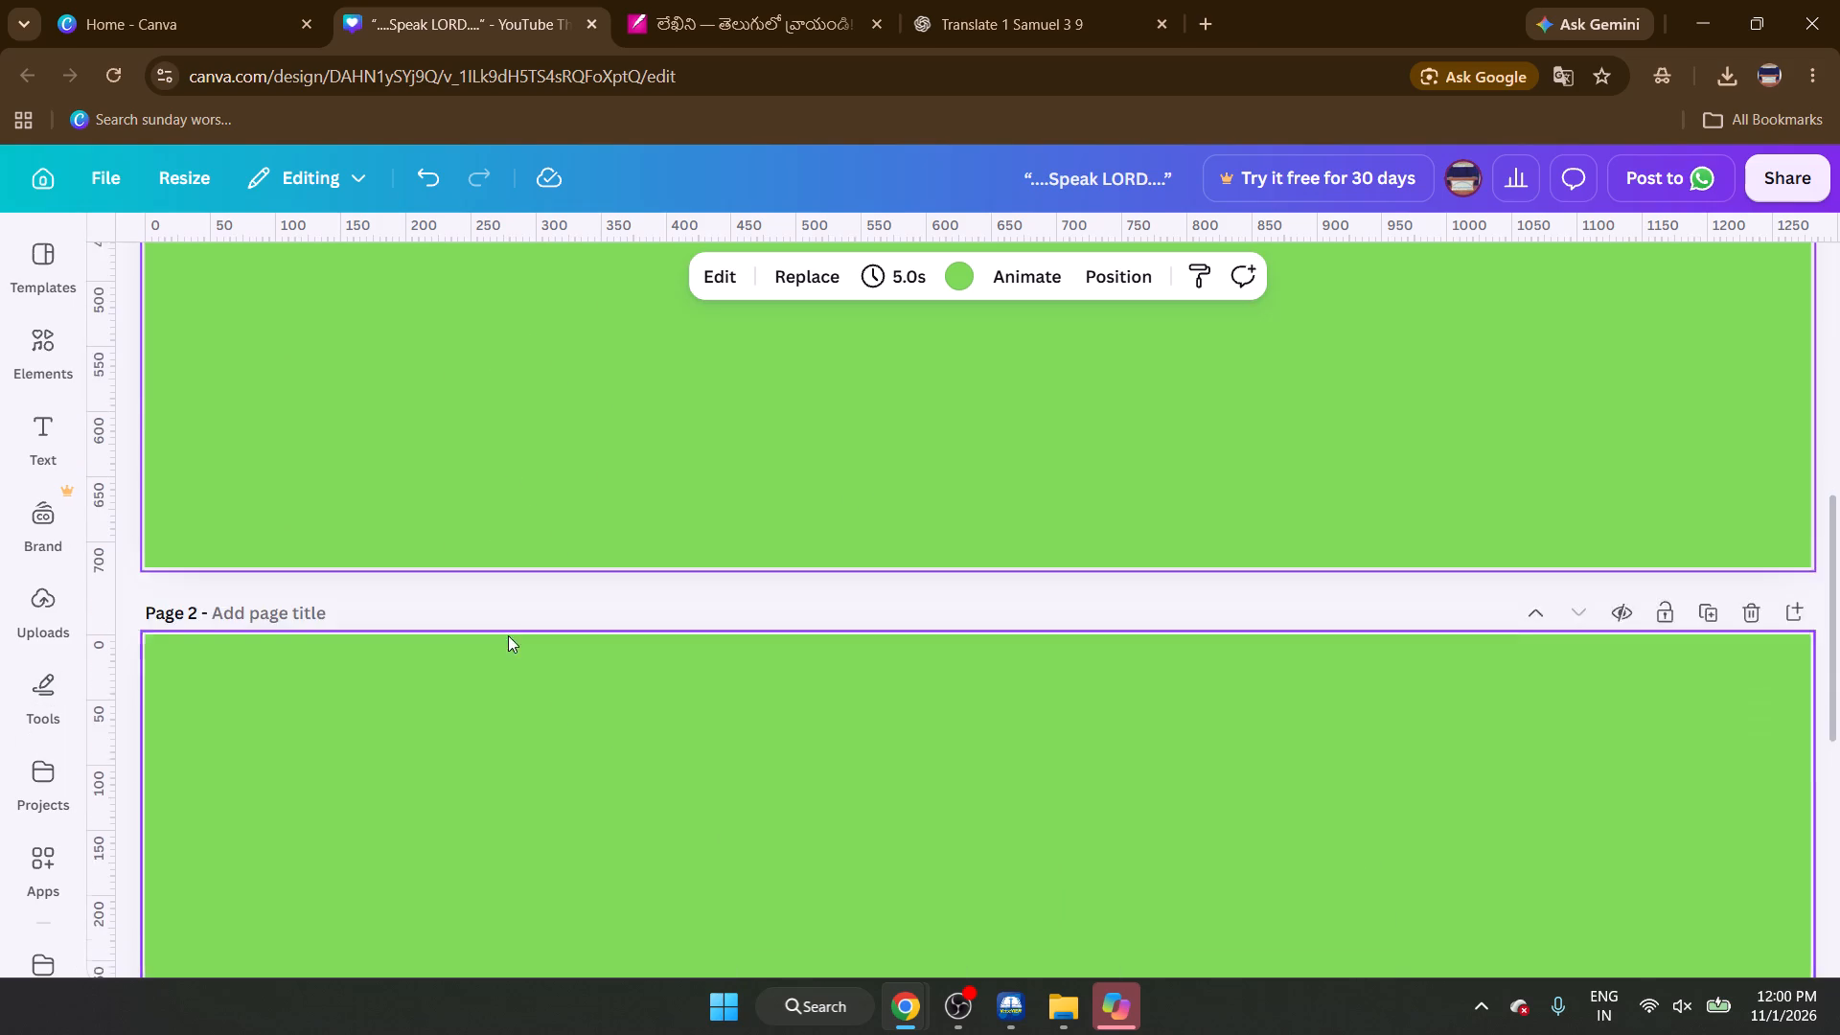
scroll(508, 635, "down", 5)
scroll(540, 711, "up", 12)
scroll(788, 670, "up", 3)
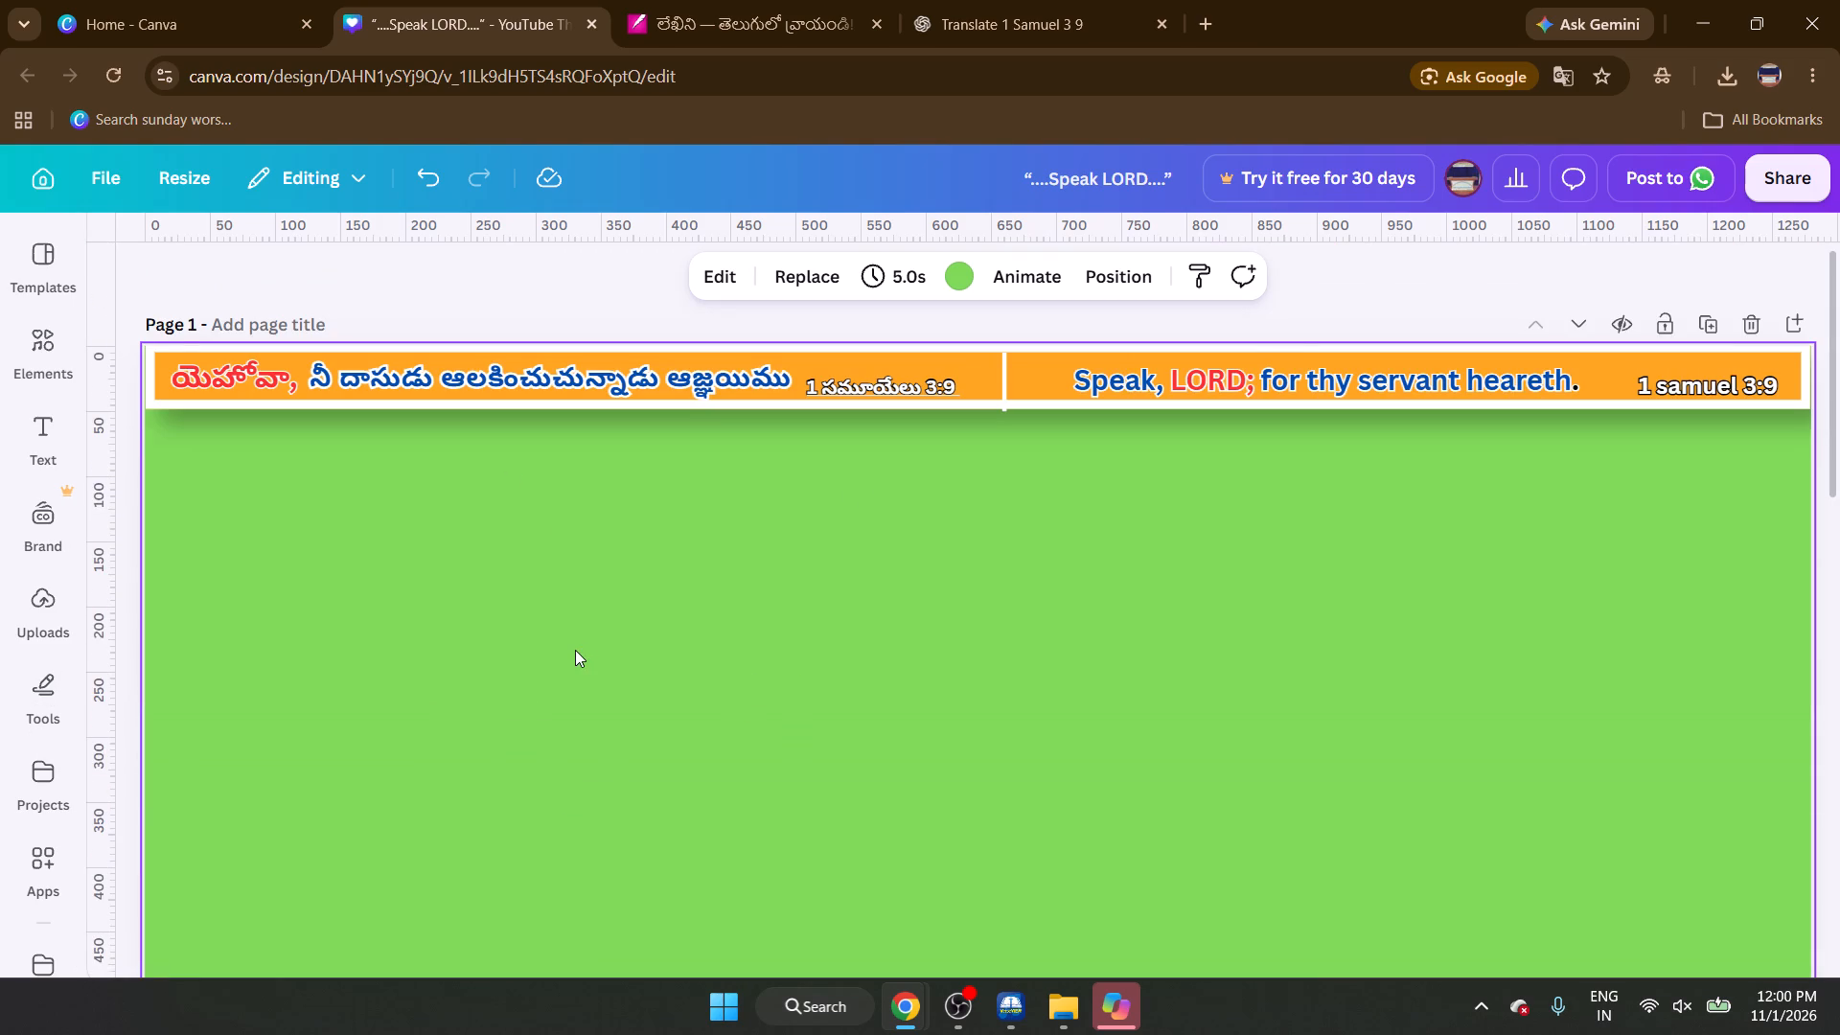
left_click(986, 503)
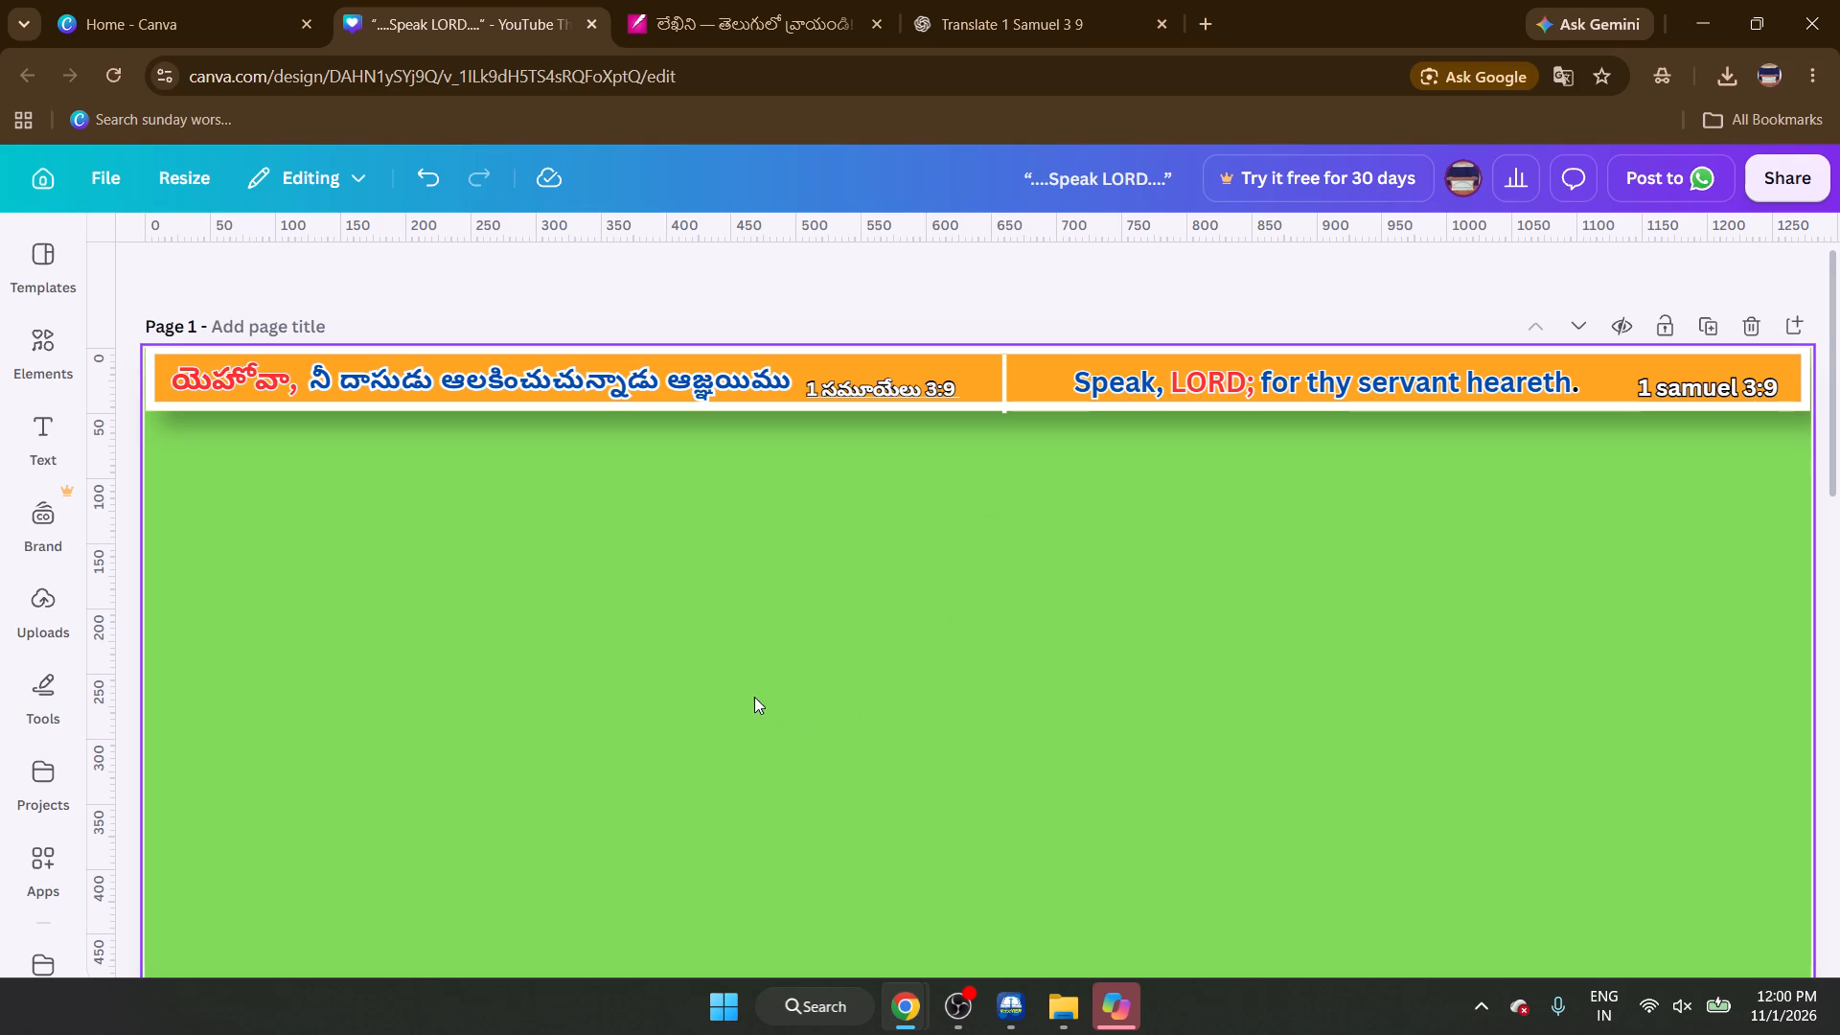
Raise the divider line slightly so its lower end stays within the banner's white border.
left_click(1003, 395)
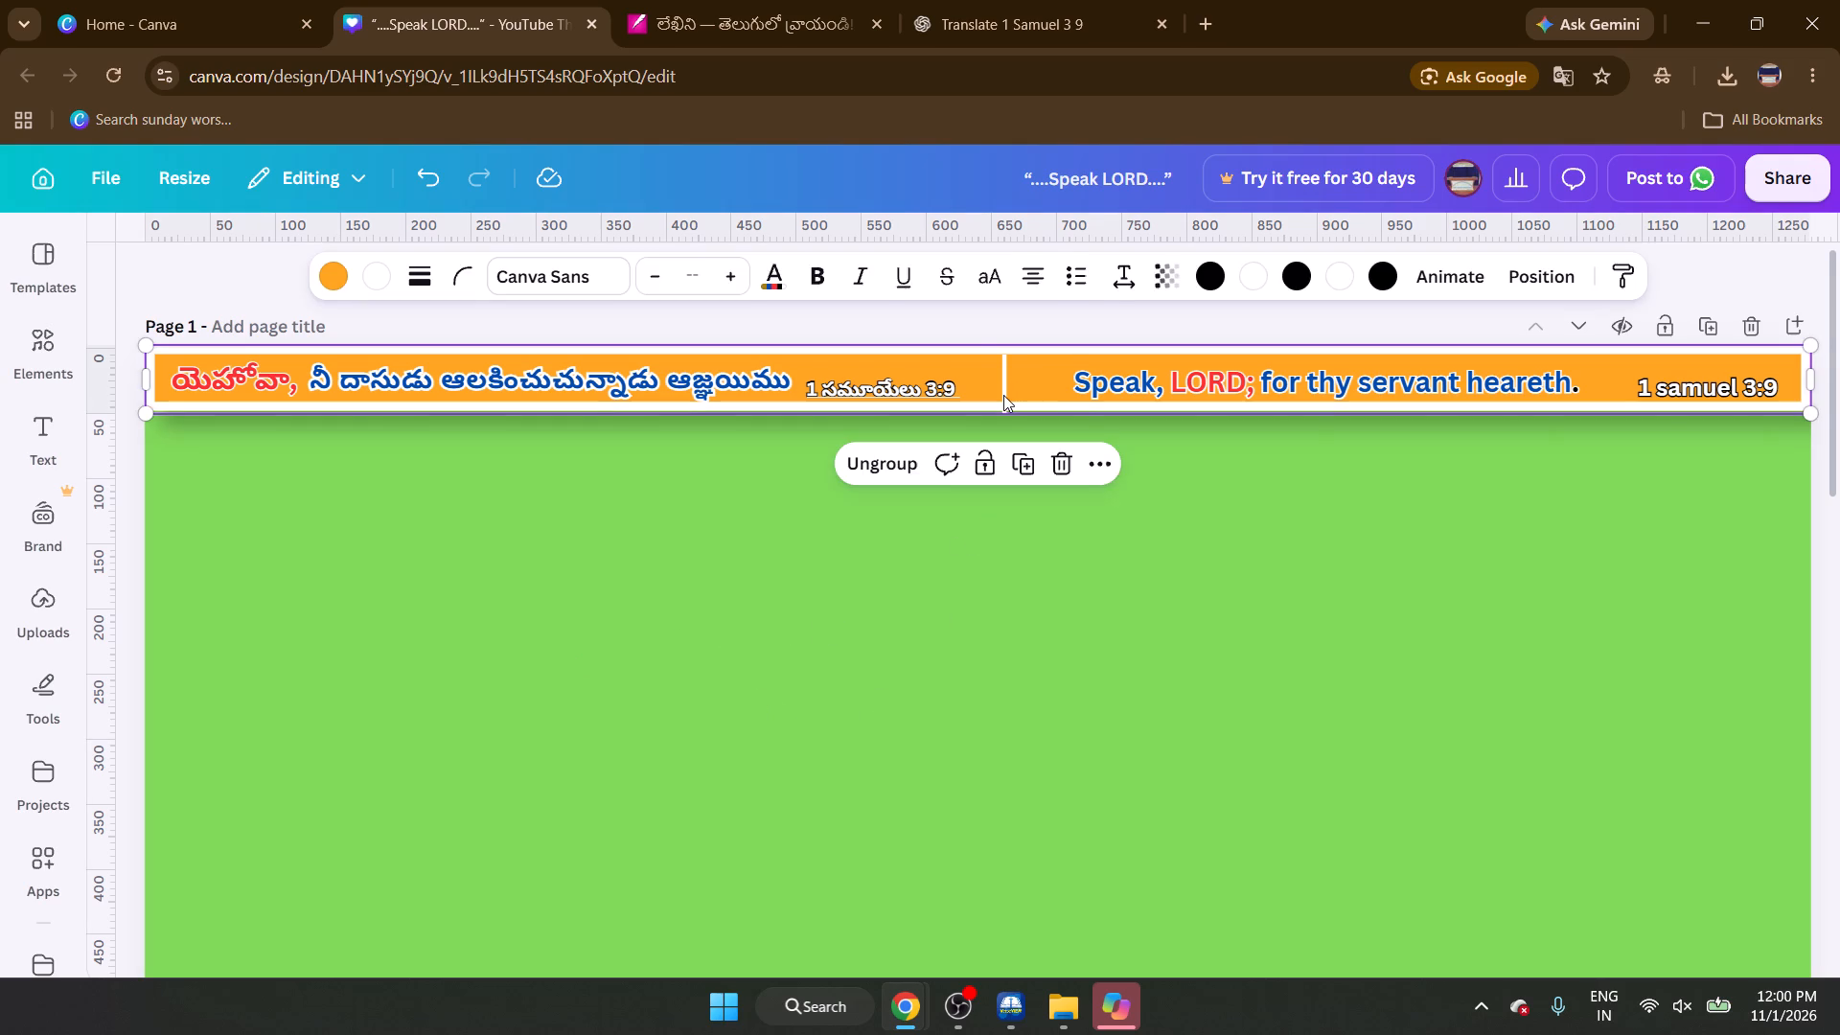
left_click(1003, 395)
key("Up")
key("Up")
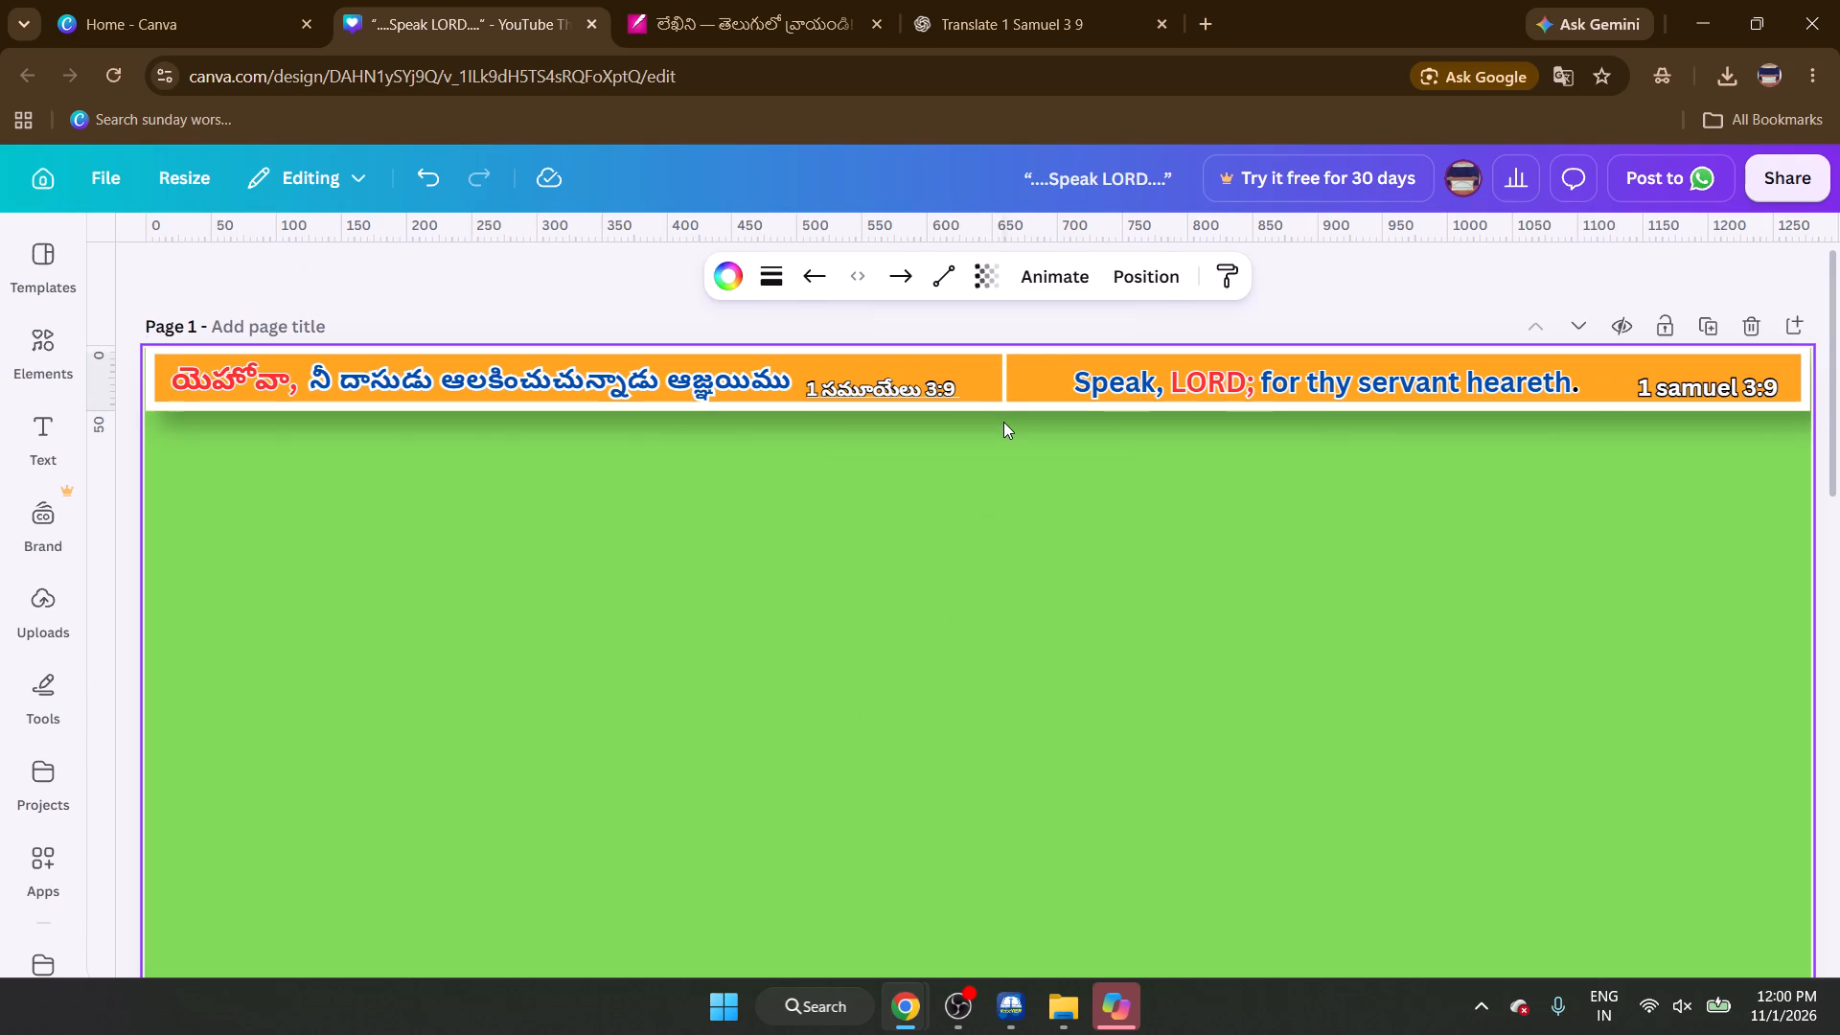
key("Down")
key("Up")
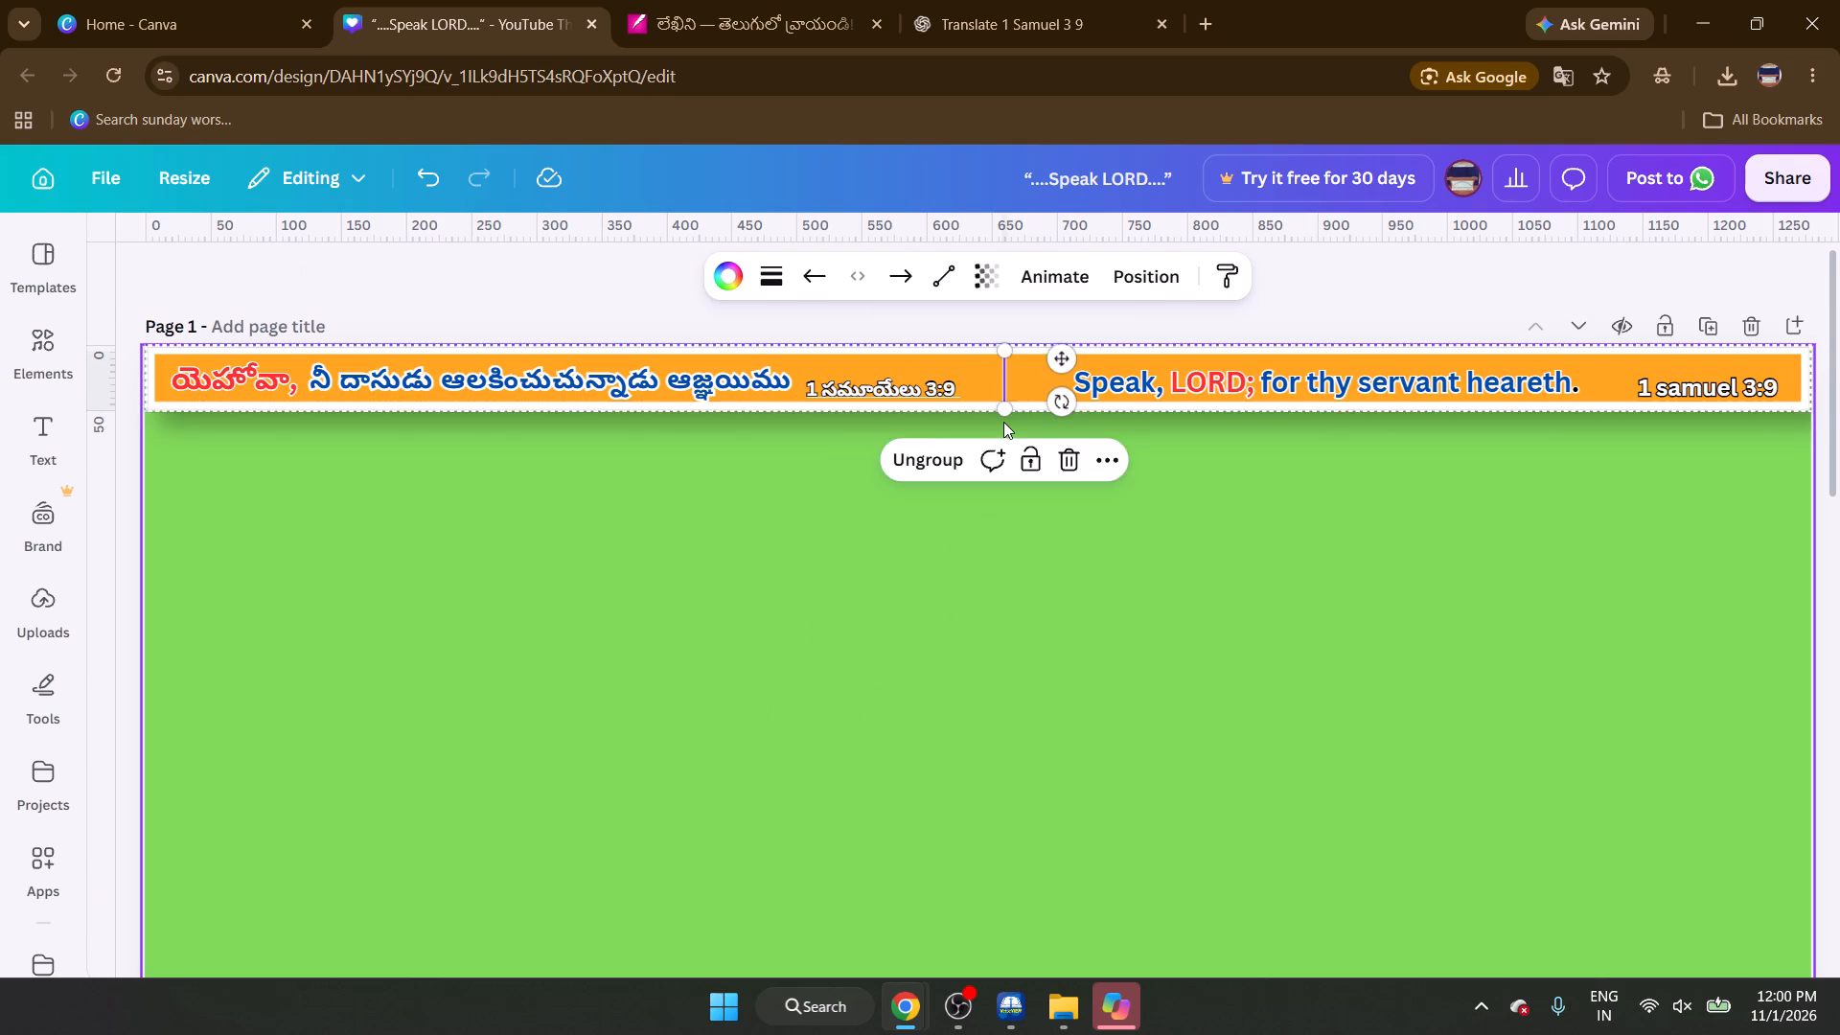
key("Down")
left_click(1022, 533)
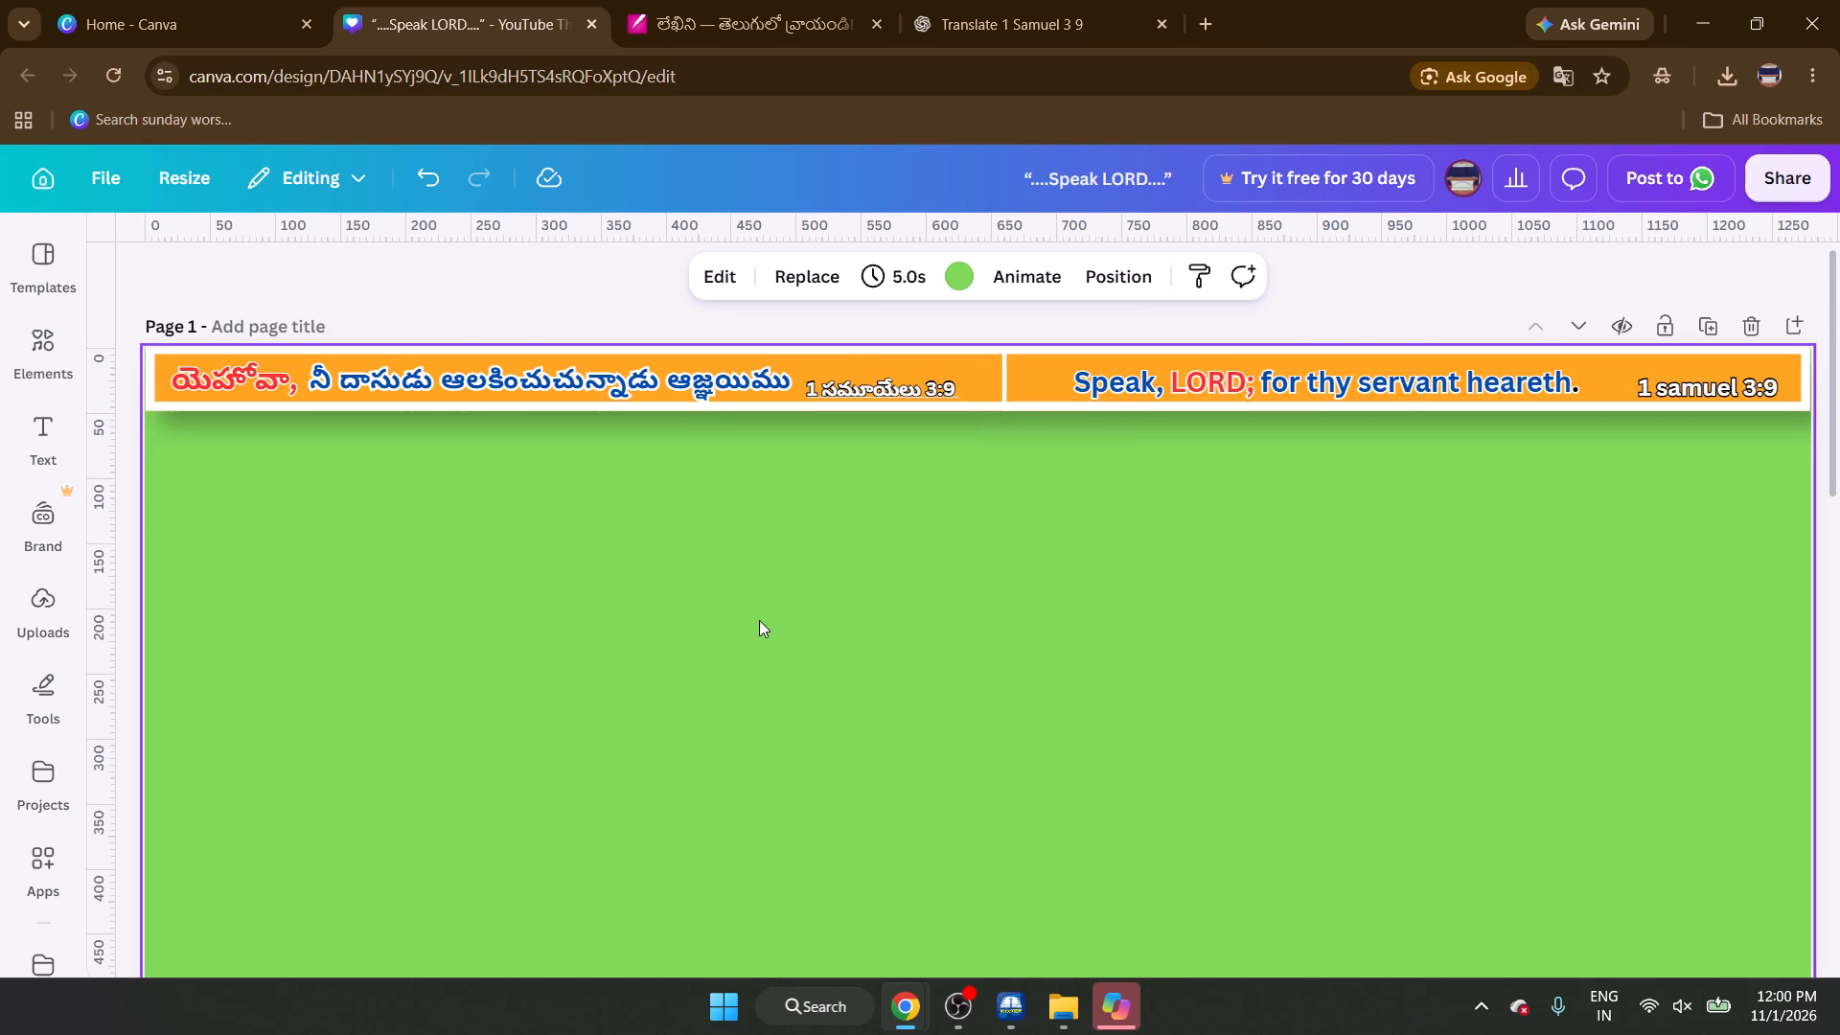
Move the Telugu reference “1 సమూయేలు 3:9” closer to the divider line, widening the gap after the Telugu phrase.
left_click(868, 391)
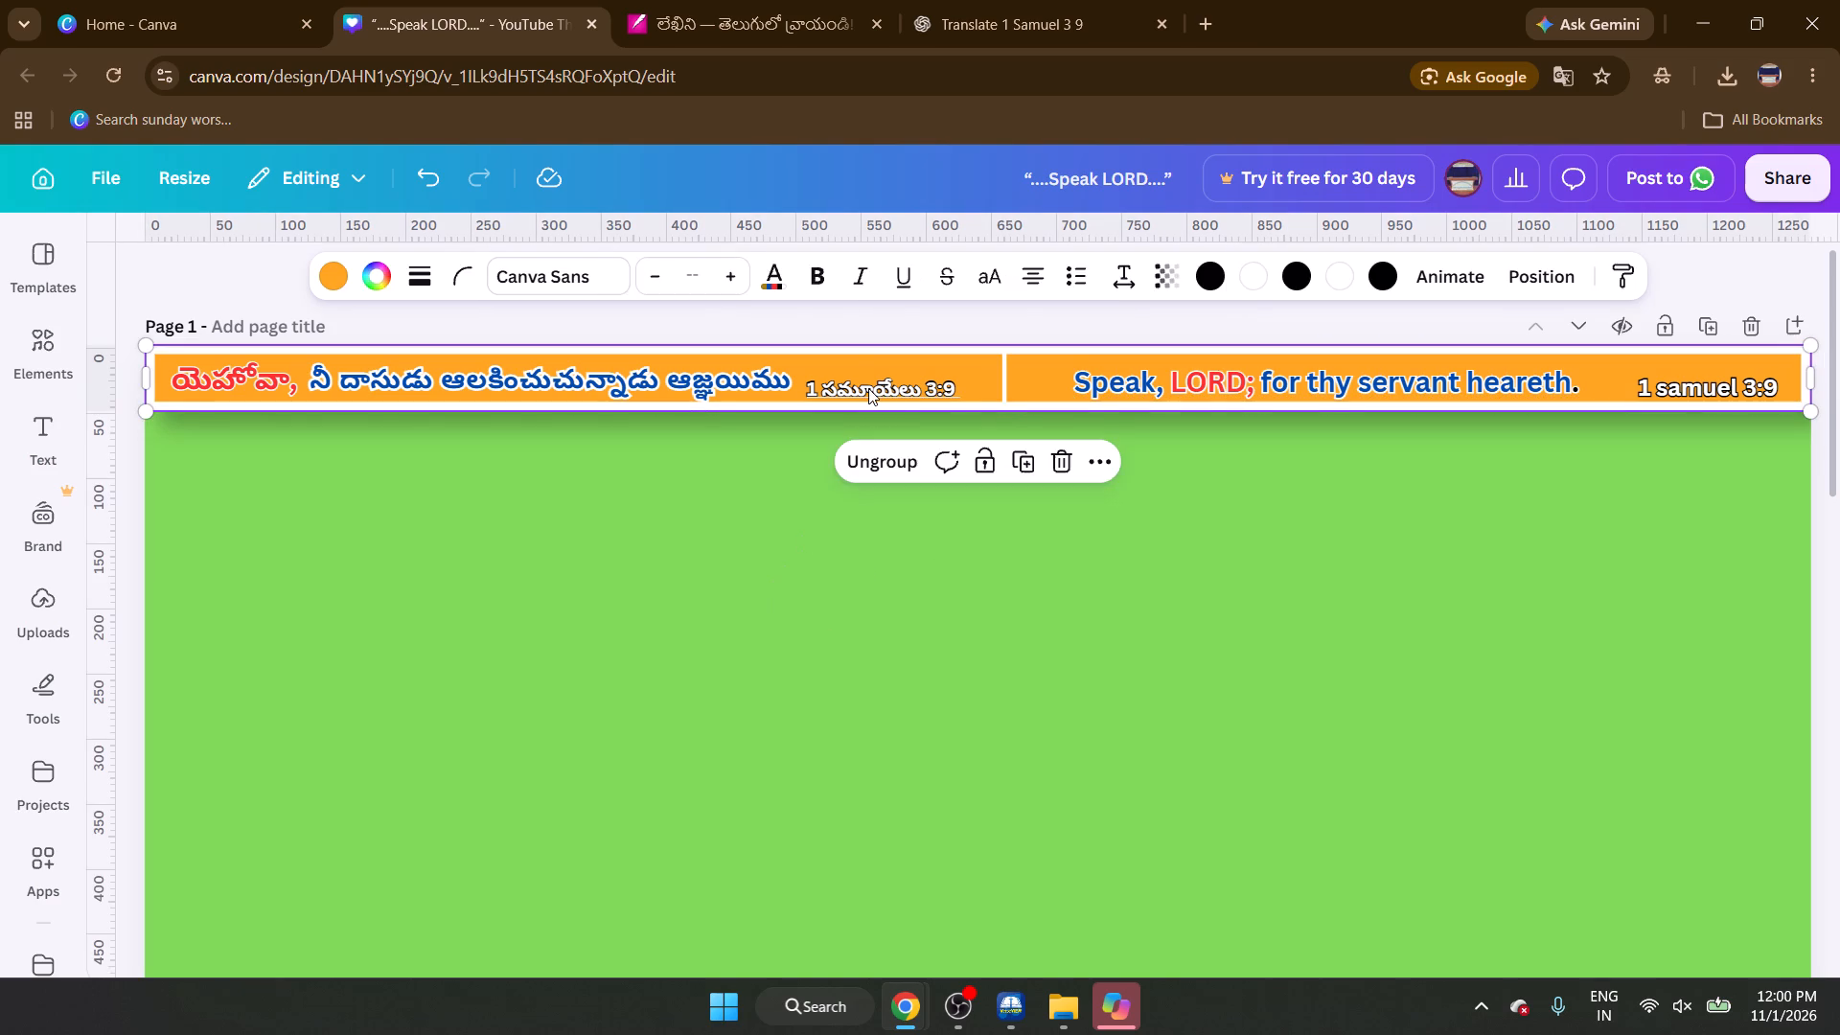
left_click(868, 388)
key("Right")
key("Right")
key("Right")
key("Right")
key("Right")
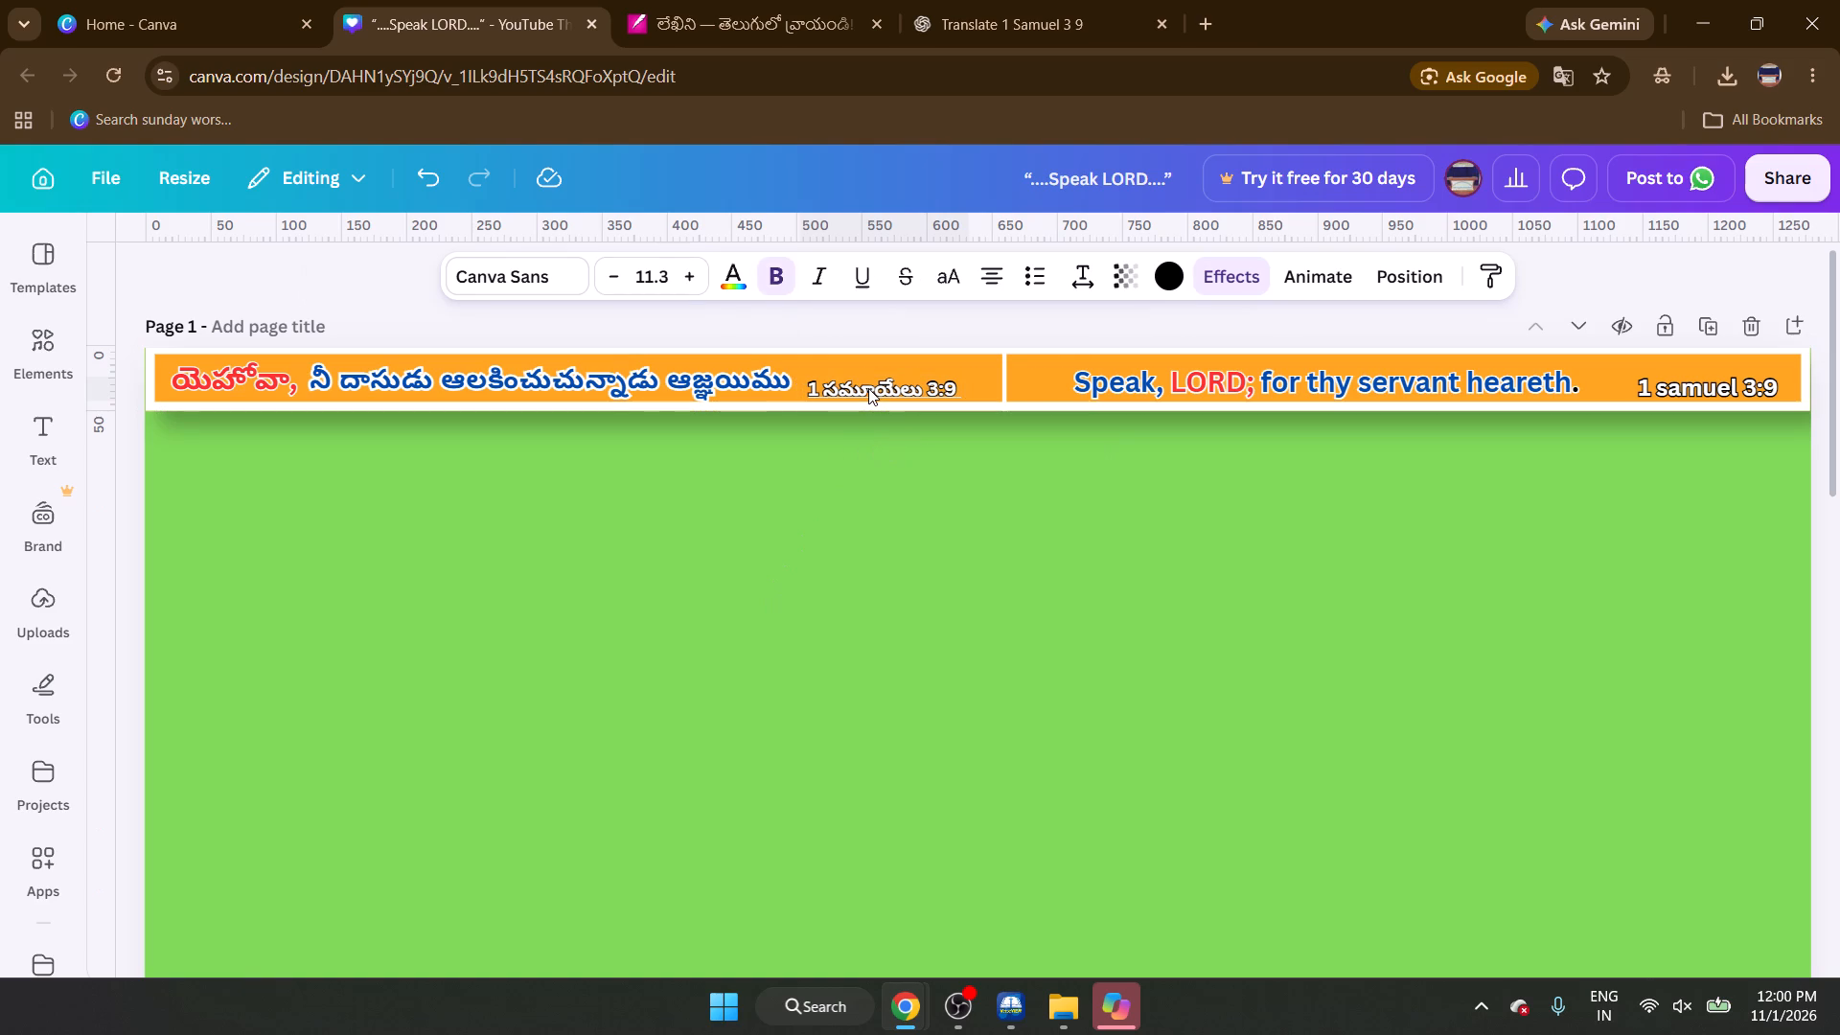
key("Right")
key("Right")
key("Right")
key("Right")
key("Right")
key("Right")
key("Right")
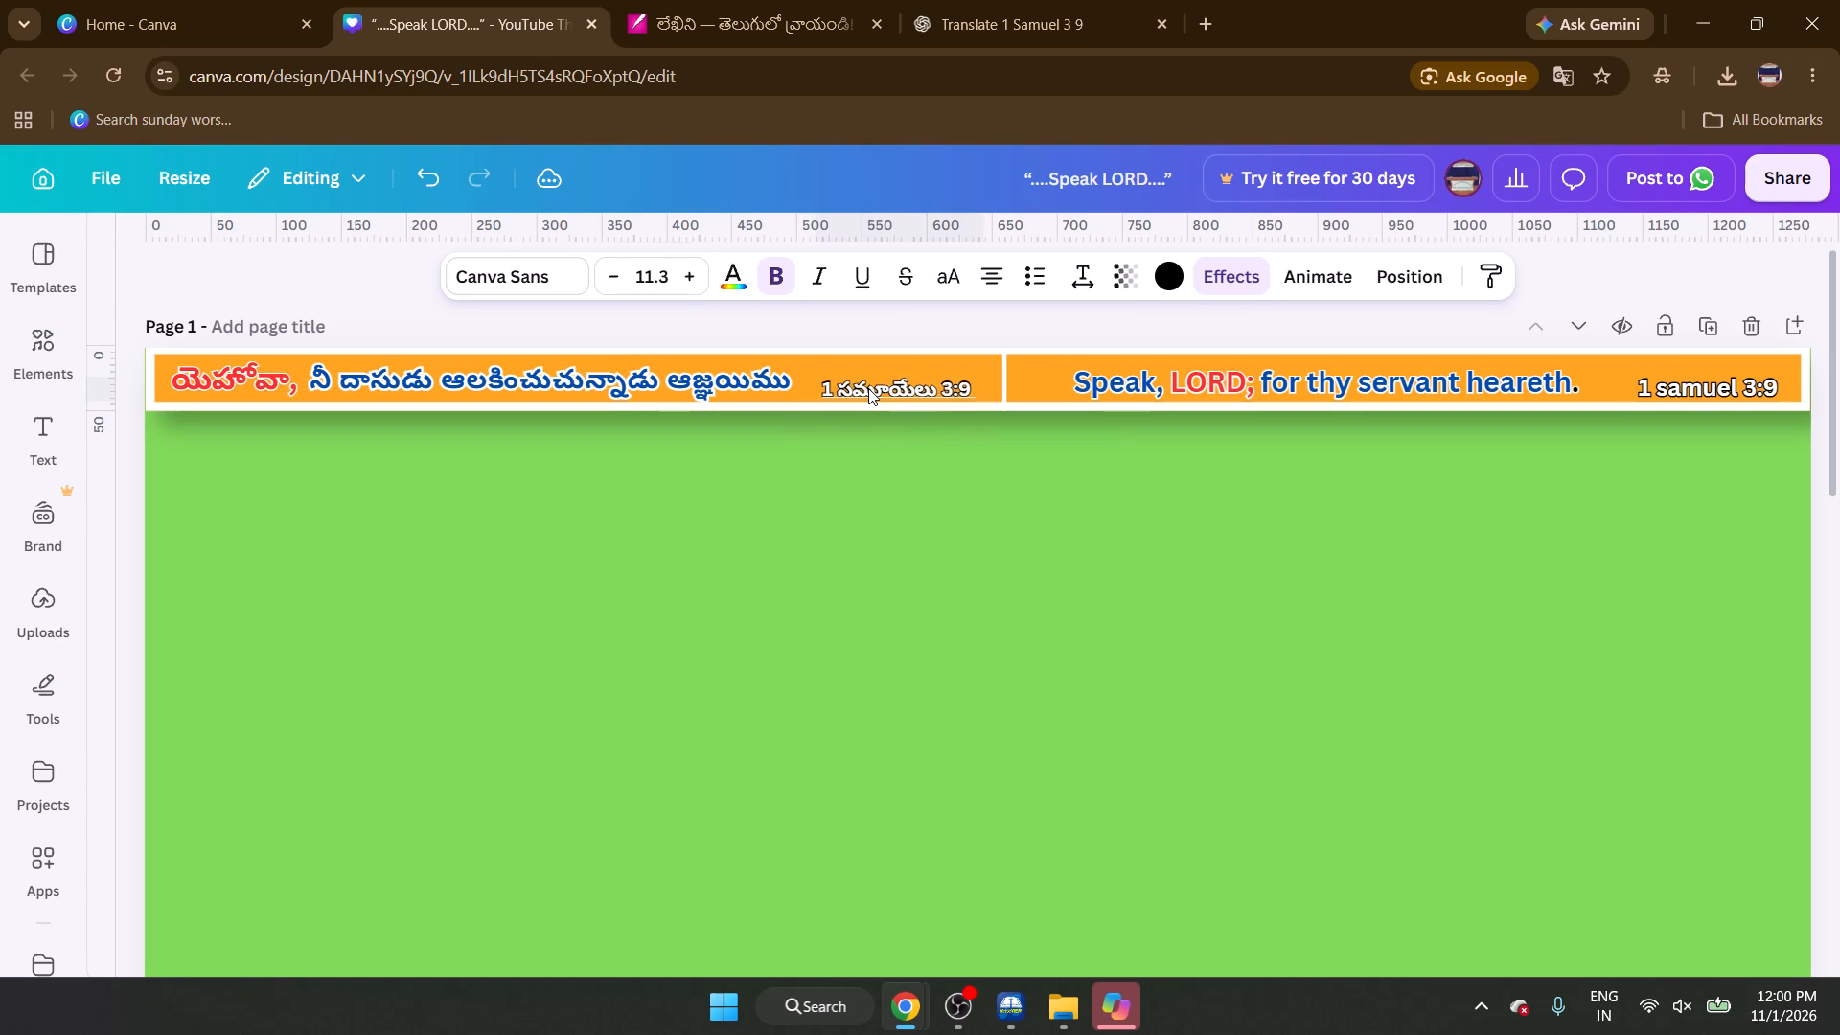
key("Right")
key("Right")
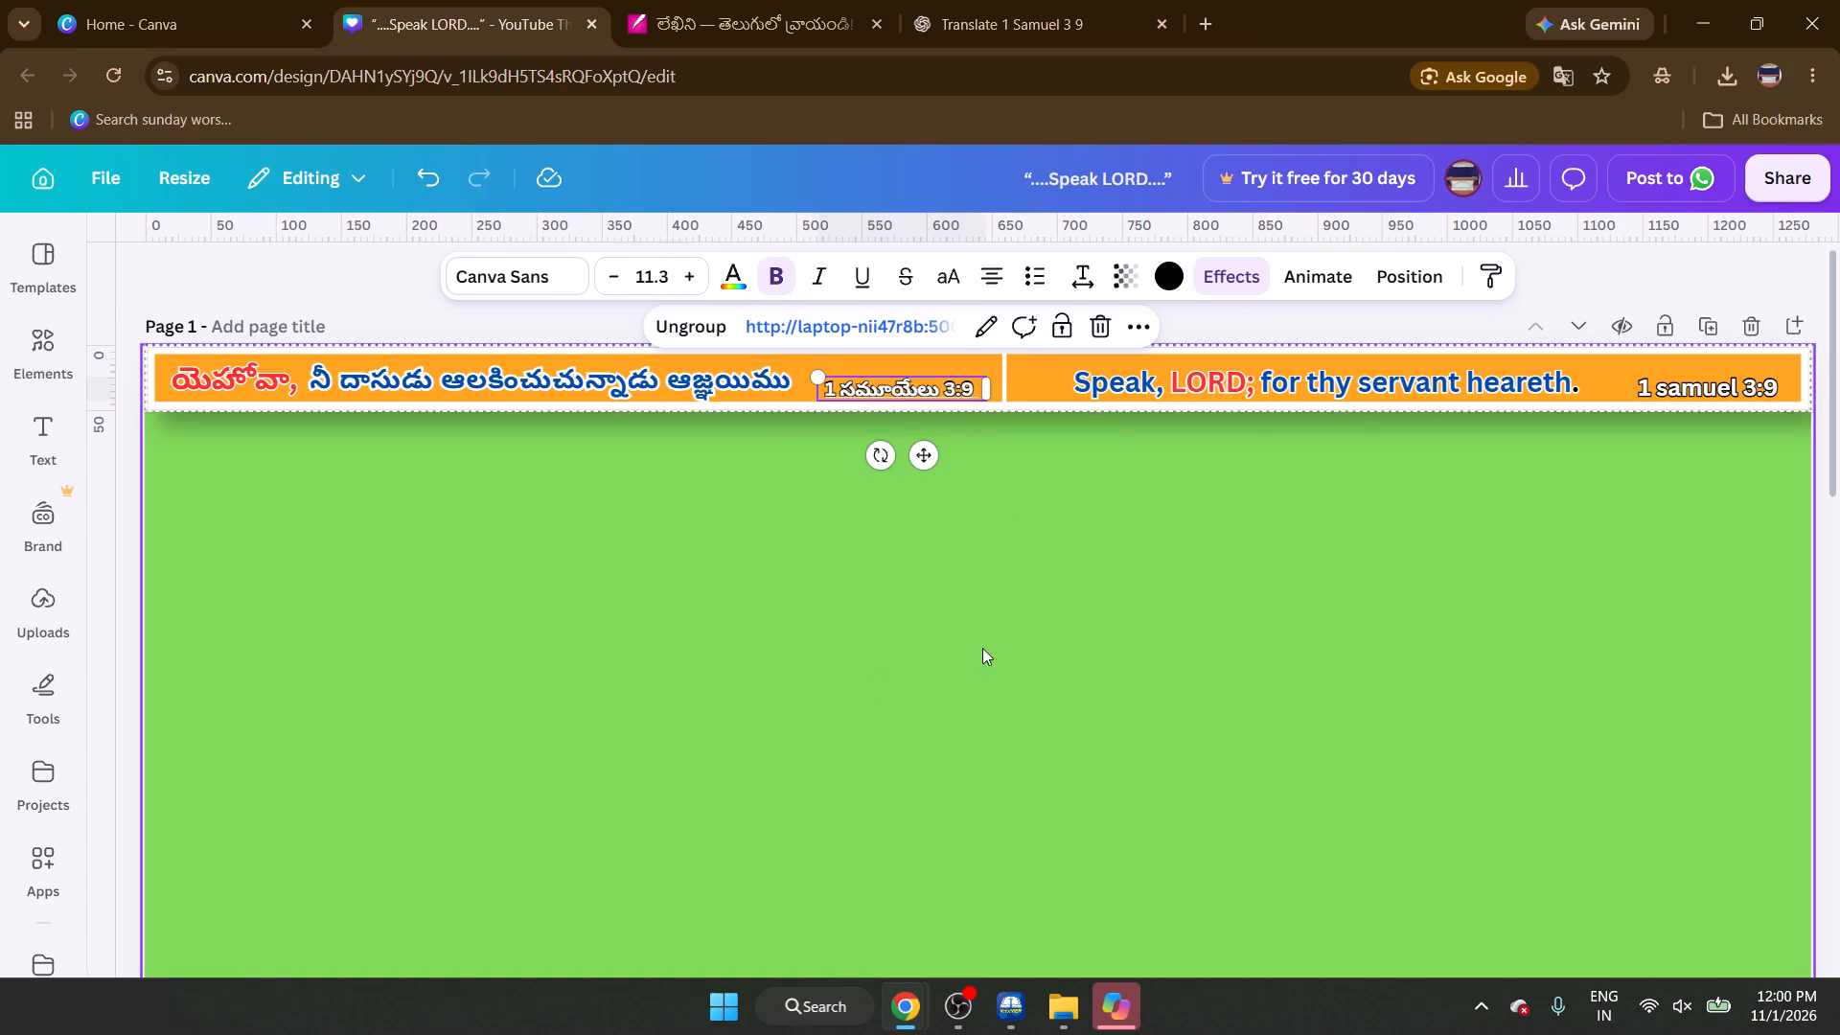
left_click(861, 682)
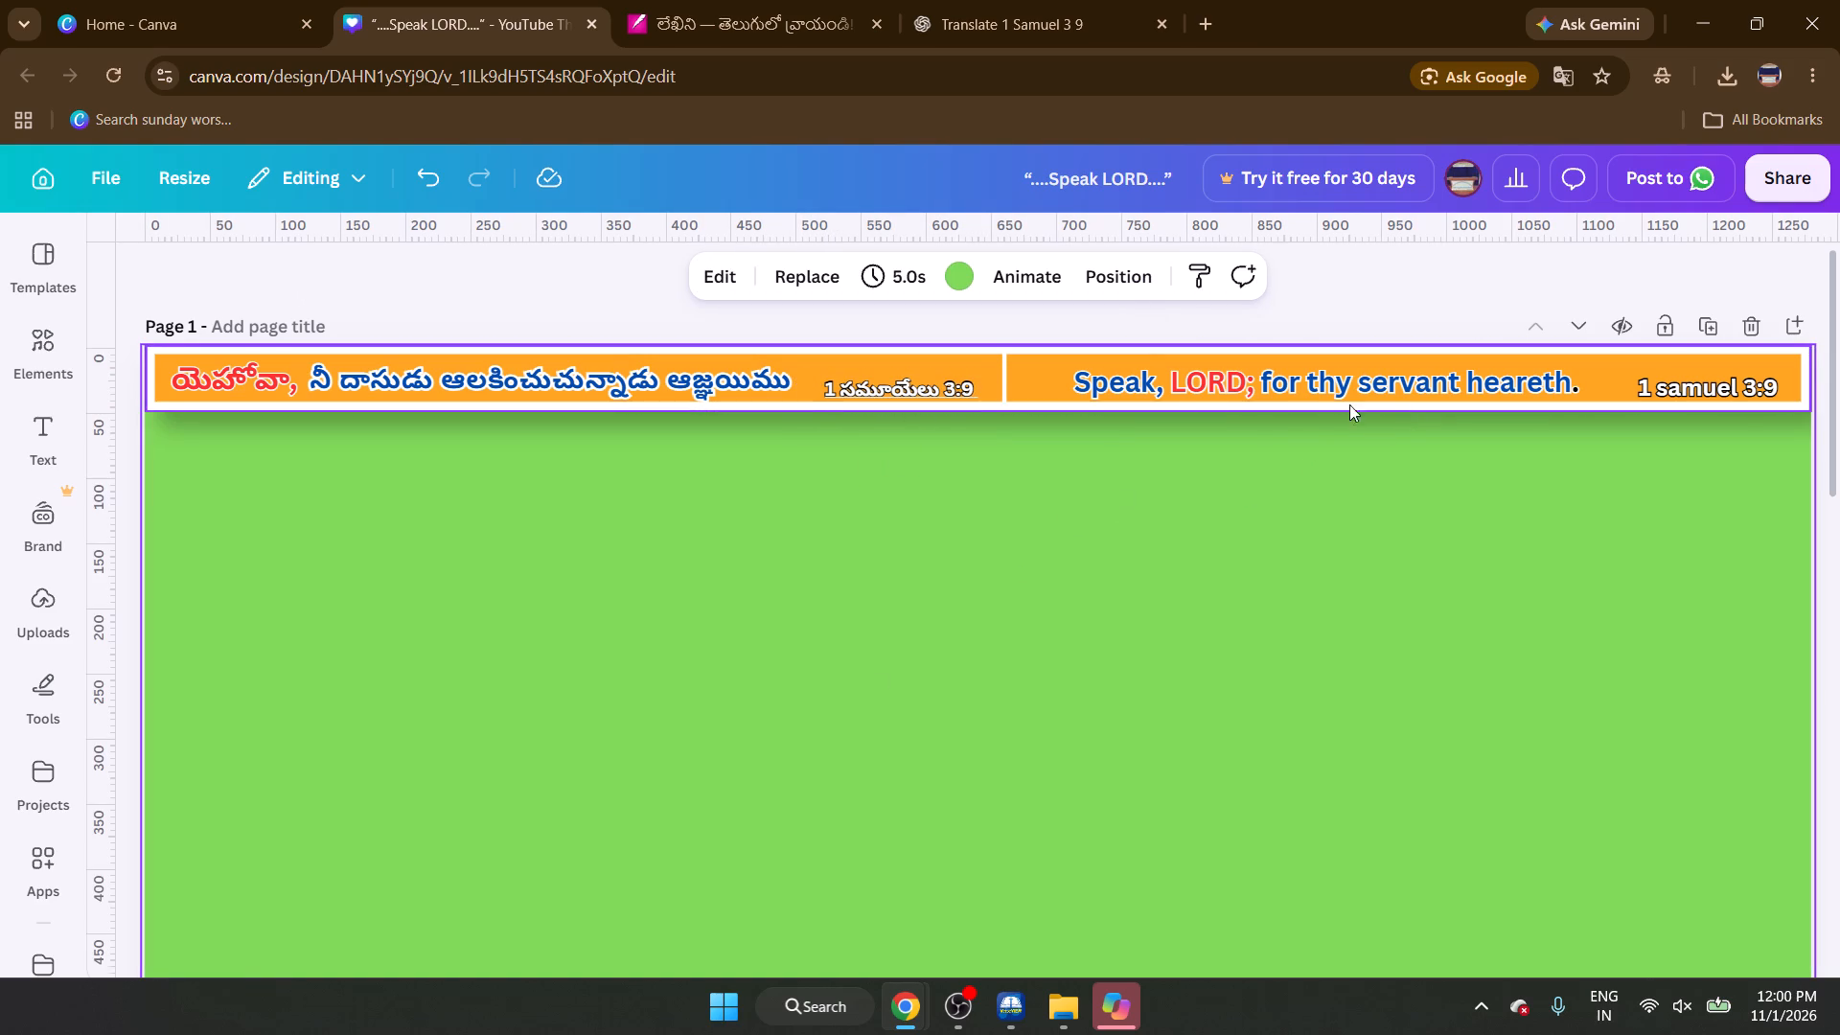
Move the English phrase “Speak, LORD; for thy servant heareth.” a little back towards the divider, away from “1 samuel 3:9”.
left_click(1166, 379)
left_click(1166, 379)
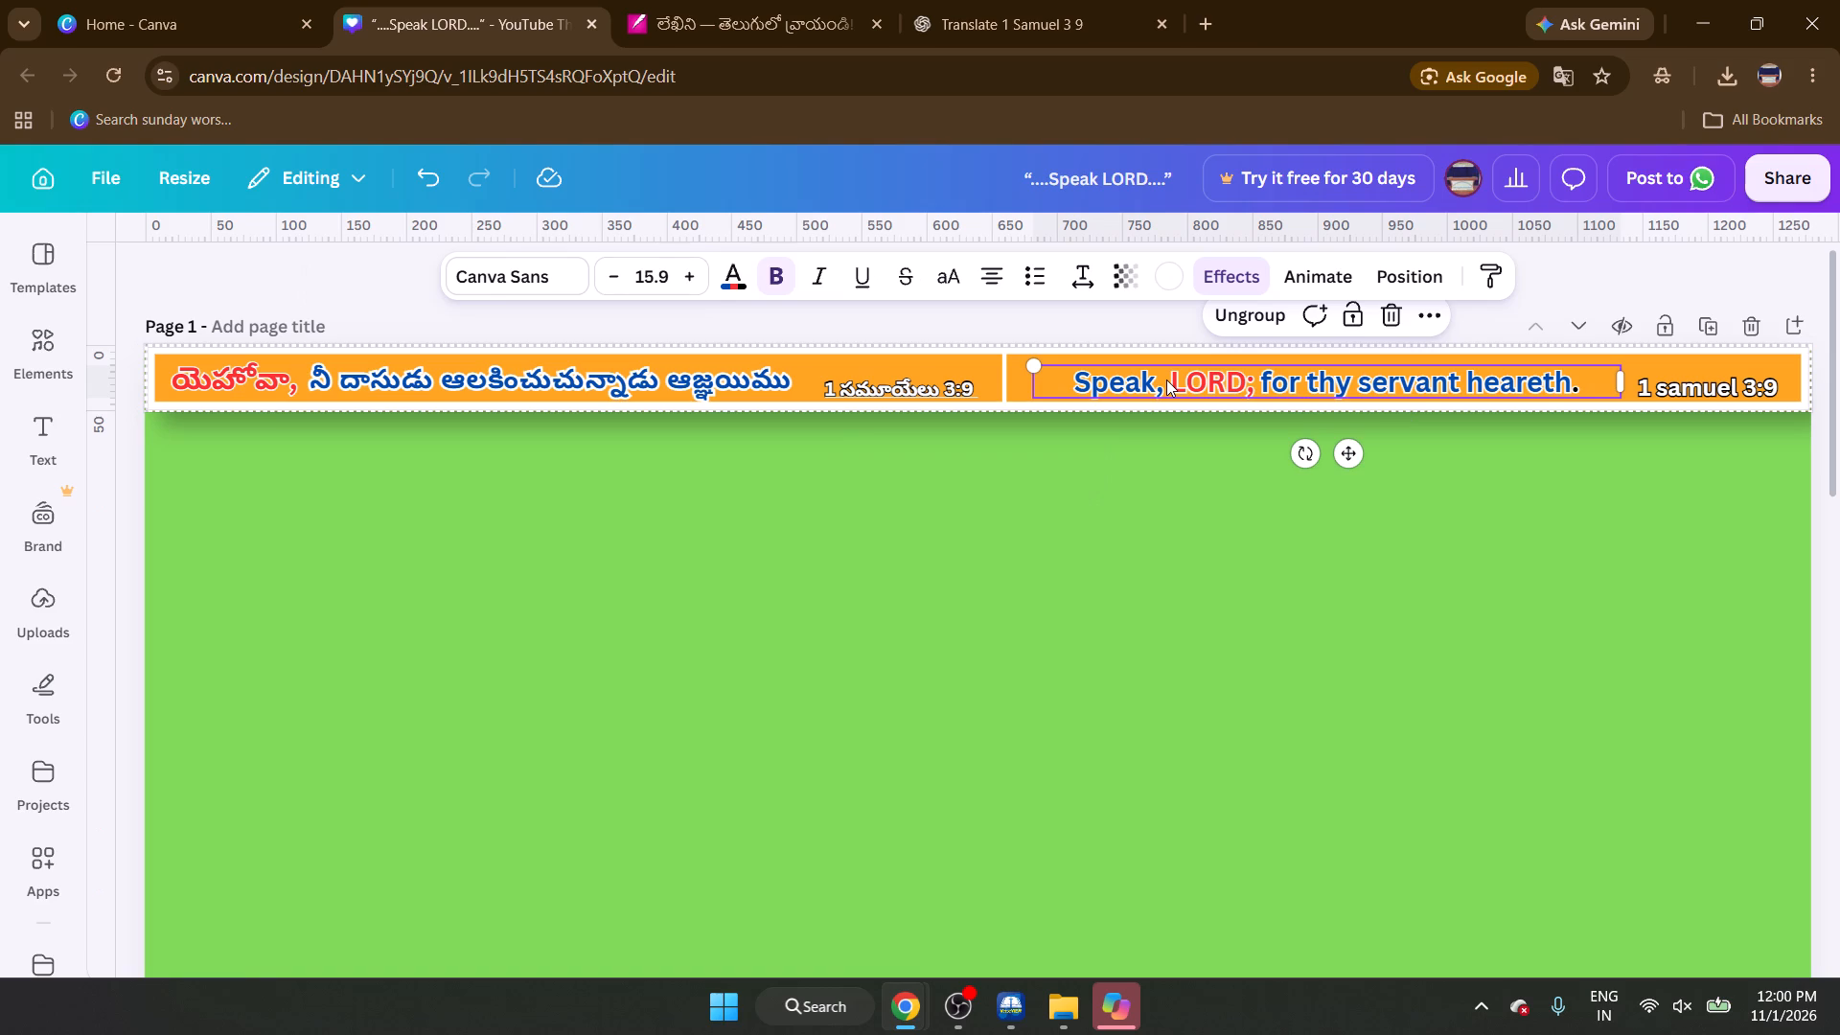
key("Left")
key("Left")
key("Left")
key("Left")
key("Left")
key("Left")
key("Left")
key("Left")
key("Left")
key("Left")
key("Left")
key("Left")
key("Left")
key("Left")
key("Left")
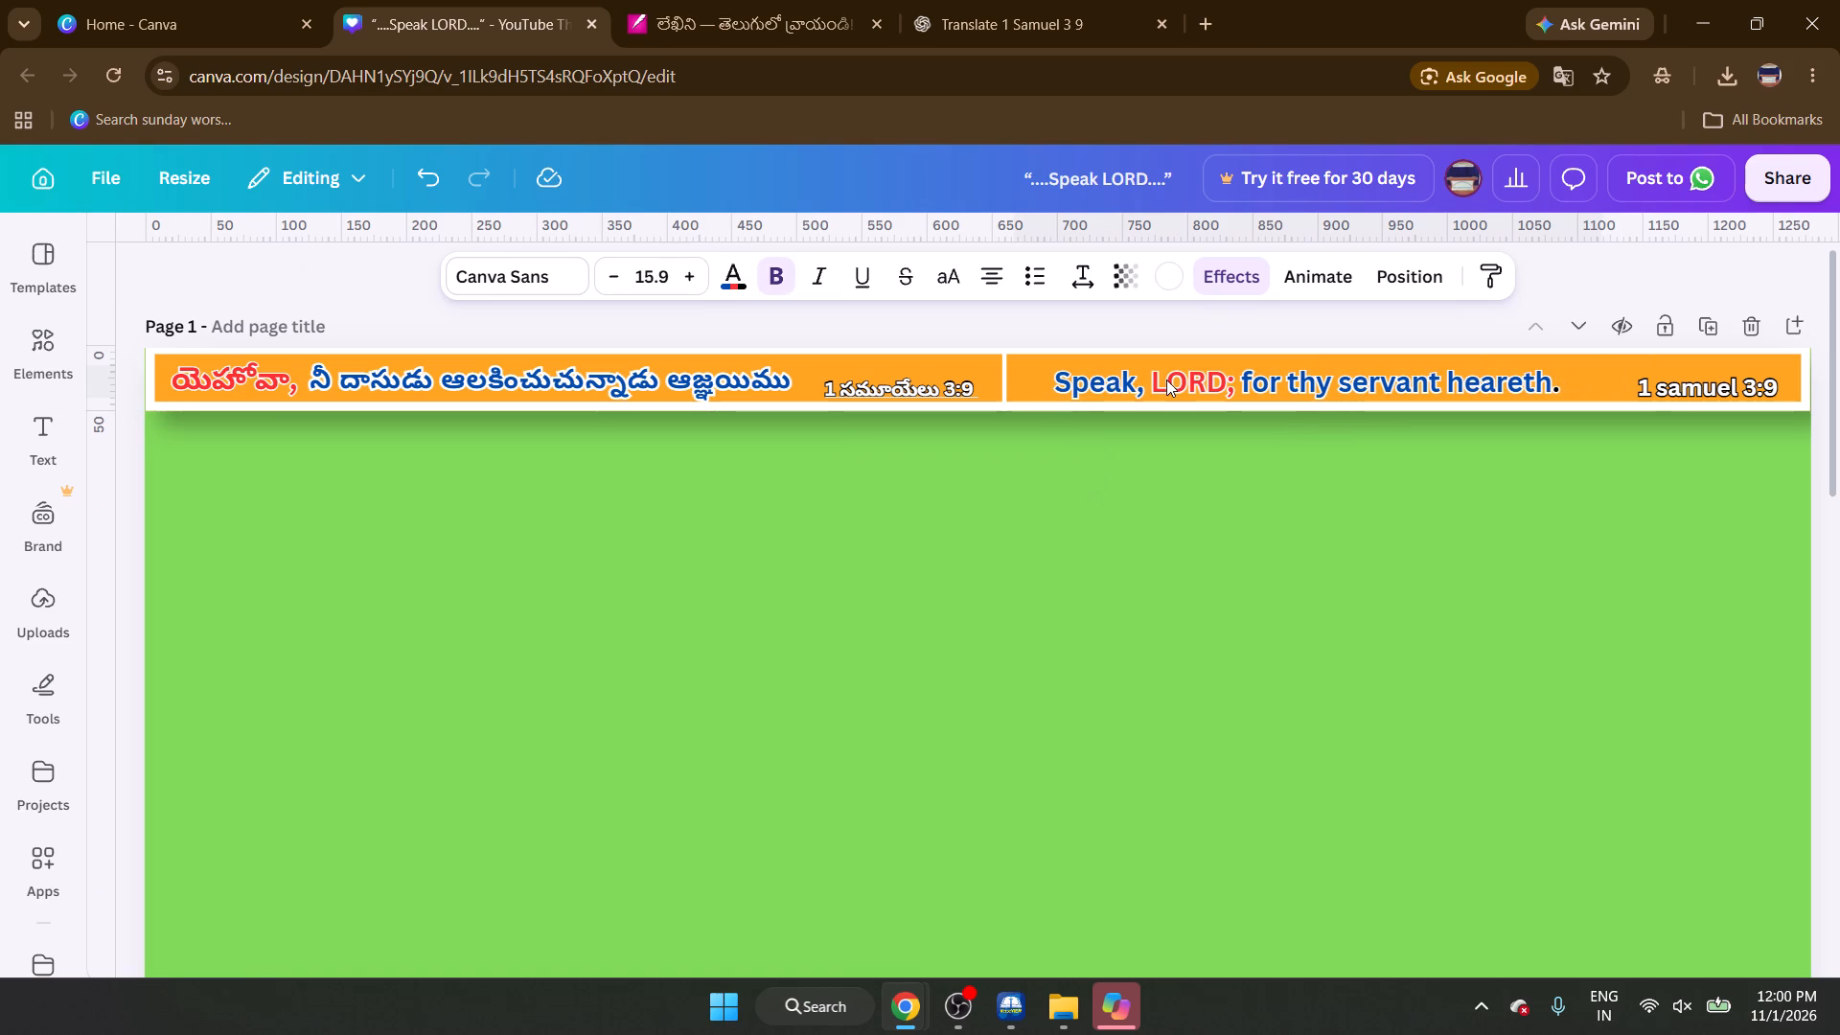
Shift the blue Telugu text “నీ దాసుడు ఆలకించుచున్నాడు ఆజ్ఞయిము” slightly towards “1 సమూయేలు 3:9”.
left_click(329, 380)
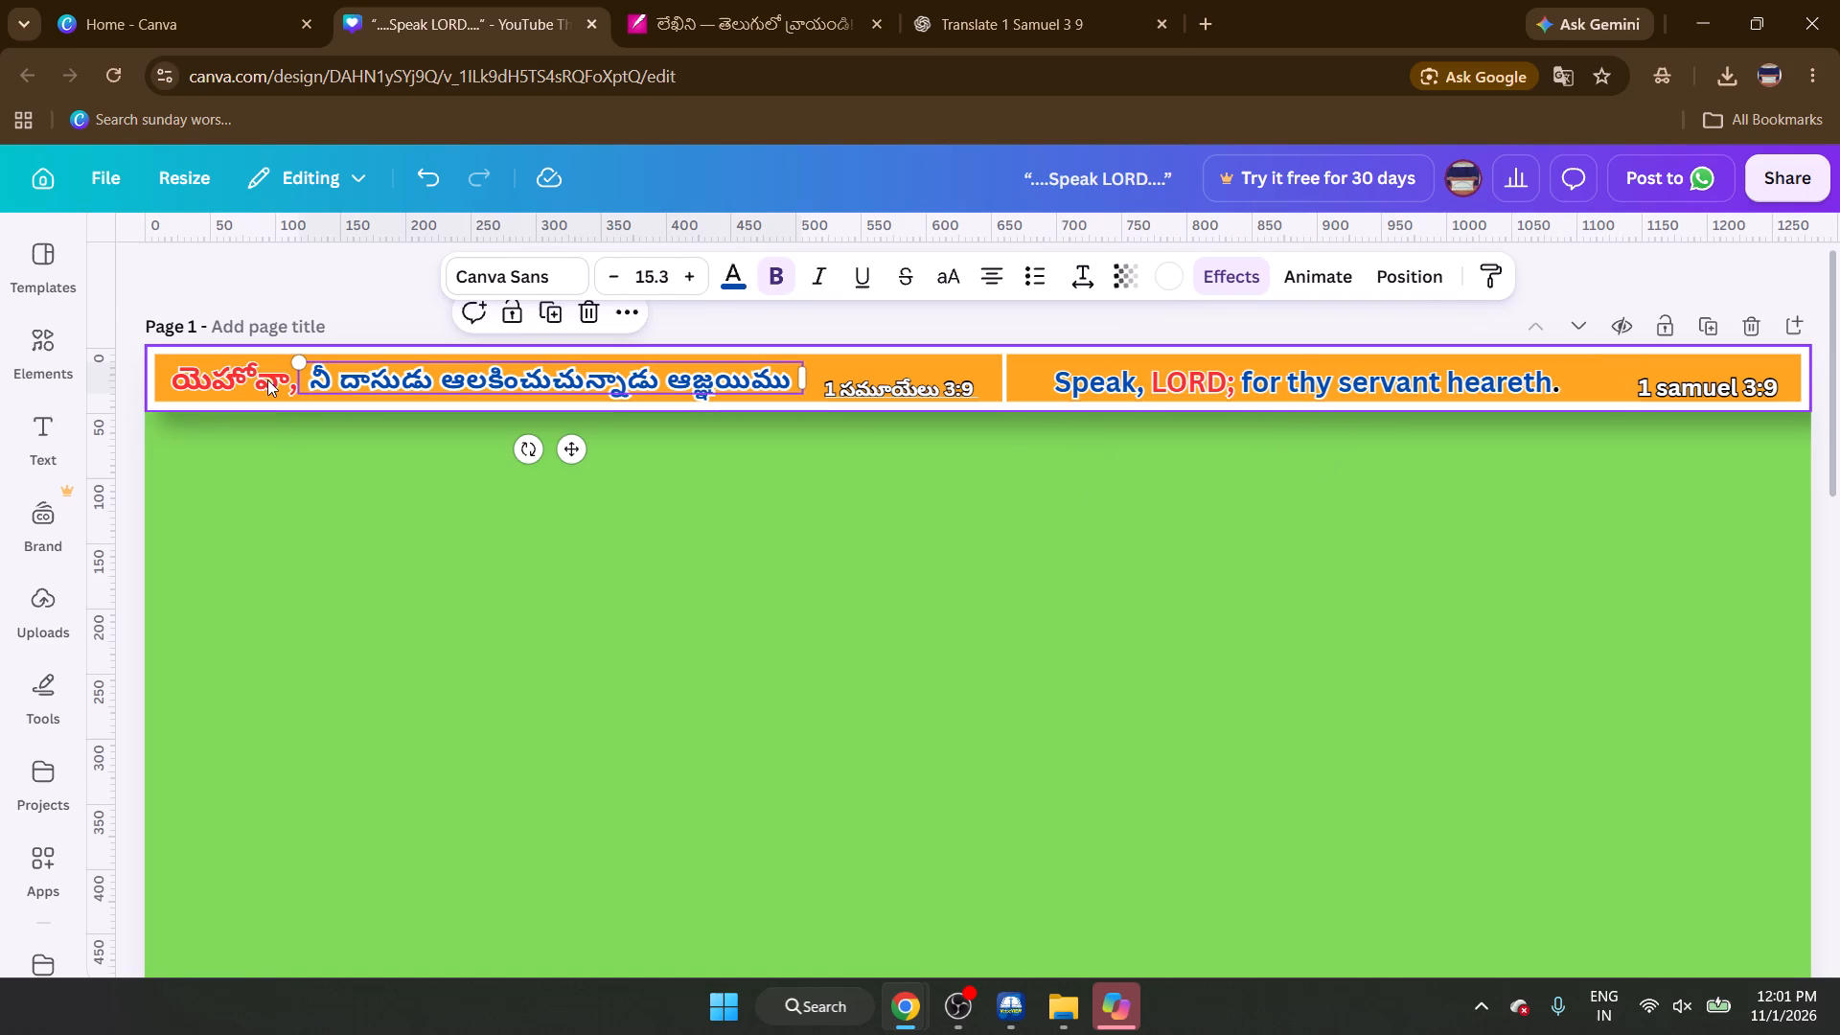
left_click(245, 380)
left_click(399, 379)
key("Right")
key("Right")
key("Right")
key("Right")
key("Right")
key("Right")
key("Right")
key("Right")
key("Right")
key("Right")
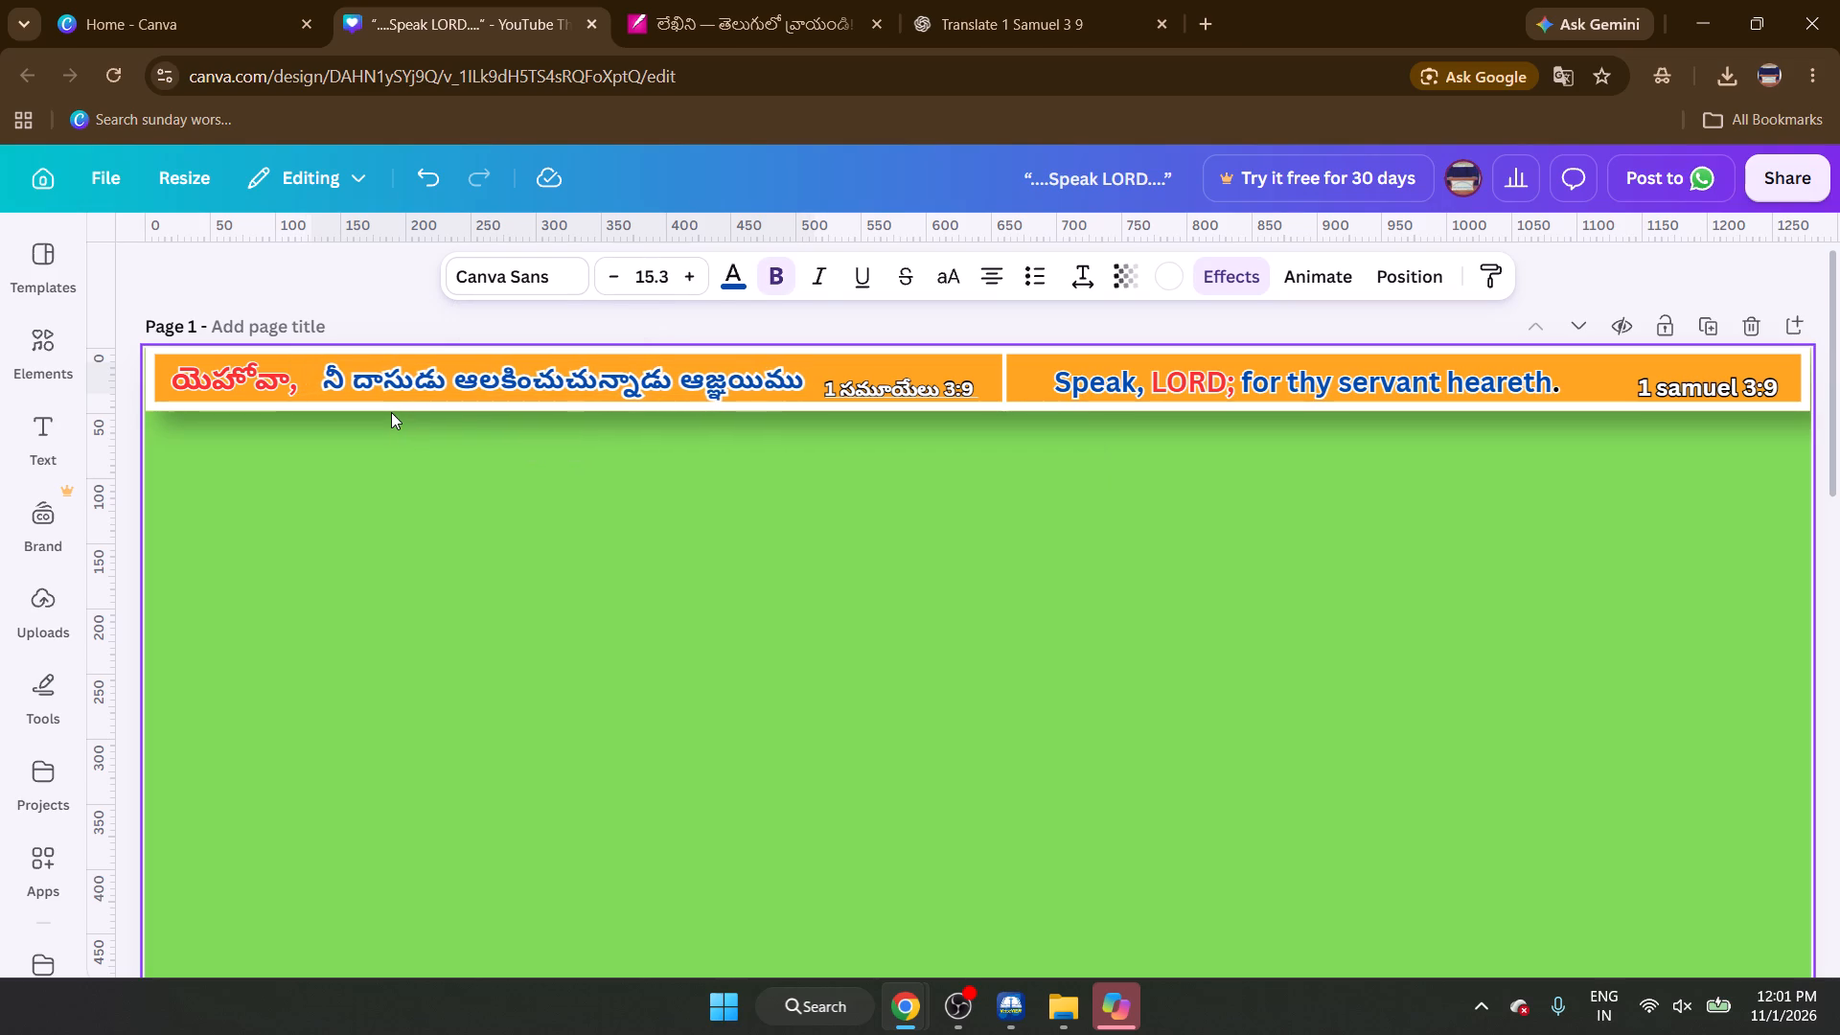
key("Right")
key("Right")
Shift the red word “యెహోవా,” inward from the banner's outer edge, close to the blue Telugu text.
left_click(203, 380)
left_click(207, 382)
key("Right")
key("Right")
key("Right")
key("Right")
key("Right")
key("Right")
key("Right")
key("Right")
key("Right")
key("Right")
key("Right")
key("Right")
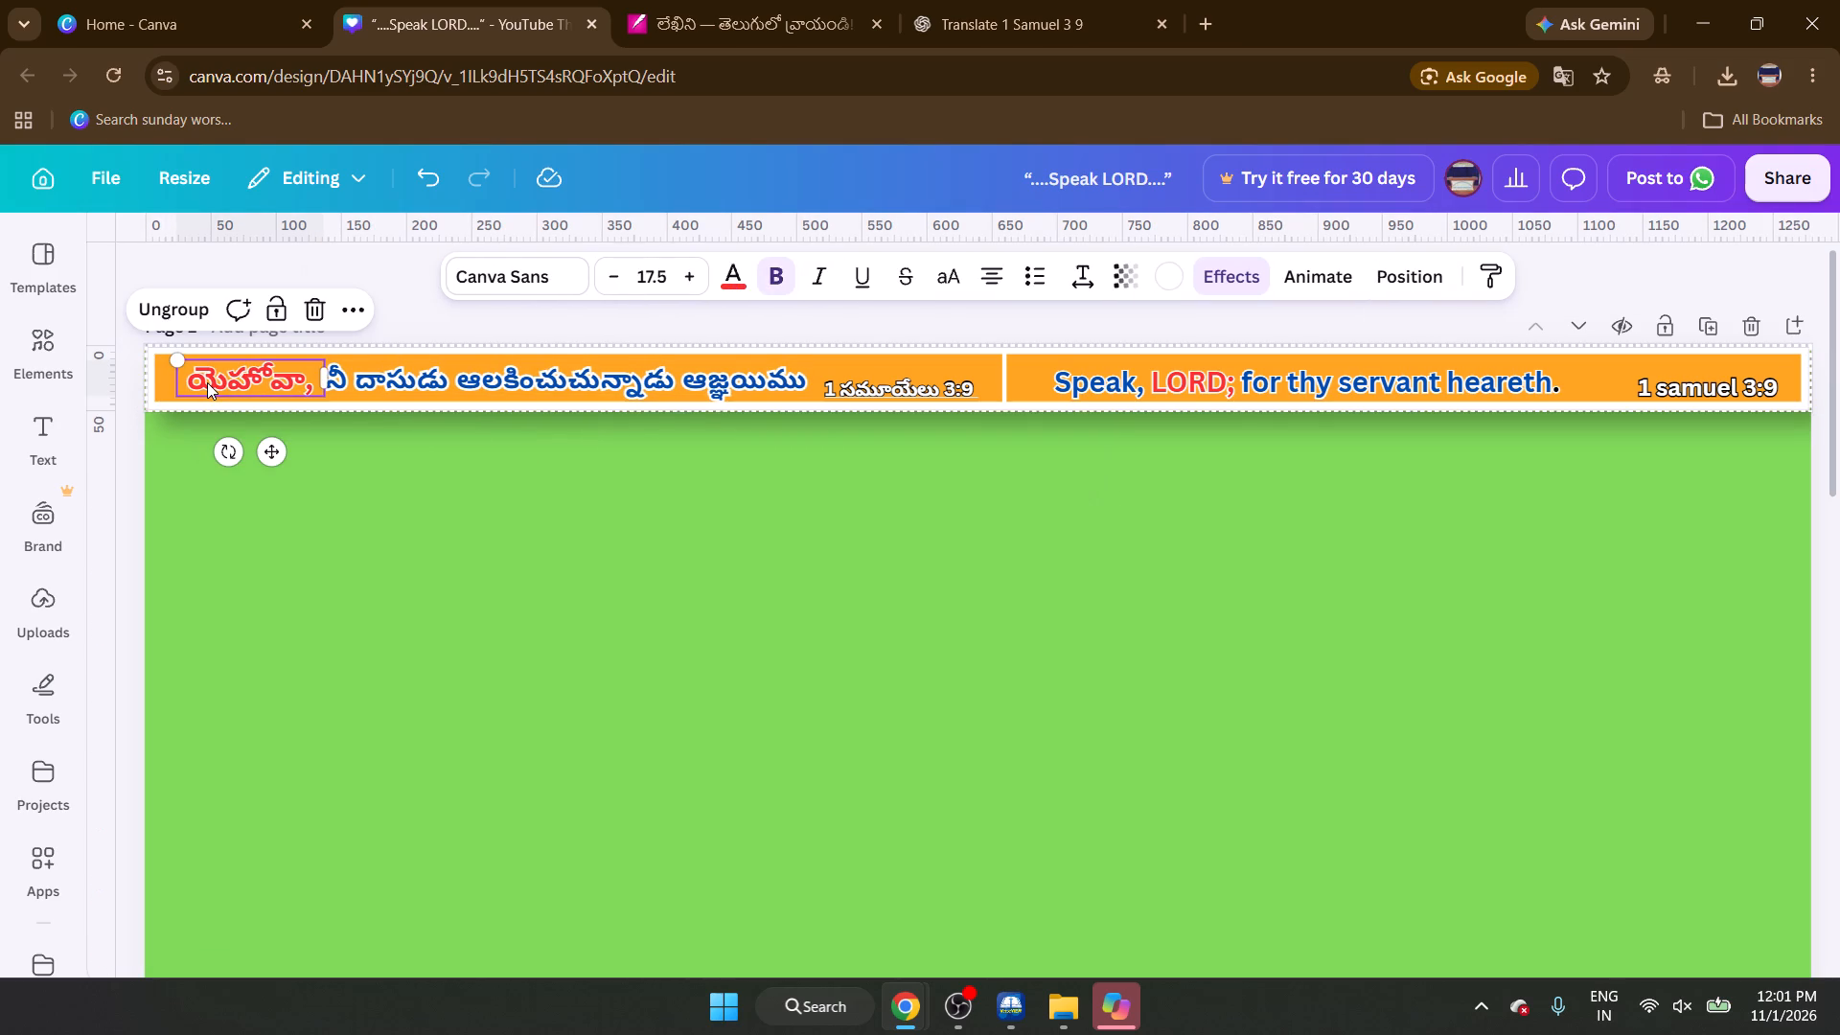
left_click(1299, 581)
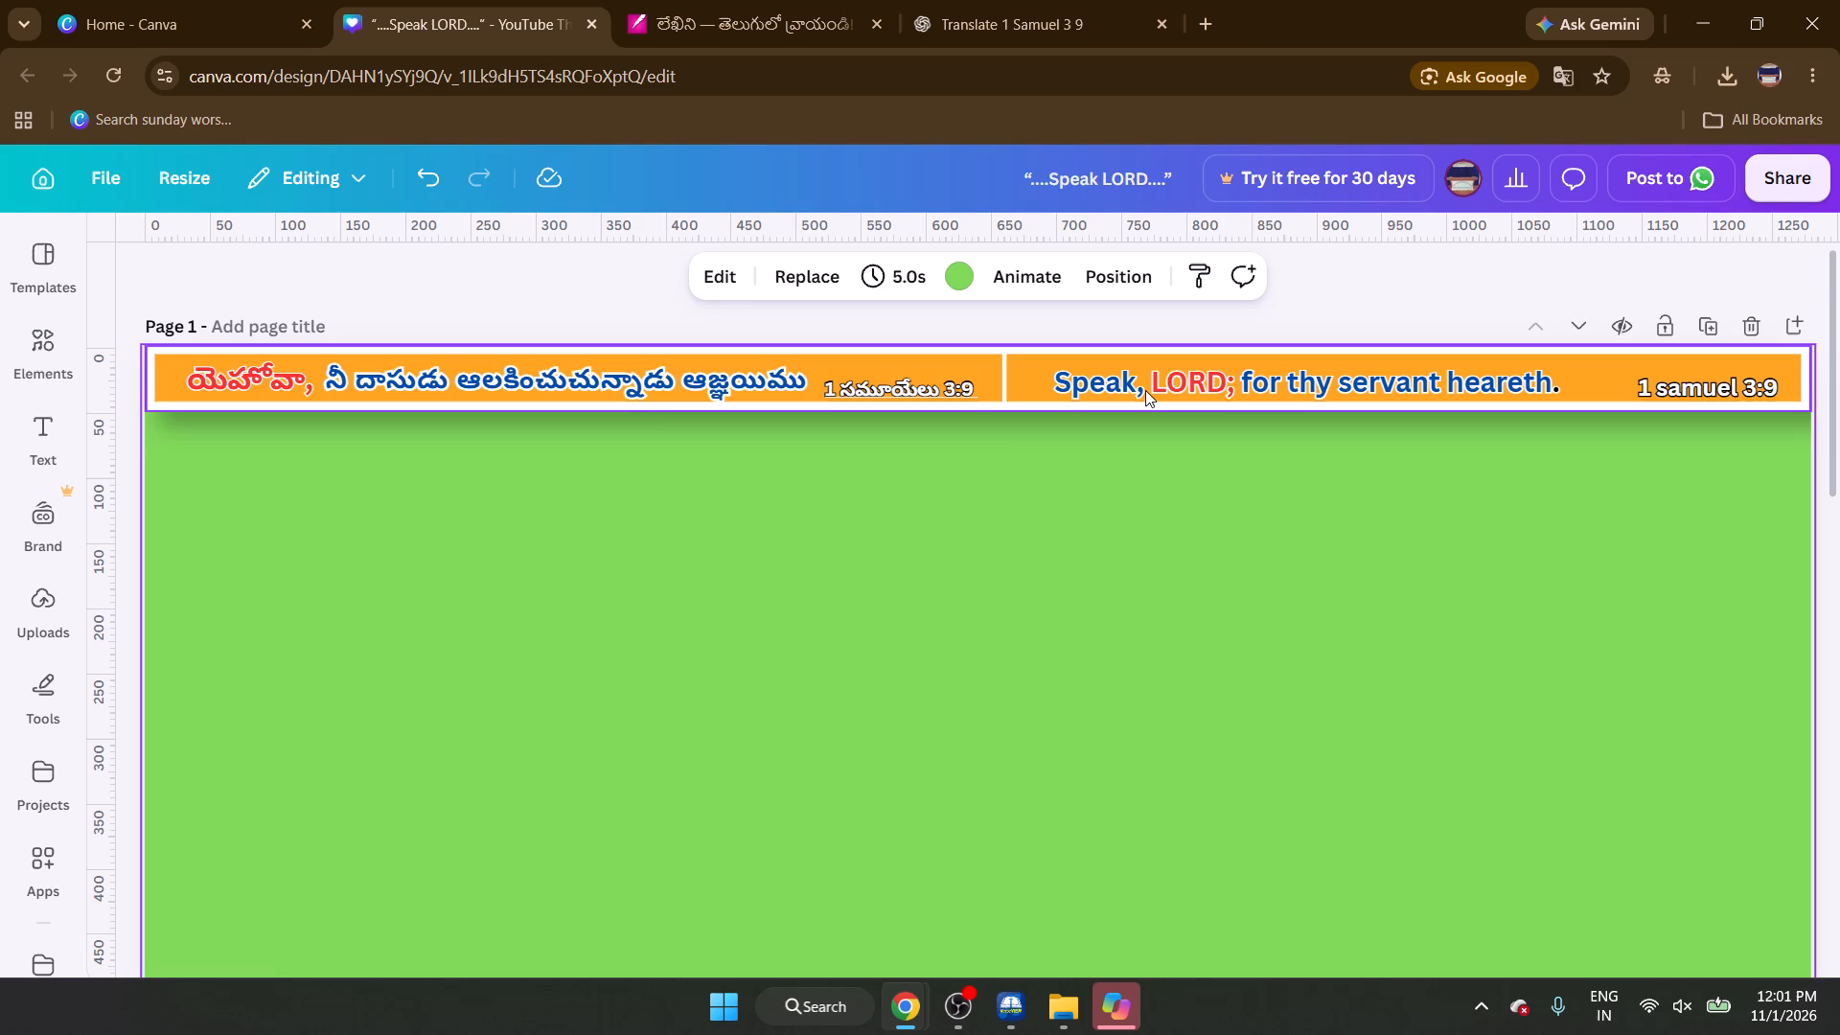
Raise the English phrase “Speak, LORD; for thy servant heareth.” slightly and move it a bit closer to the divider line.
left_click(1144, 386)
left_click(1127, 385)
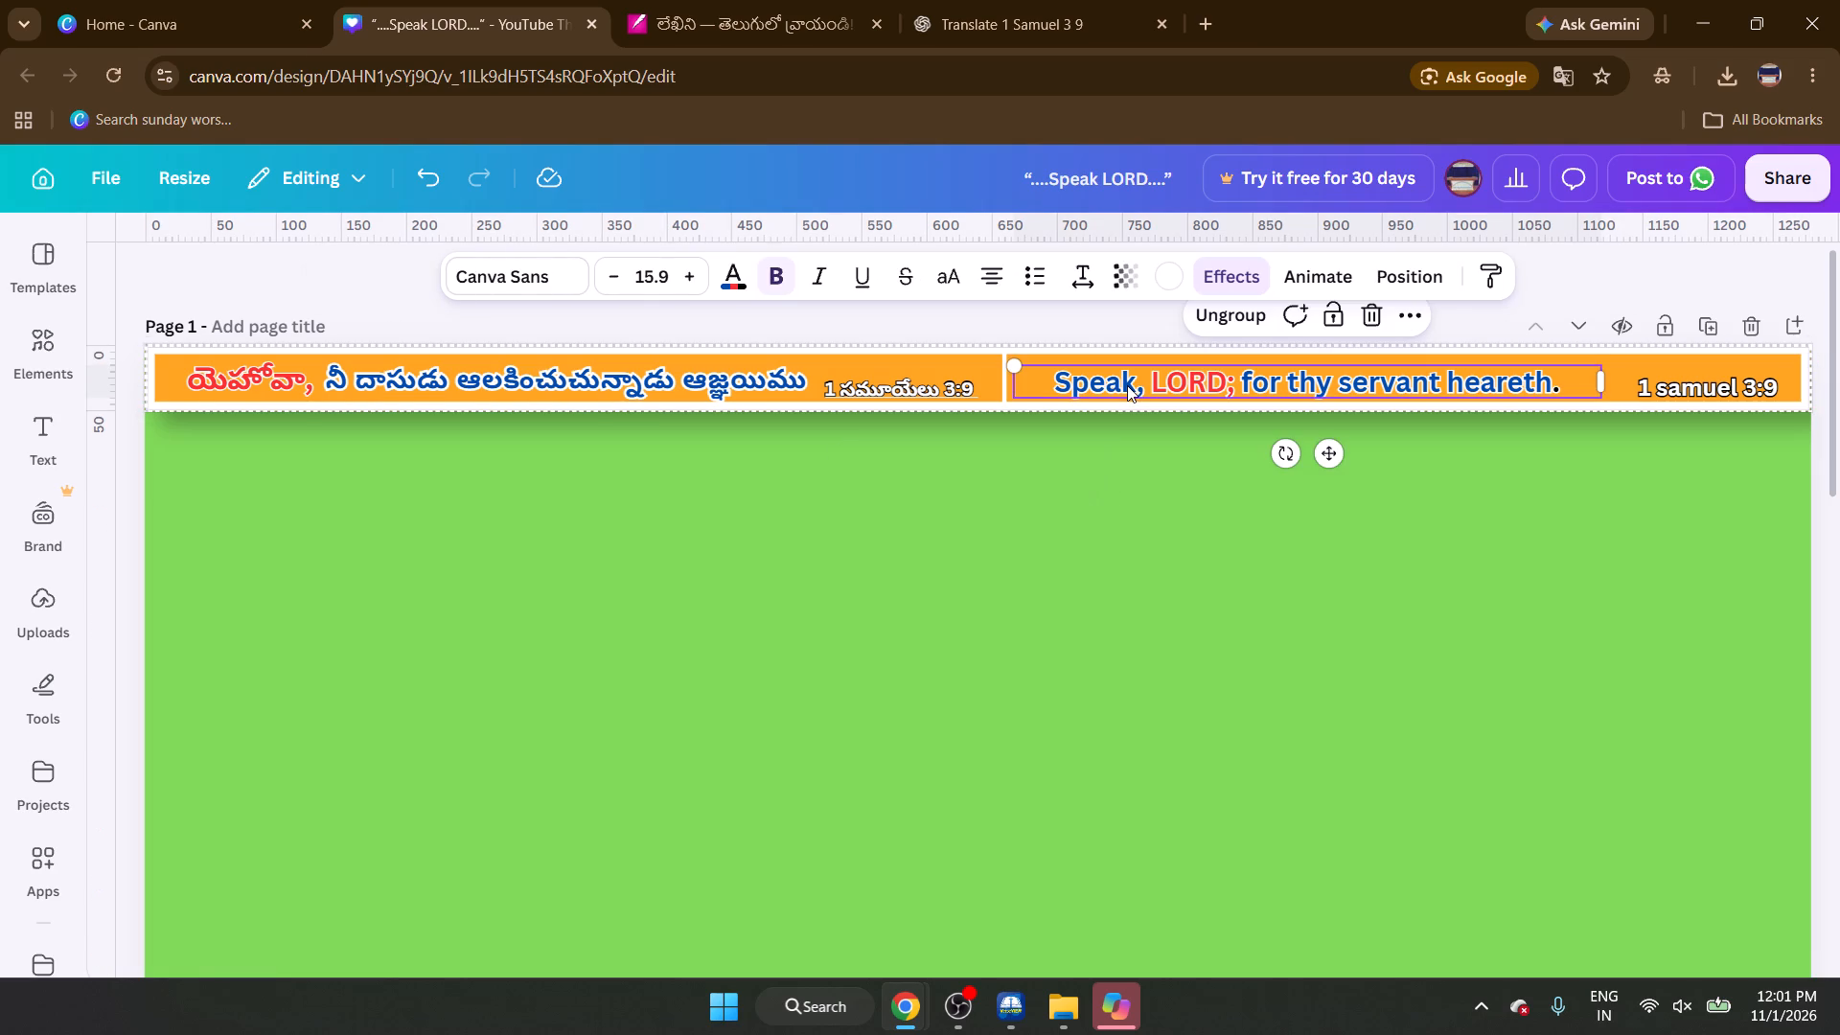
key("Up")
key("Up")
key("Left")
key("Left")
key("Left")
key("Left")
key("Left")
key("Left")
key("Left")
key("Left")
key("Left")
key("Left")
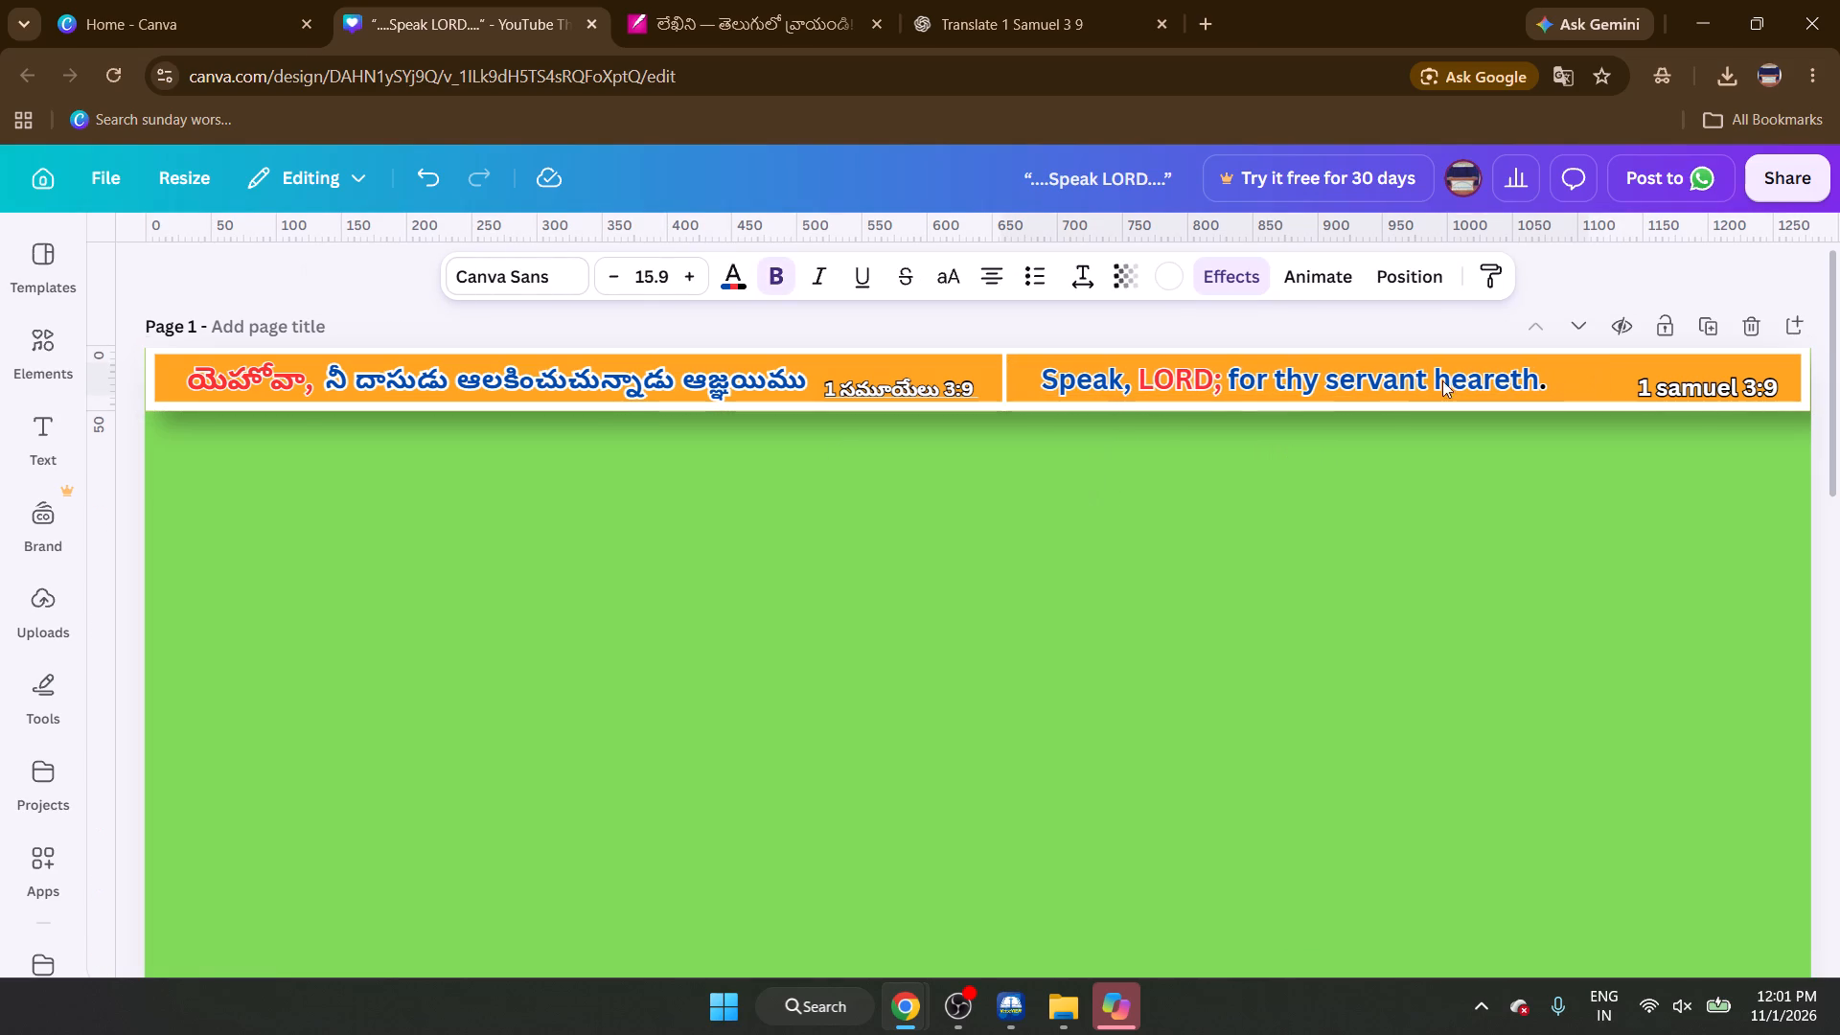
Raise the “1 samuel 3:9” reference slightly and move it inward, closer to the English phrase.
left_click(1681, 379)
key("Up")
key("Left")
key("Left")
key("Left")
key("Left")
key("Left")
key("Left")
key("Left")
key("Left")
key("Left")
key("Left")
key("Left")
key("Left")
key("Left")
key("Left")
key("Left")
key("Left")
key("Left")
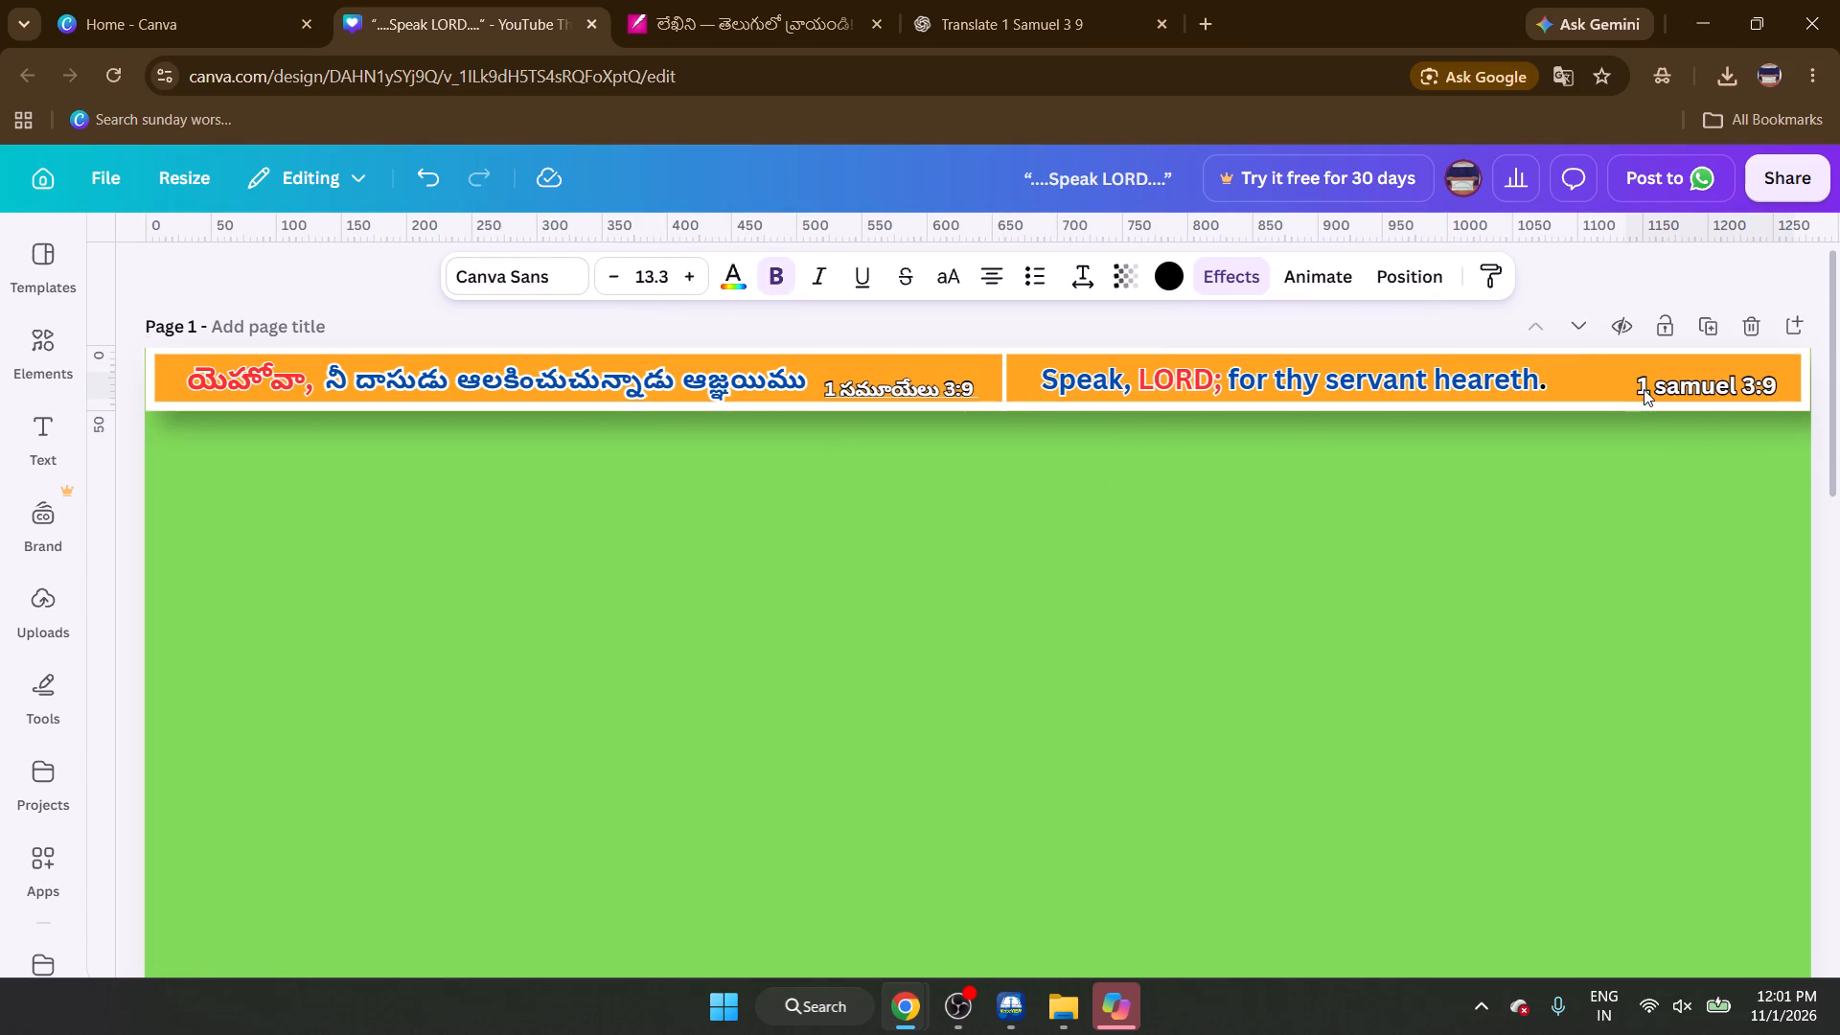
key("Right")
key("Right")
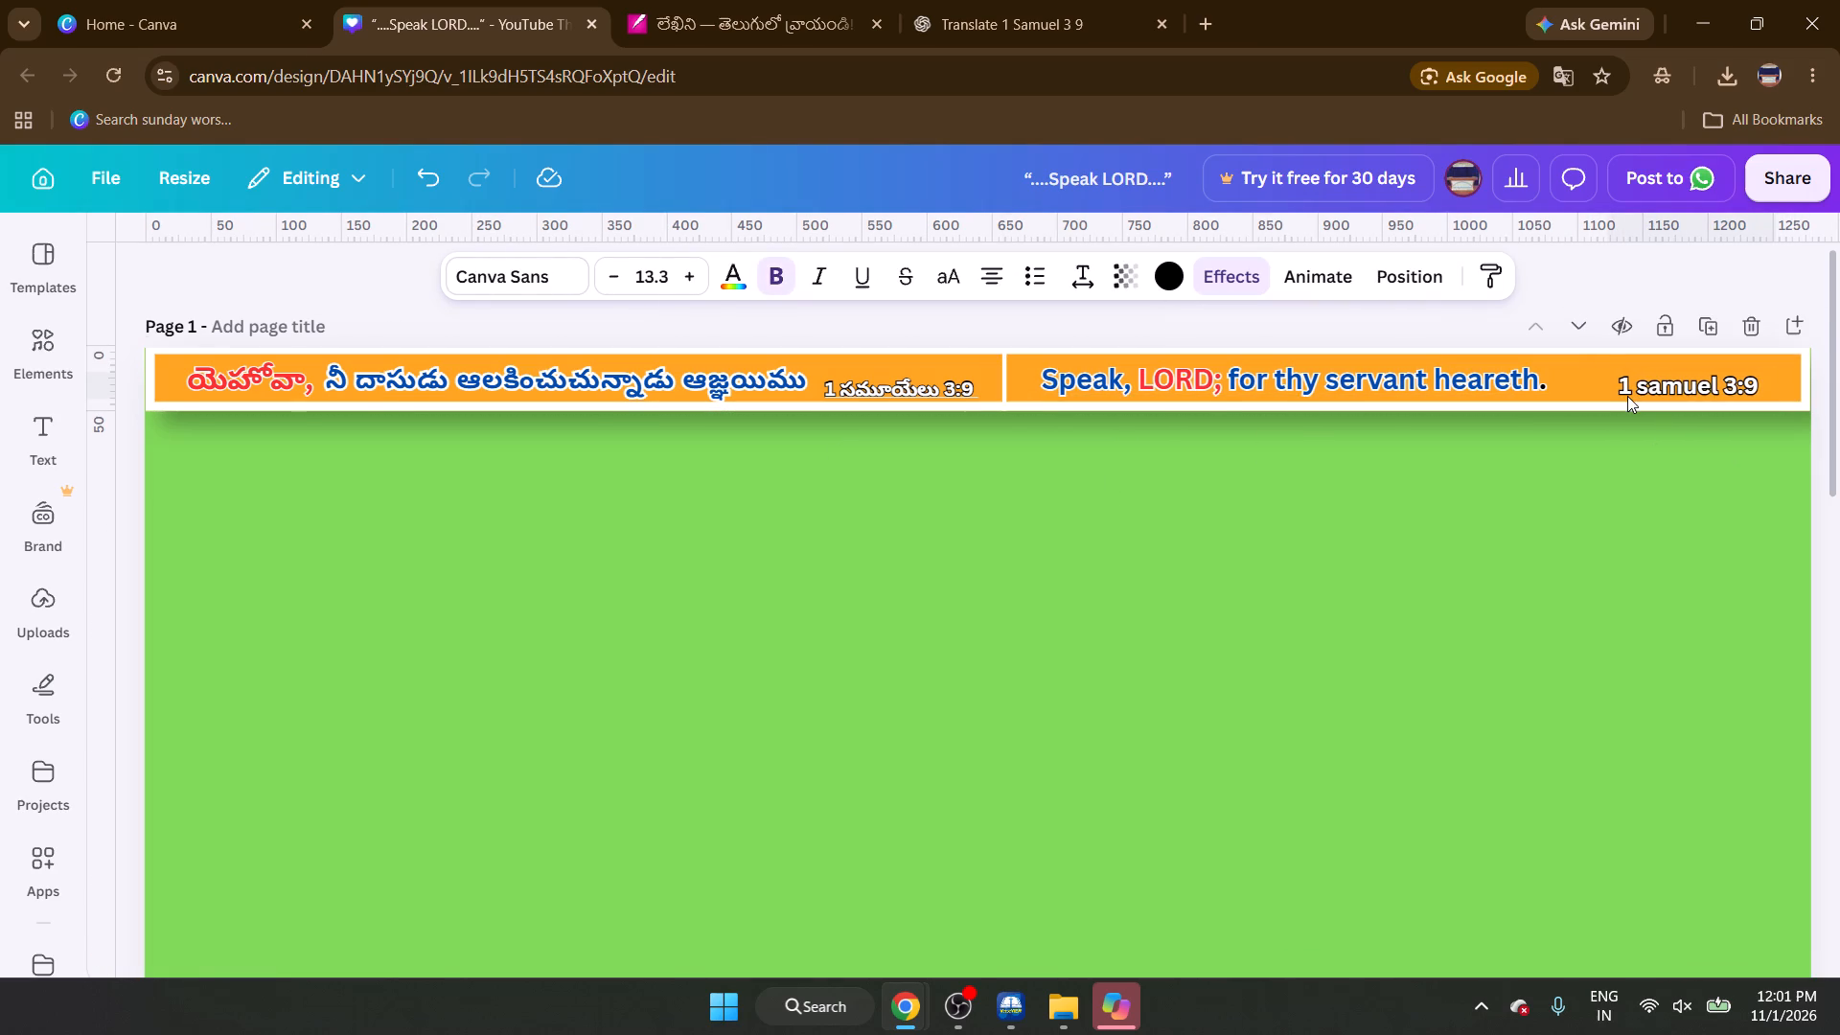
key("Right")
Move the English phrase “Speak, LORD; for thy servant heareth.” away from the divider, towards “1 samuel 3:9”.
left_click(1360, 376)
key("Right")
key("Right")
key("Right")
key("Right")
key("Right")
key("Right")
key("Right")
key("Right")
key("Right")
key("Right")
key("Right")
key("Right")
key("Right")
key("Right")
key("Right")
key("Right")
key("Right")
key("Right")
key("Right")
key("Right")
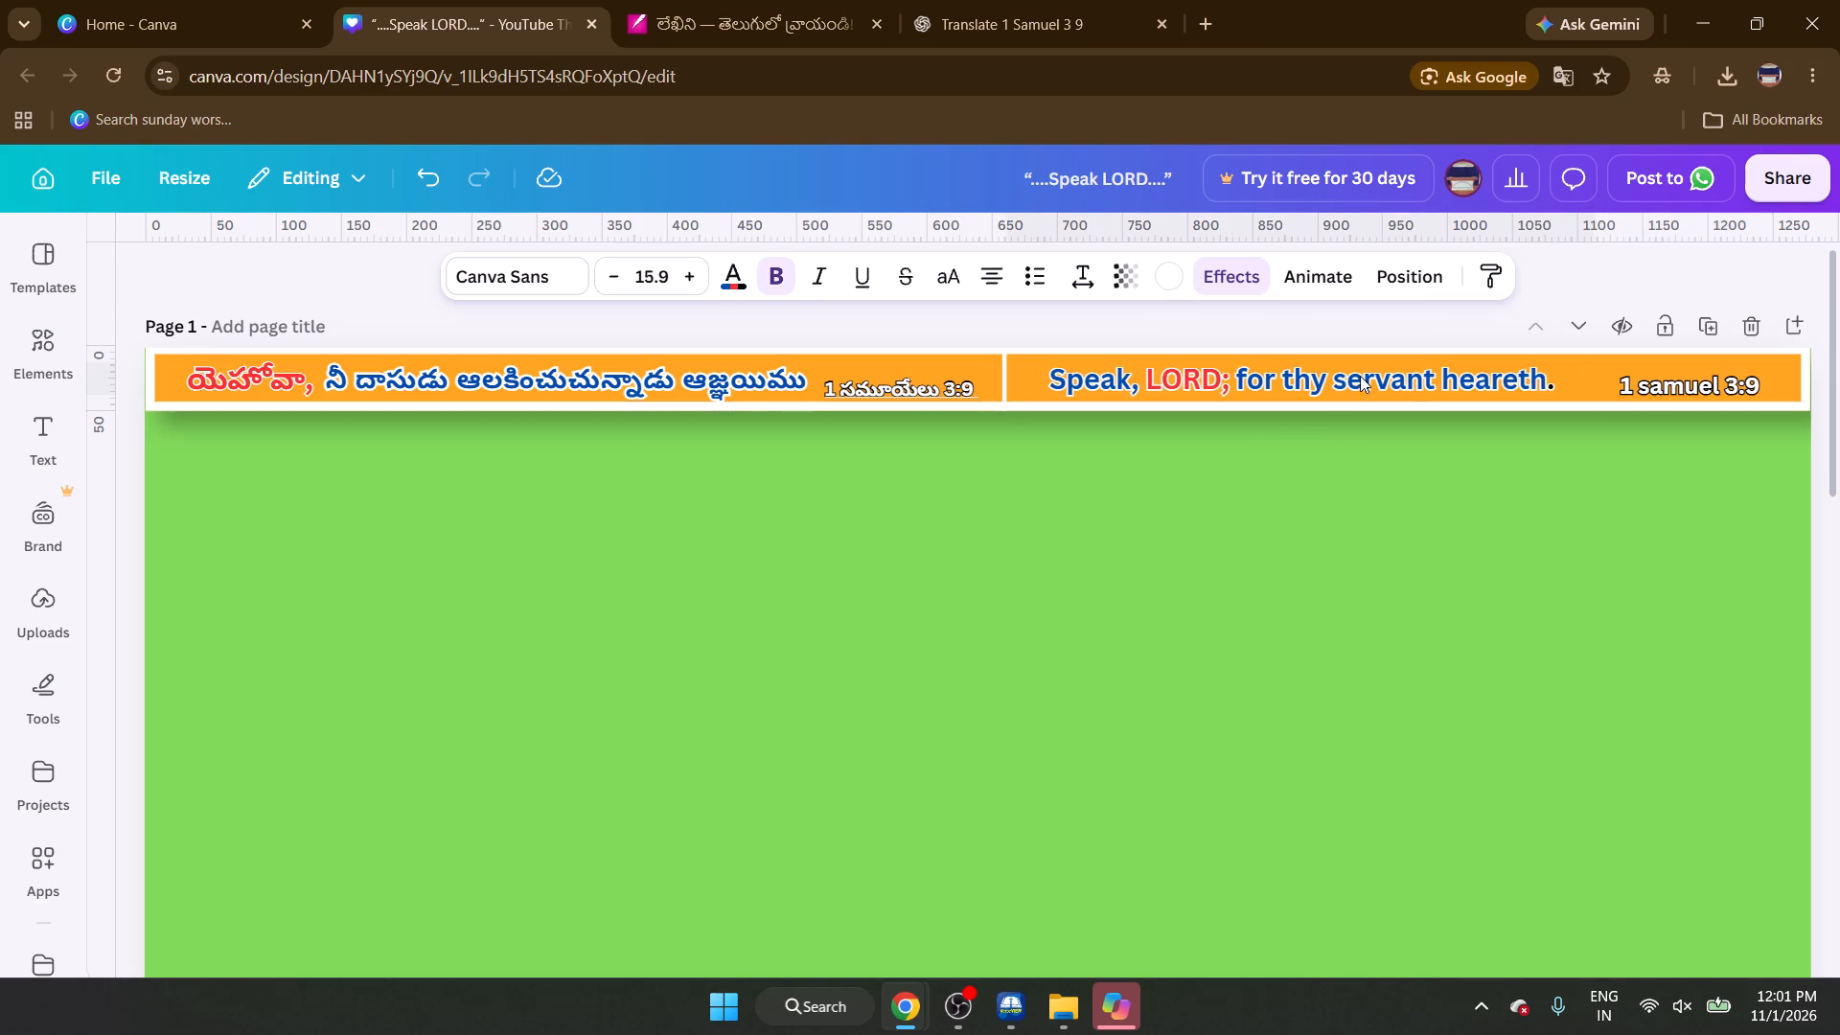
left_click(1057, 543)
Shift the vertical divider line slightly away from “1 సమూయేలు 3:9”, towards the English phrase.
left_click(1002, 385)
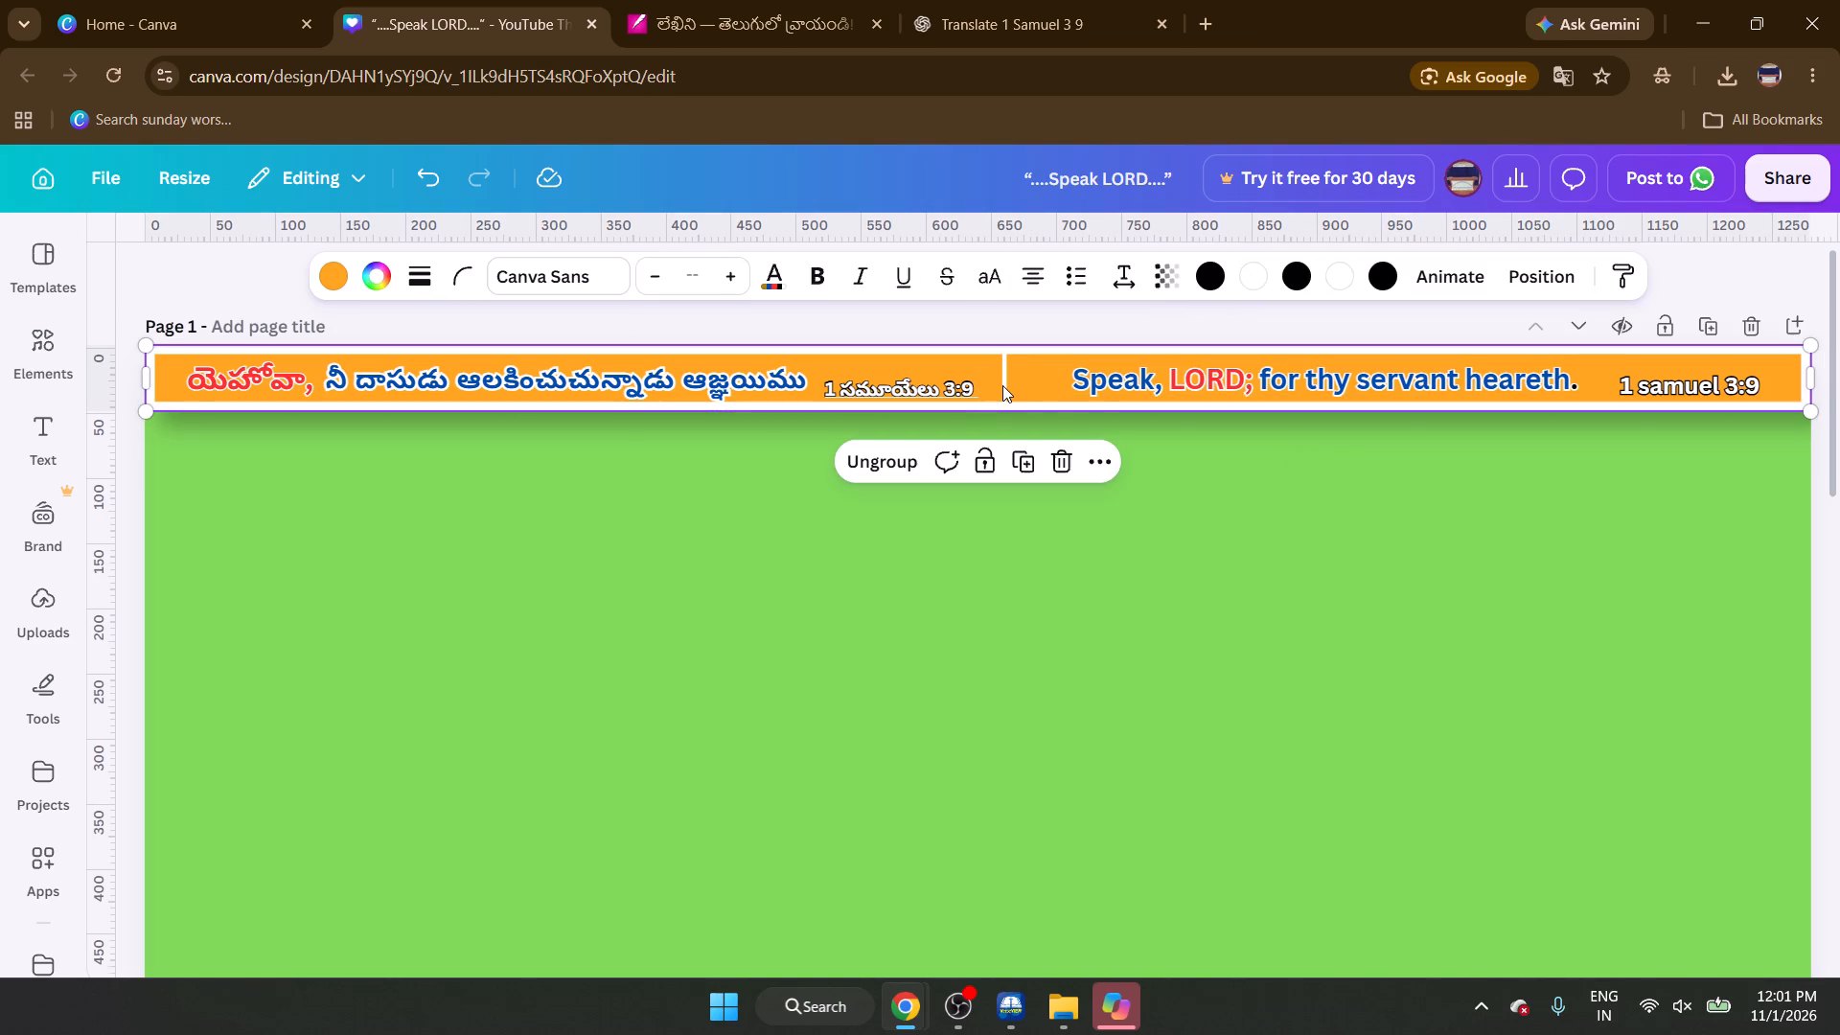
left_click(1002, 385)
key("Right")
key("Right")
key("Right")
key("Right")
key("Right")
key("Right")
key("Right")
key("Right")
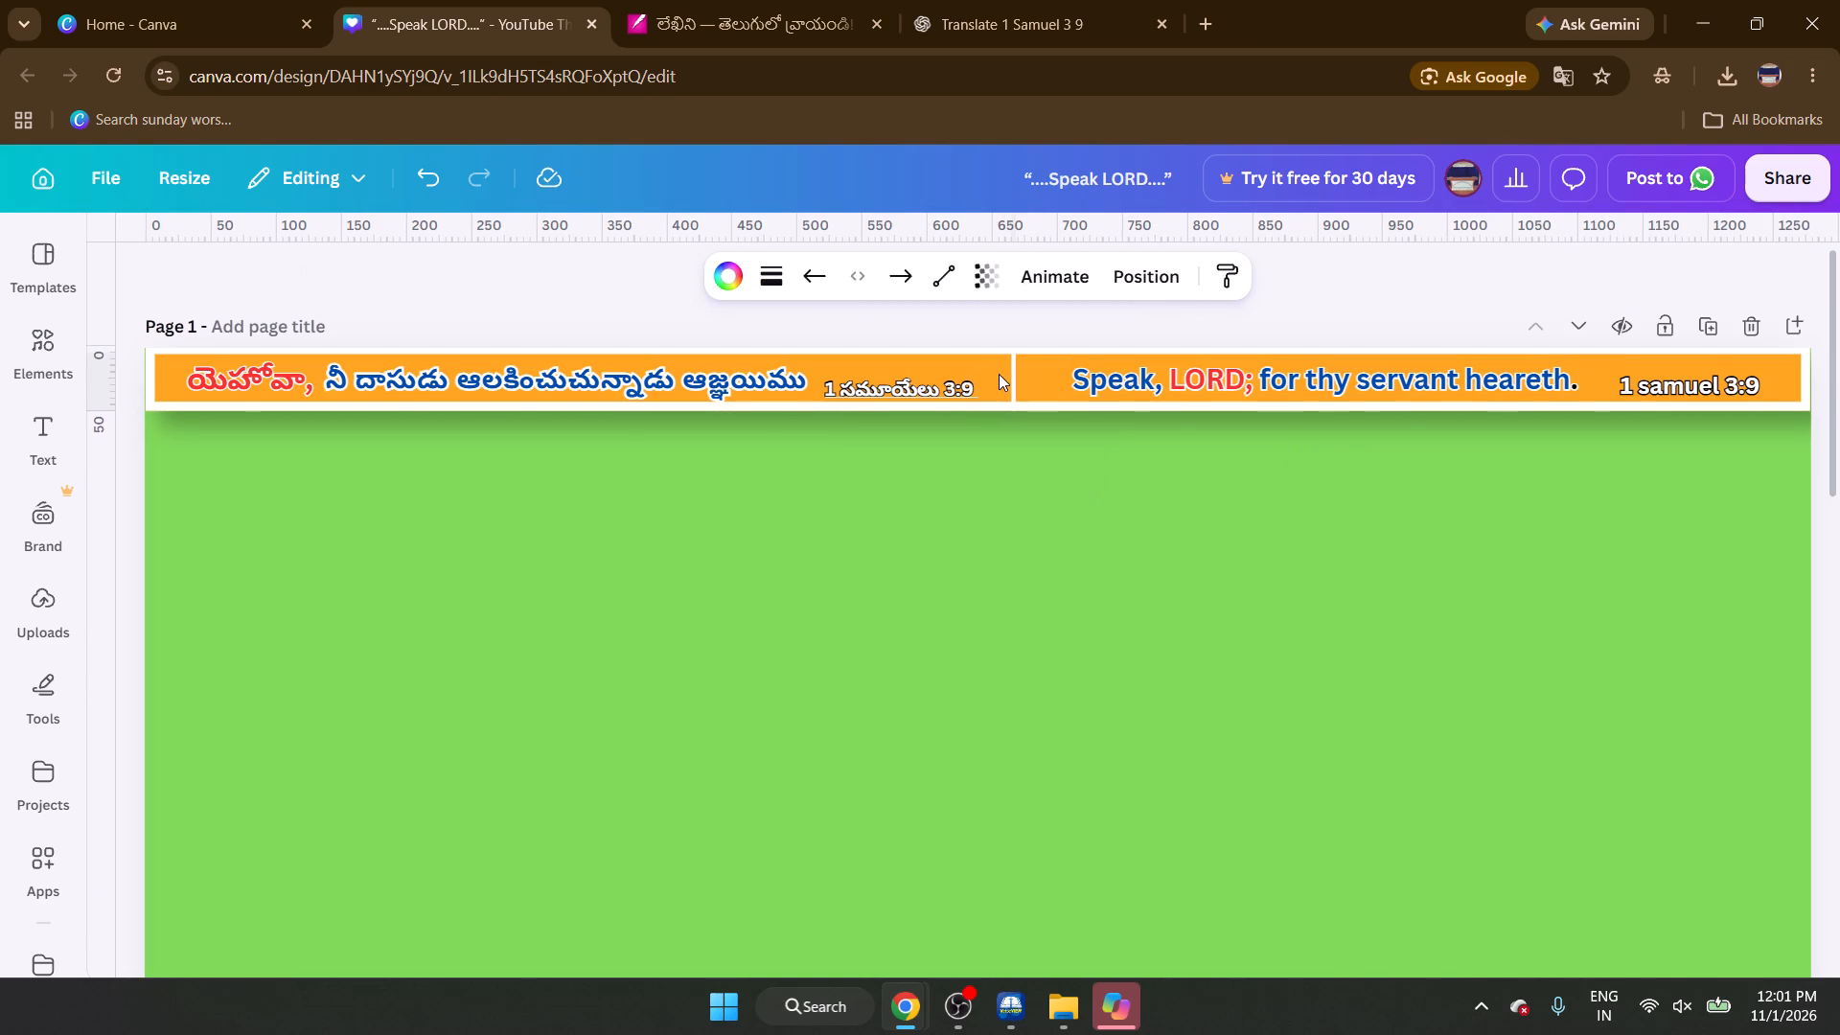
key("Left")
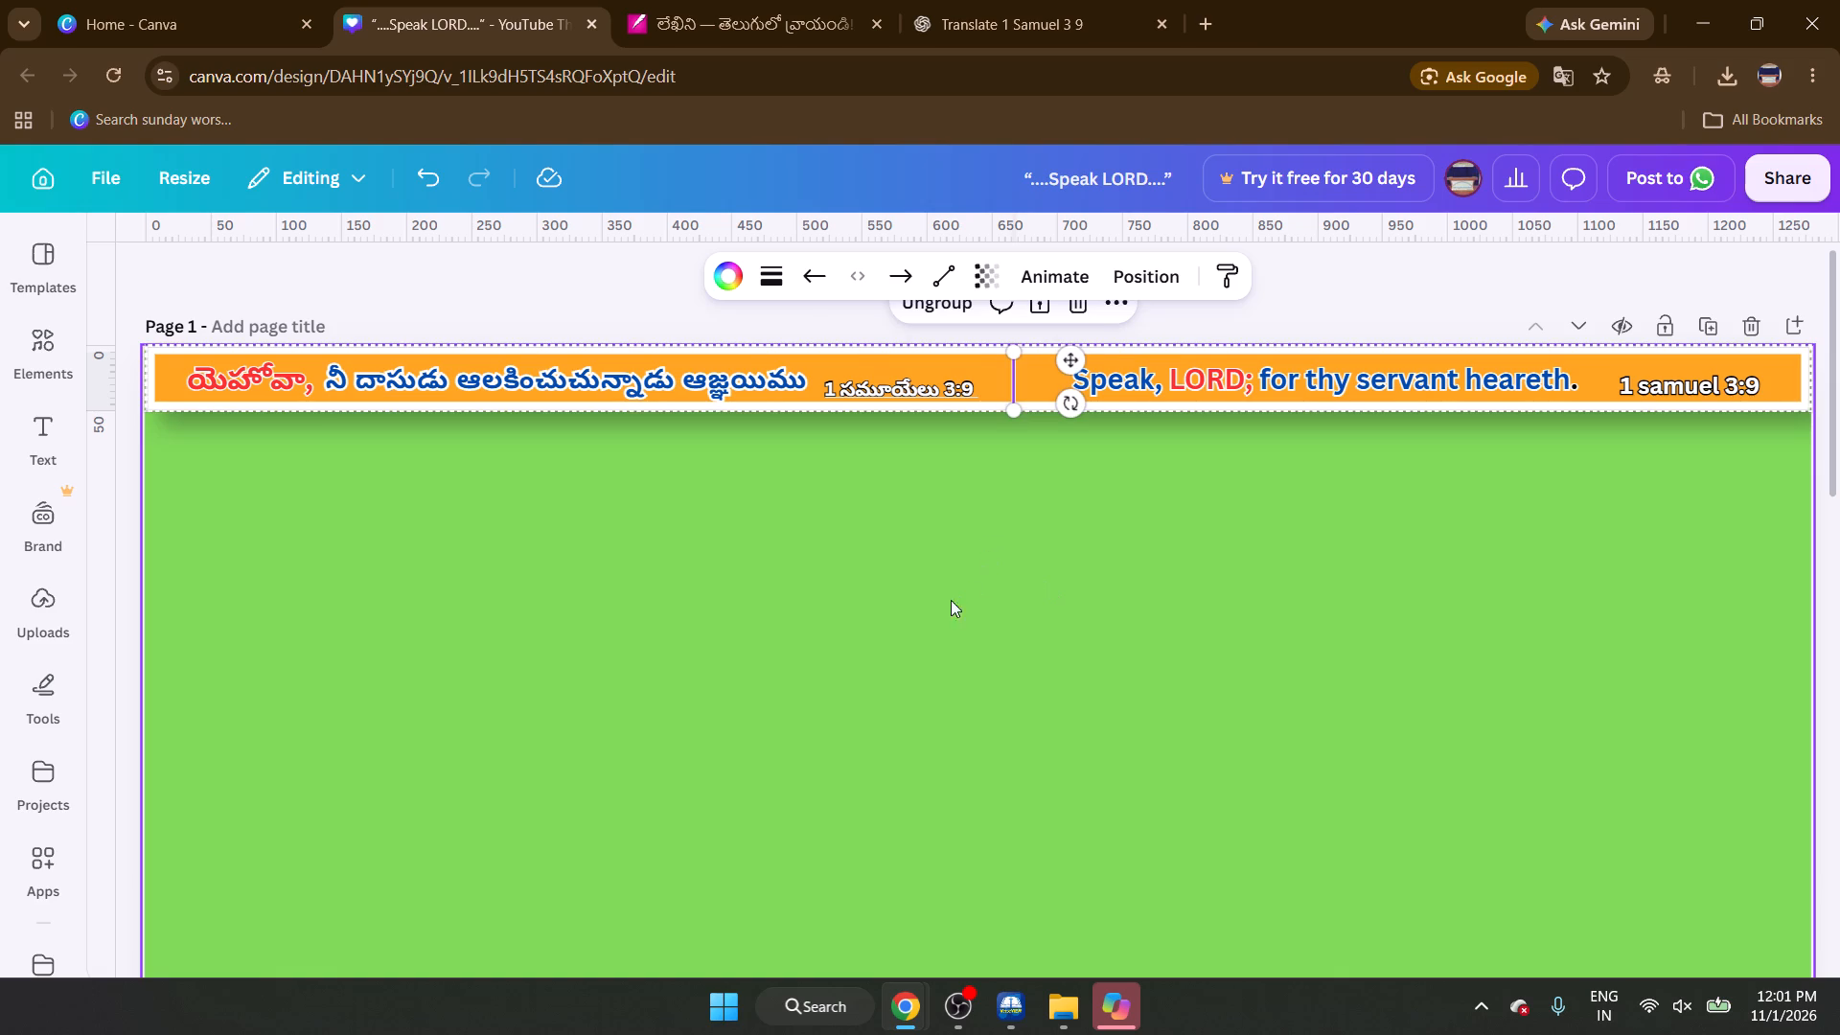
left_click(852, 634)
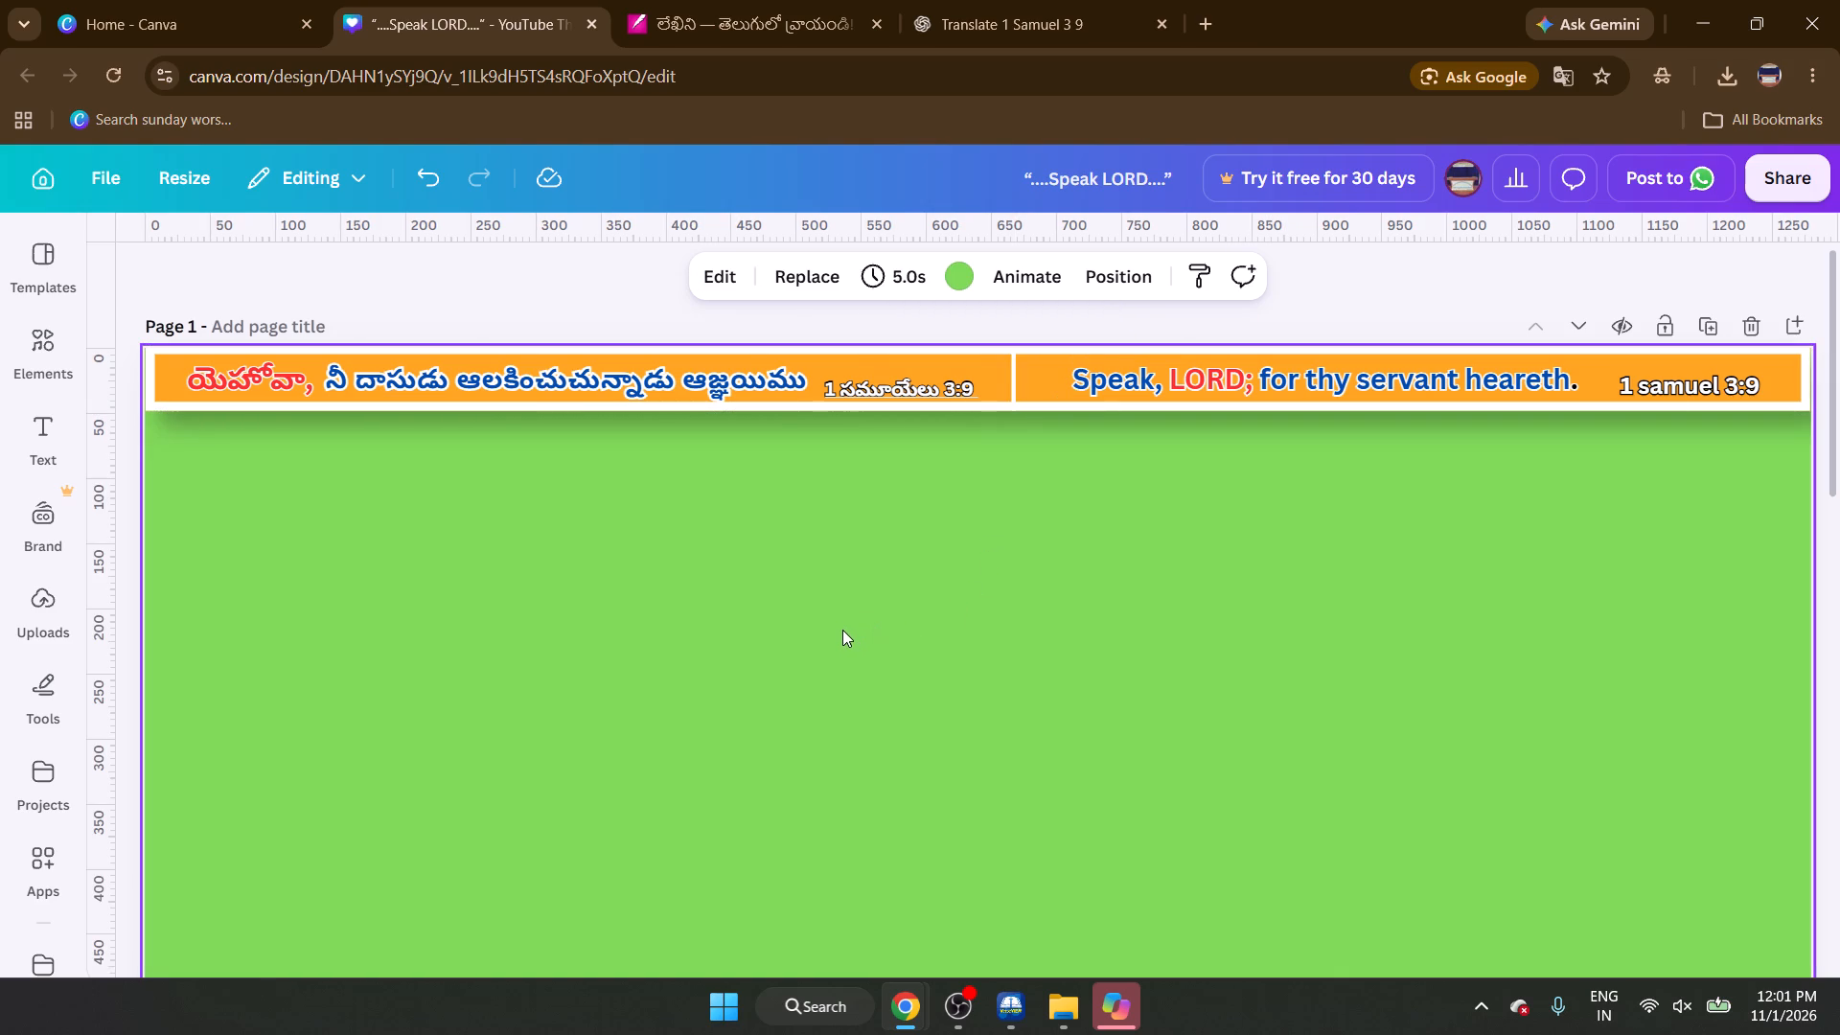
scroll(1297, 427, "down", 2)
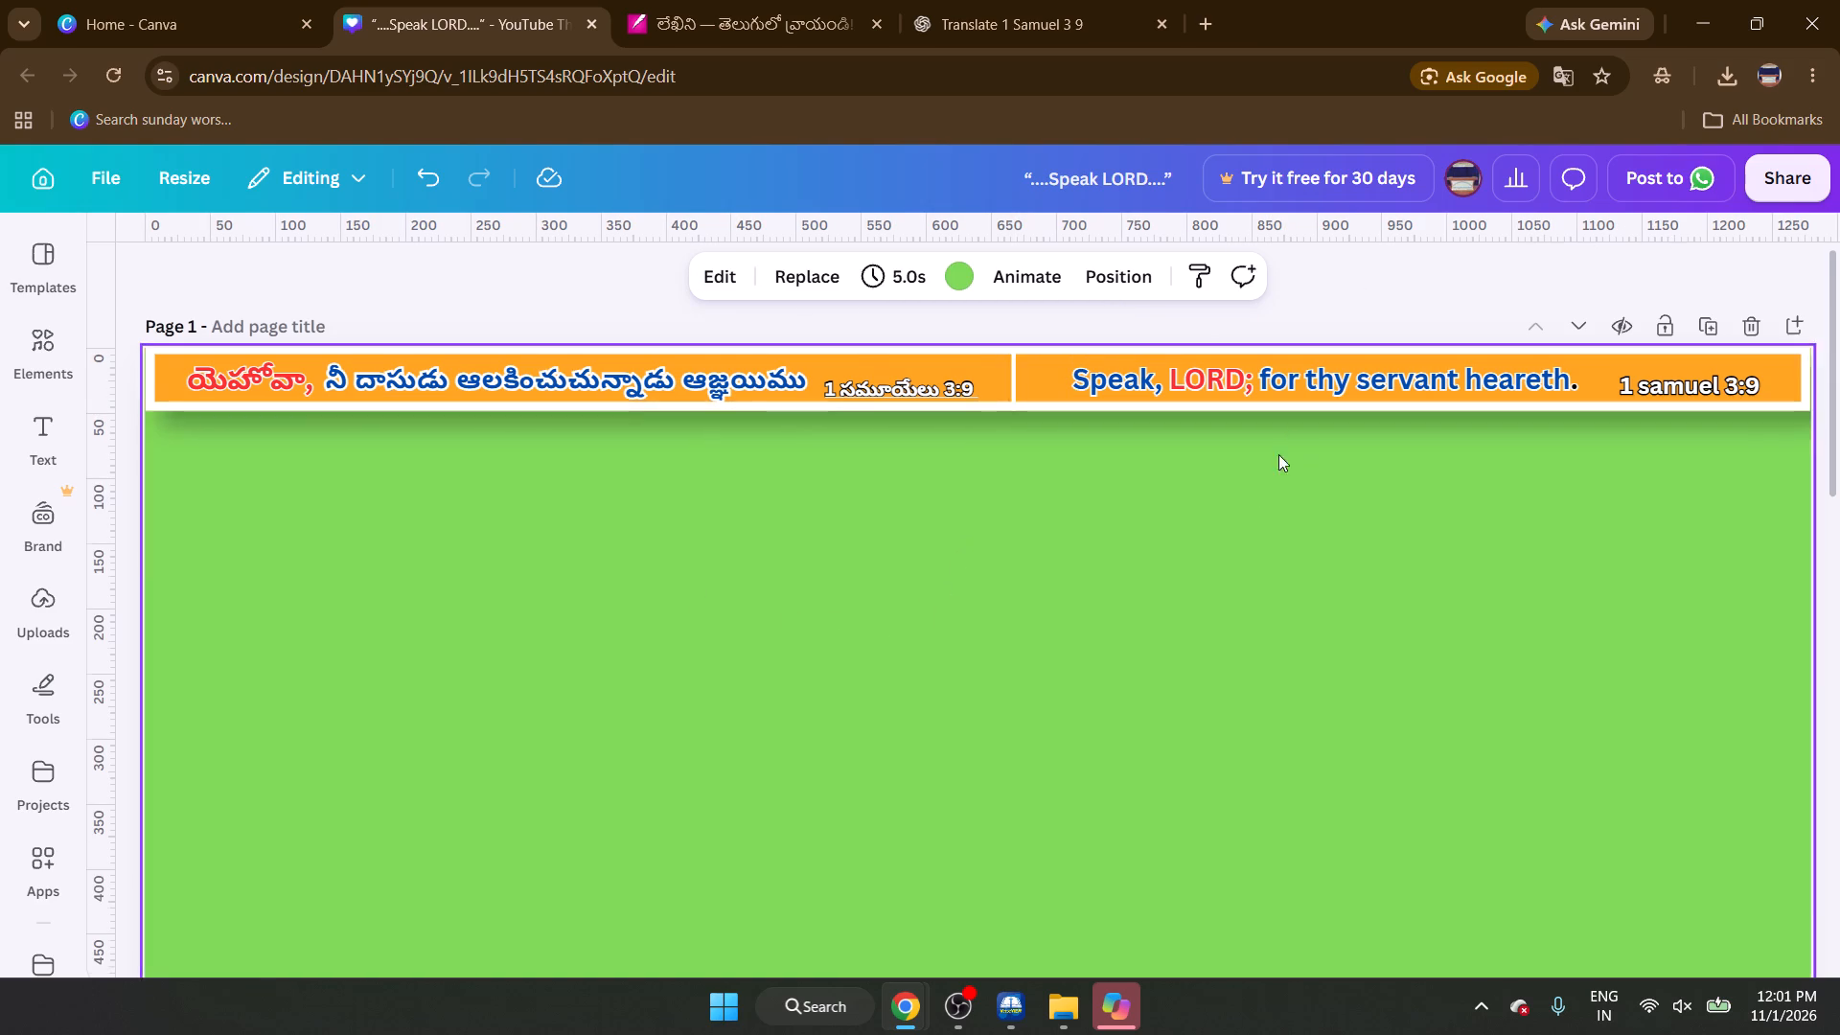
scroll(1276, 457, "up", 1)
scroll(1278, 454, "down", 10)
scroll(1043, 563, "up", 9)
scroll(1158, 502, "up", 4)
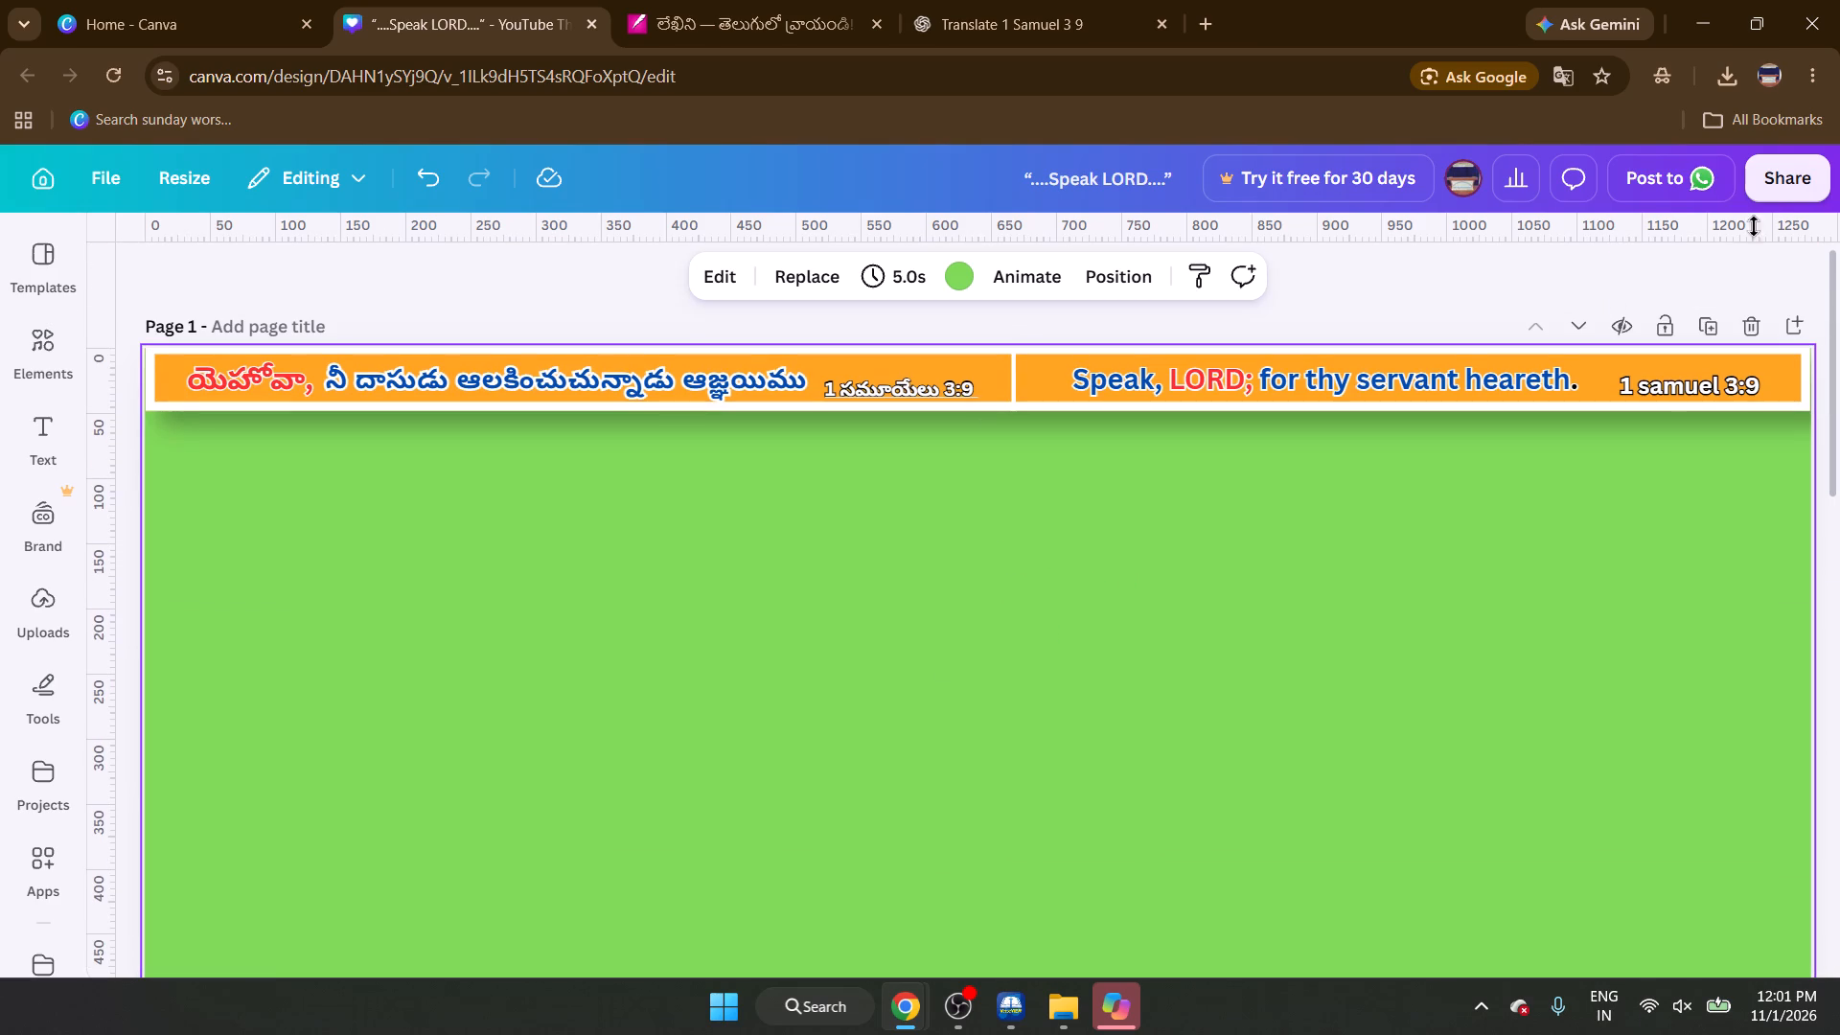
Download only page 1 of the banner design as a PNG.
left_click(1772, 198)
left_click(1404, 718)
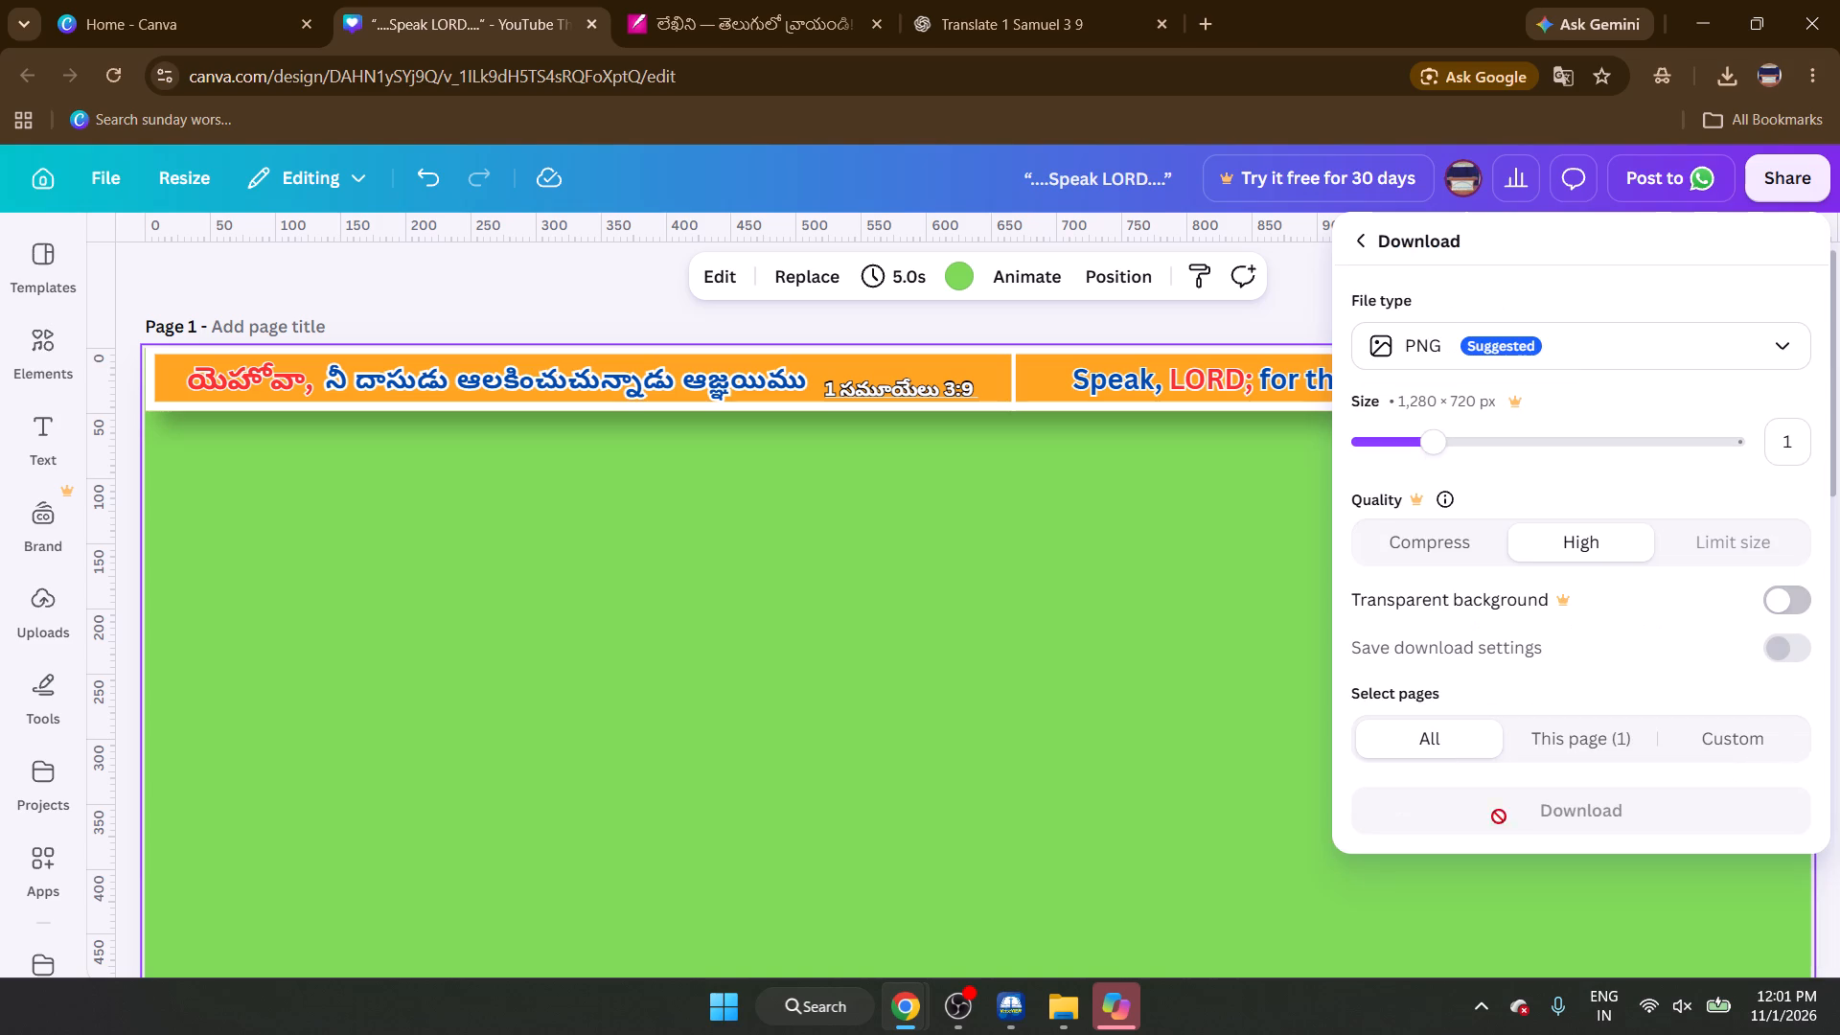
left_click(1553, 725)
left_click(1587, 811)
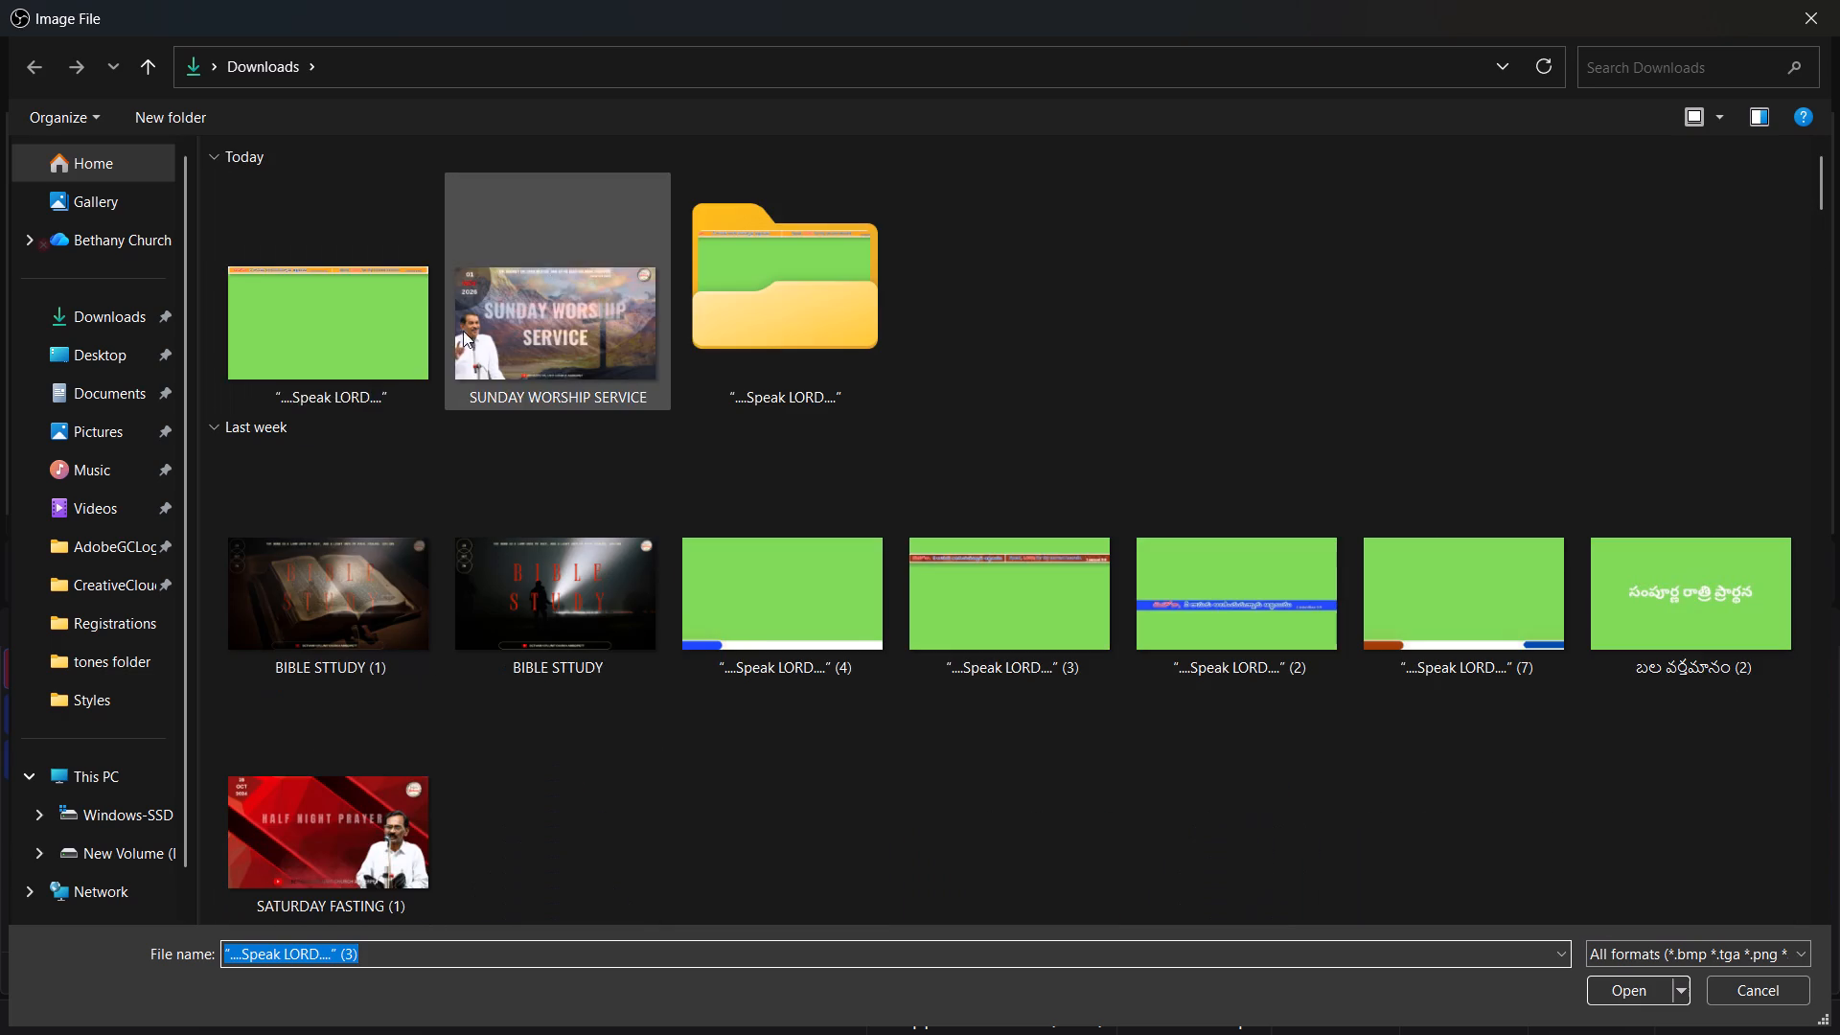
left_click(336, 325)
left_click(1603, 989)
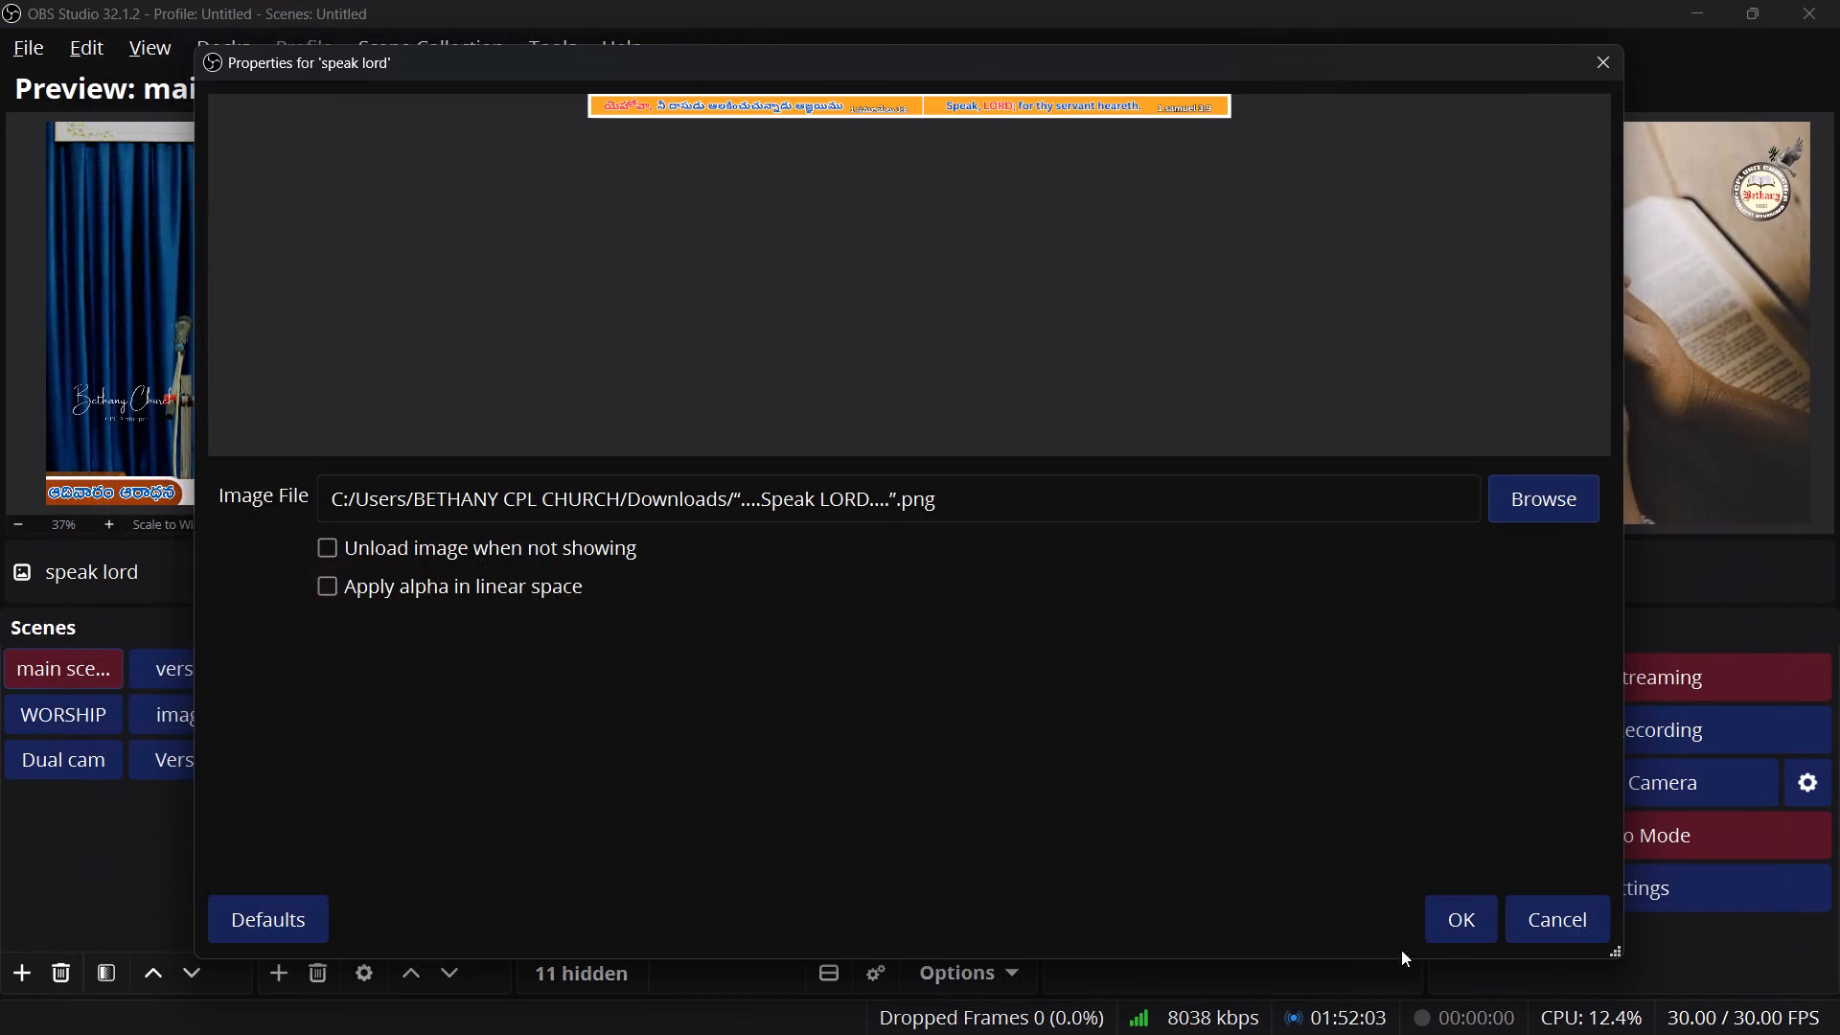
left_click(1466, 923)
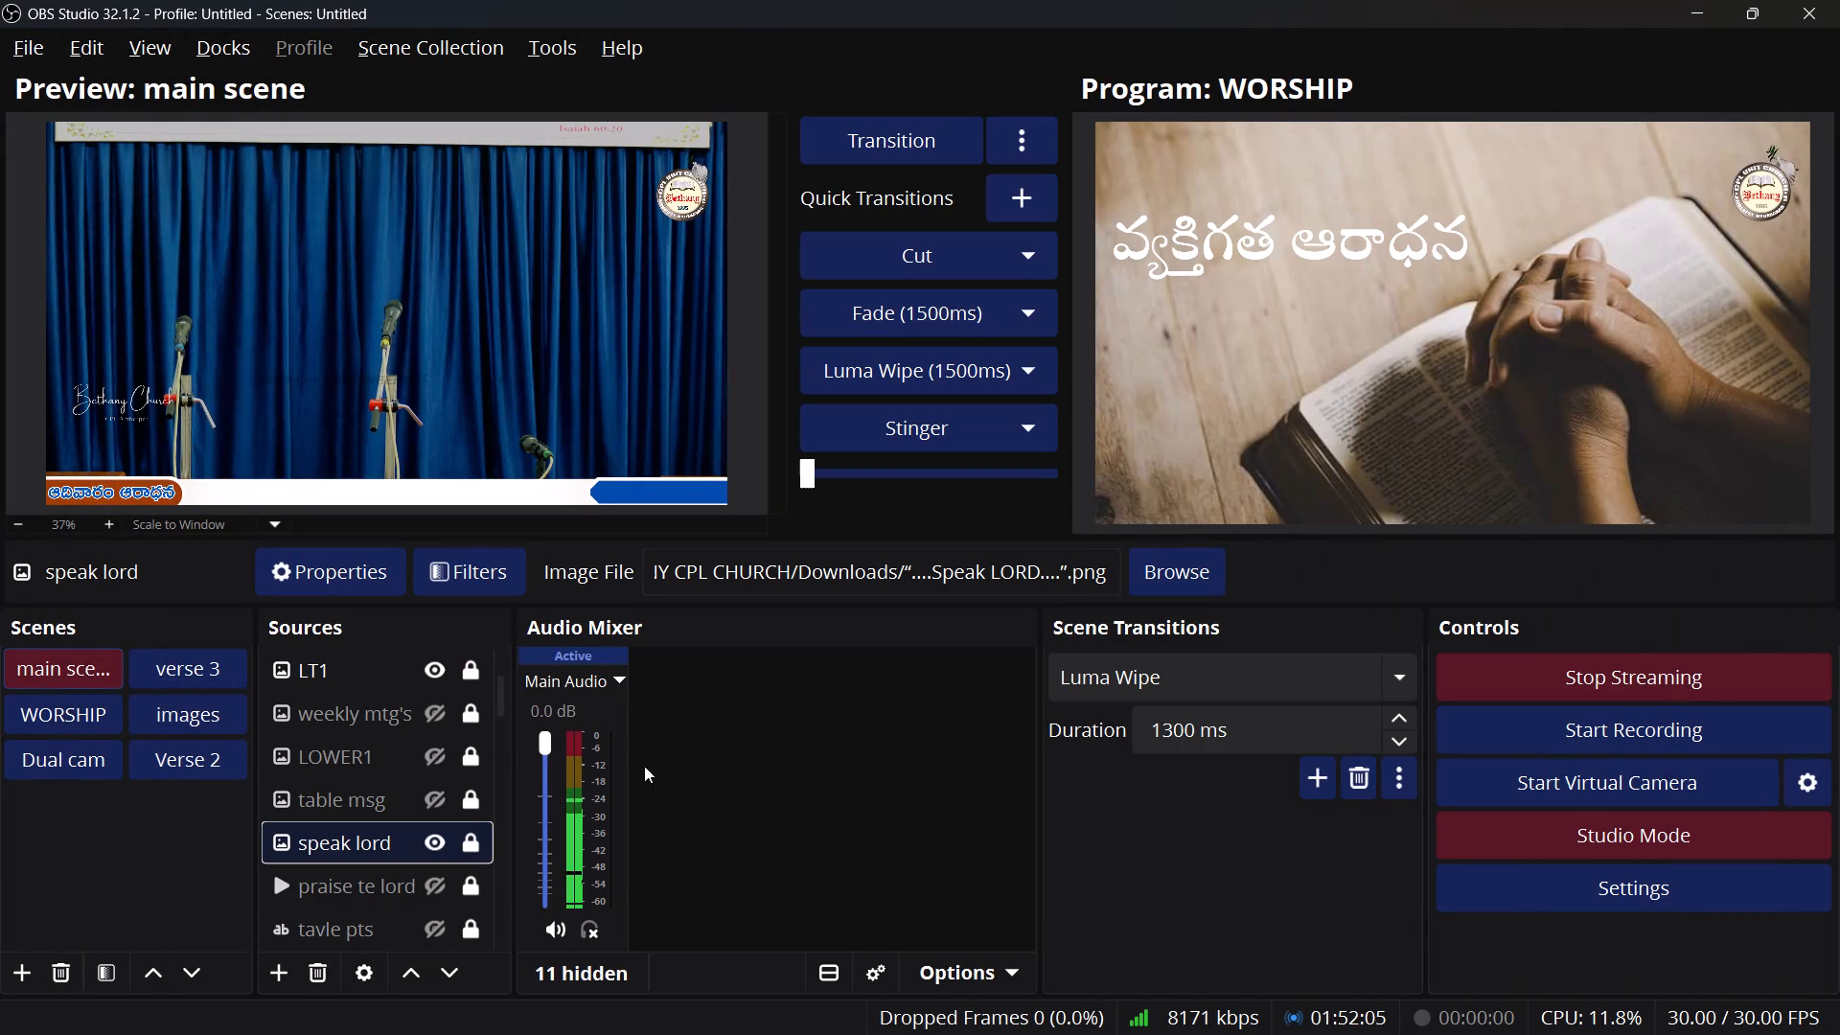
Unlock the “speak lord” source and move its banner down fully into view along the main scene's upper edge.
left_click(426, 846)
left_click(439, 845)
left_click(473, 849)
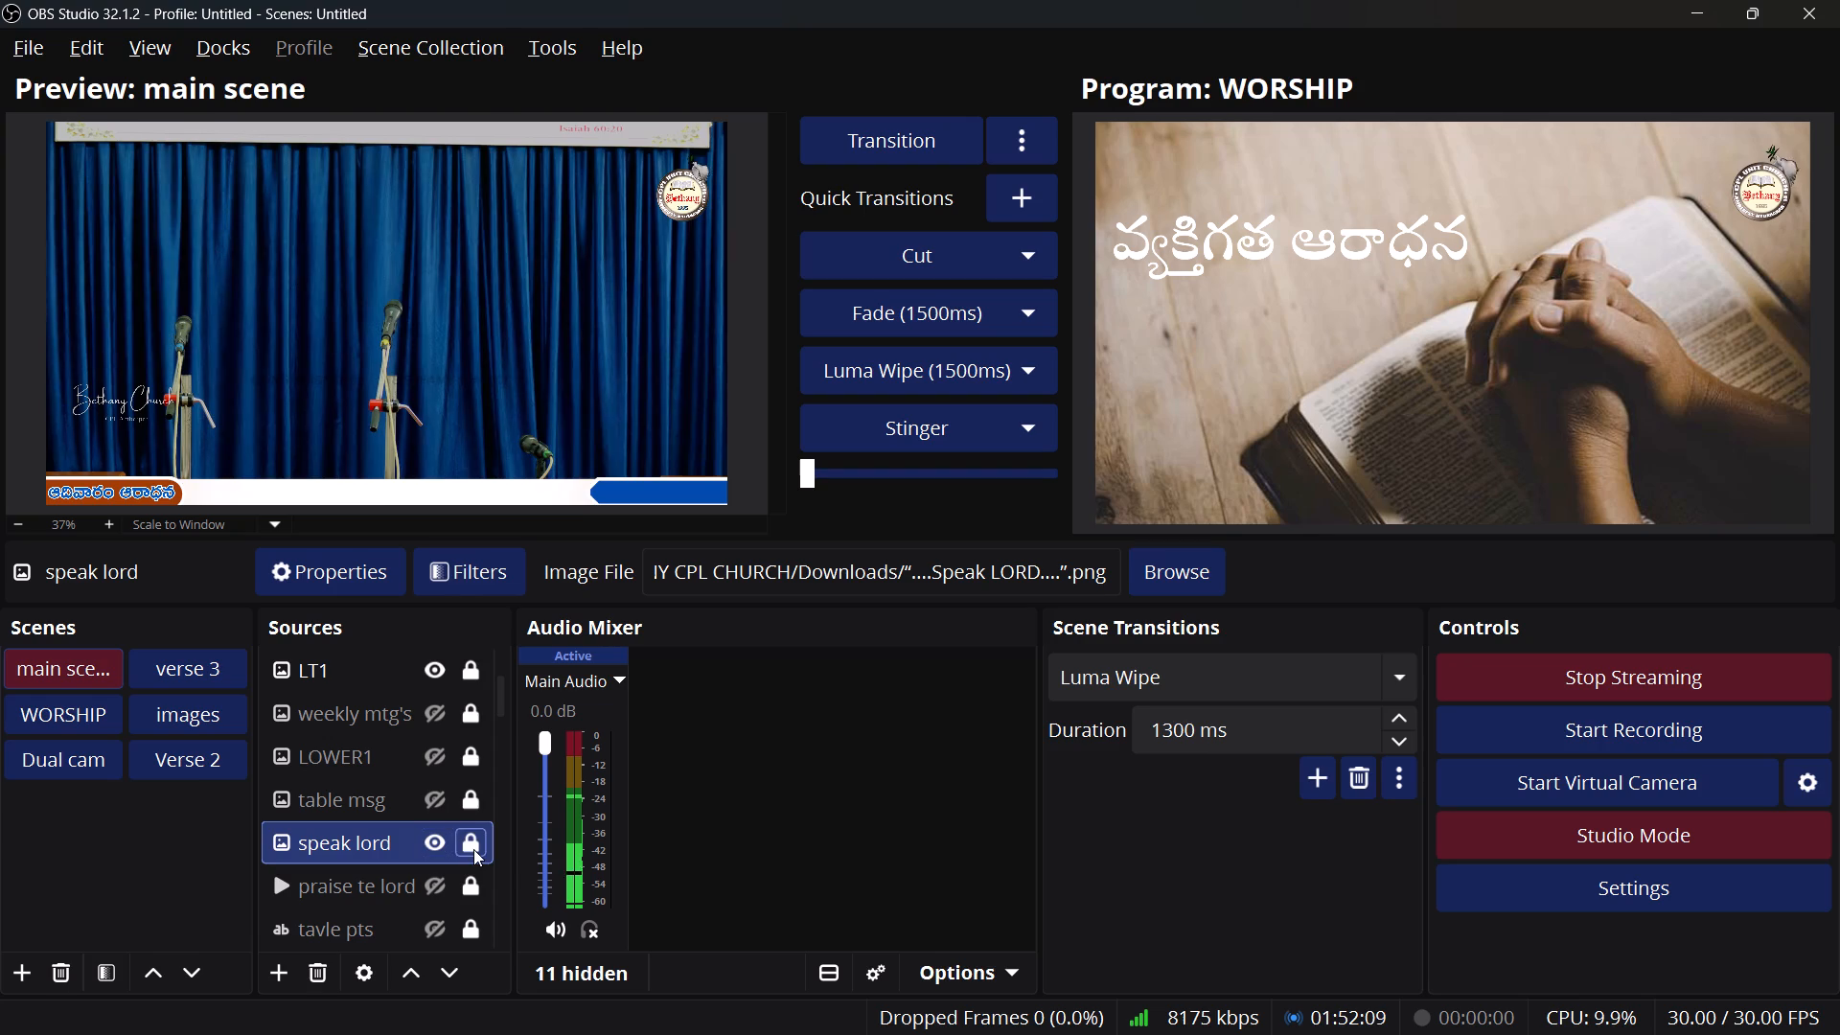
left_click_drag(336, 292, 354, 341)
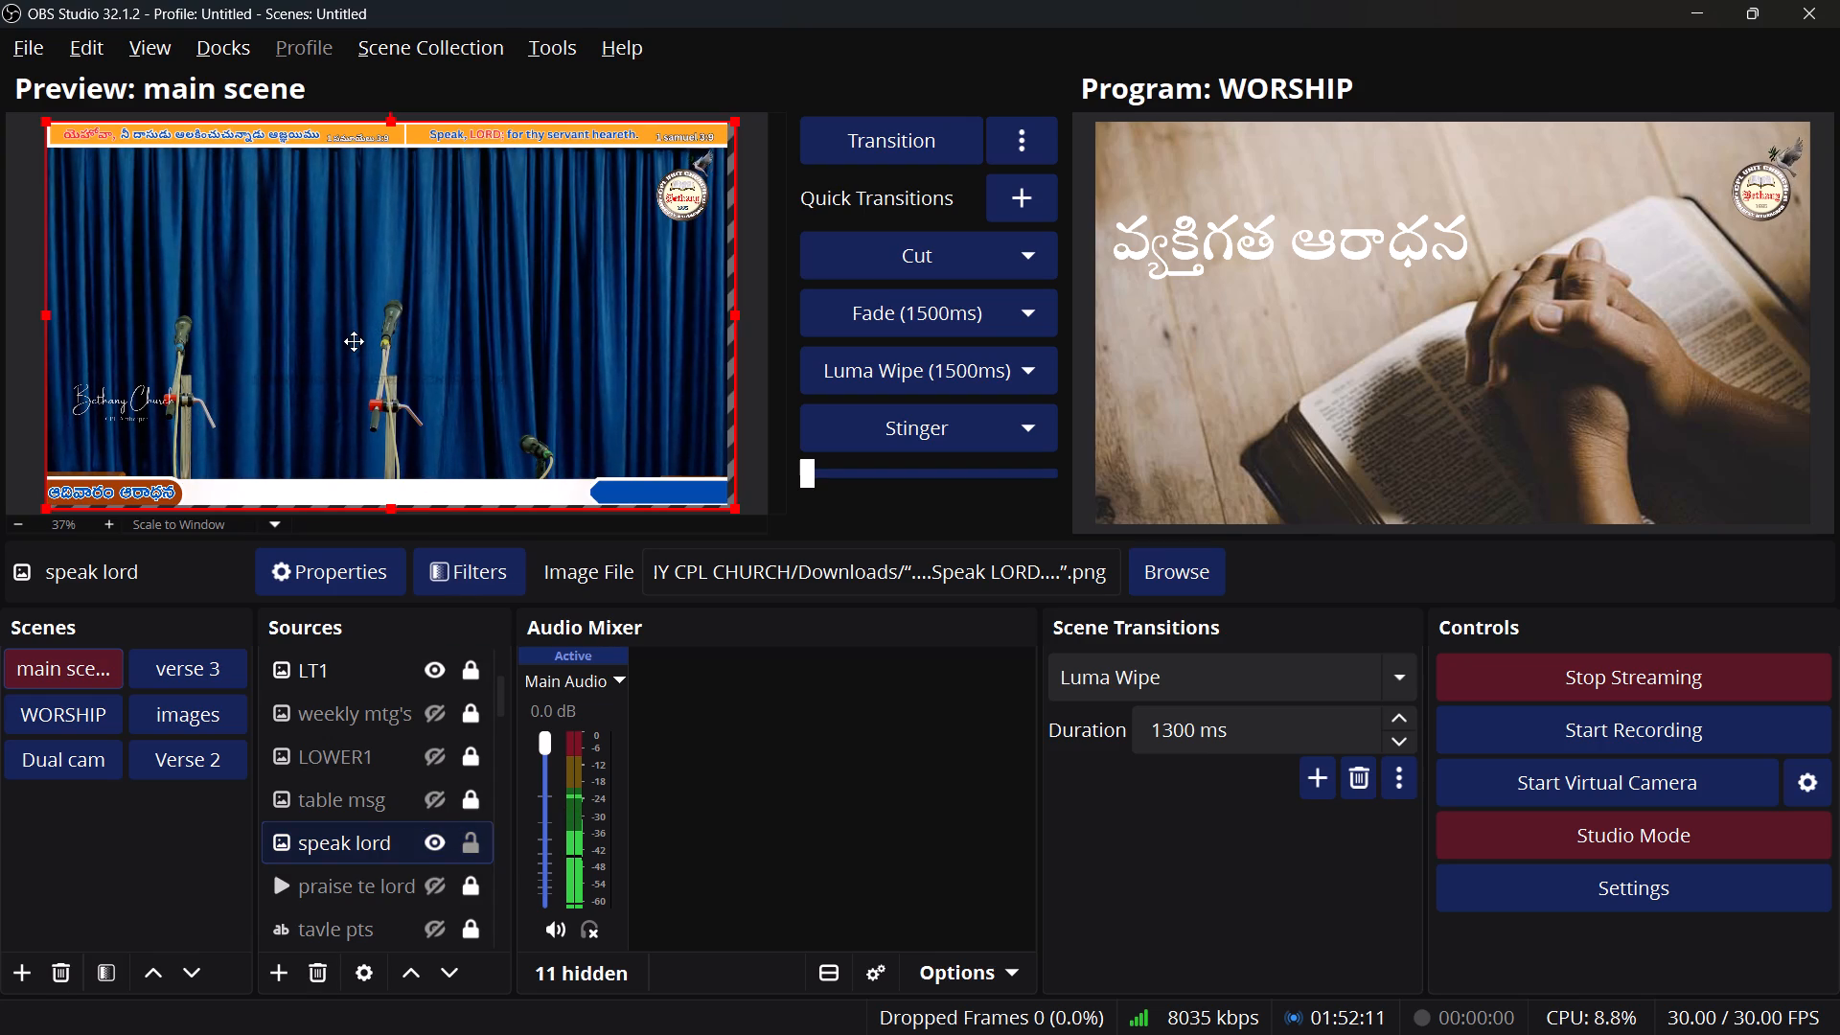
left_click_drag(354, 341, 356, 342)
View the main scene preview full screen to check the new banner, and return to the normal view.
right_click(356, 268)
left_click(239, 371)
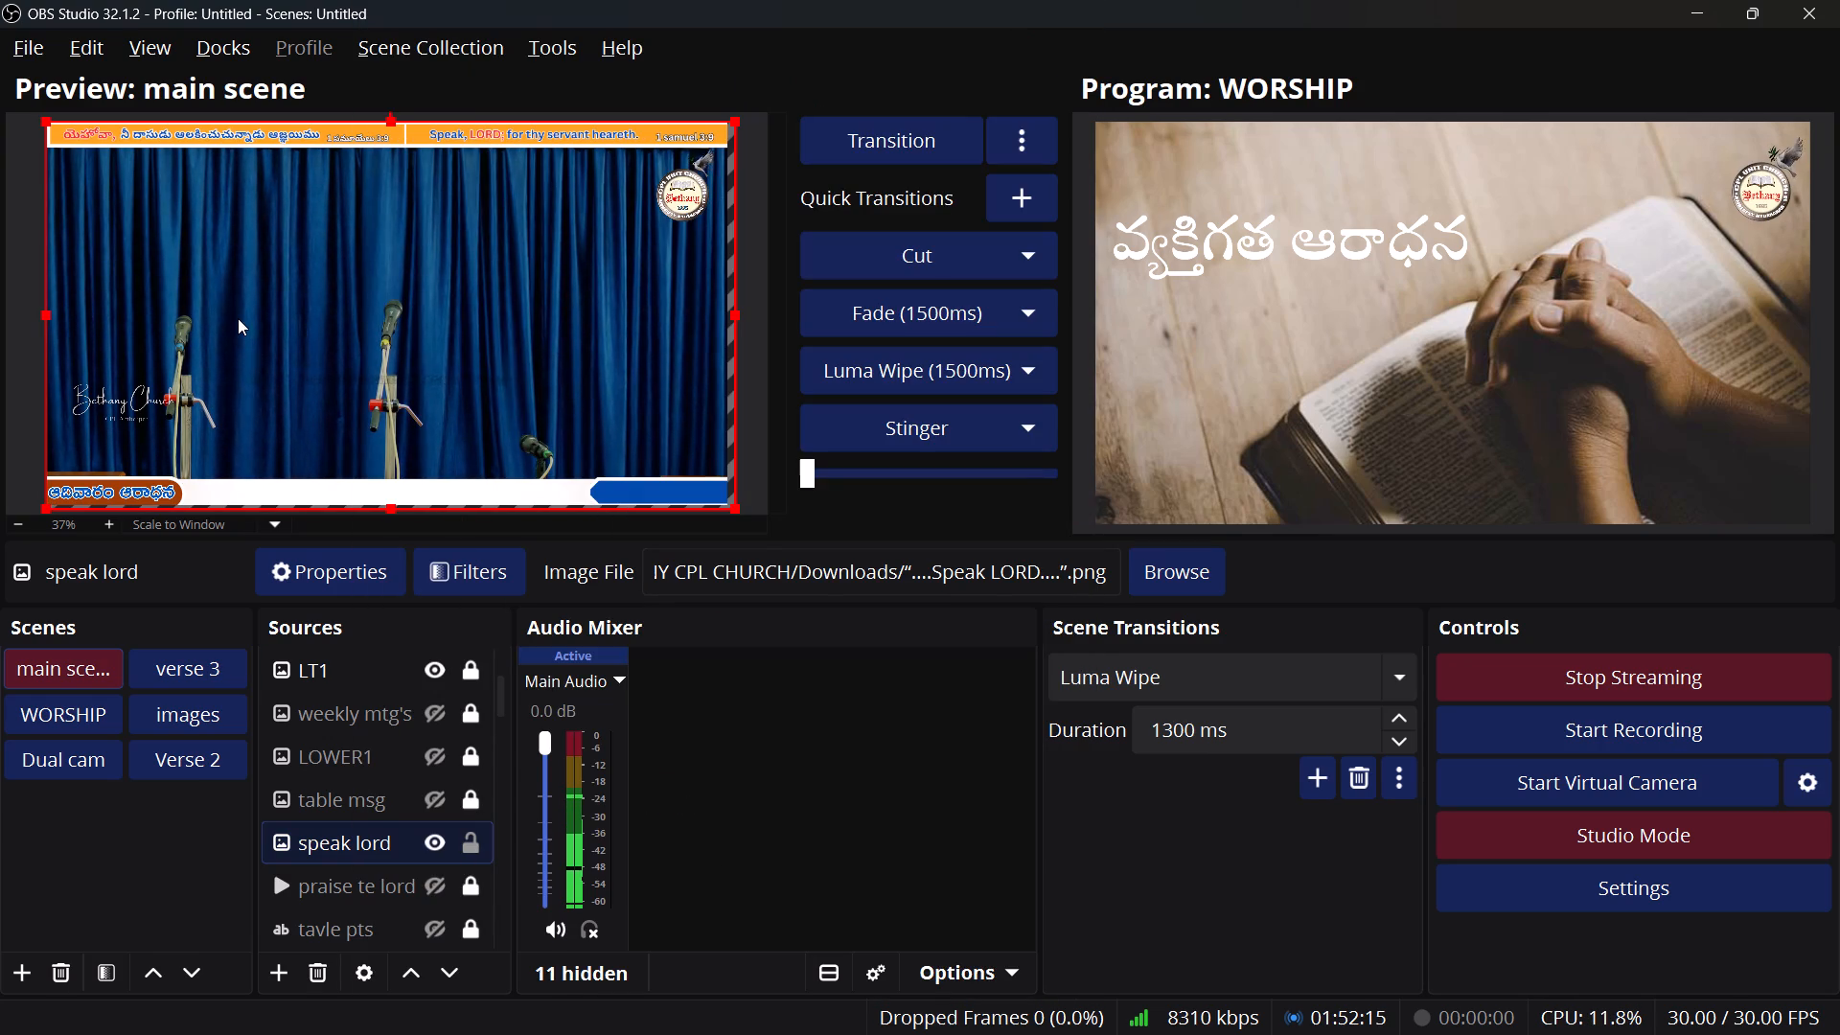
right_click(423, 236)
left_click_drag(634, 191, 620, 181)
left_click(889, 199)
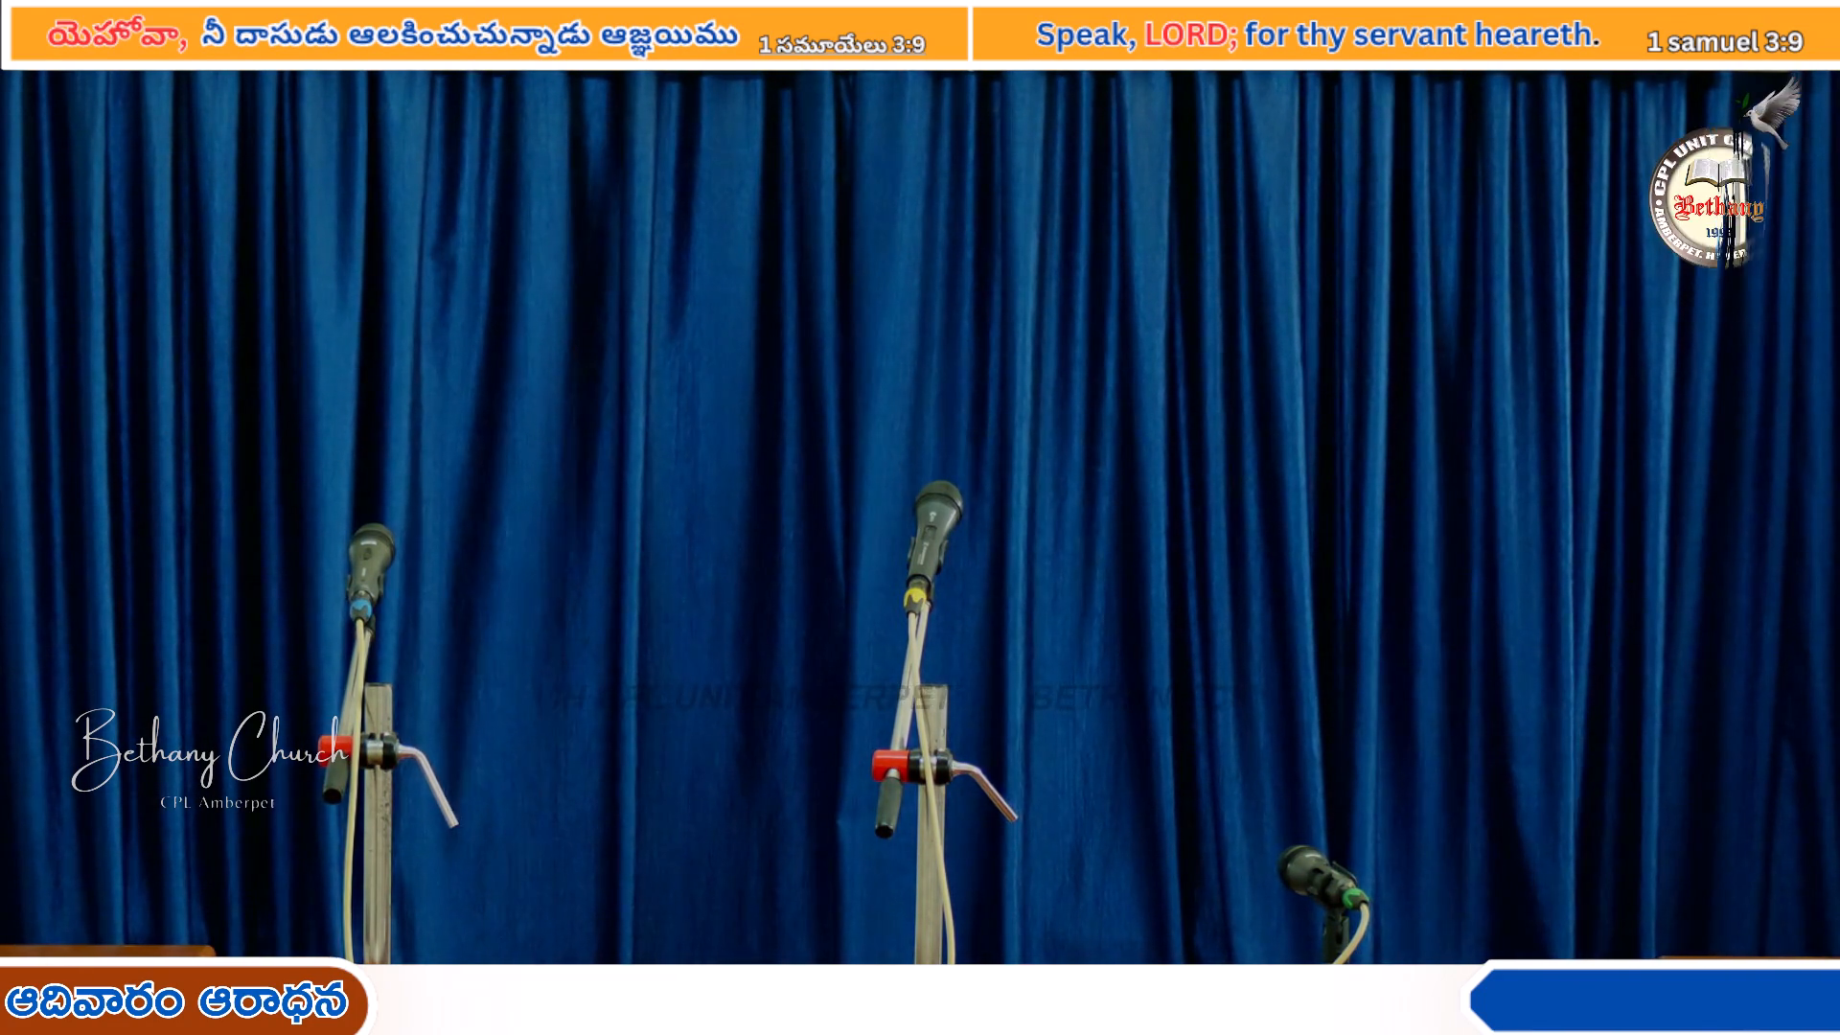
key("Escape")
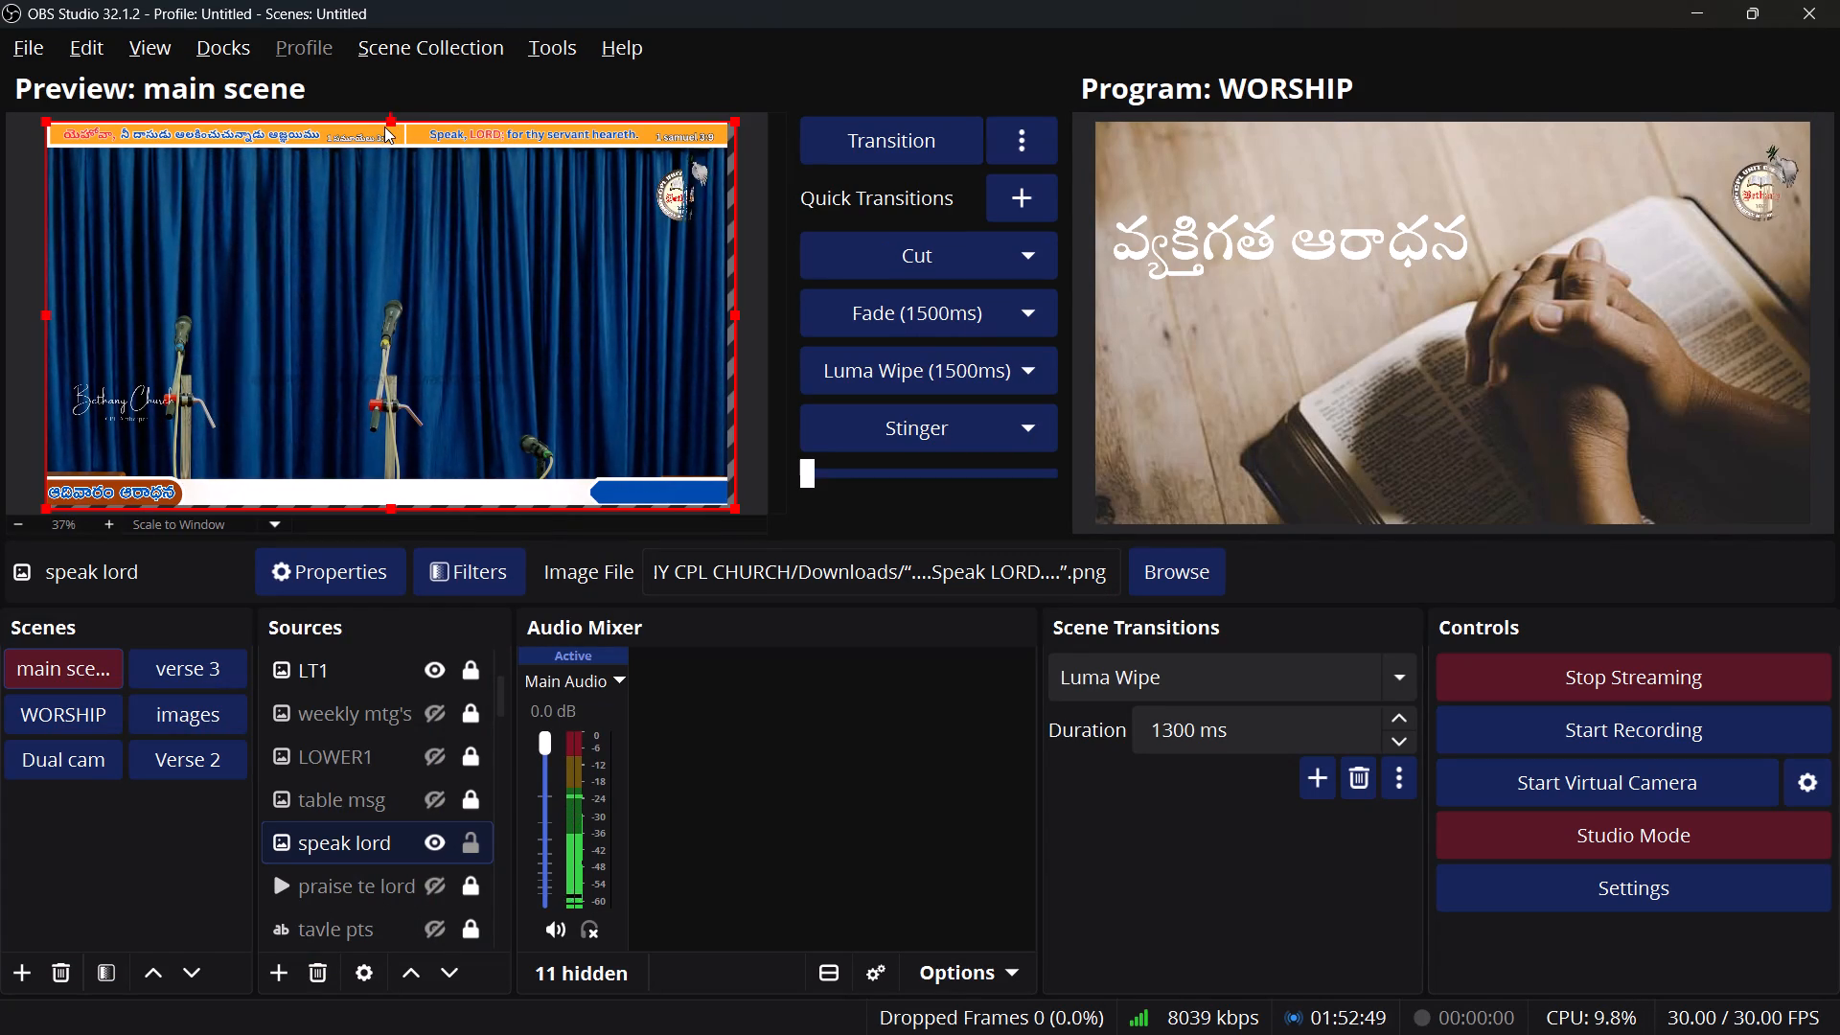
scroll(397, 263, "up", 1)
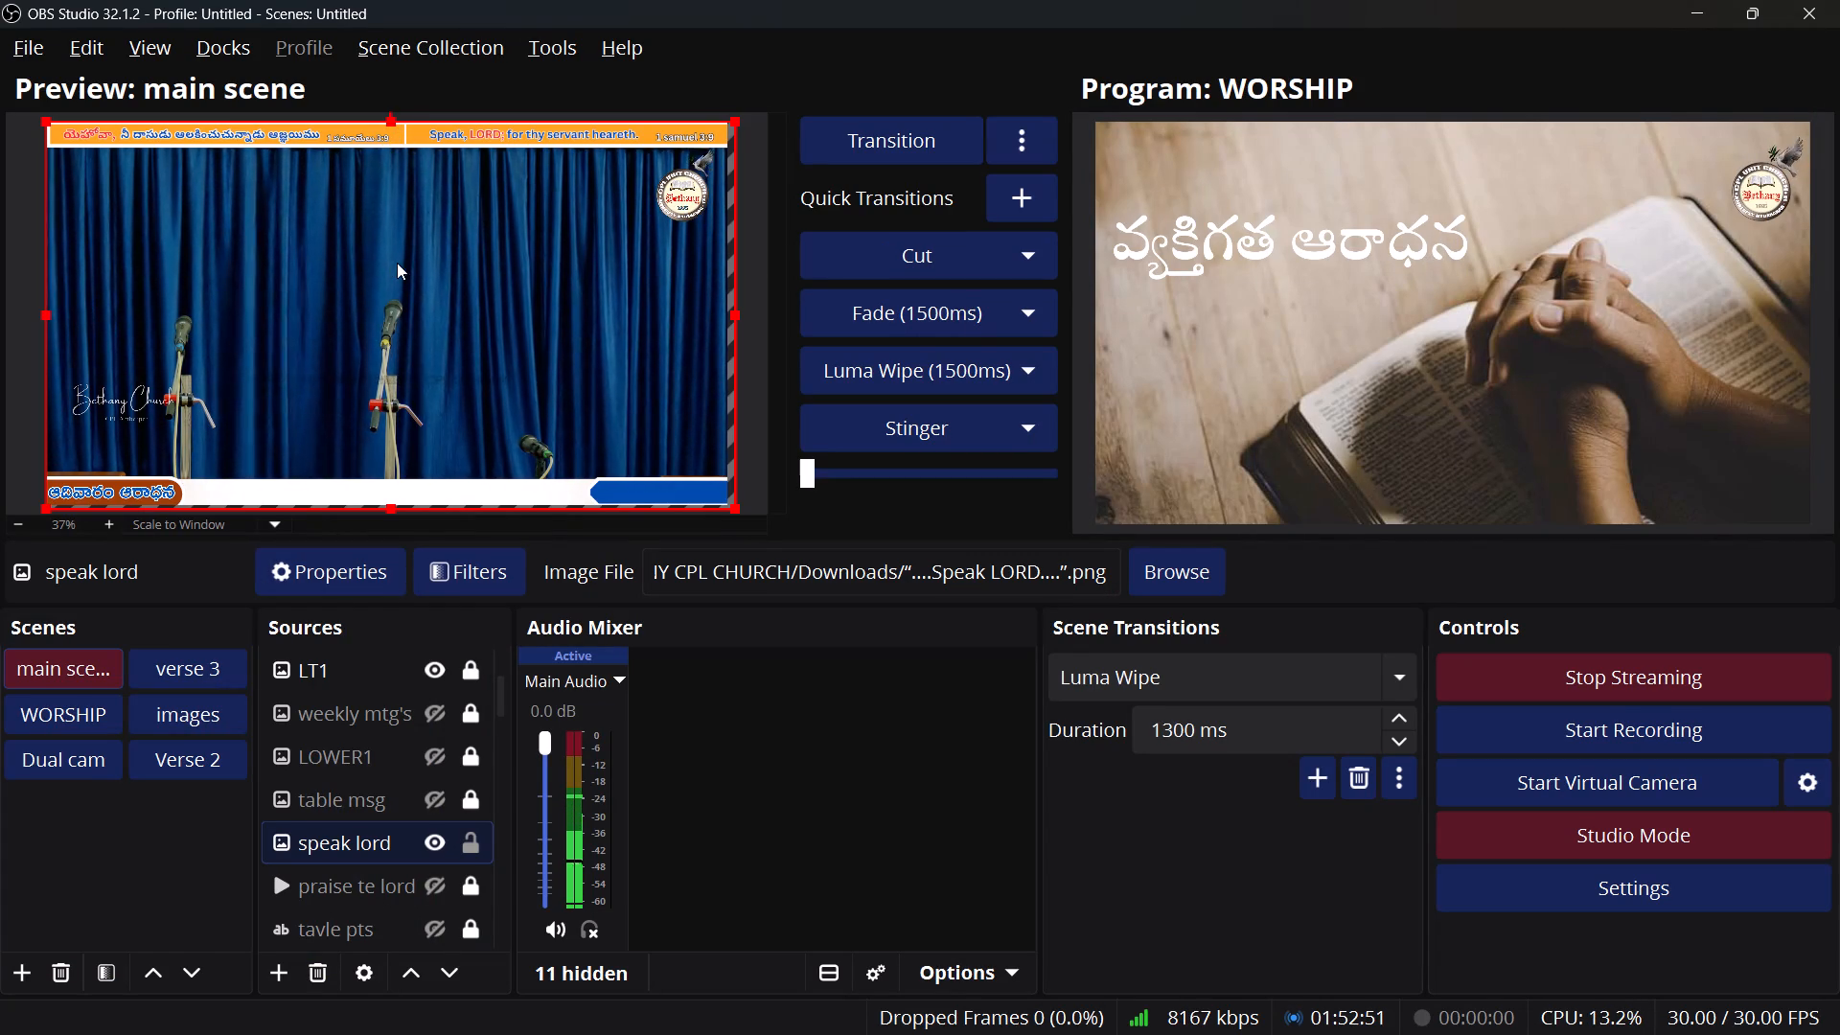
Switch to Canva in Chrome, move the grouped banner down off the blue Telugu text and back to the page's upper edge.
left_click(1713, 0)
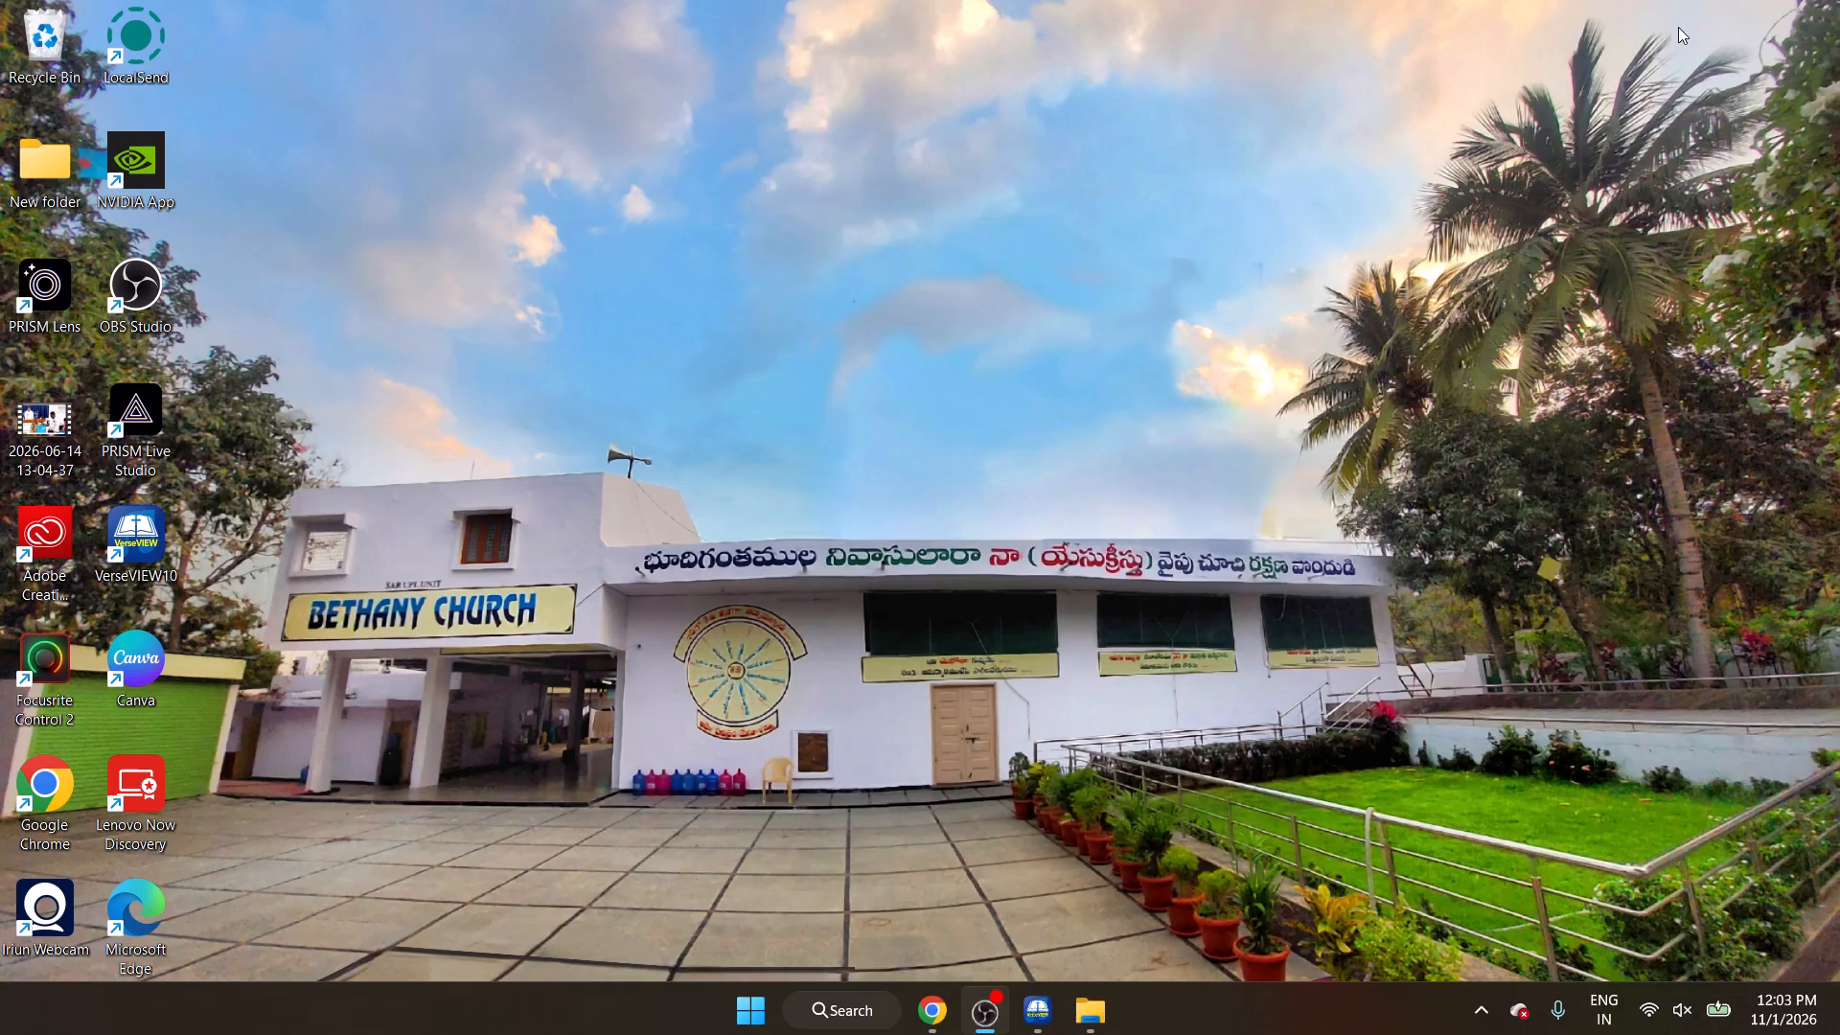
left_click(940, 1007)
left_click(920, 1008)
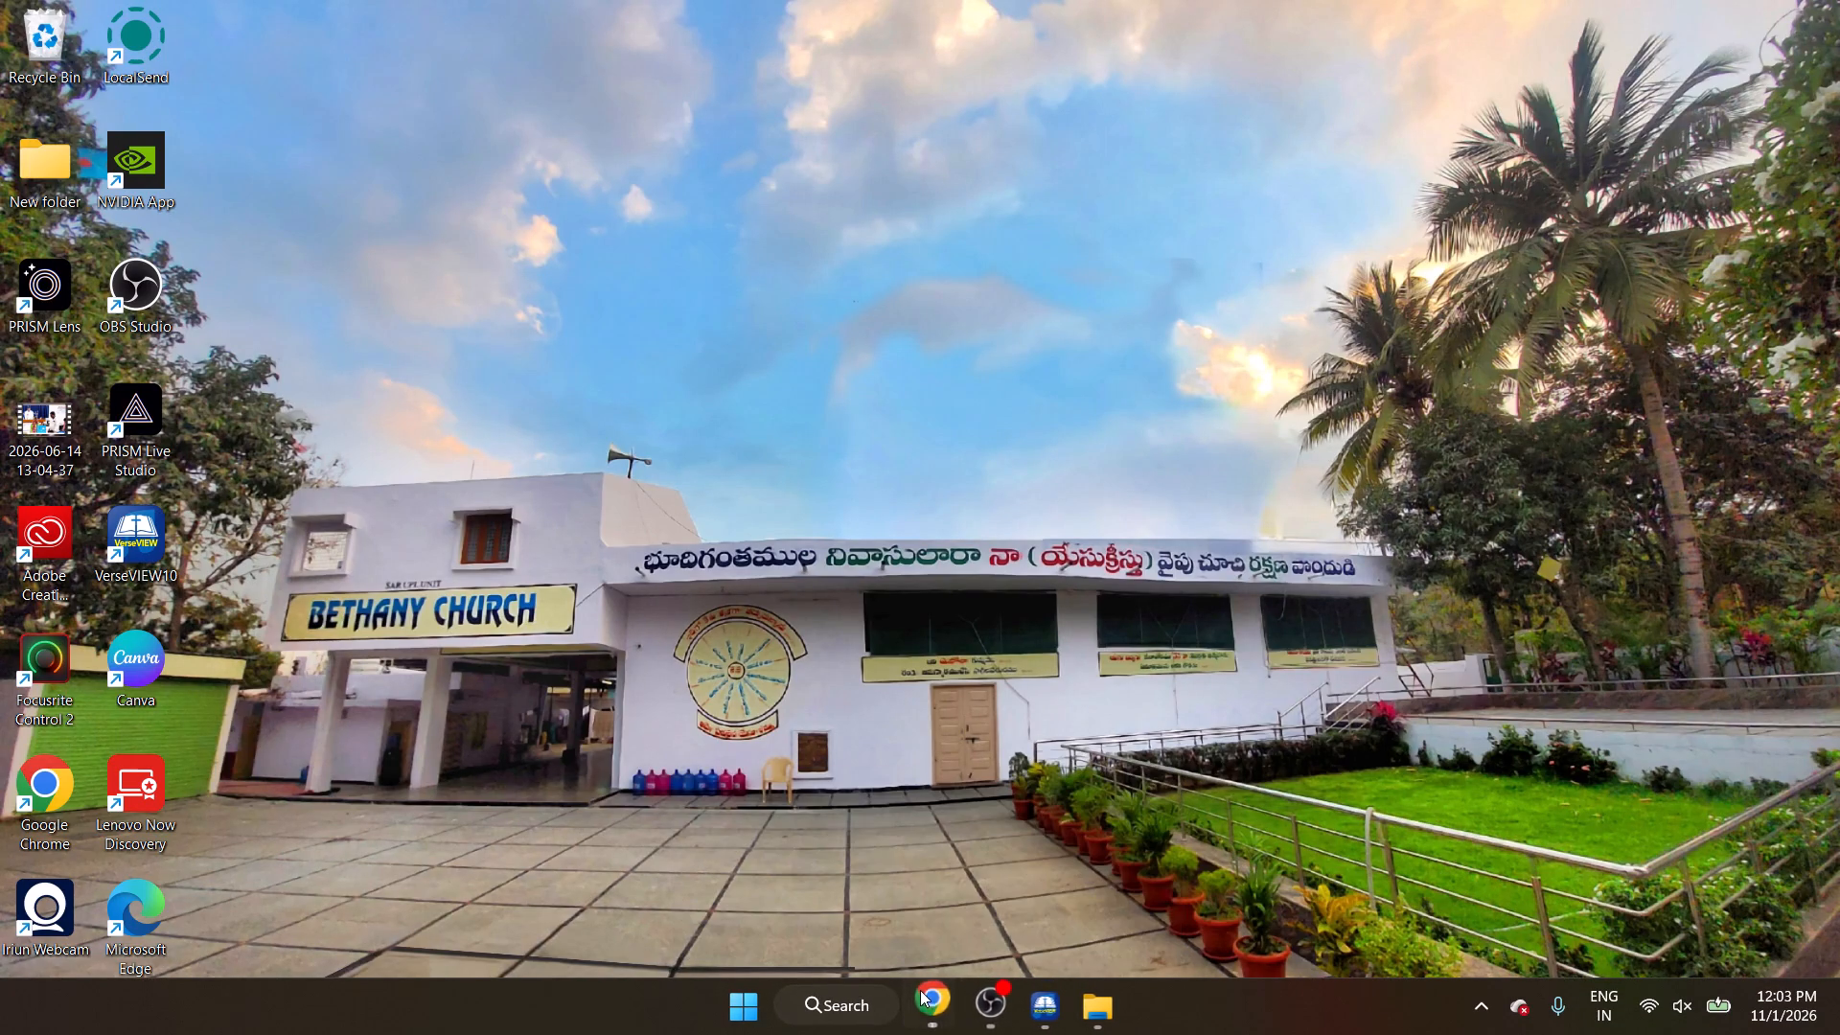
left_click(930, 1015)
left_click(1041, 882)
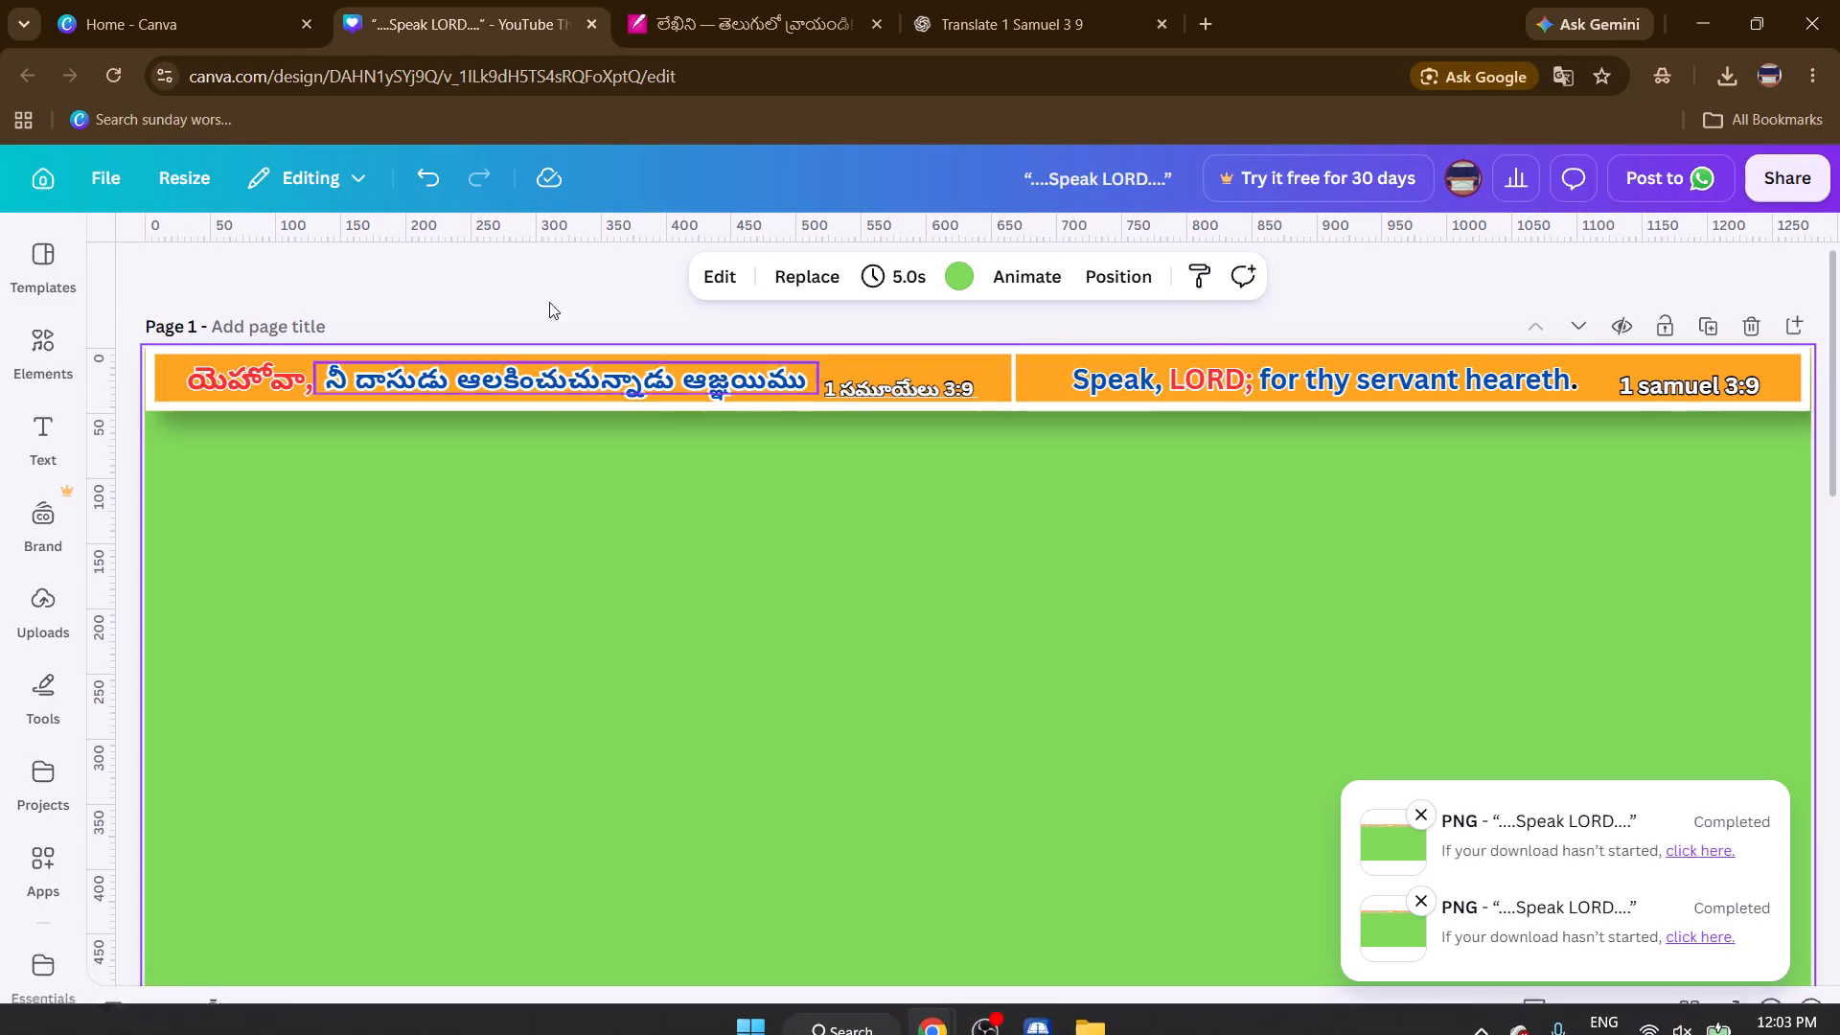
left_click(1152, 384)
left_click_drag(1214, 372, 1252, 472)
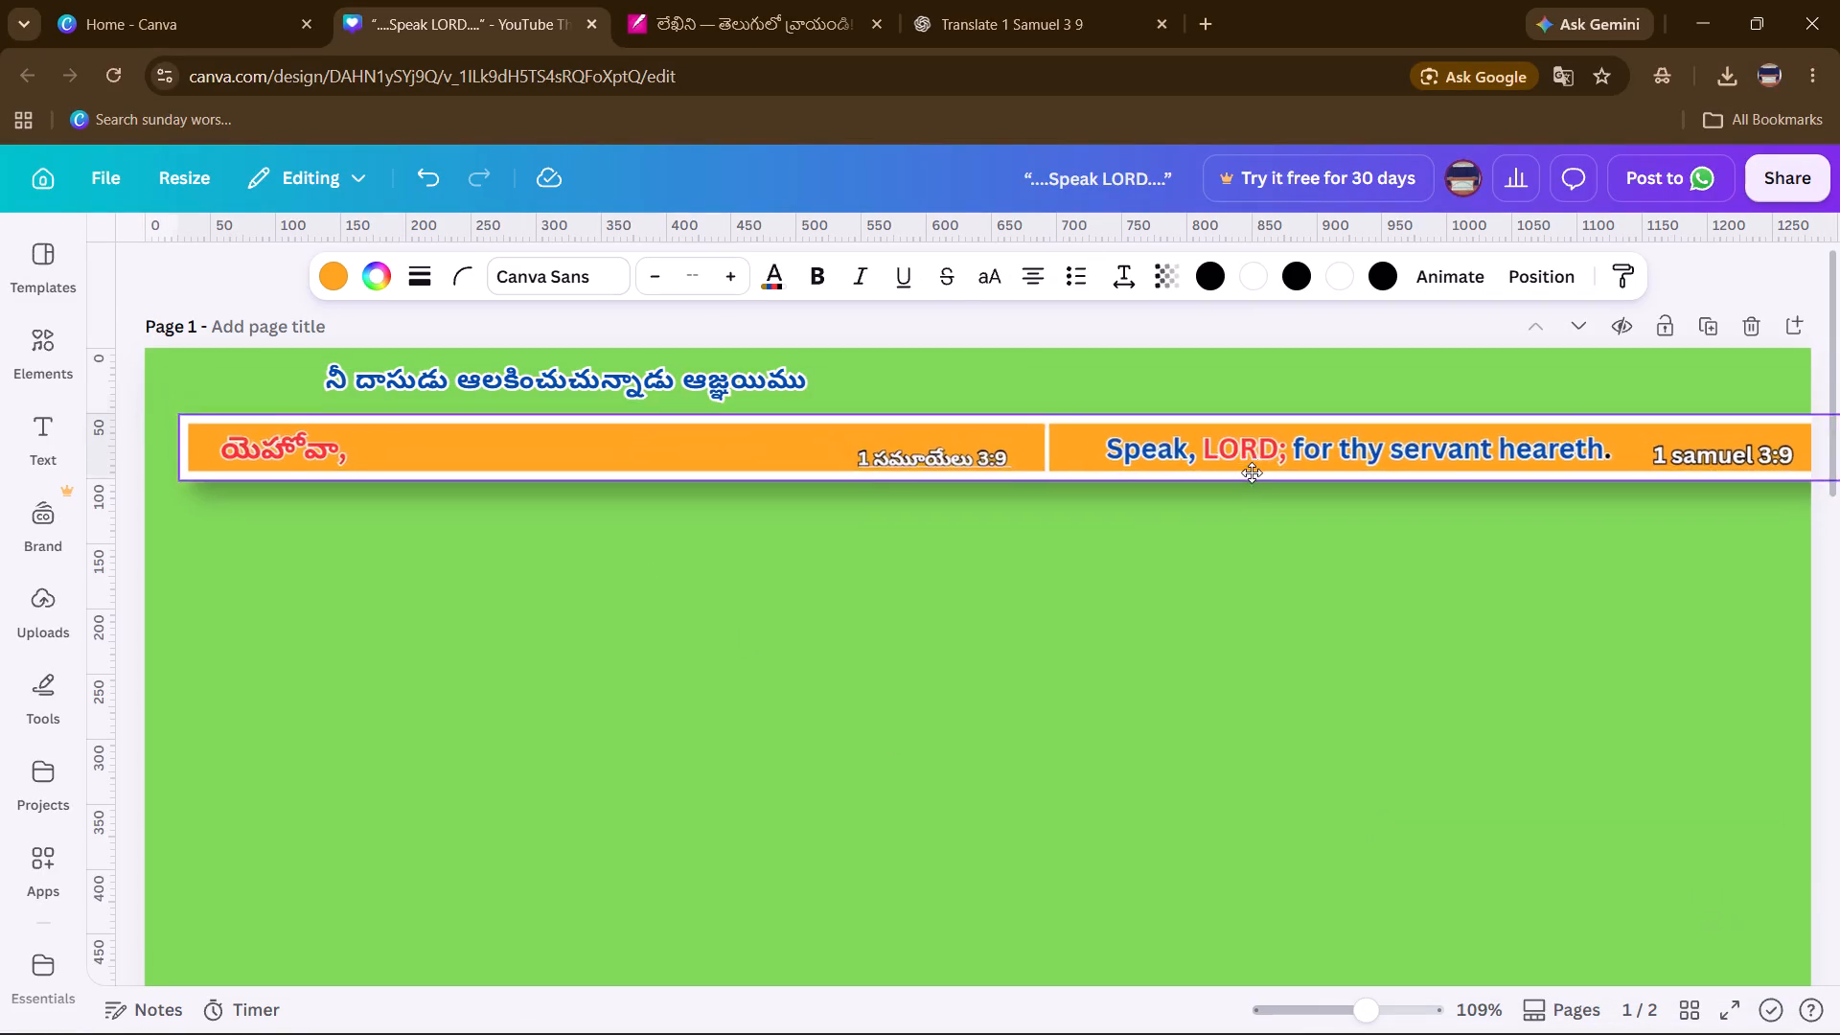
left_click_drag(1252, 472, 1185, 524)
left_click_drag(1001, 540, 1003, 540)
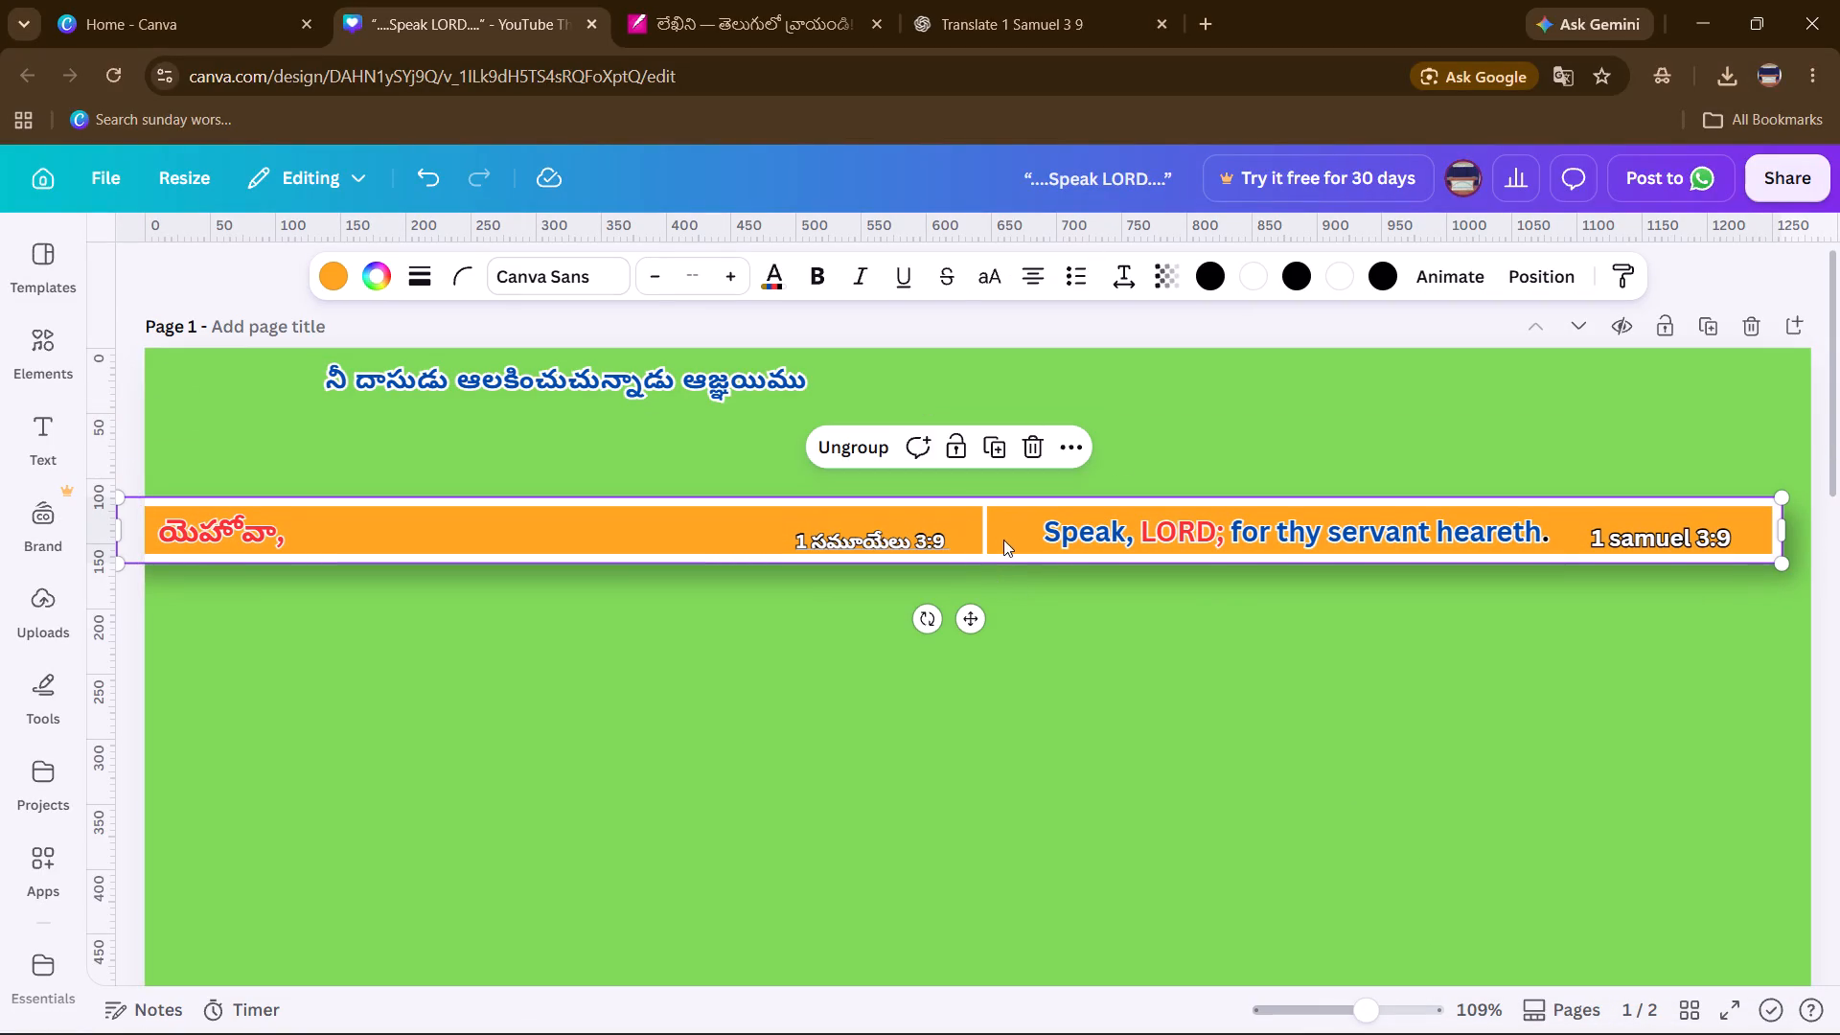
left_click_drag(1003, 540, 1011, 395)
Ungroup the banner's elements, including the English phrase, divider and references.
left_click(1196, 389)
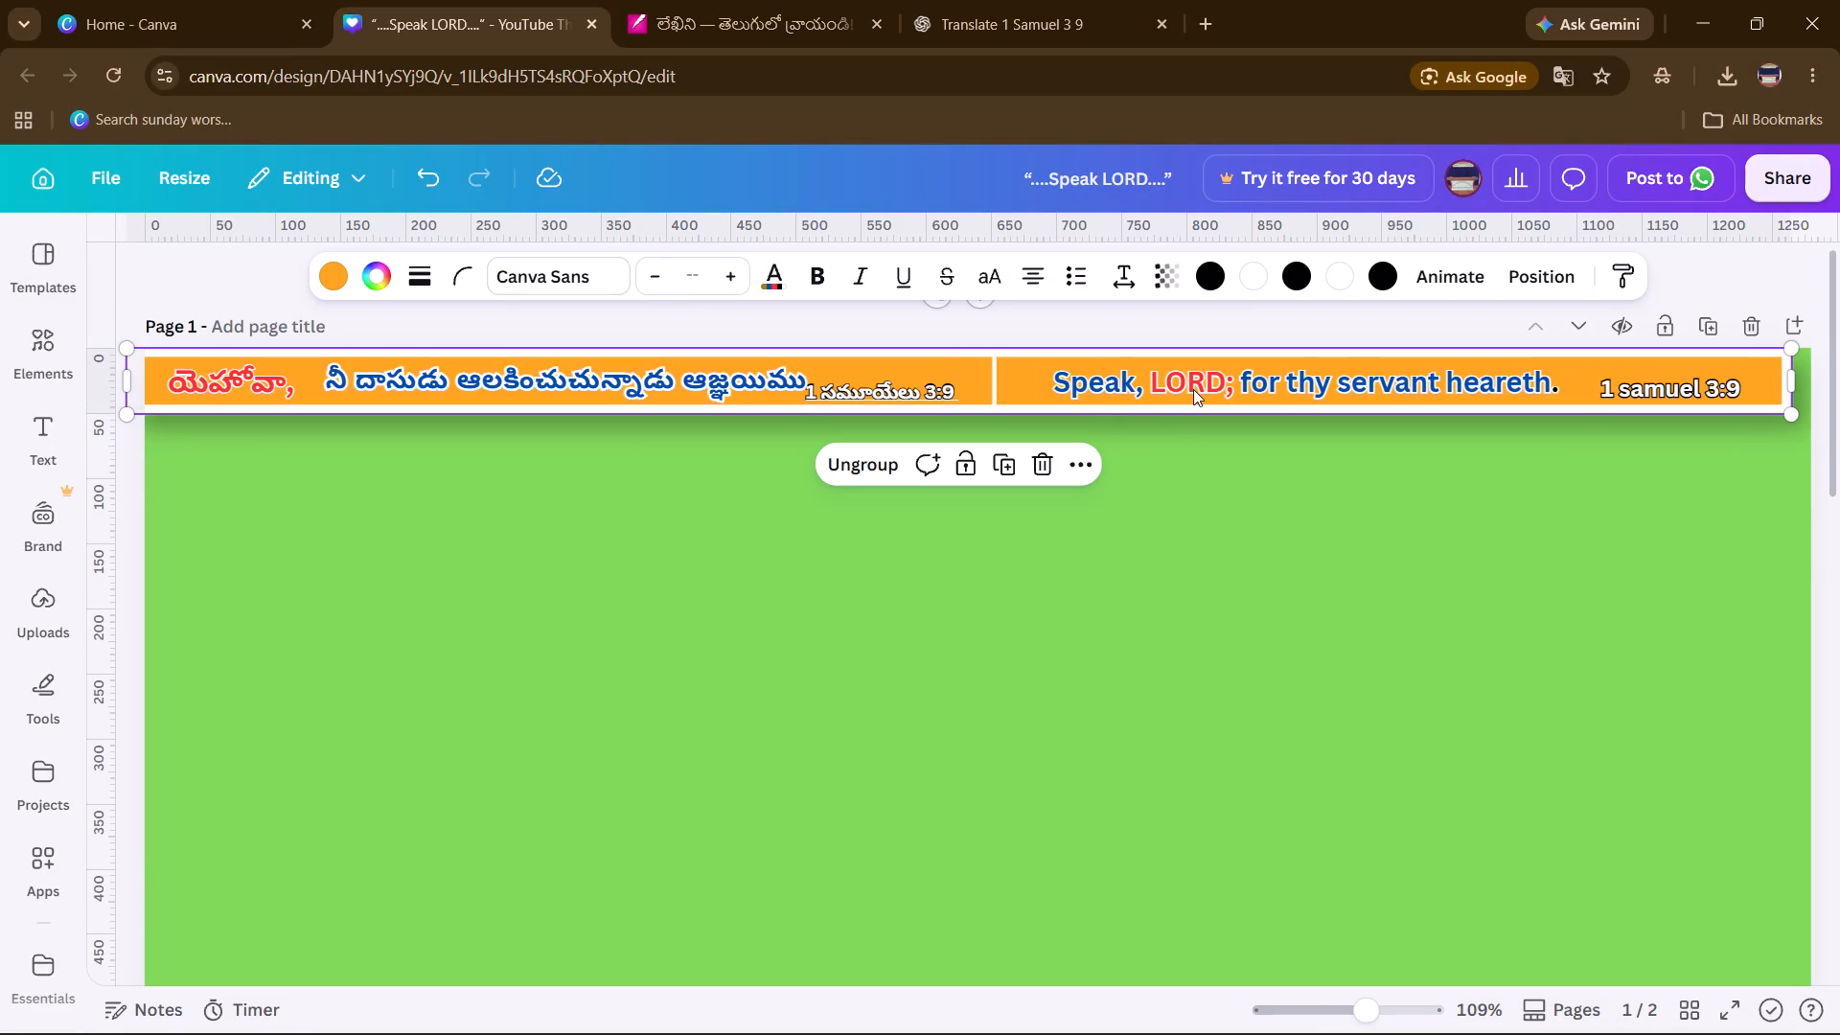
right_click(1188, 366)
left_click_drag(1076, 644, 1084, 664)
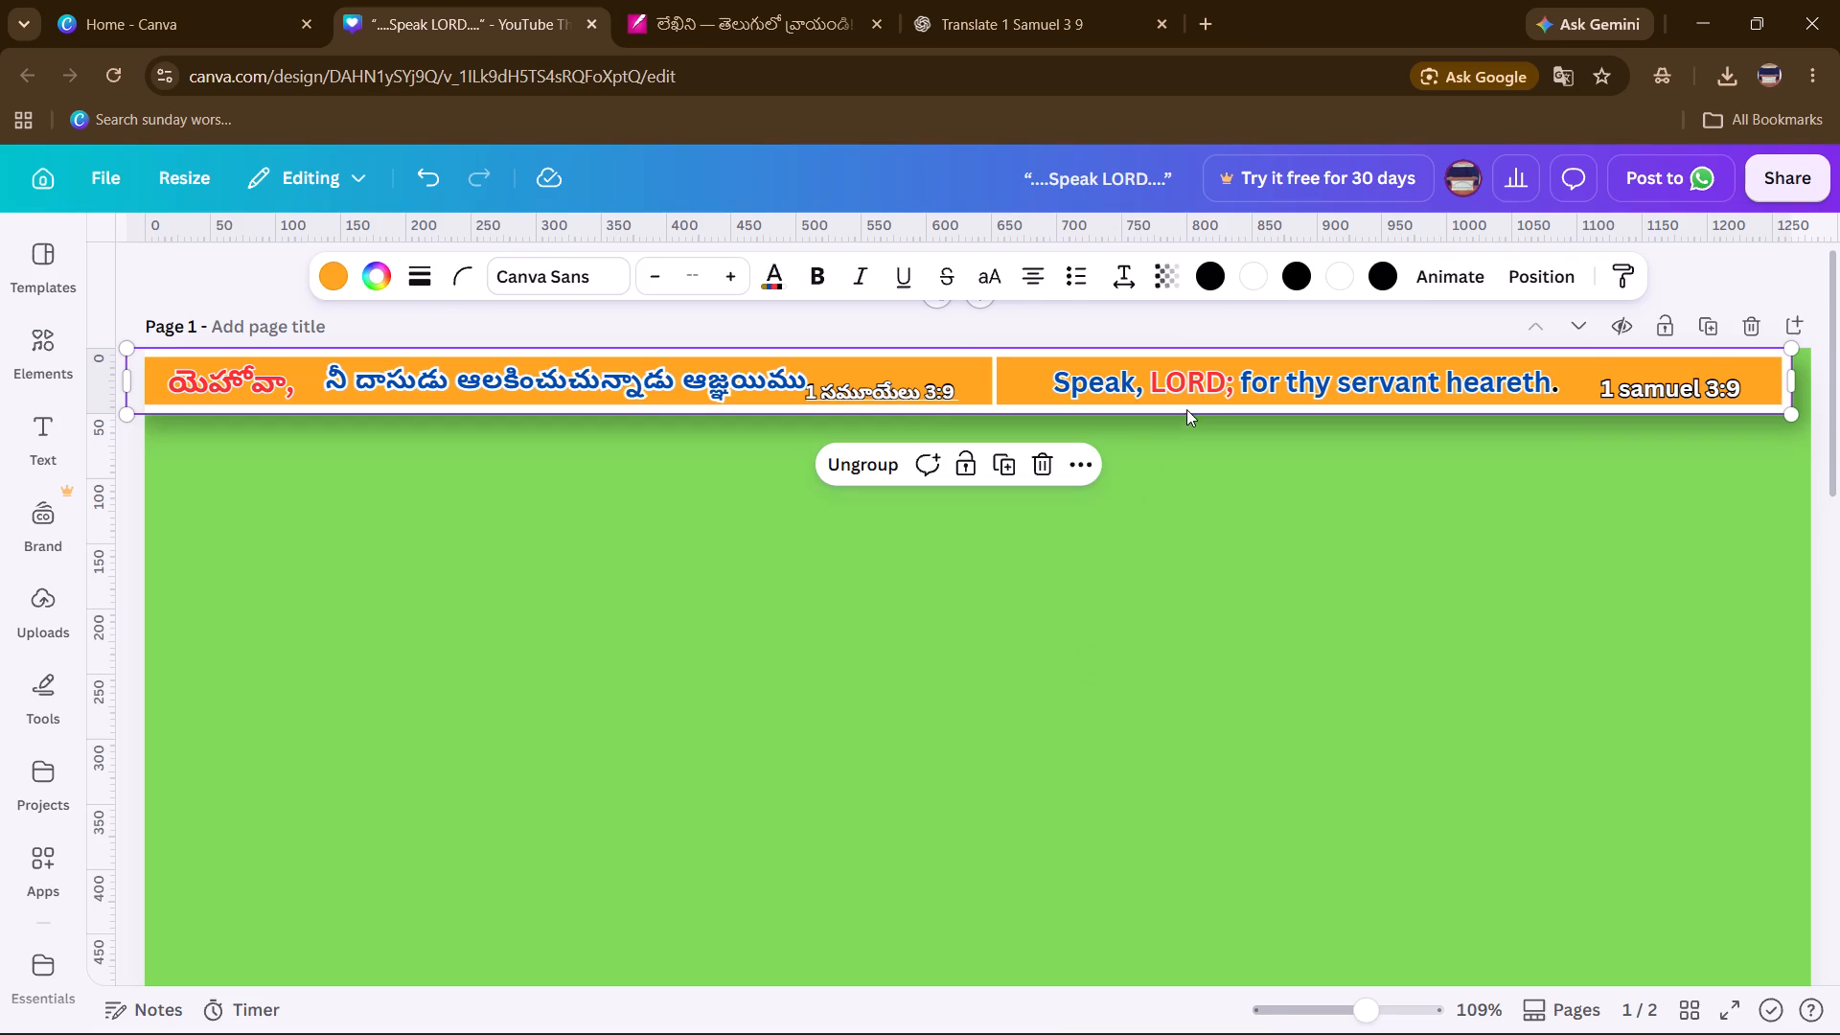
left_click(1186, 409)
left_click(1187, 379)
left_click(1223, 316)
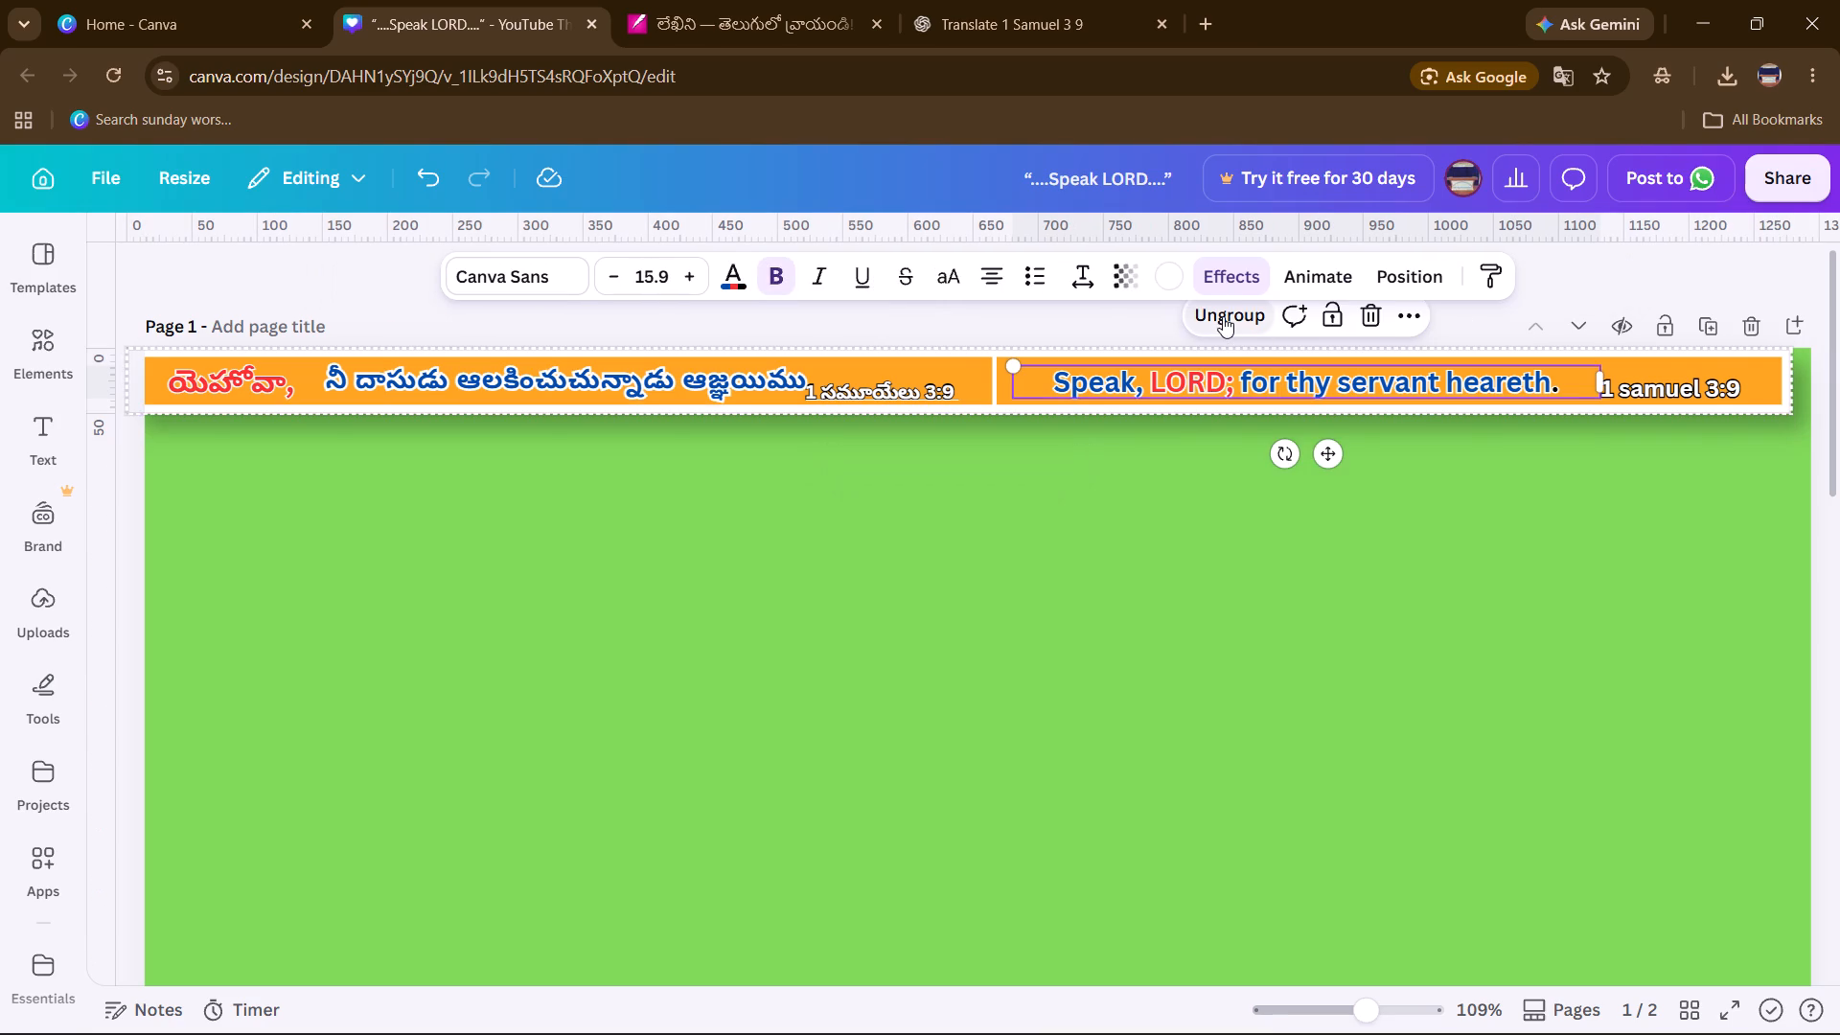
Move the English phrase, its “1 samuel 3:9” reference and the white divider off the orange banner onto the green area below.
left_click_drag(1160, 378, 1207, 609)
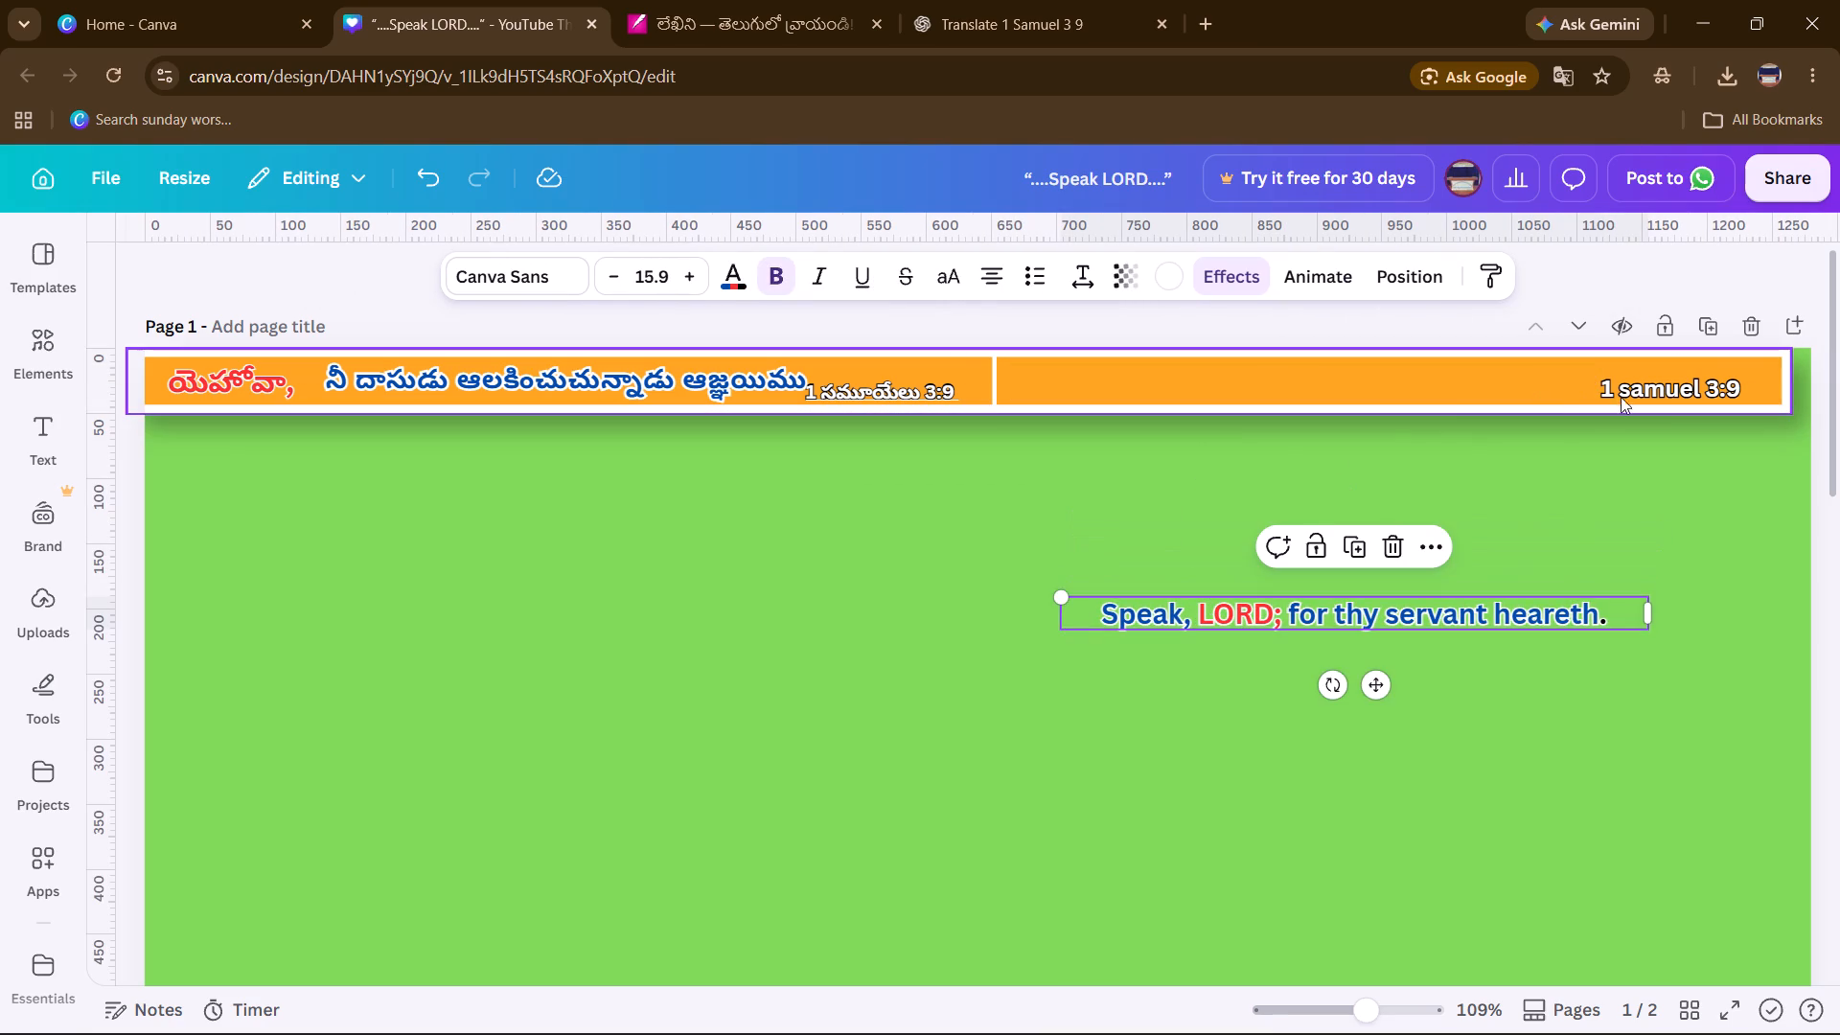
left_click(1659, 390)
left_click(1662, 392)
left_click_drag(1660, 390, 1686, 575)
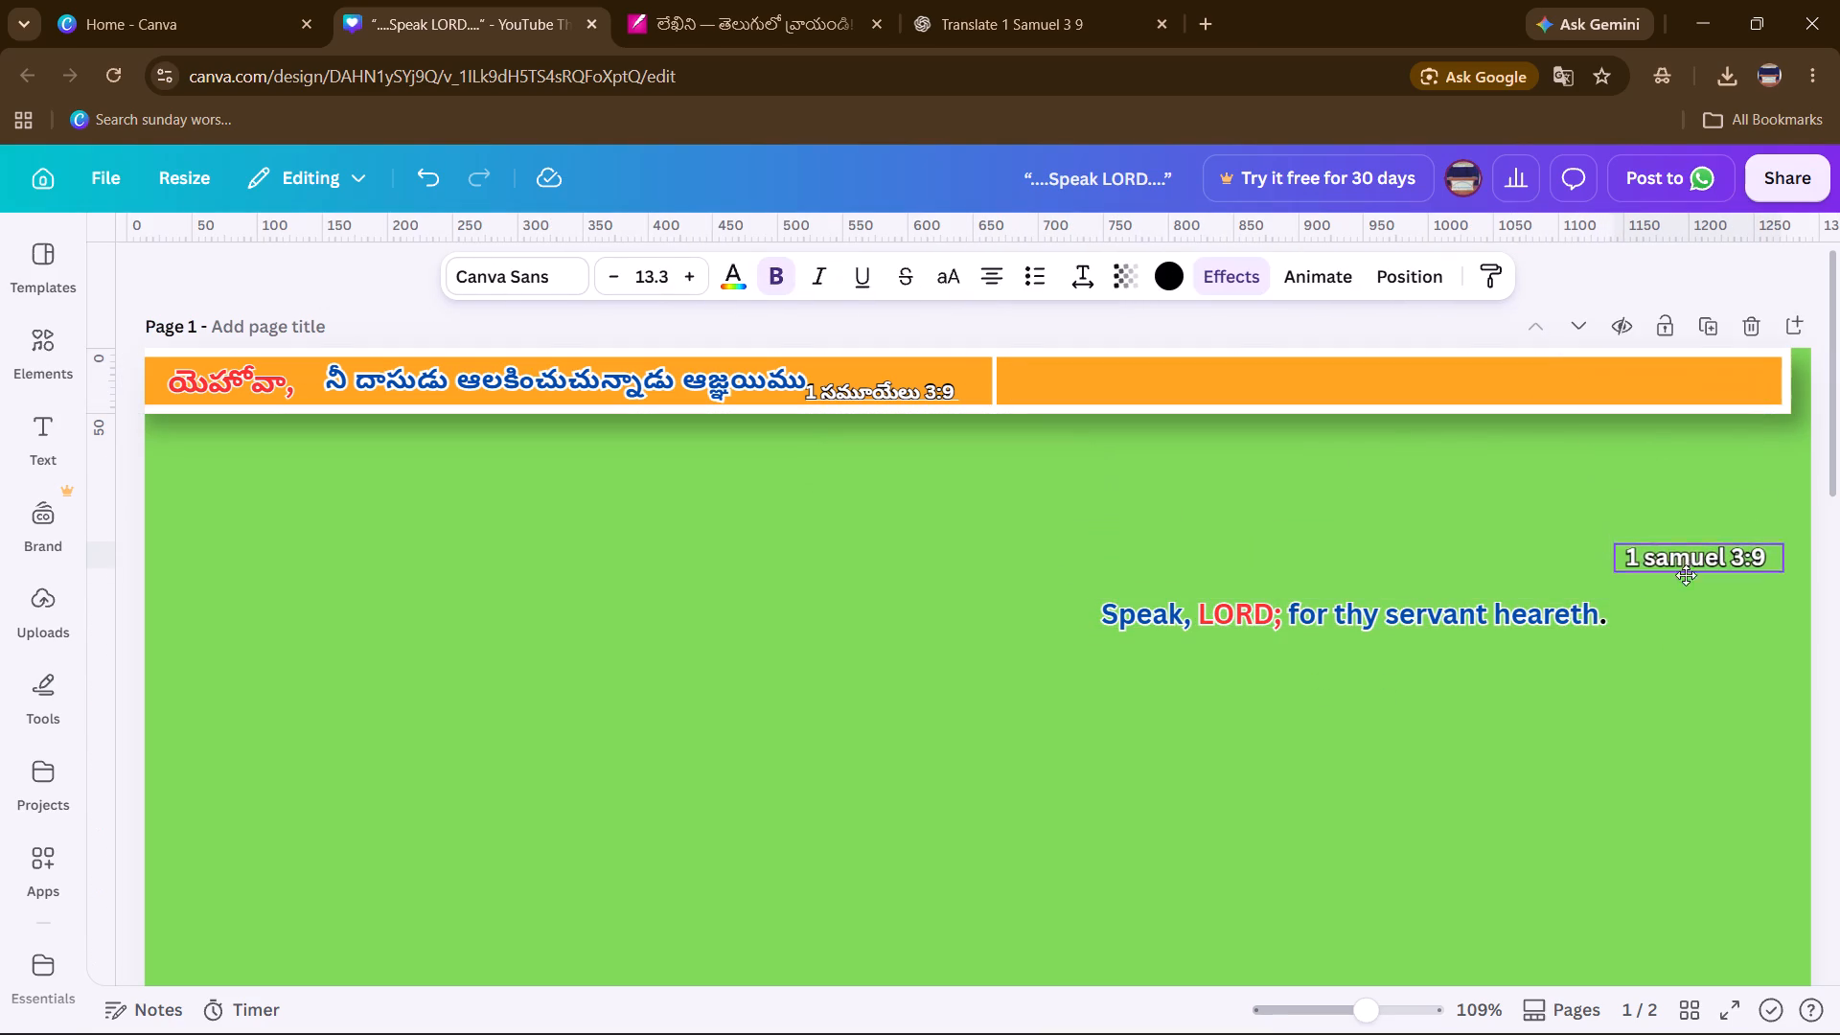
left_click_drag(1686, 575, 1689, 579)
left_click(995, 377)
left_click_drag(995, 377, 1069, 627)
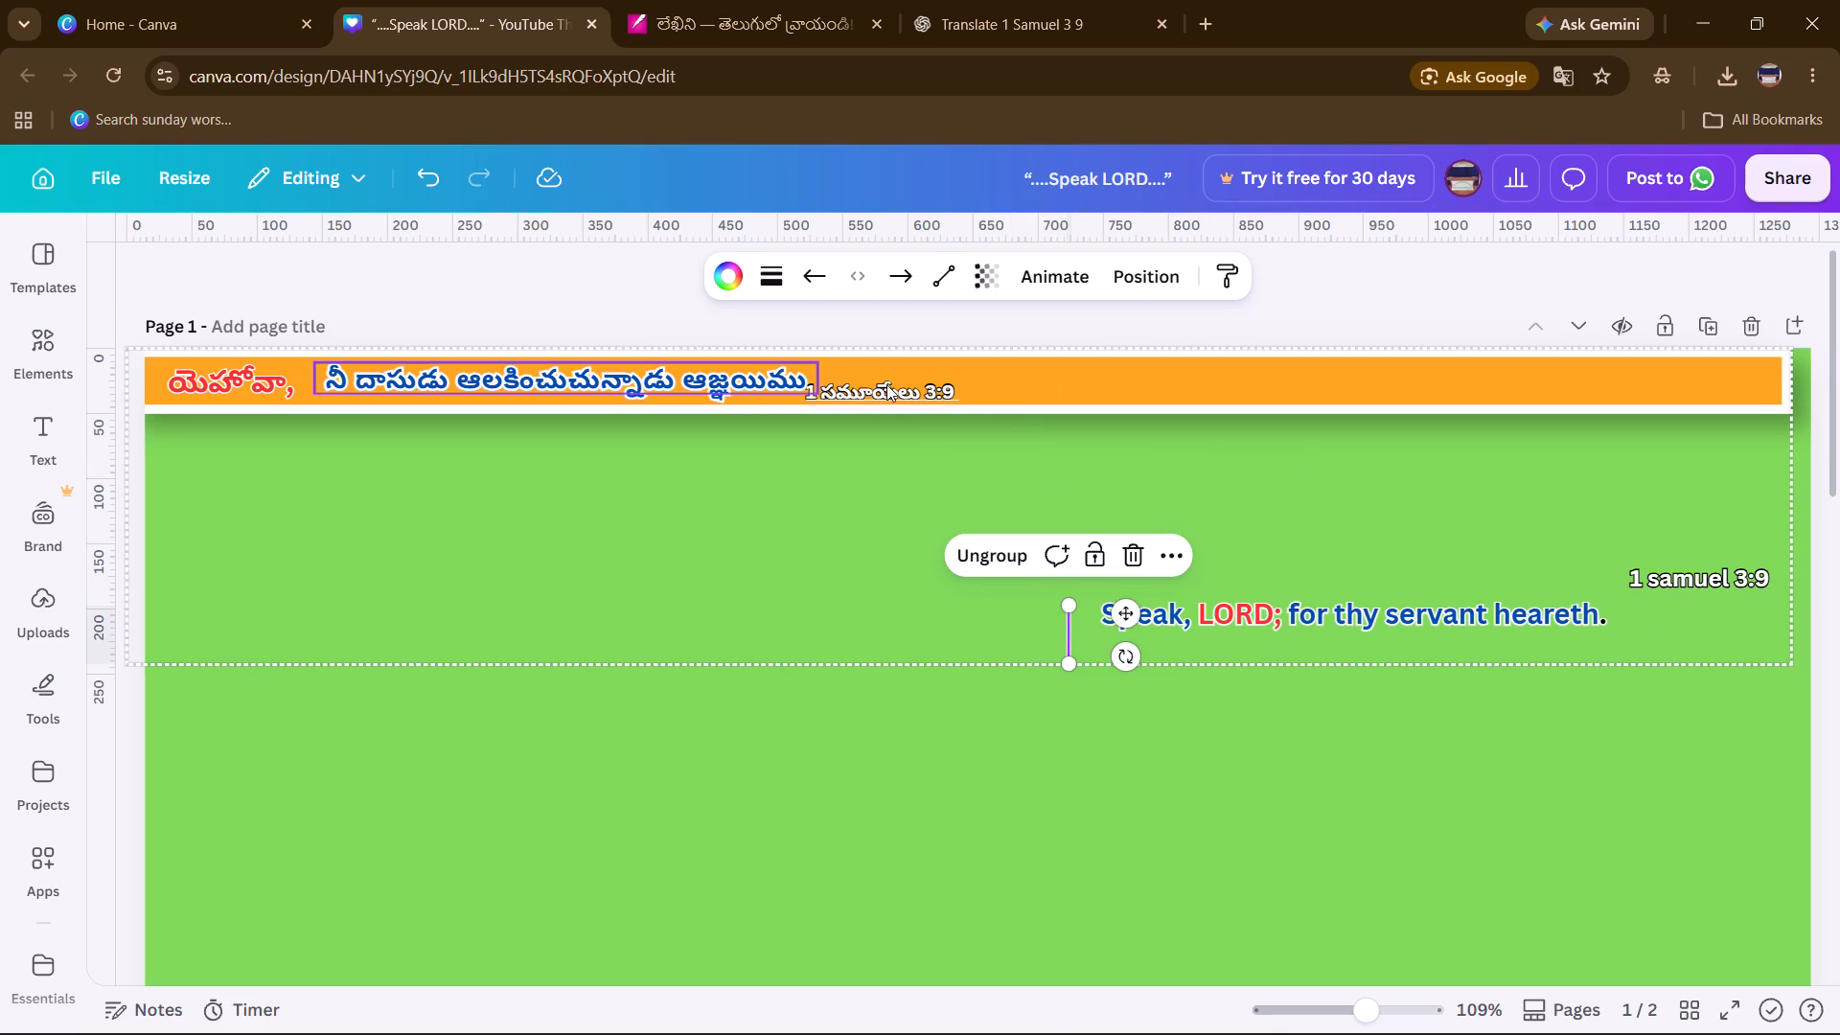
Move the Telugu reference to the orange banner's right end and shift the blue Telugu phrase rightward along the banner.
left_click(886, 384)
left_click_drag(894, 384, 1709, 377)
left_click(751, 385)
left_click_drag(751, 385, 999, 390)
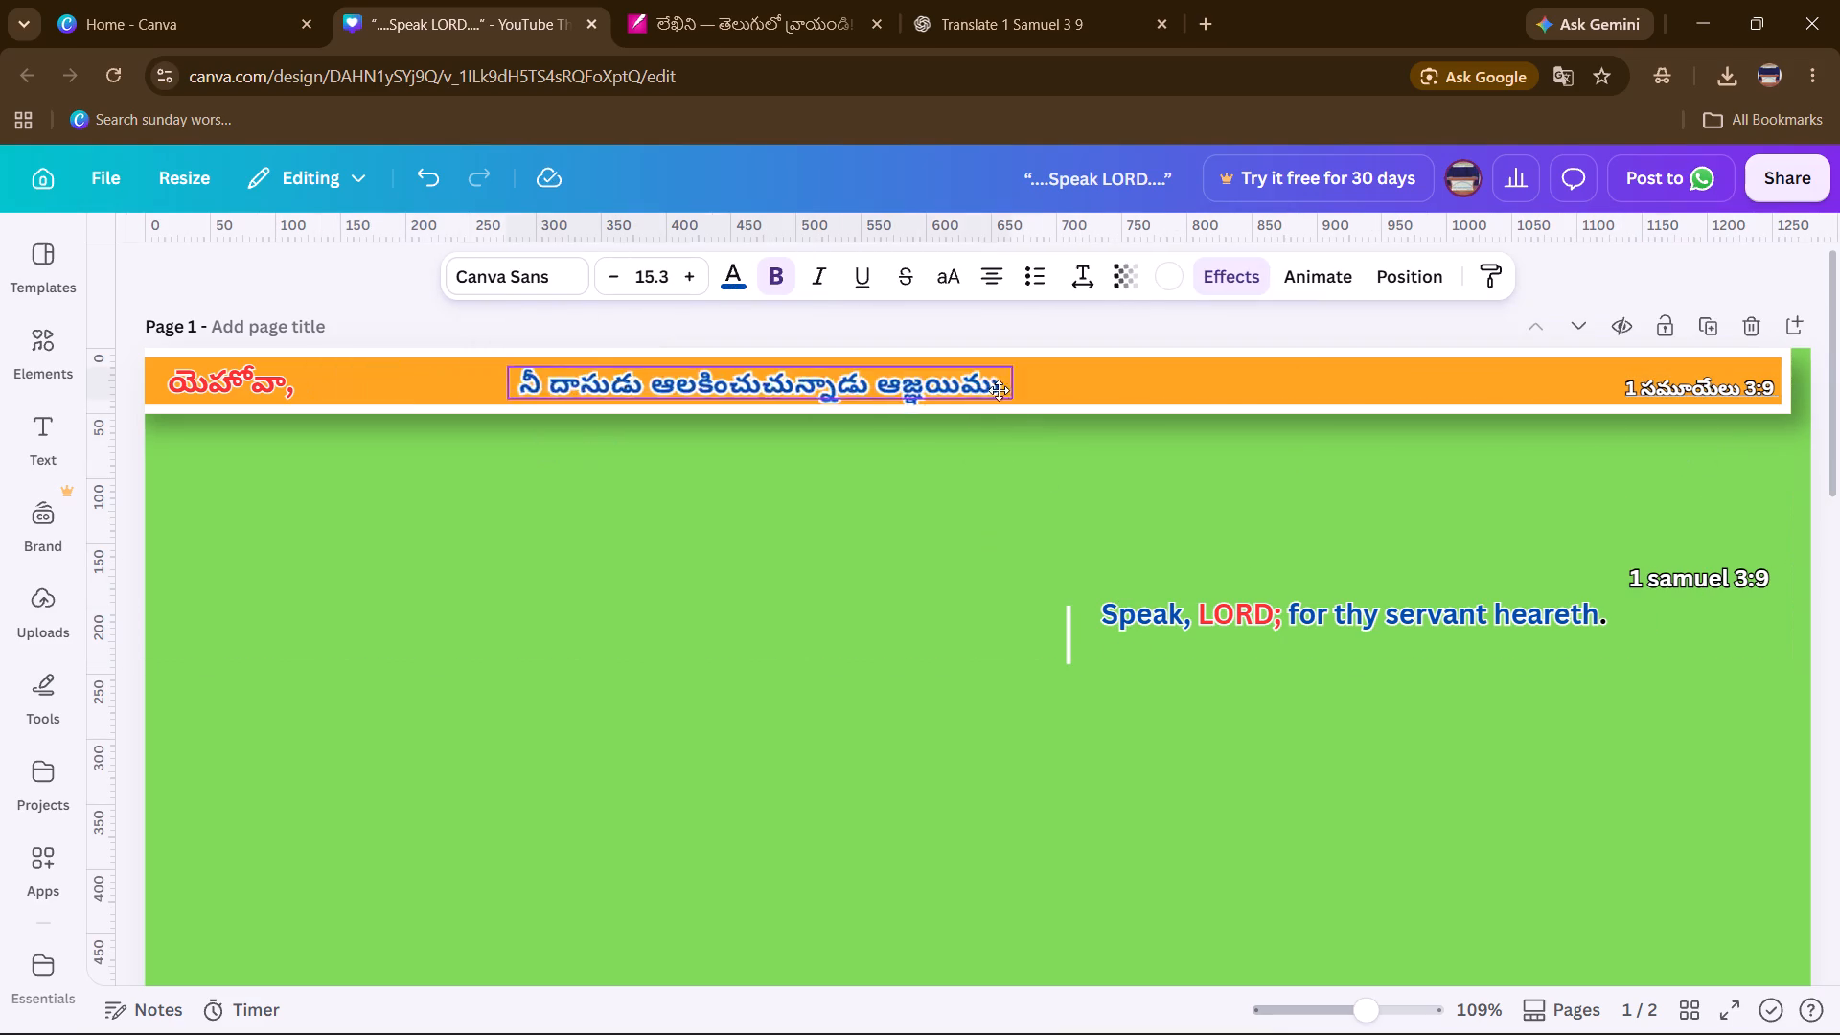
left_click_drag(999, 390, 1422, 386)
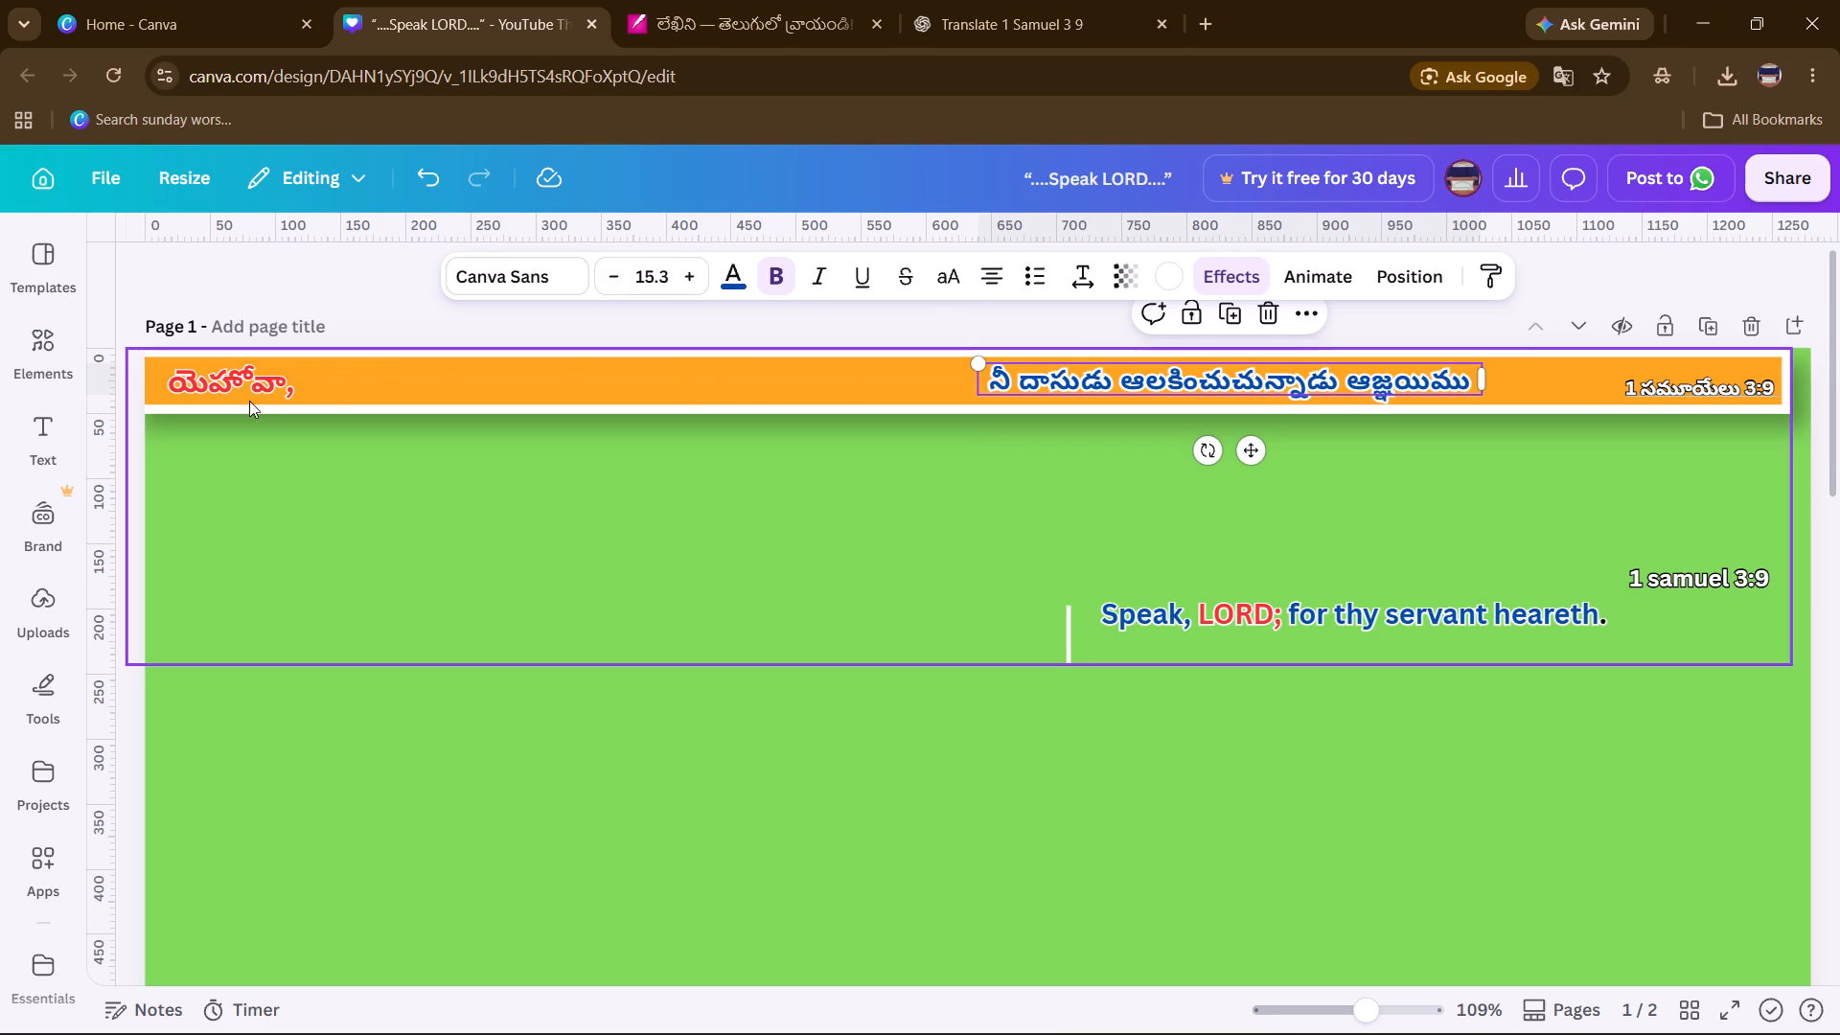
Shift the grouped banner right so it spans the page's full width along its upper edge.
left_click_drag(238, 381, 293, 390)
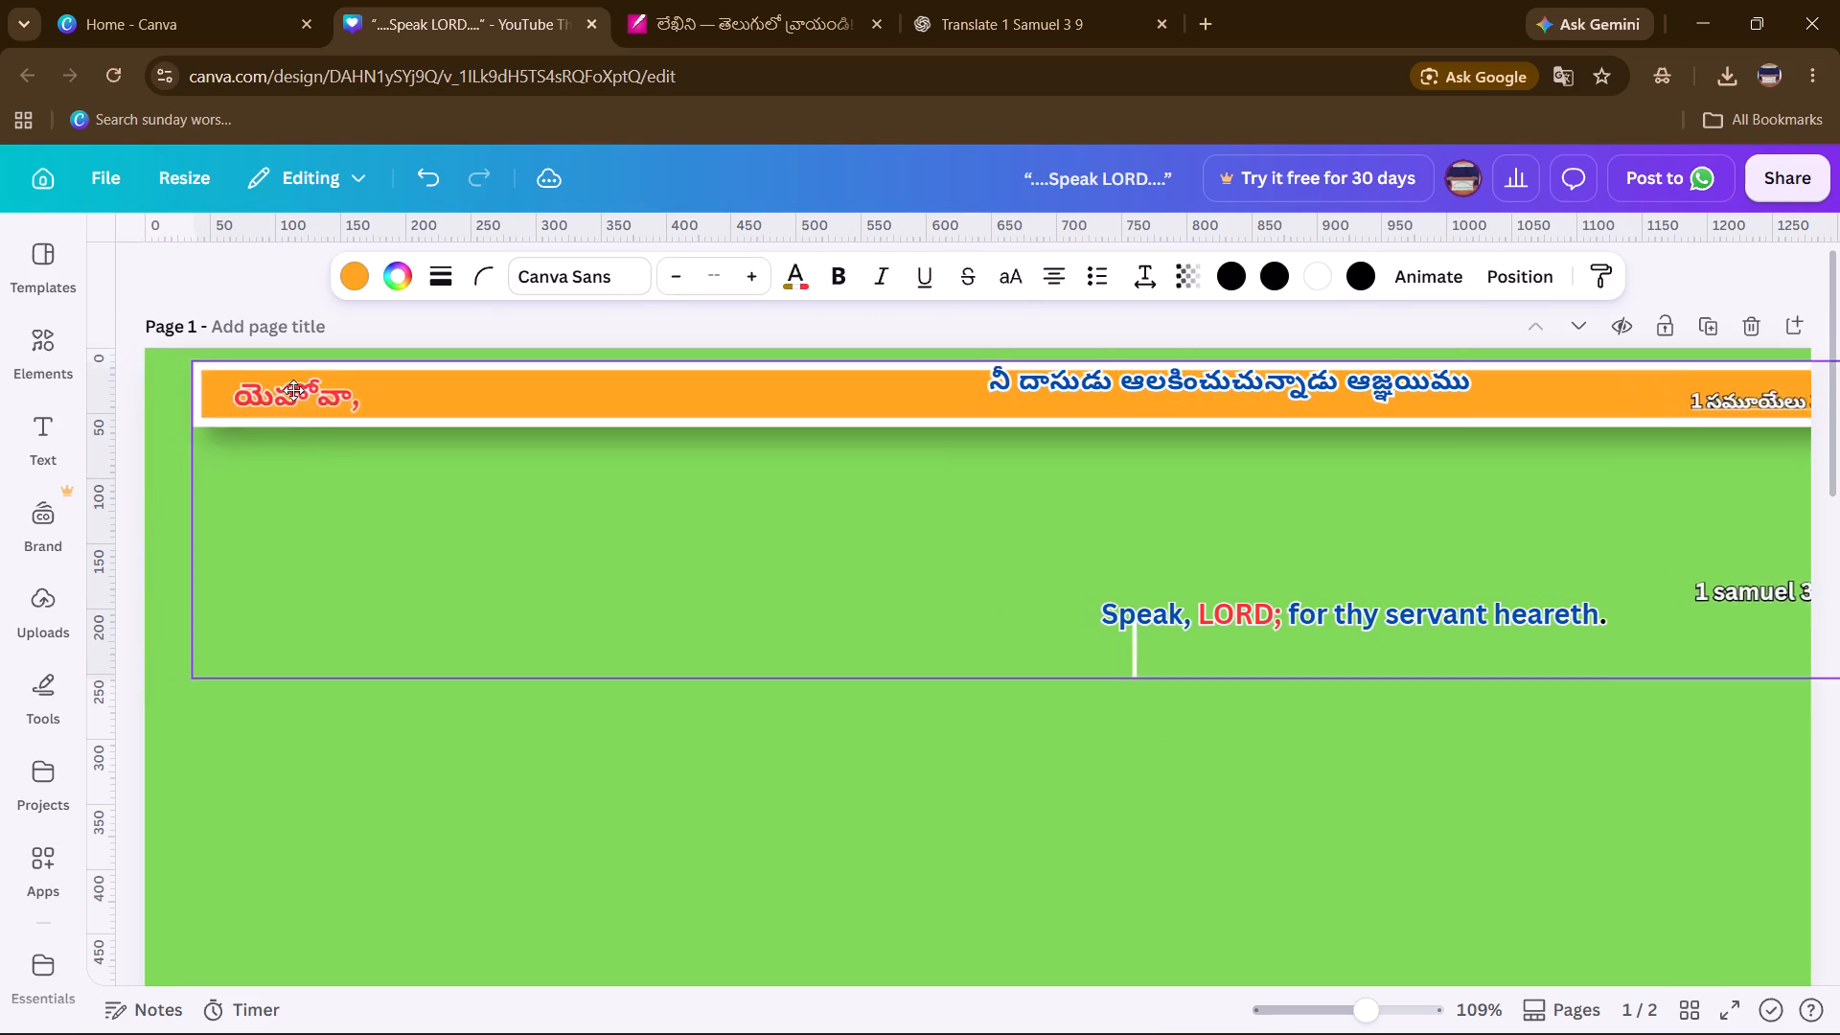
left_click_drag(293, 390, 260, 381)
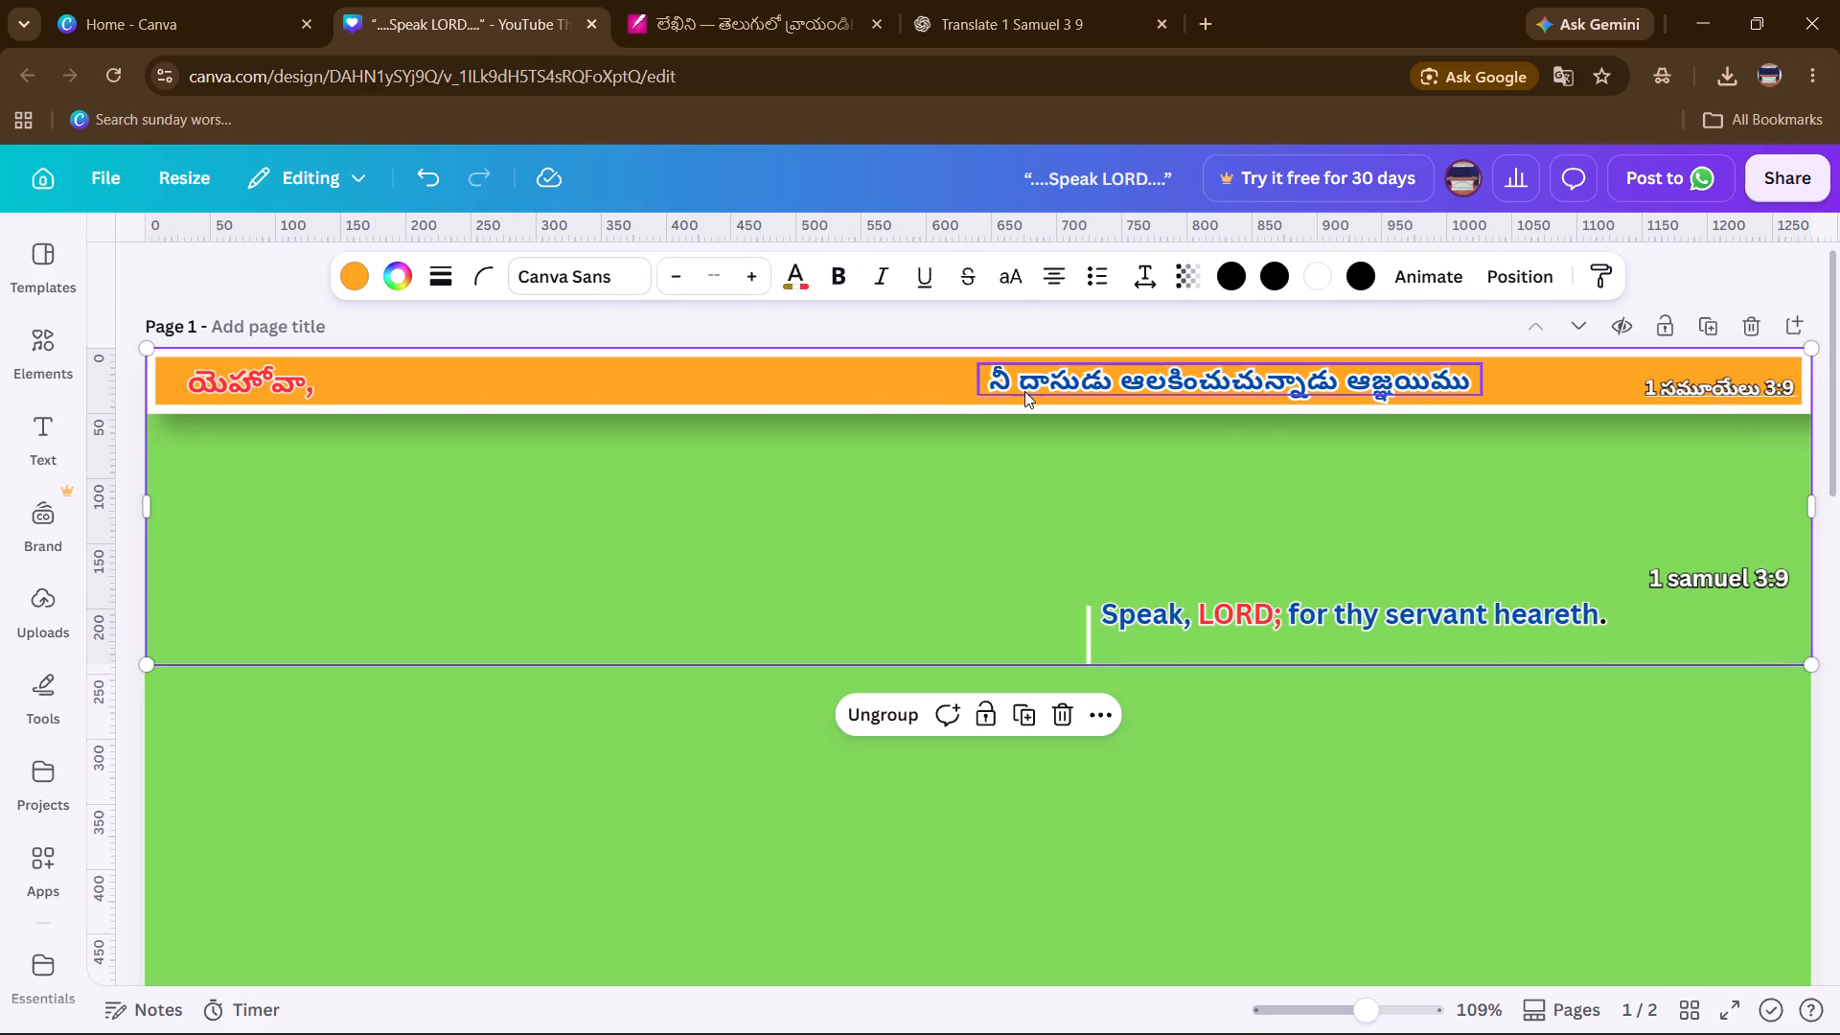
Enlarge the blue Telugu phrase to size 20.3 and widen its text box on both sides, keeping it on one line.
left_click(1039, 391)
double_click(687, 282)
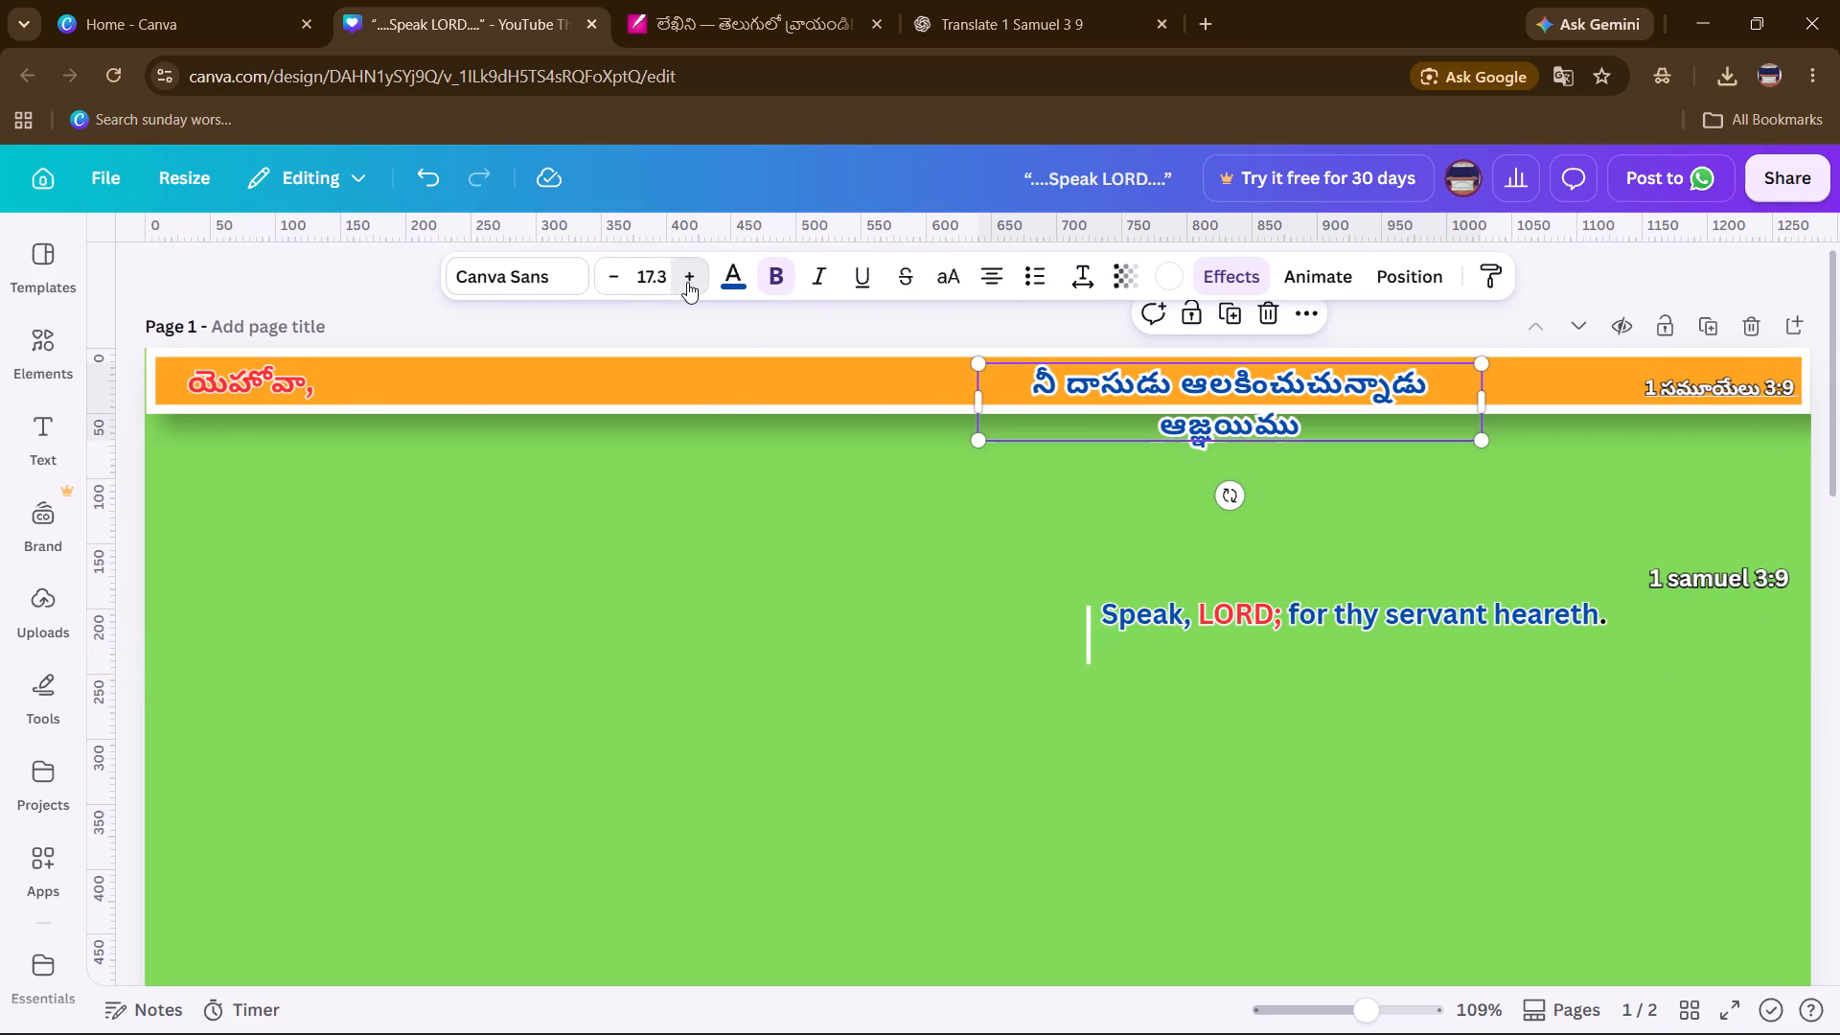
left_click_drag(971, 399, 868, 385)
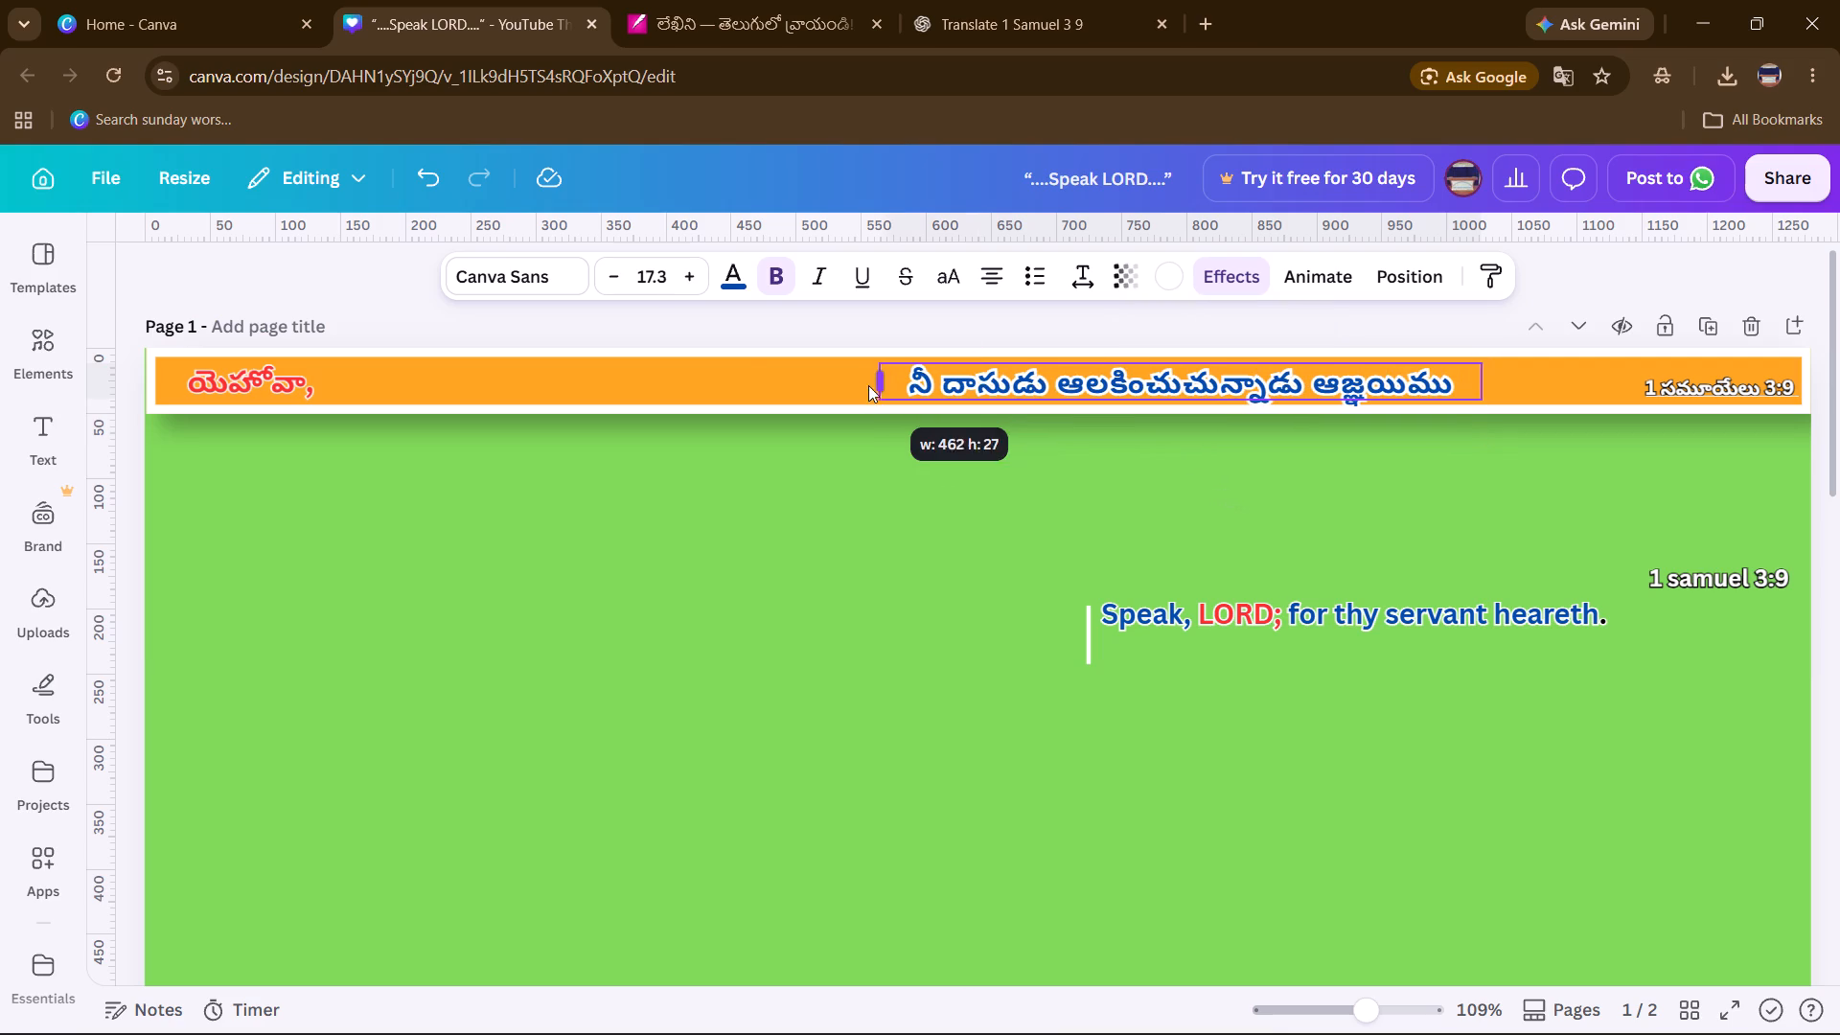
left_click_drag(868, 385, 451, 378)
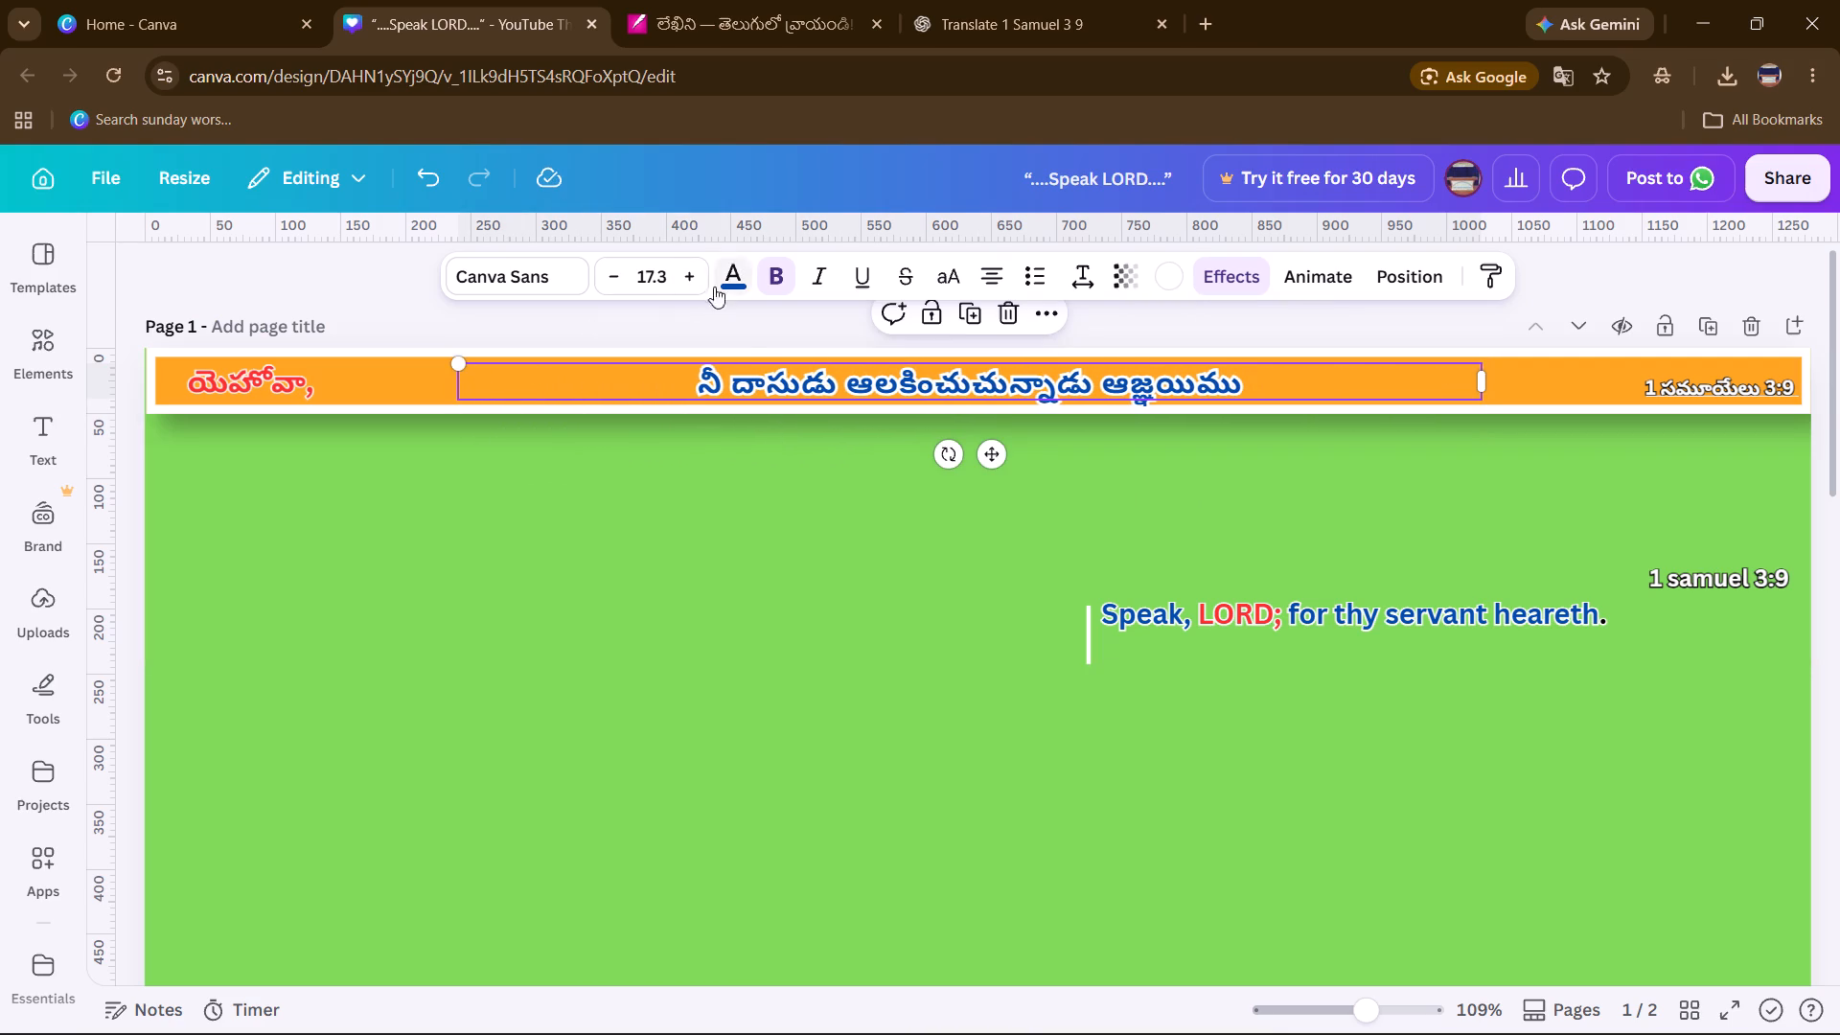
double_click(687, 281)
left_click(687, 281)
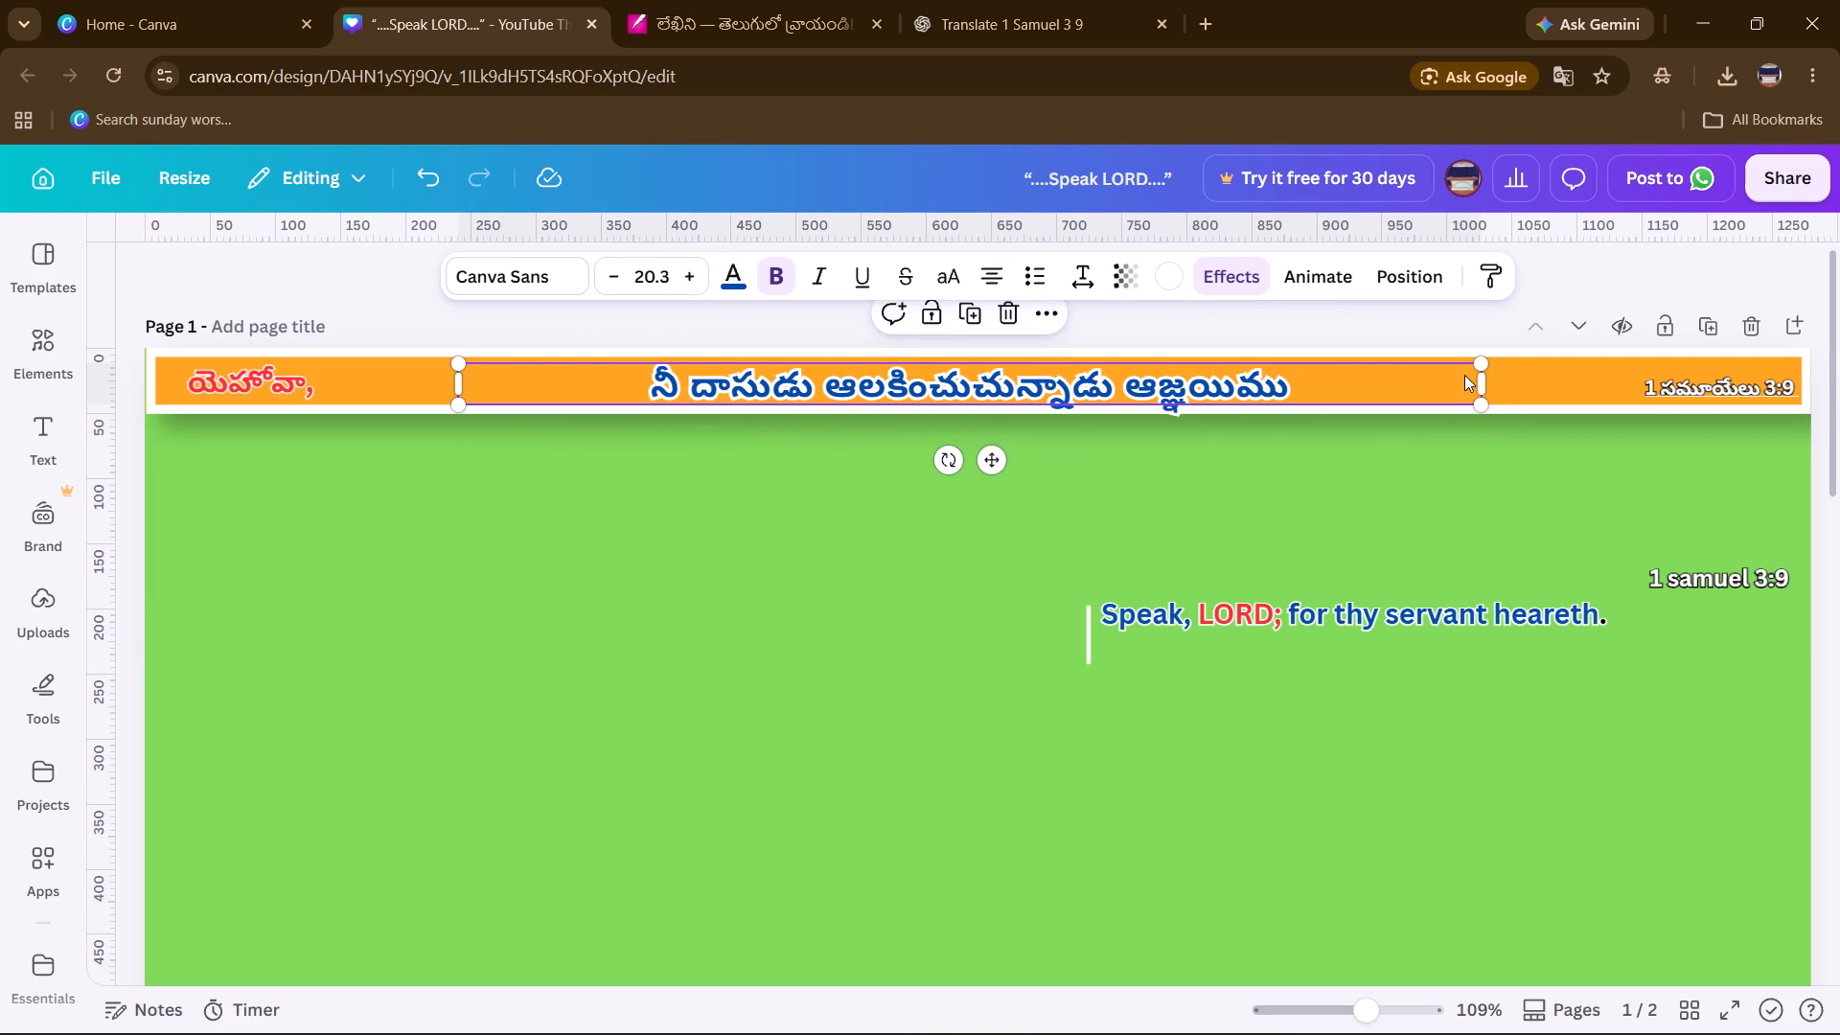
left_click_drag(1483, 377, 1598, 371)
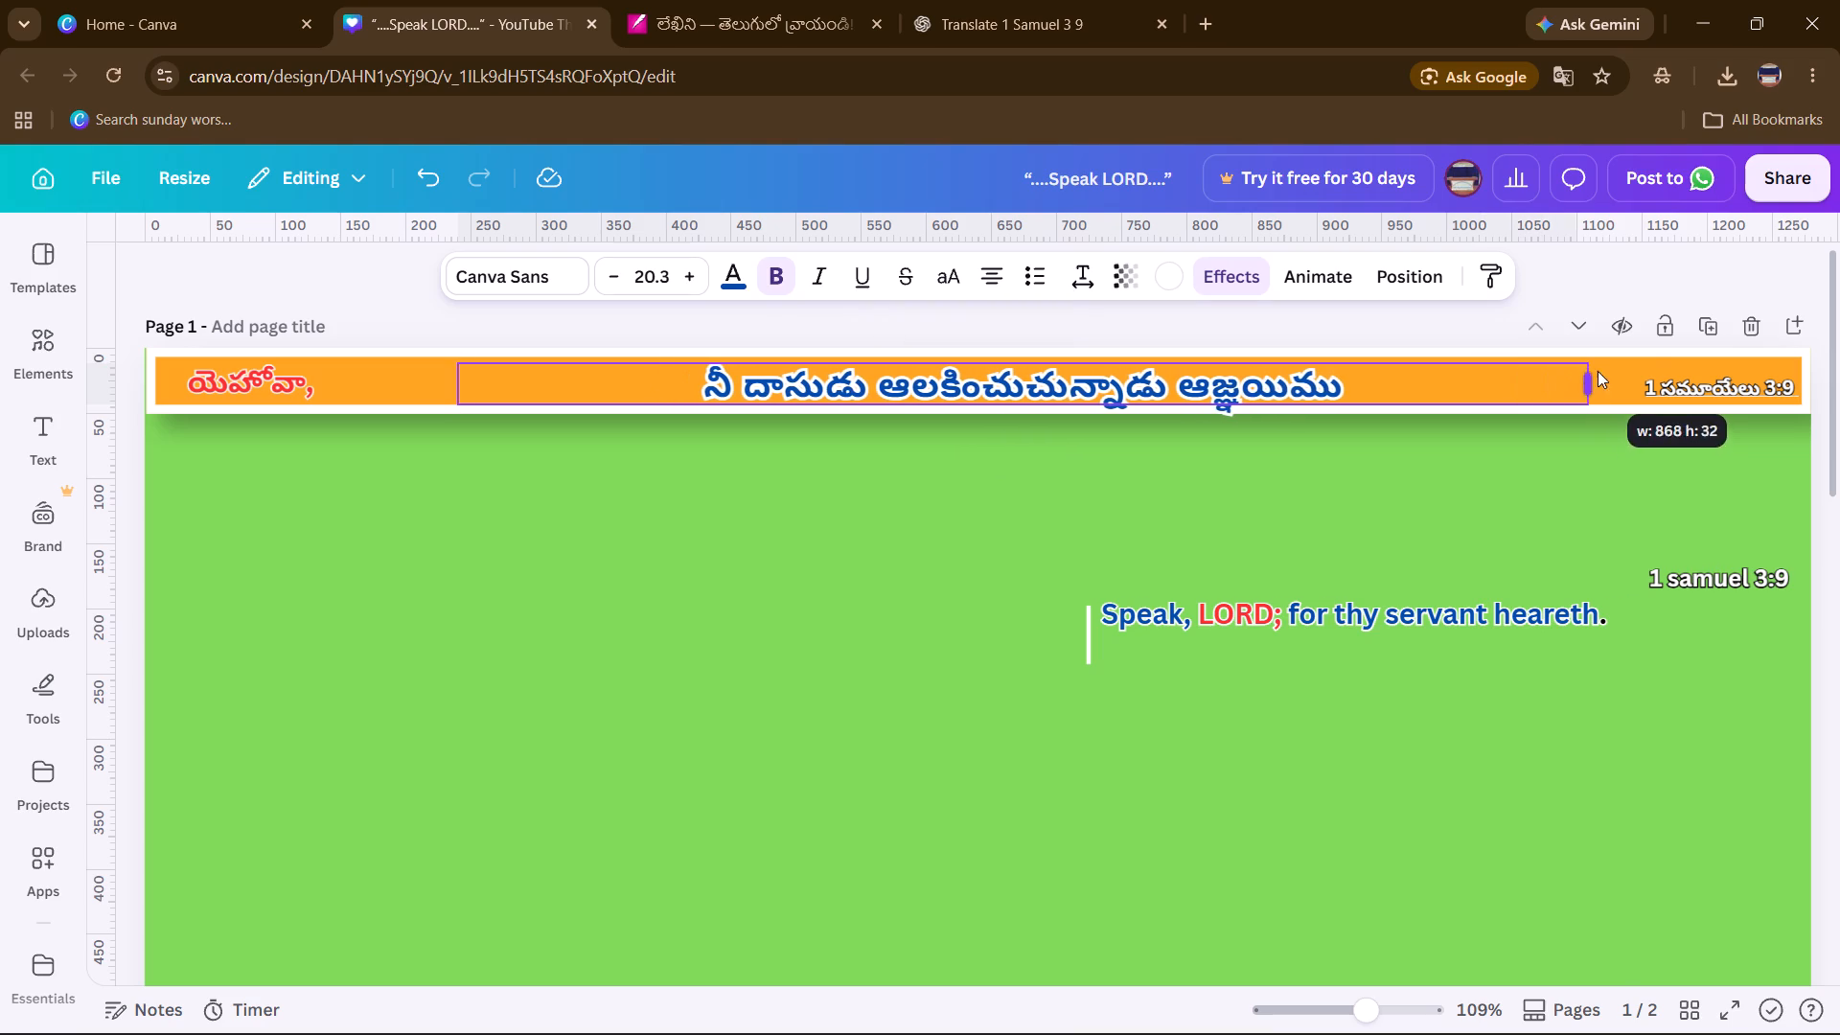
left_click_drag(1598, 371, 1839, 367)
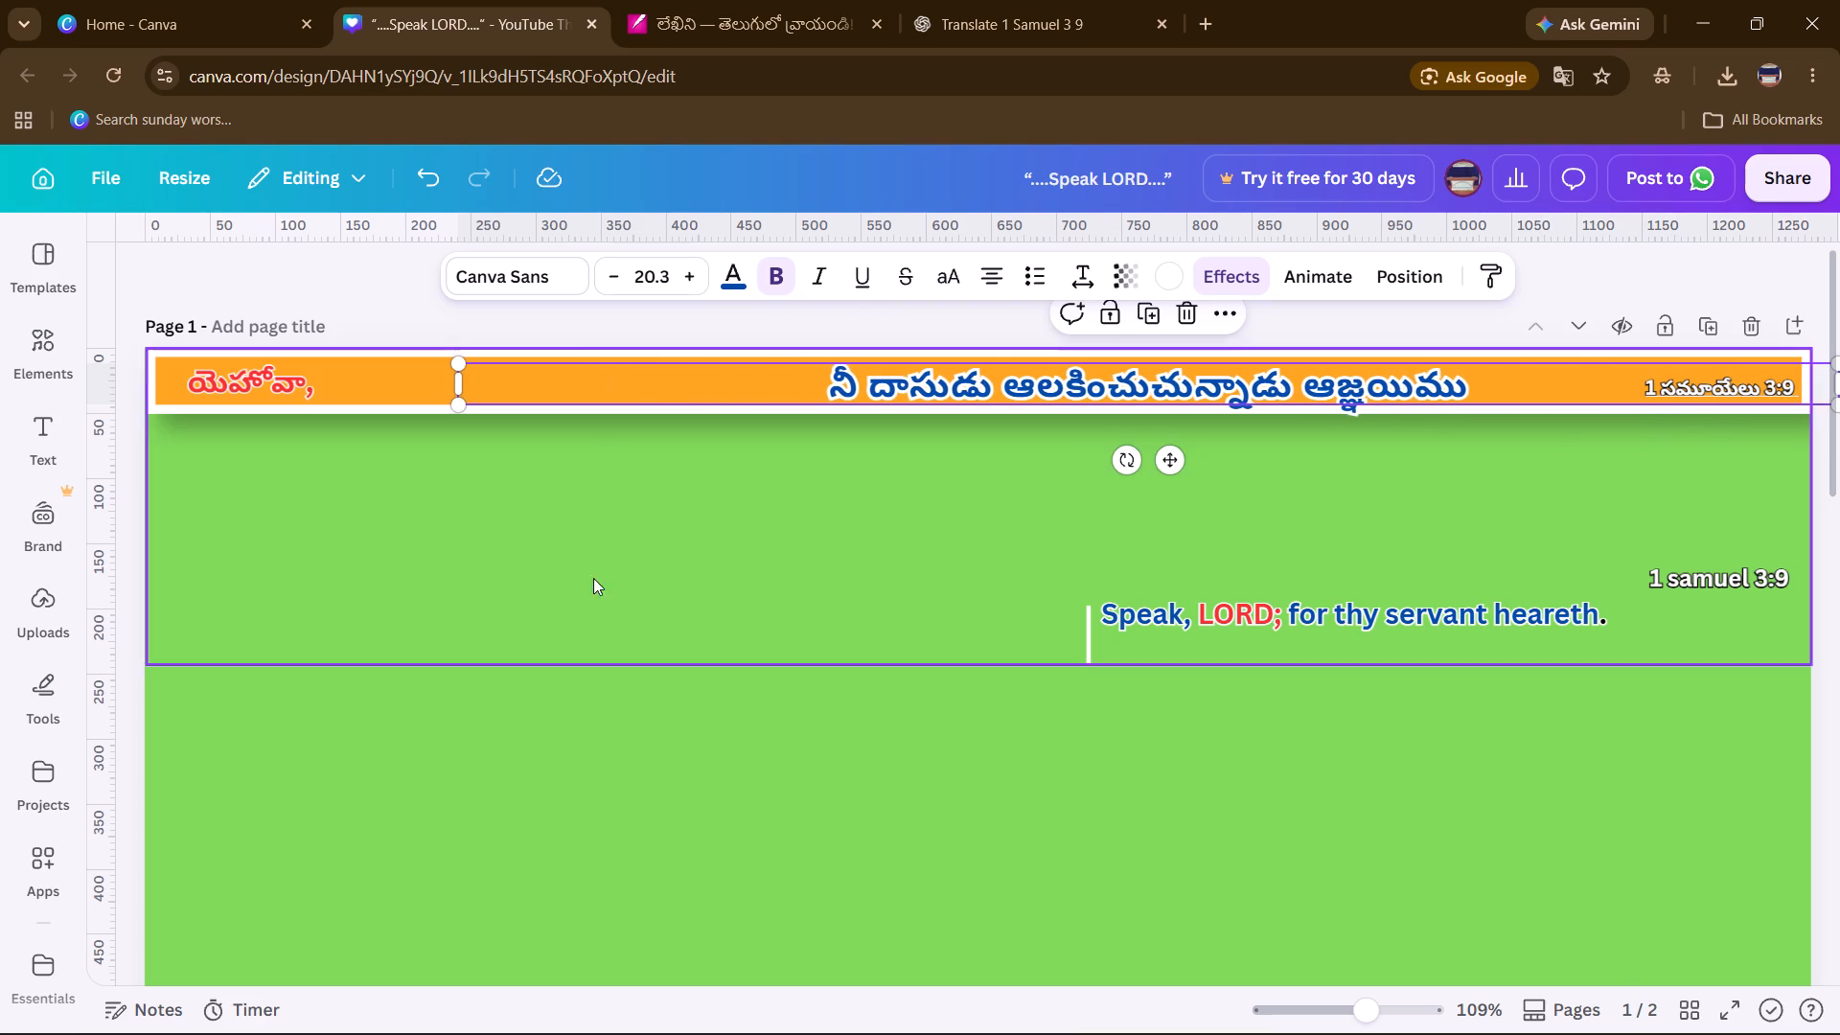
Move the red Telugu word toward the blue phrase, enlarge it to size 21.5 and widen its box to fit one line.
left_click(557, 679)
left_click(271, 397)
left_click(285, 378)
left_click_drag(285, 378, 625, 388)
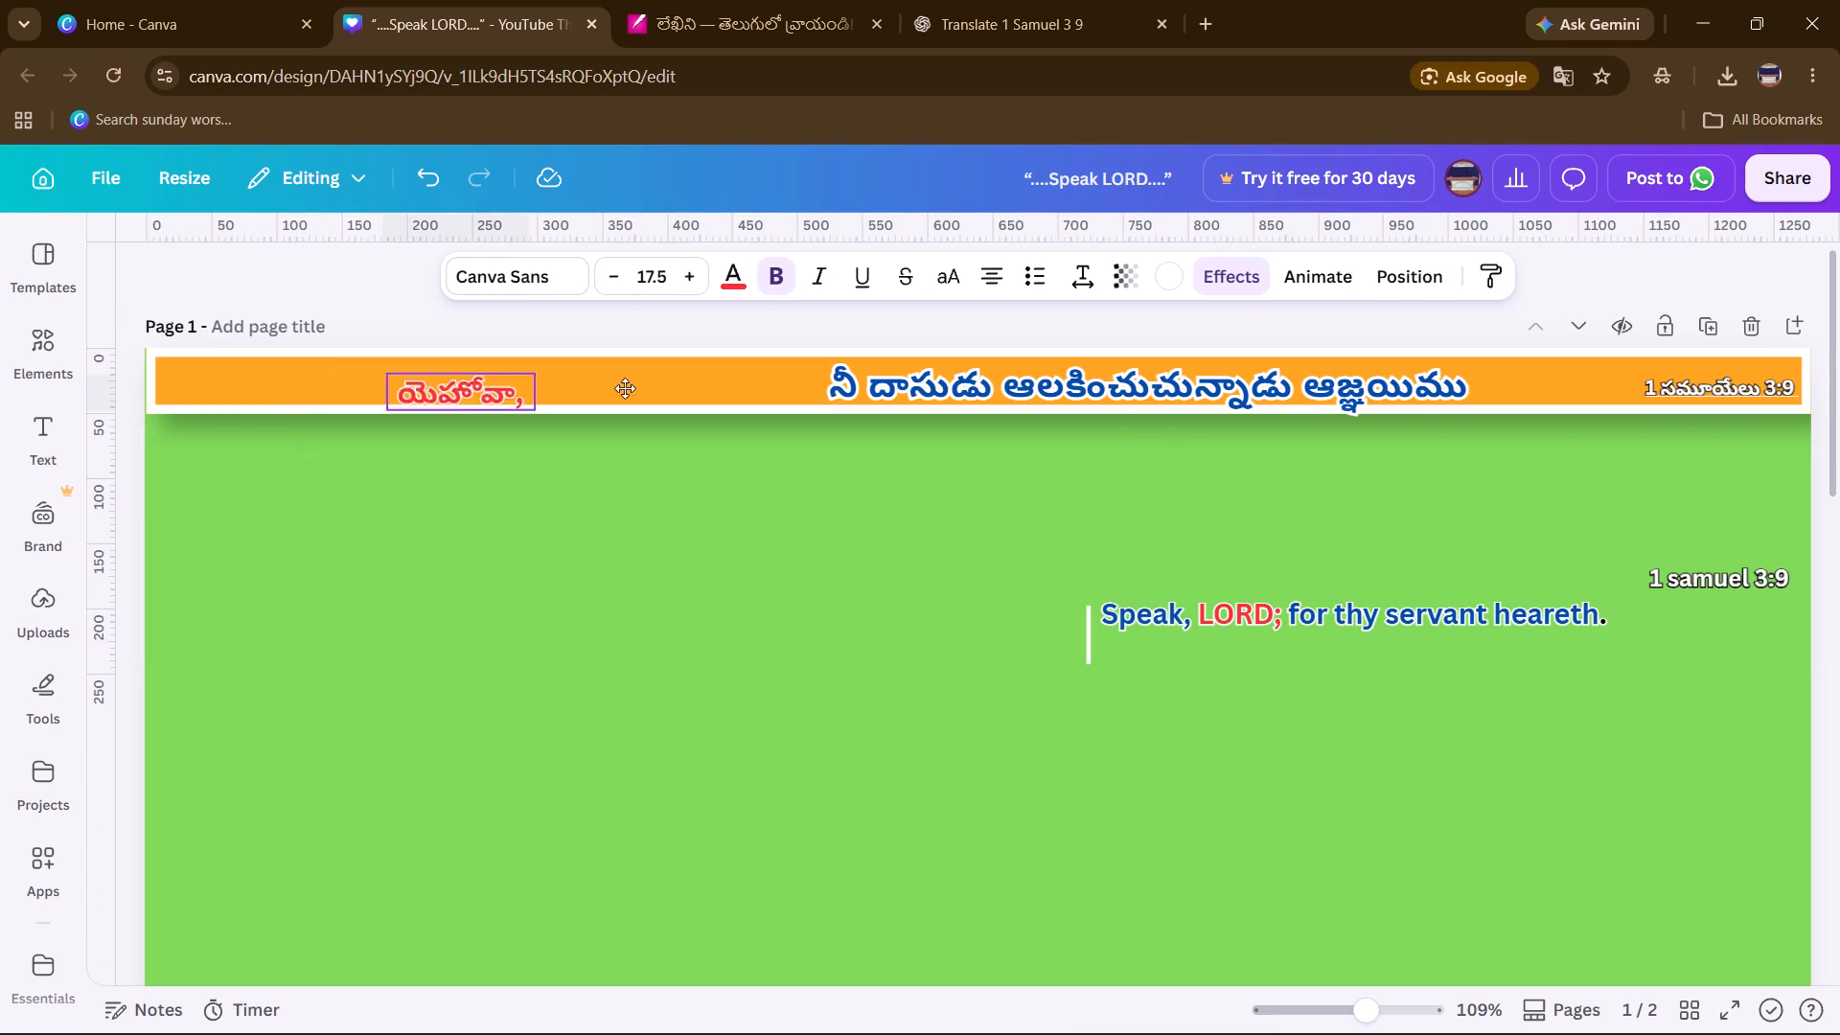
left_click_drag(625, 388, 714, 379)
triple_click(678, 265)
left_click(692, 269)
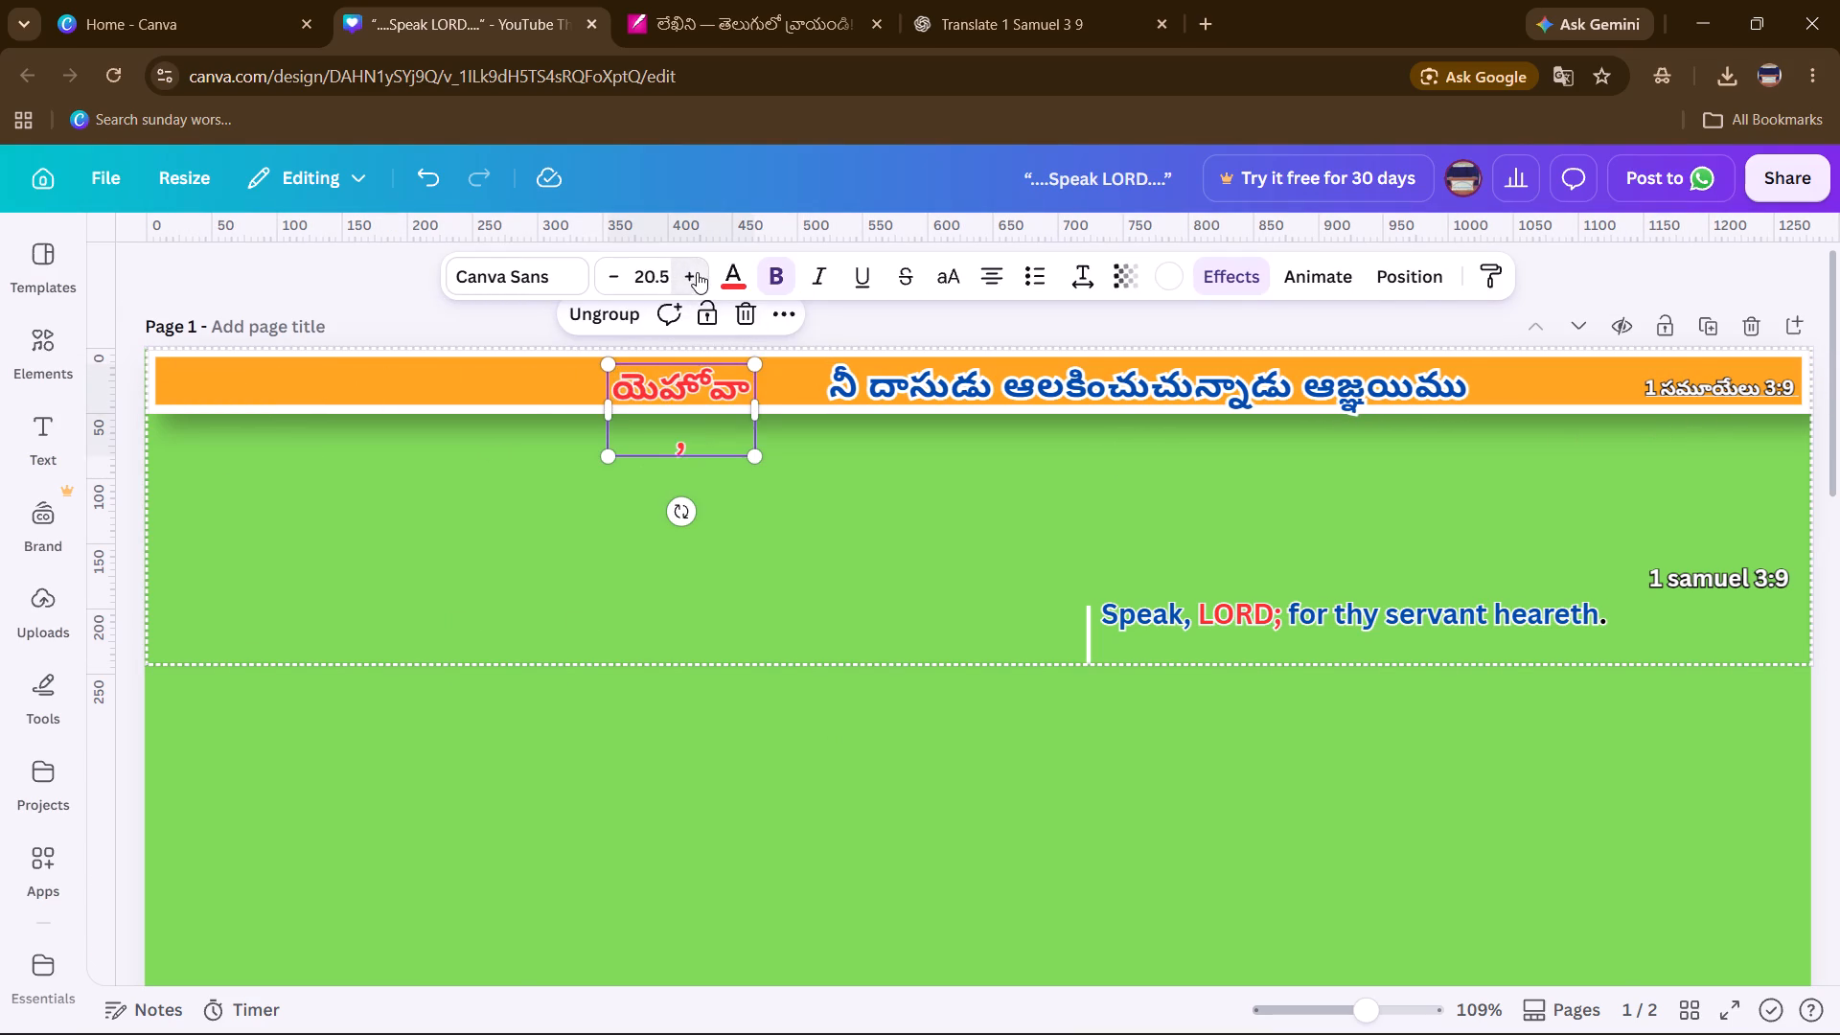
left_click(707, 280)
left_click_drag(609, 397, 588, 400)
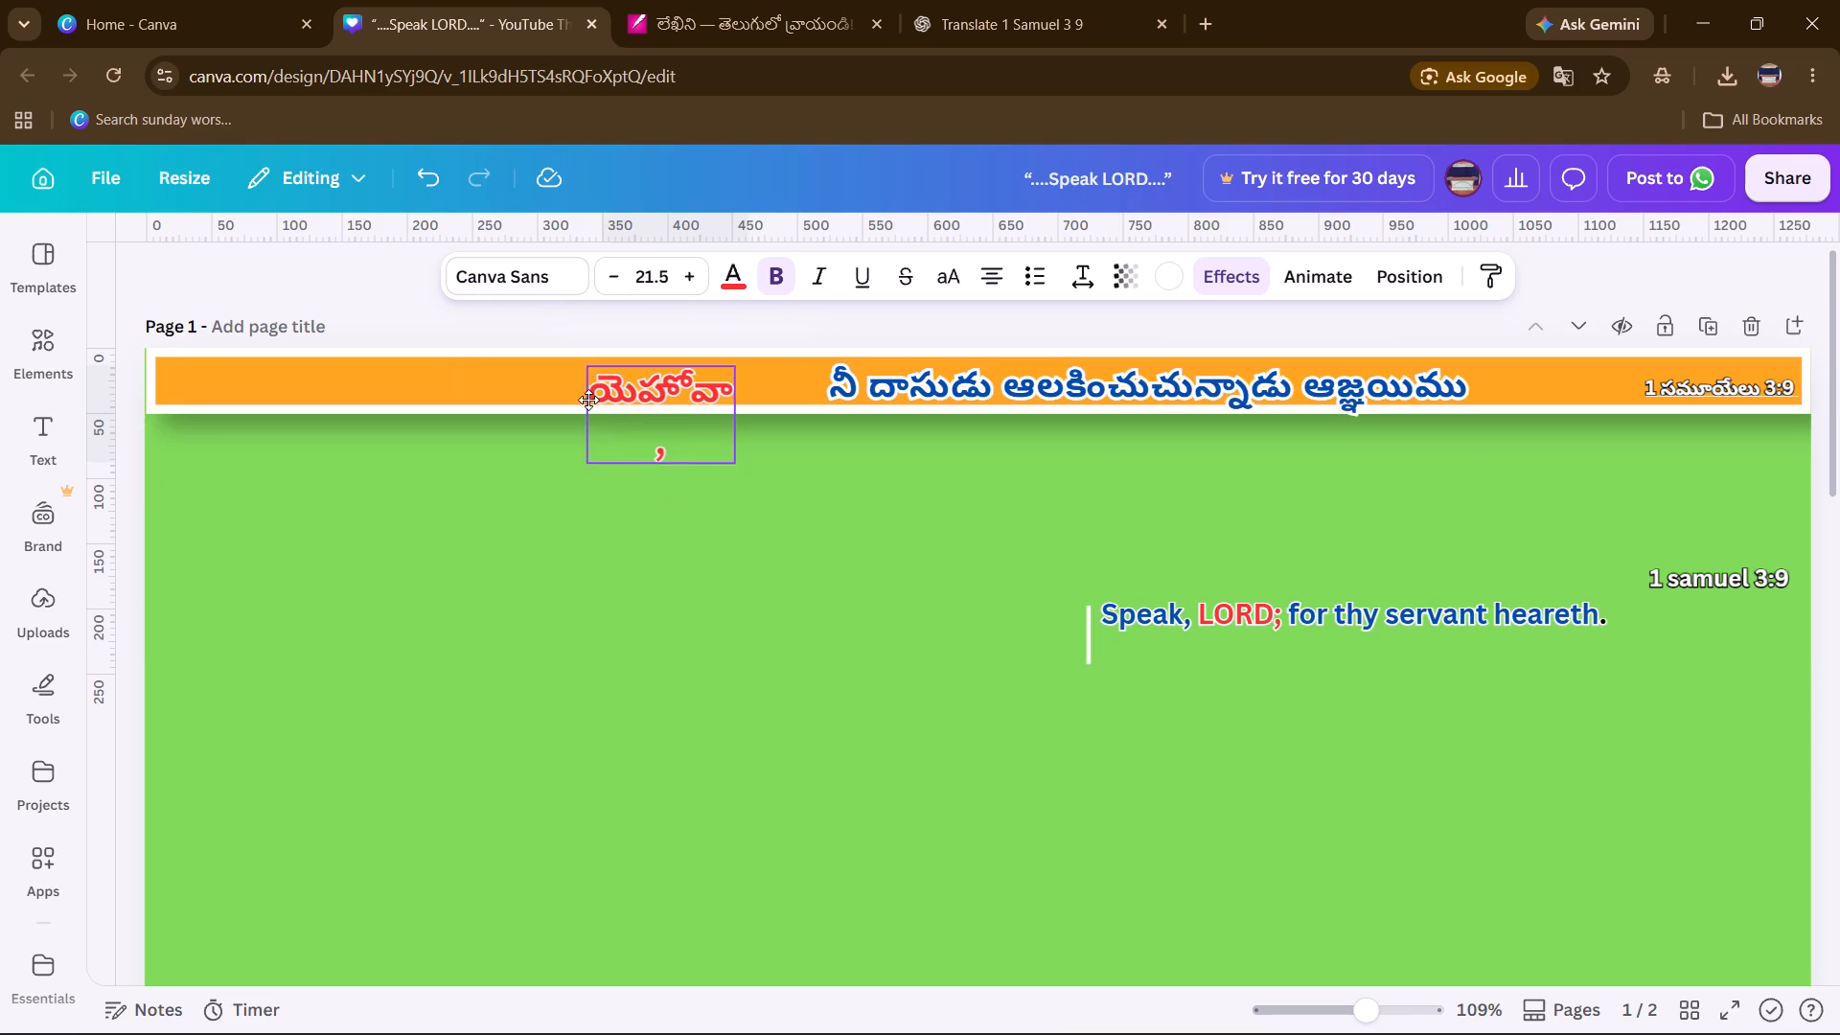
left_click_drag(588, 400, 523, 389)
left_click_drag(517, 408, 286, 393)
Set the red Telugu word to size 20.5 and widen its text box rightward until the word sits beside the blue phrase.
left_click(890, 388)
left_click(487, 391)
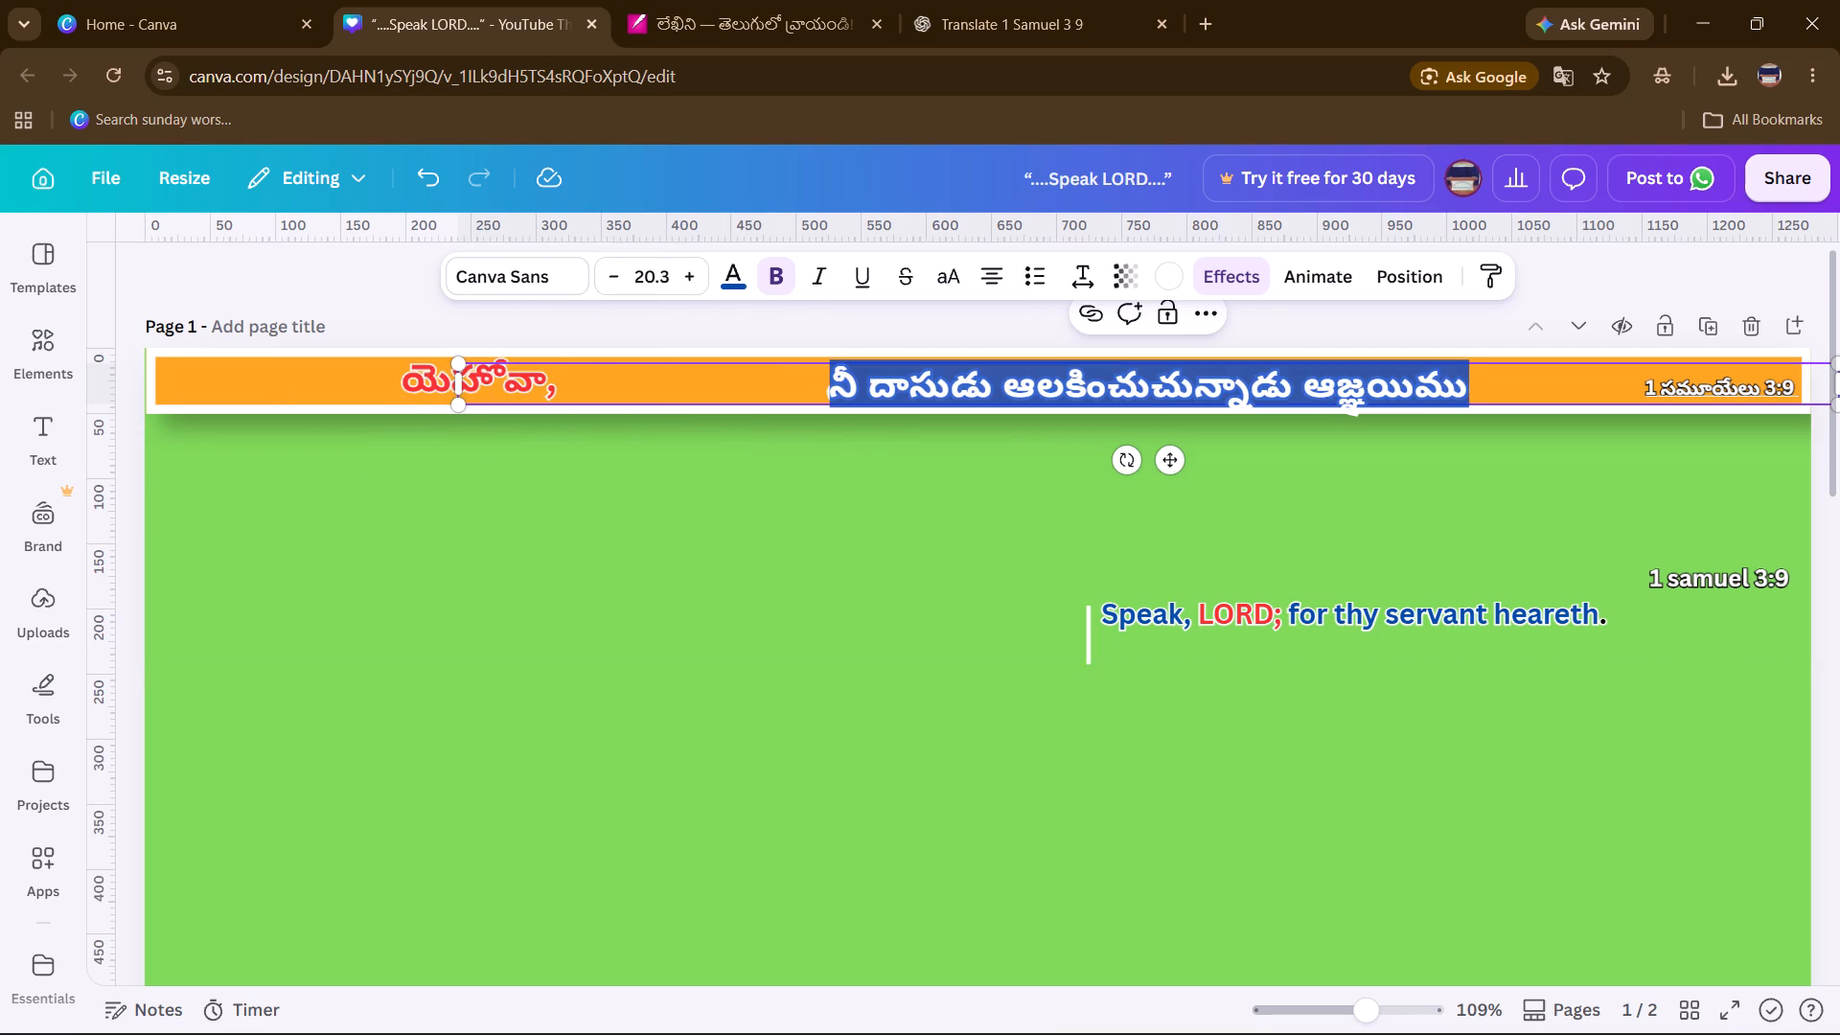
left_click(406, 527)
left_click(433, 387)
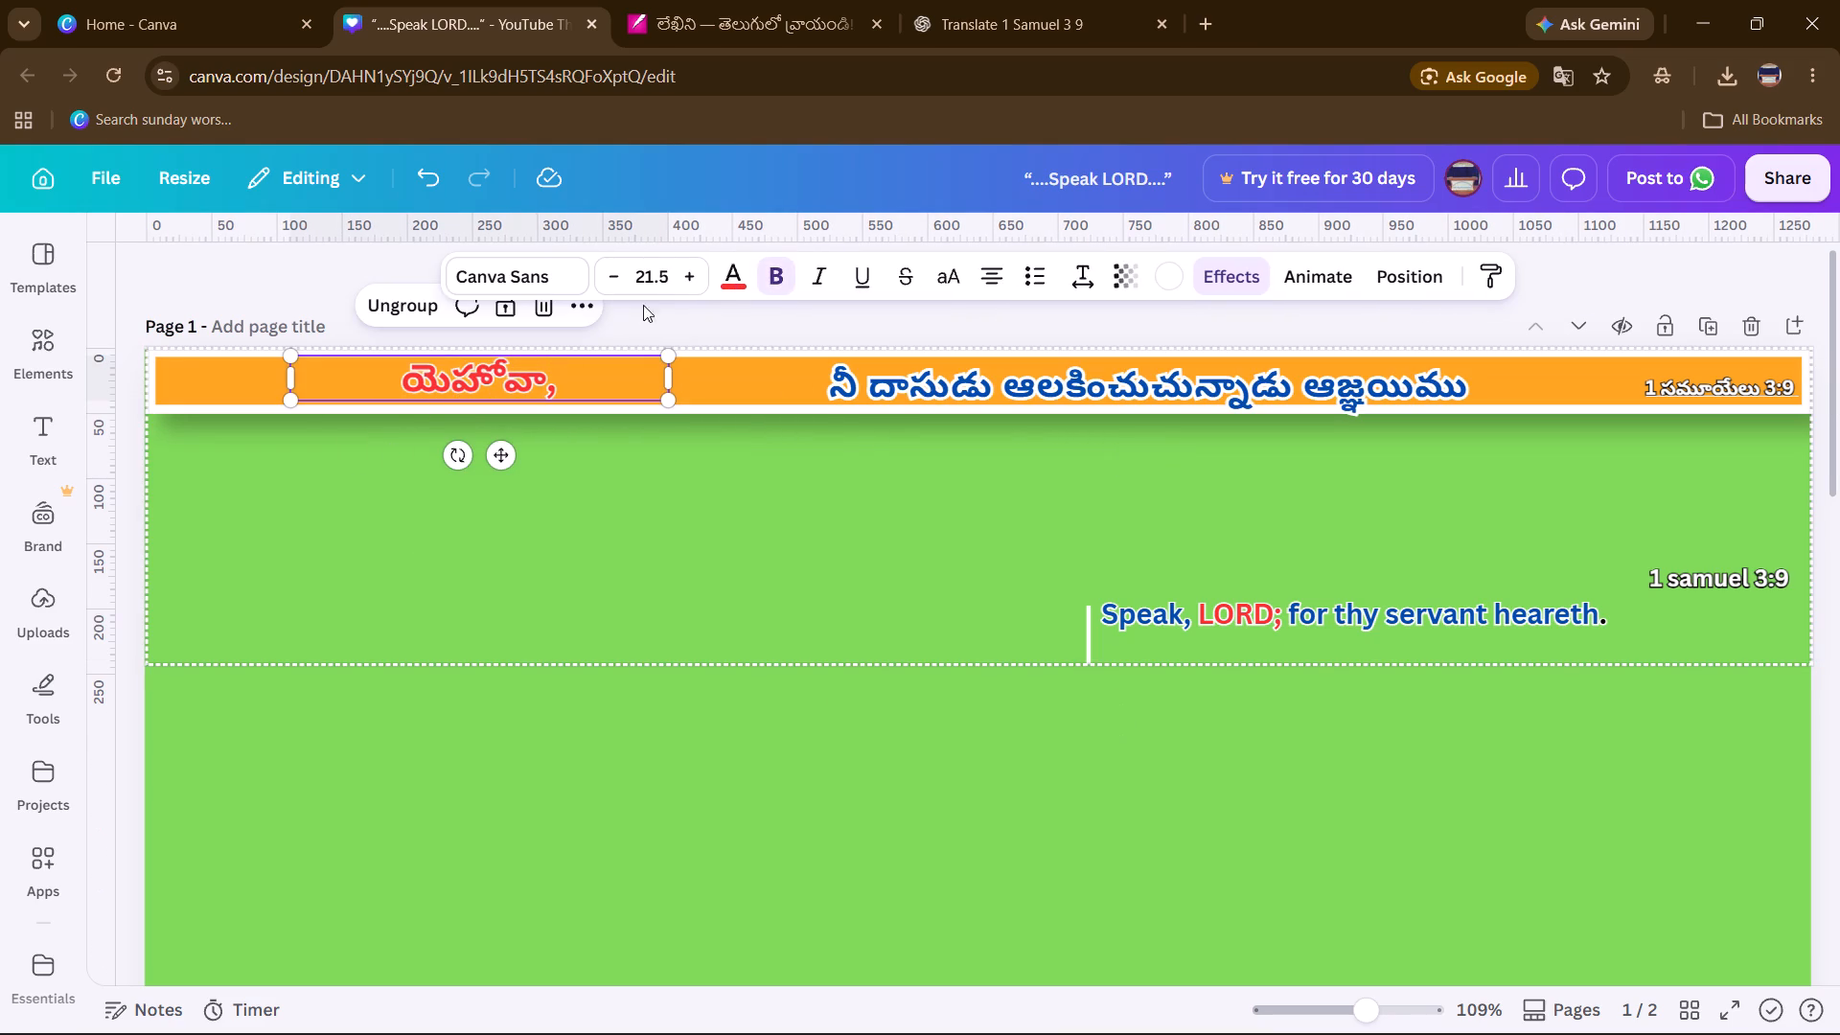
left_click(596, 282)
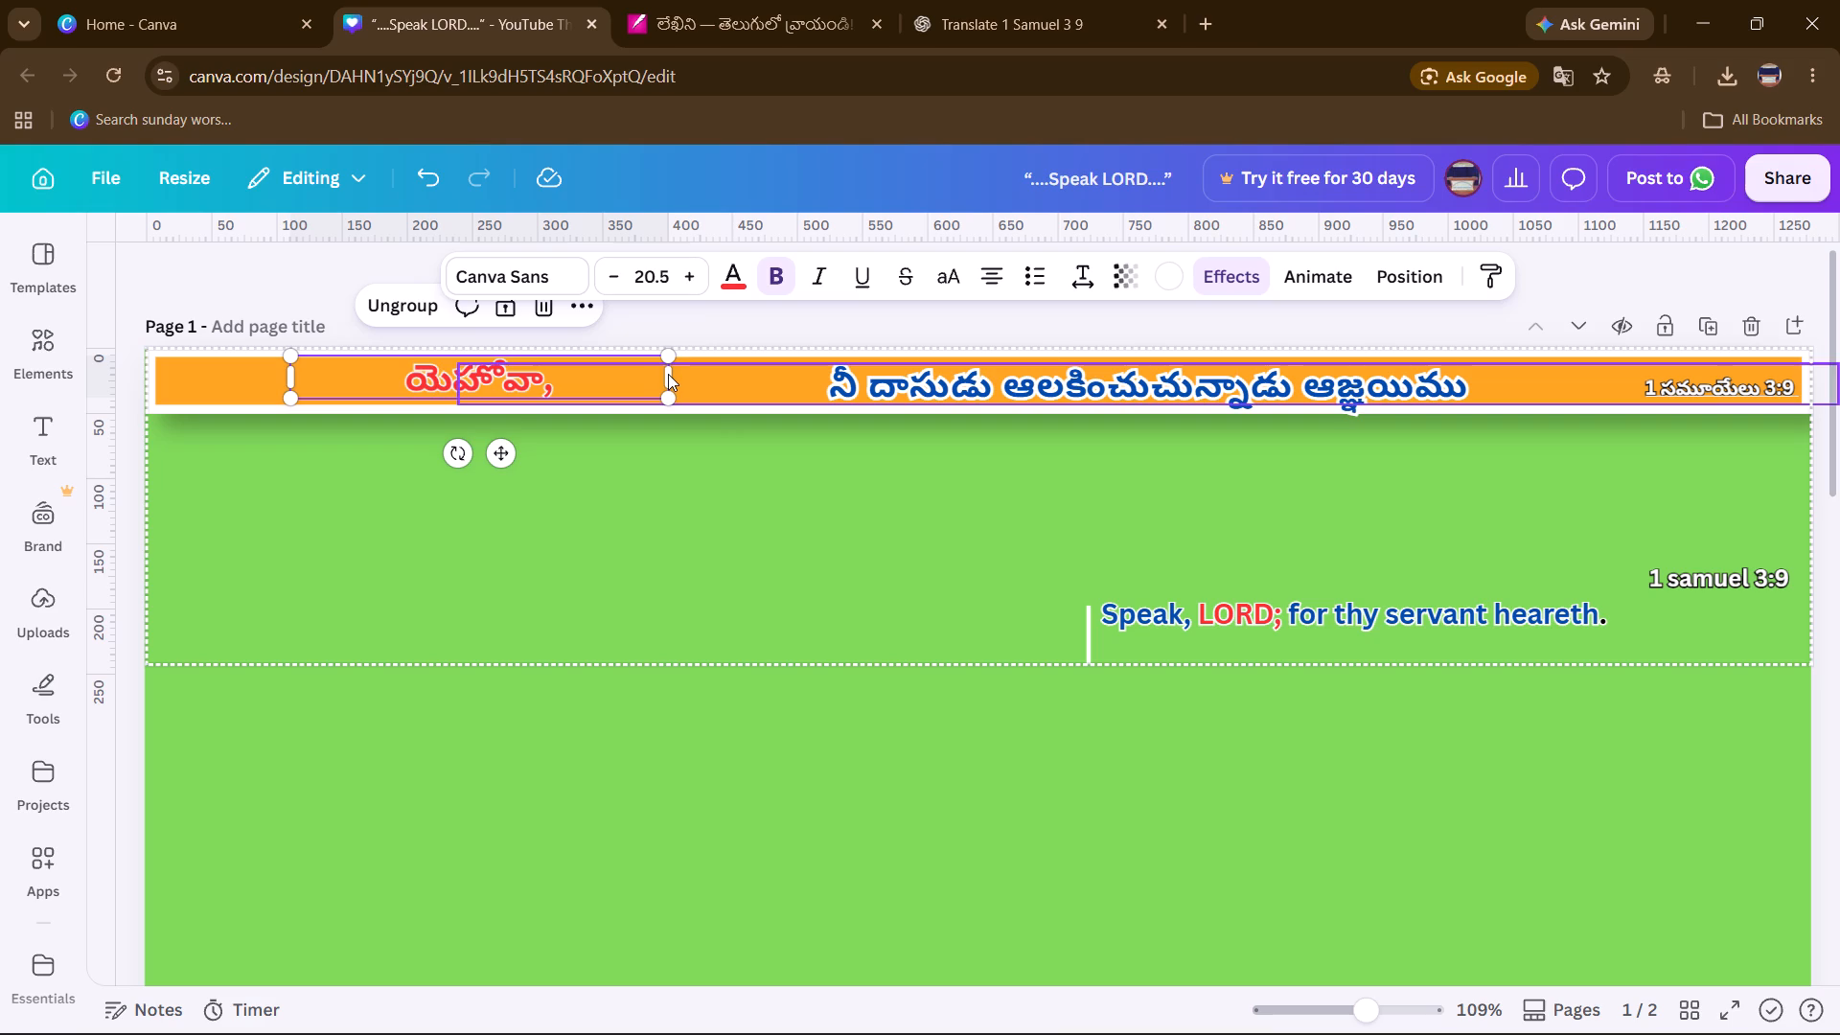
left_click(612, 596)
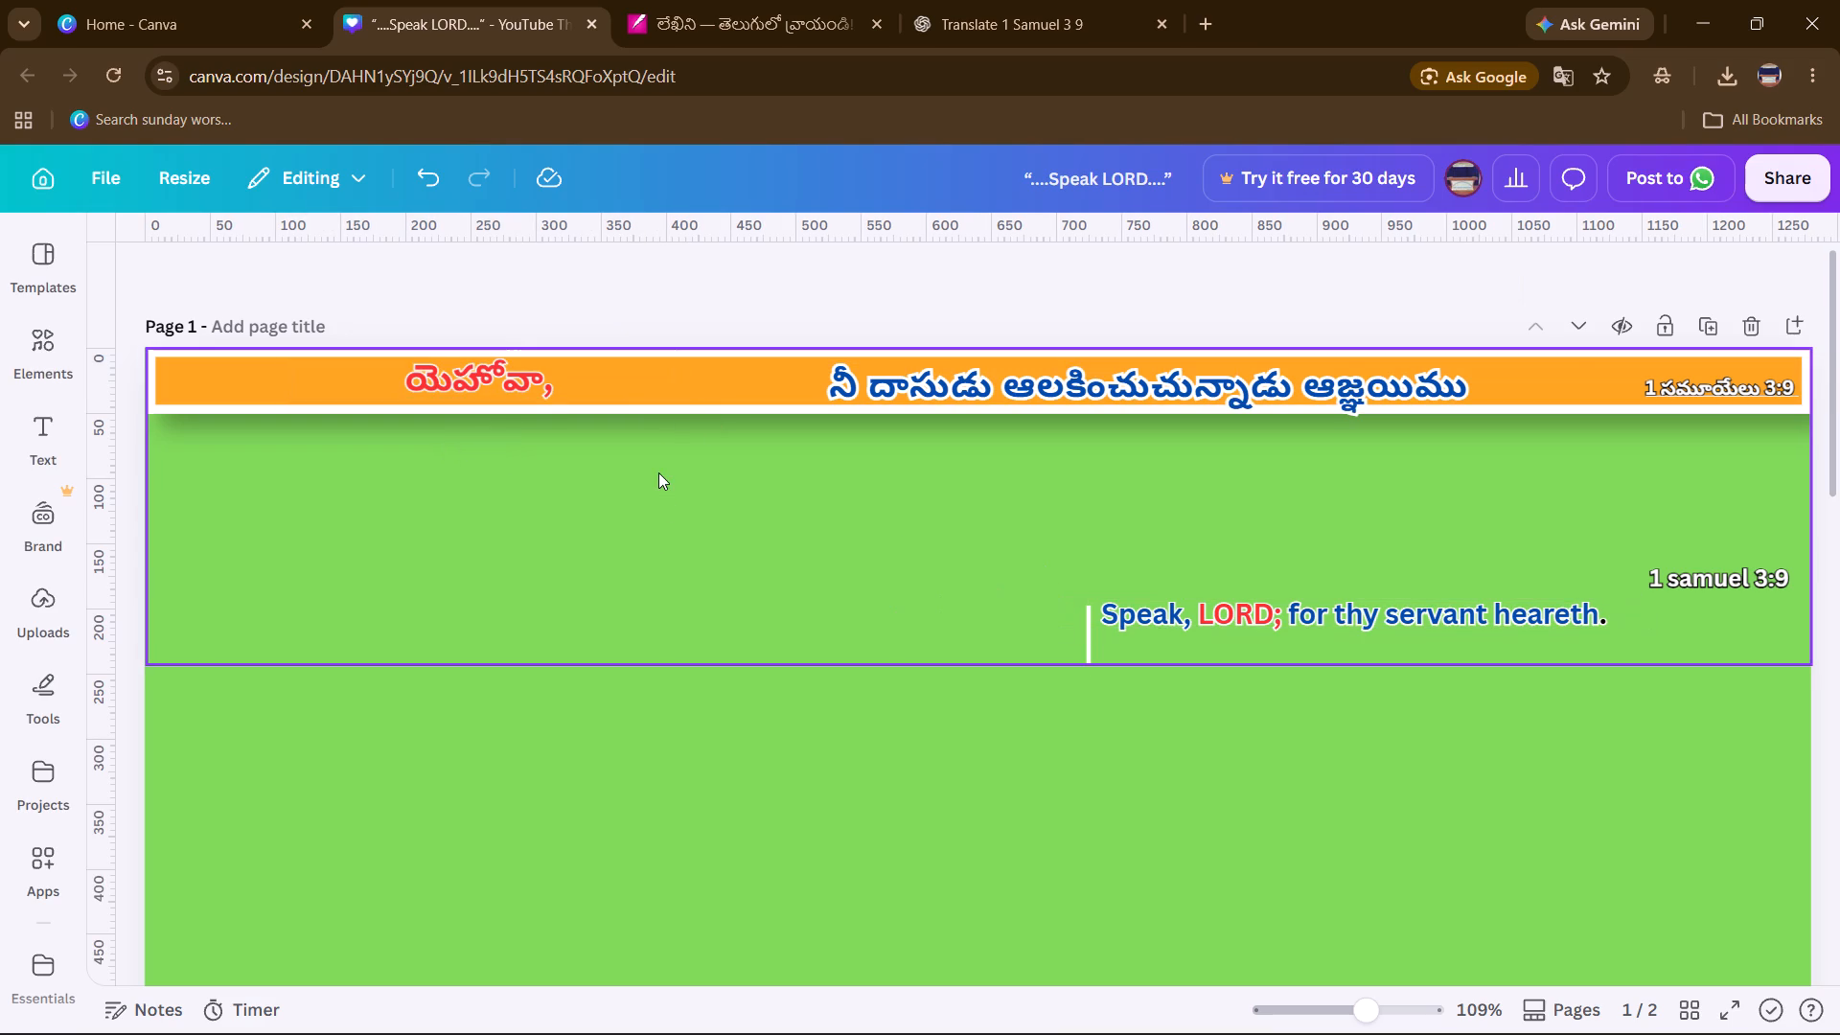
left_click(658, 472)
left_click(455, 379)
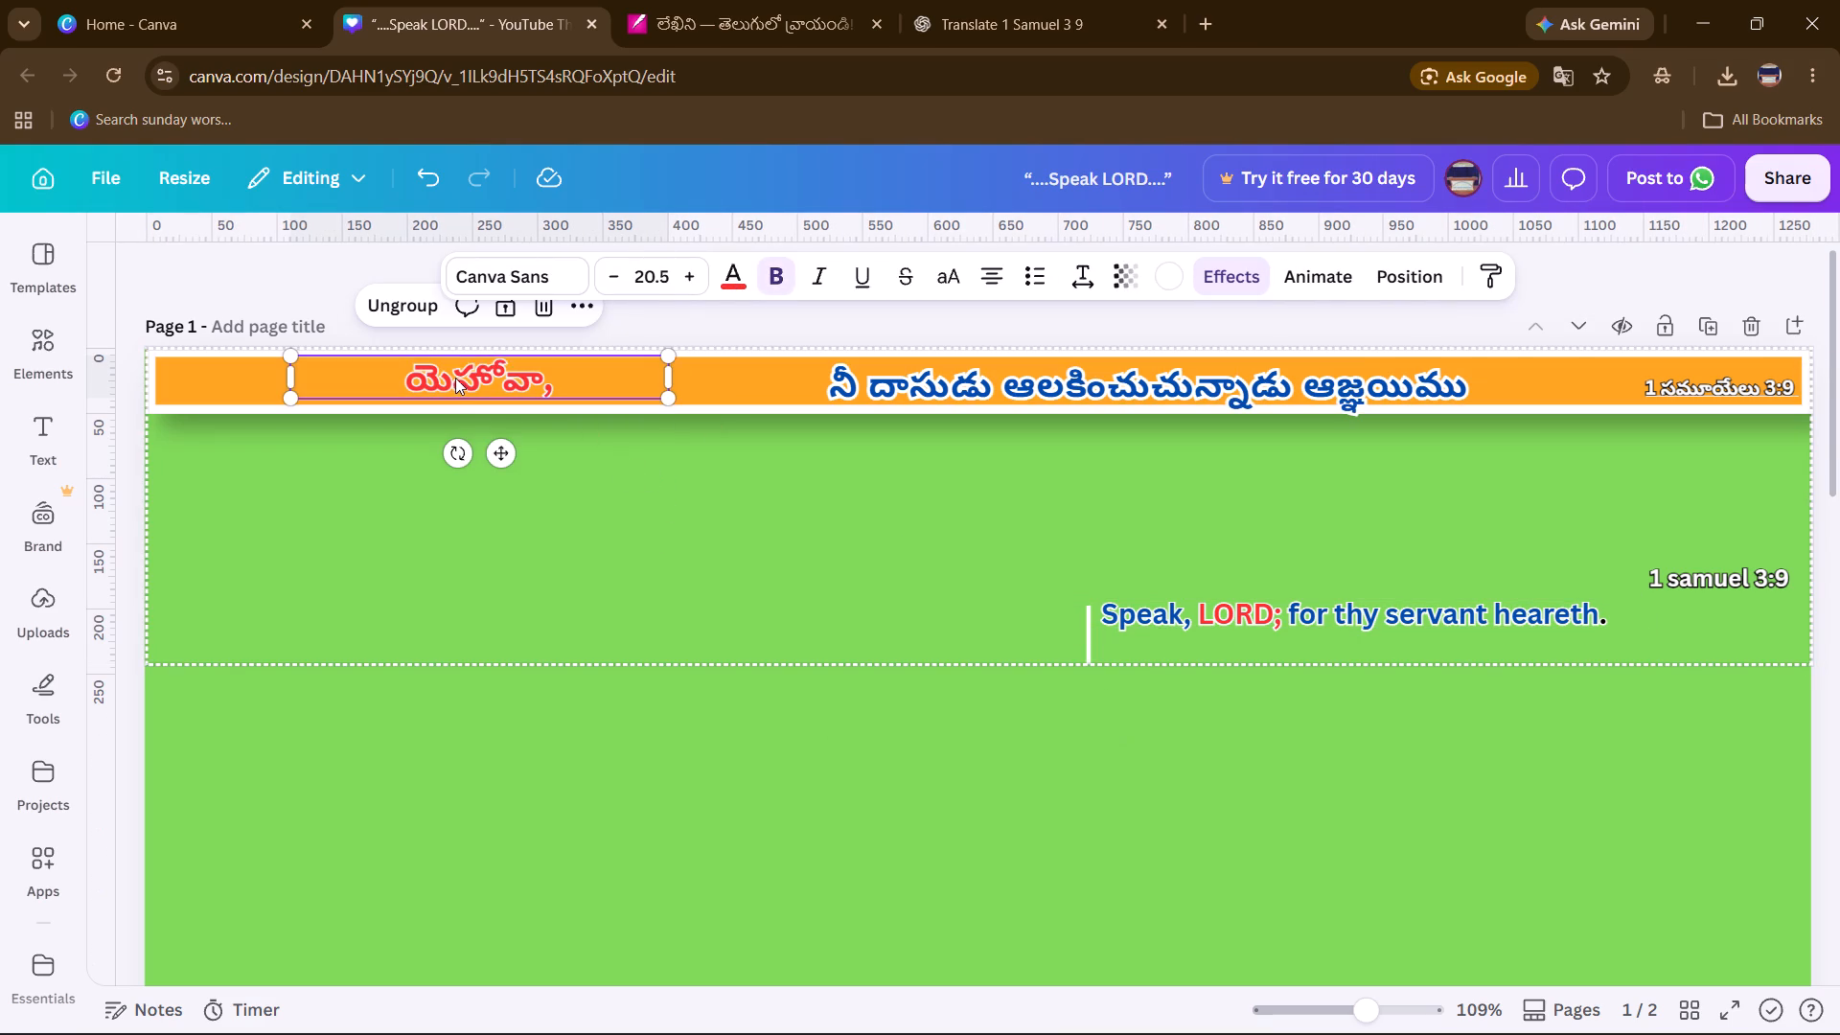
left_click_drag(673, 370, 938, 391)
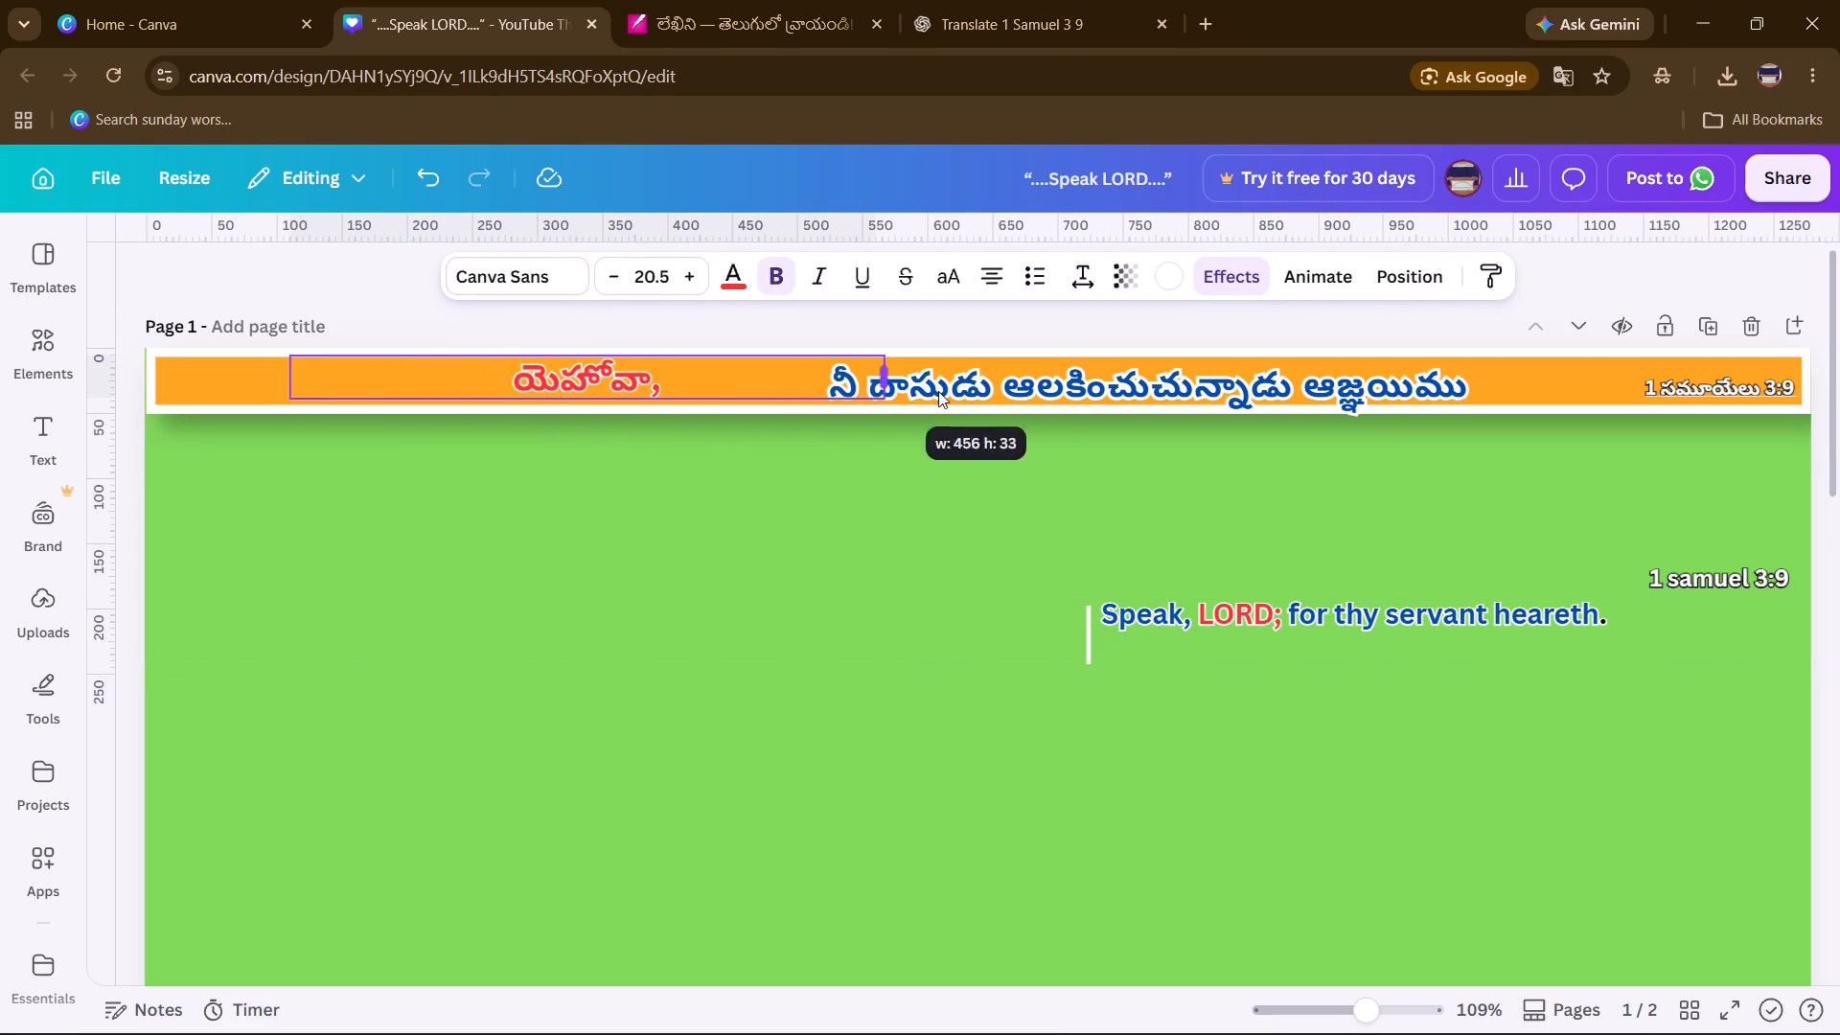
left_click_drag(938, 391, 1123, 394)
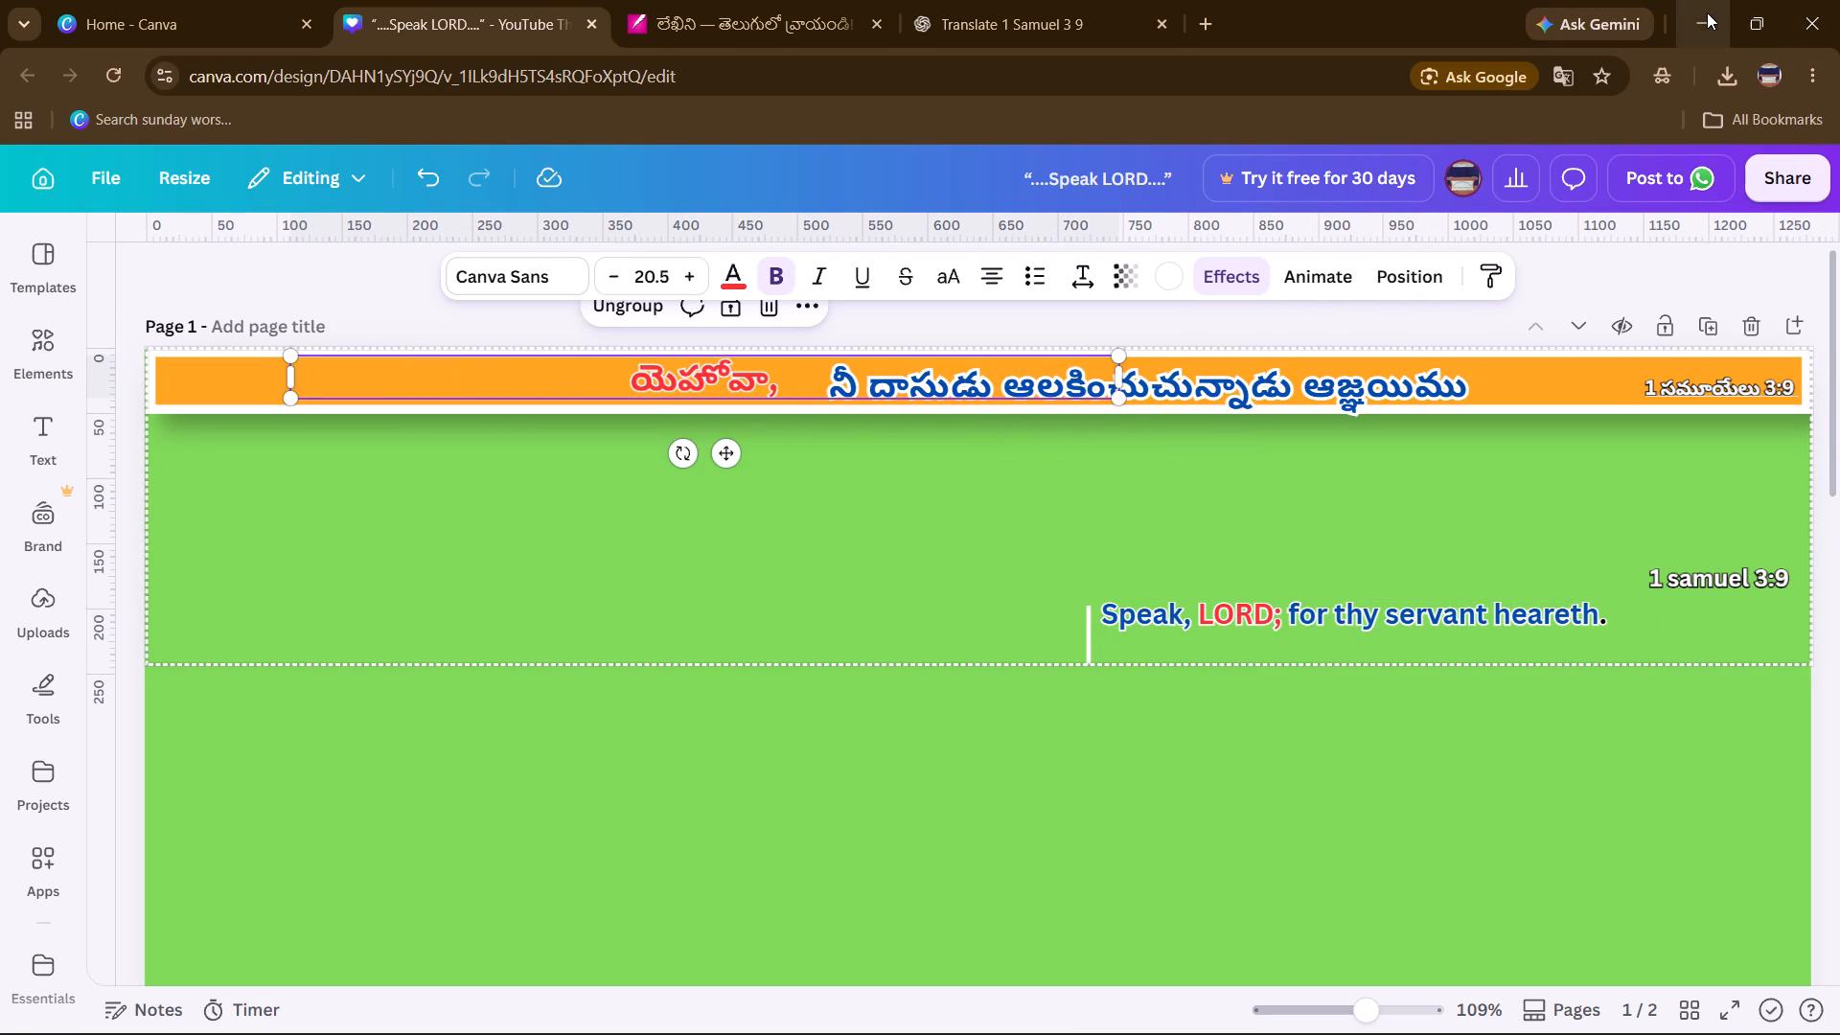
Switch to OBS and set the “speak lord” source's image to “....Speak LORD....” (3) from Downloads.
left_click(1707, 12)
left_click(975, 1019)
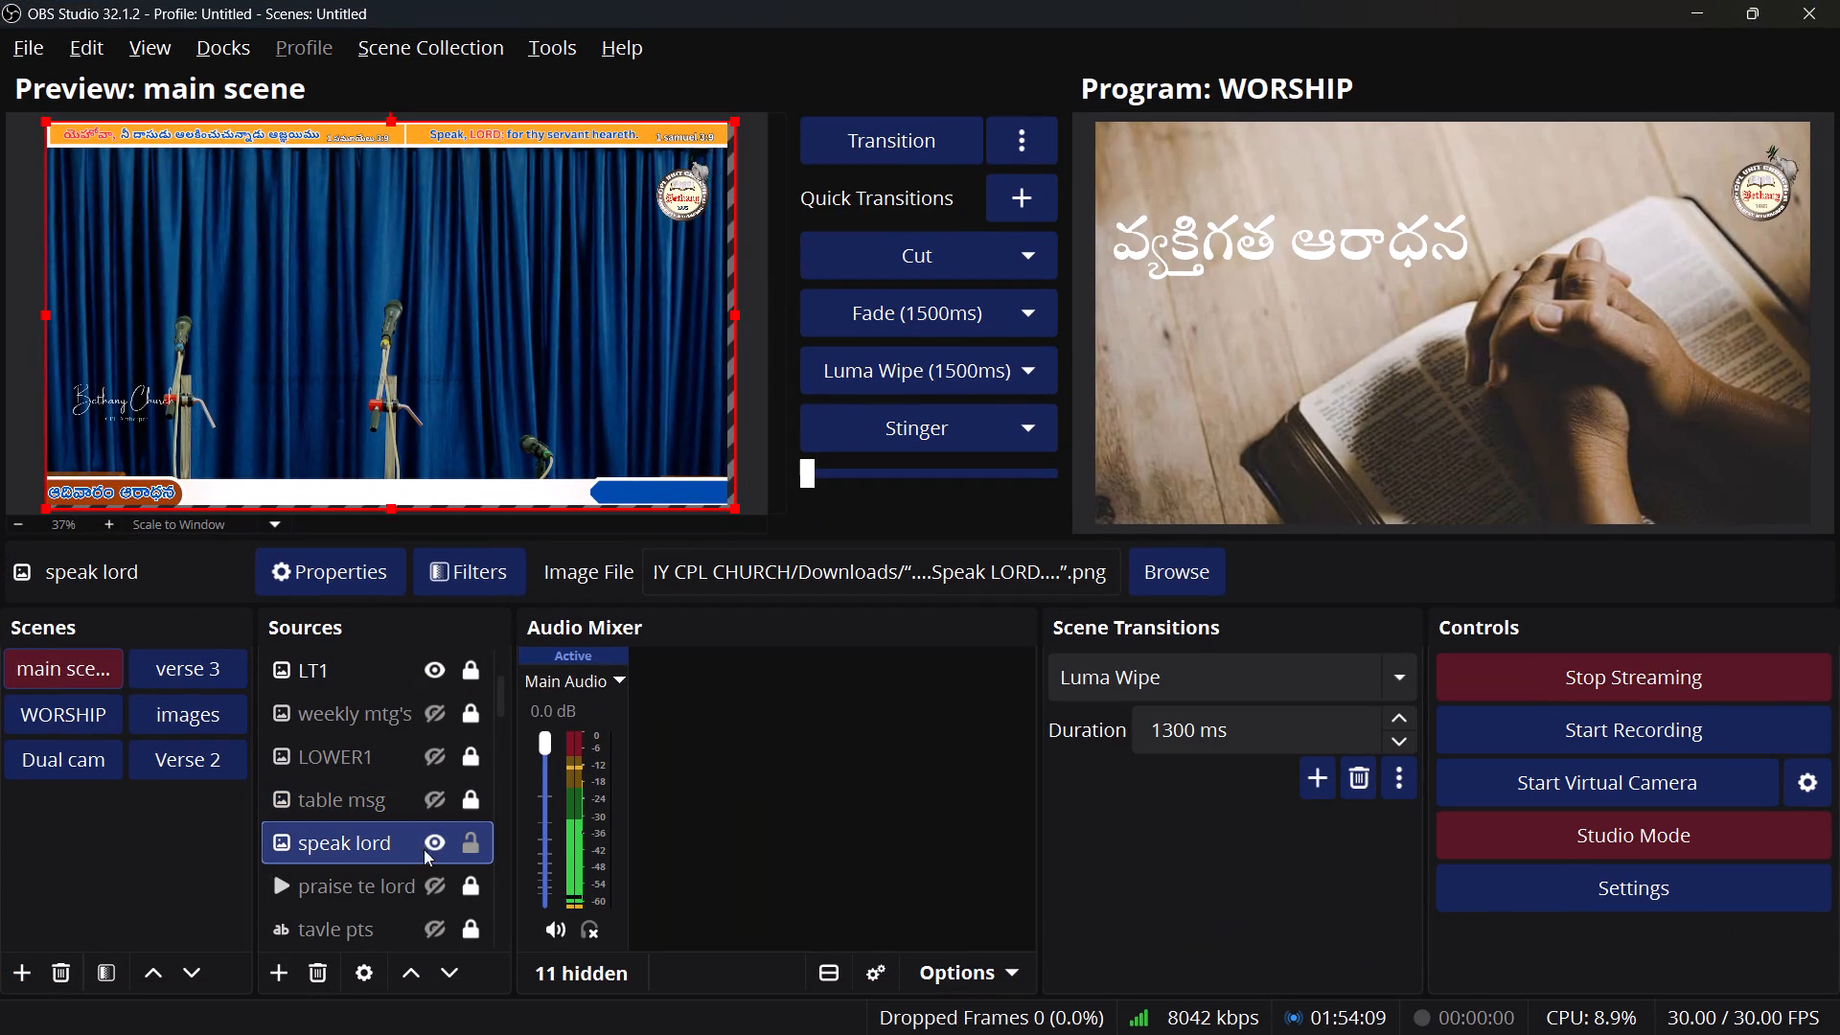
double_click(379, 838)
left_click(1561, 500)
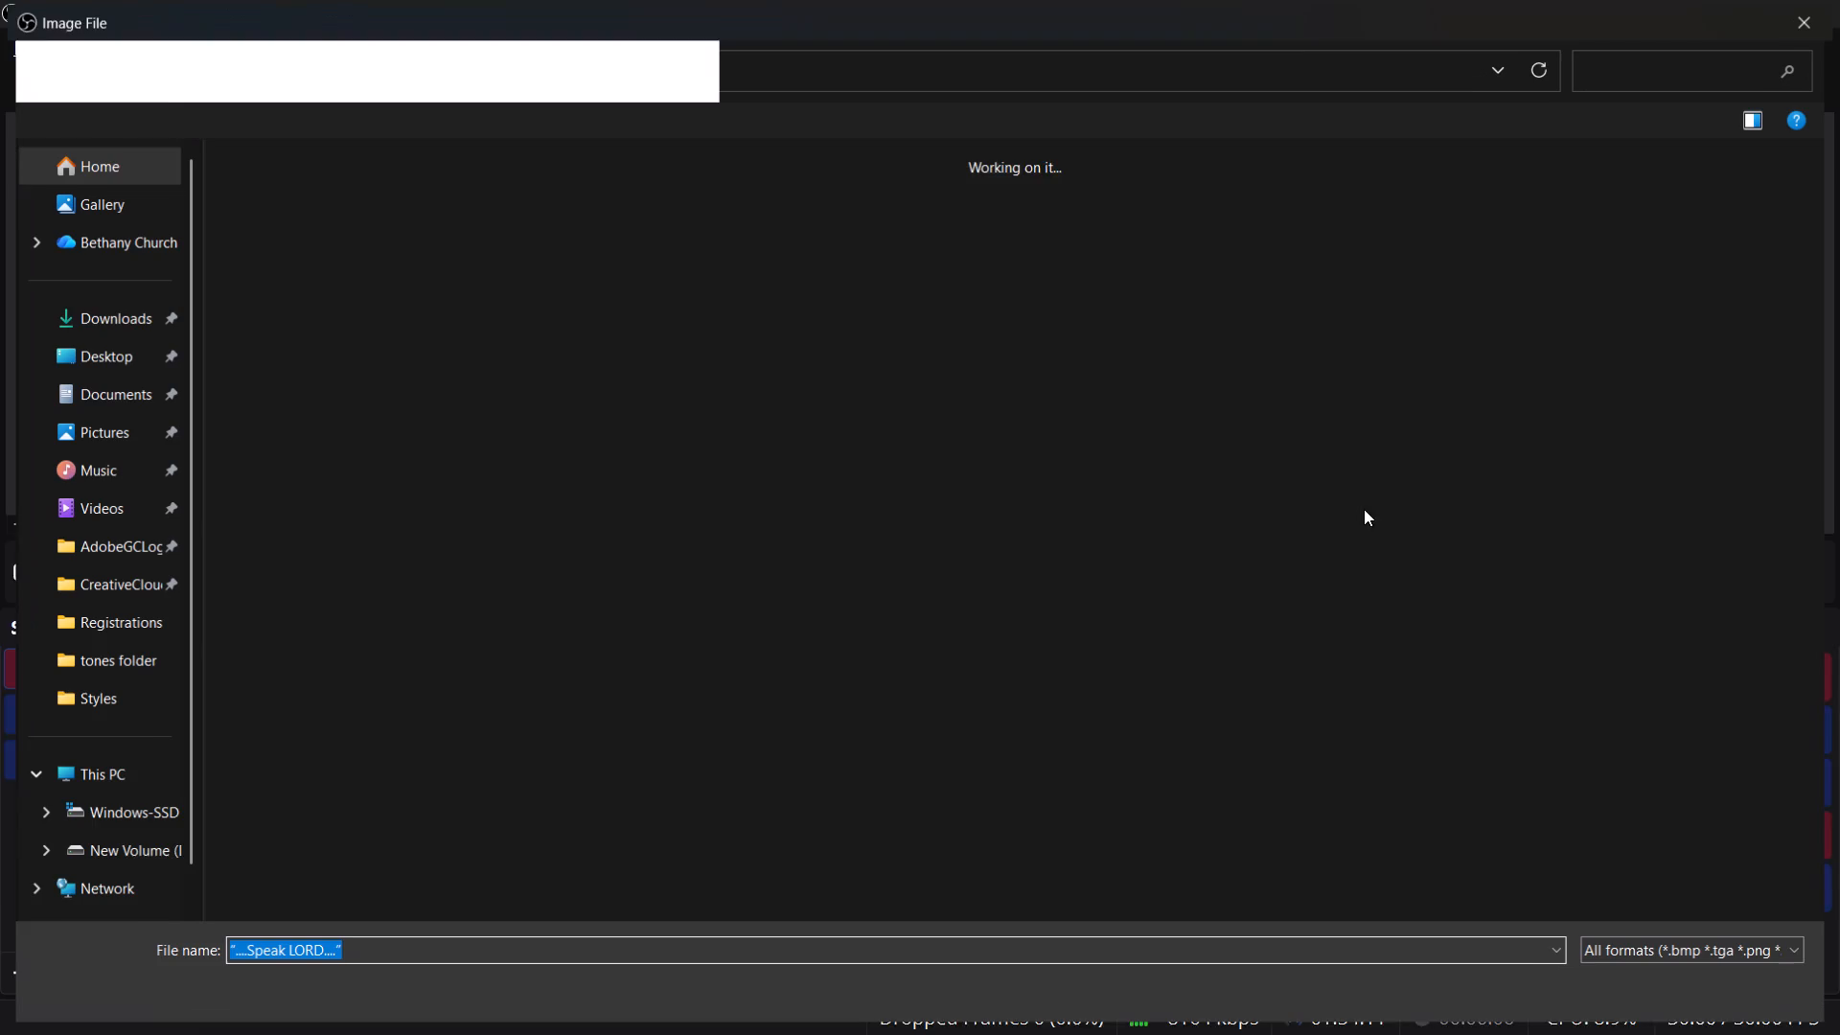
scroll(271, 441, "up", 2)
scroll(641, 411, "down", 1)
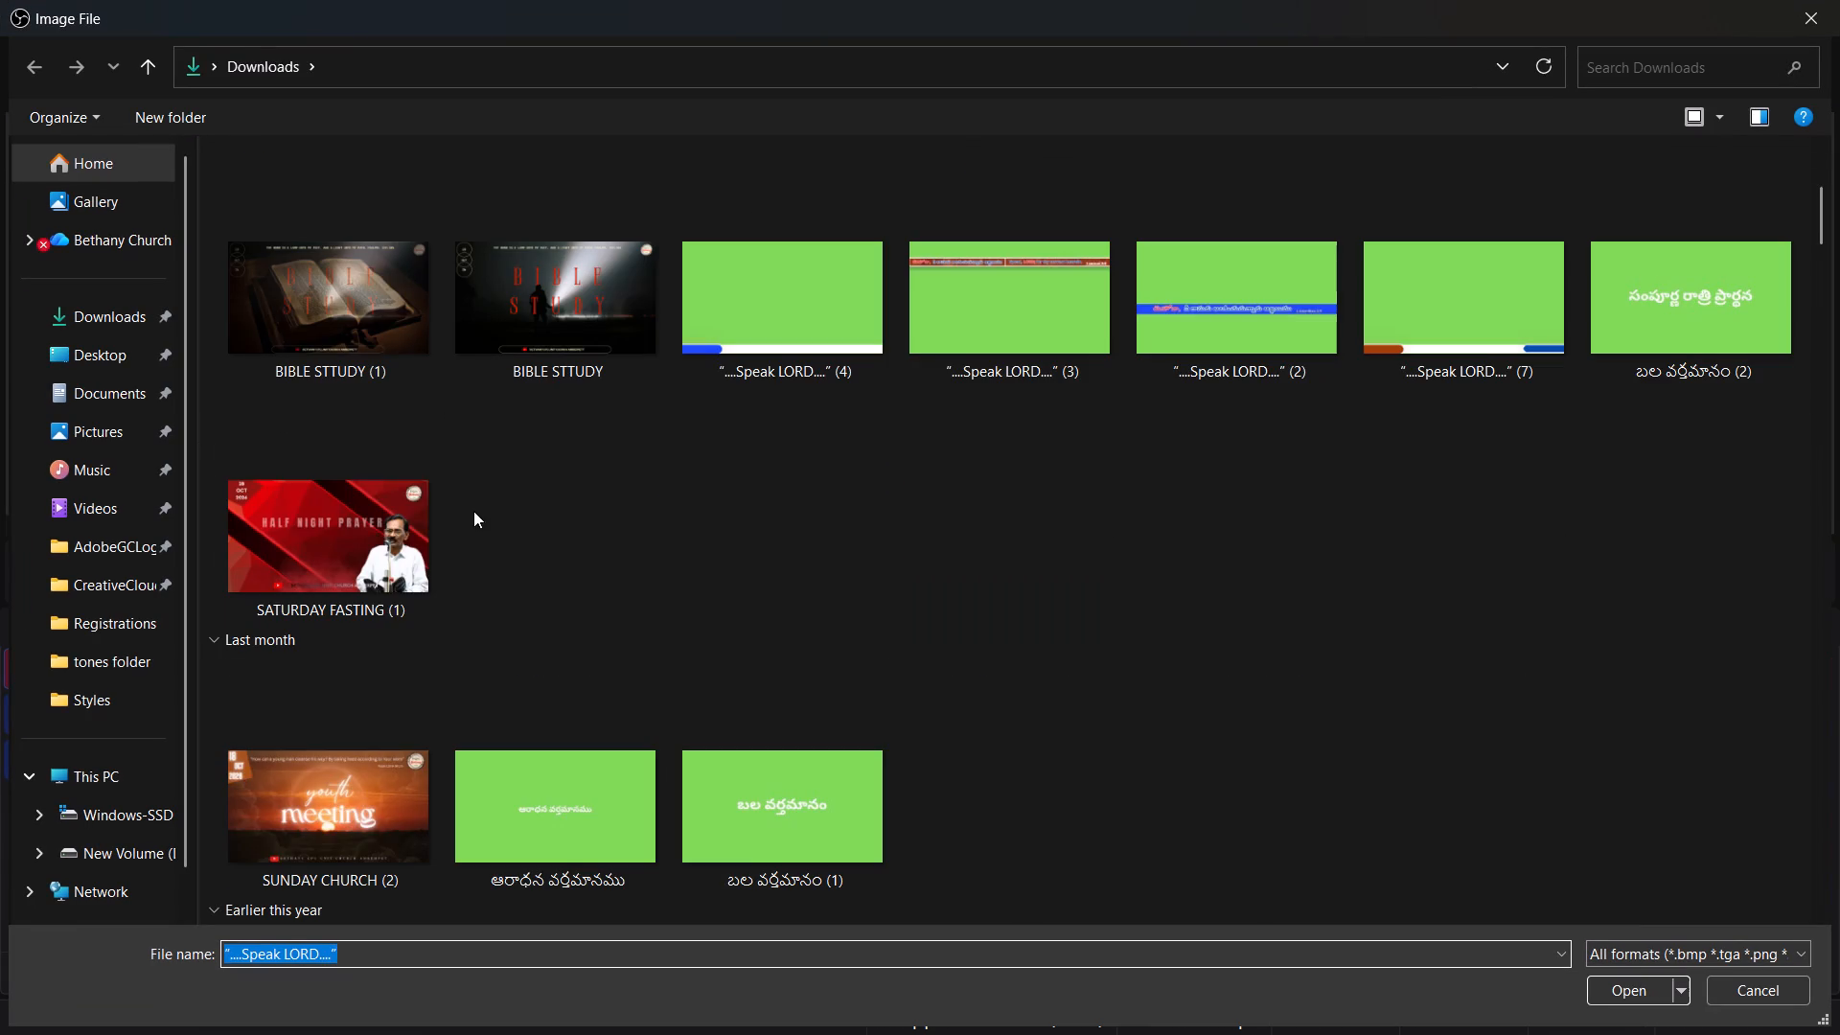
left_click(977, 327)
left_click(1607, 989)
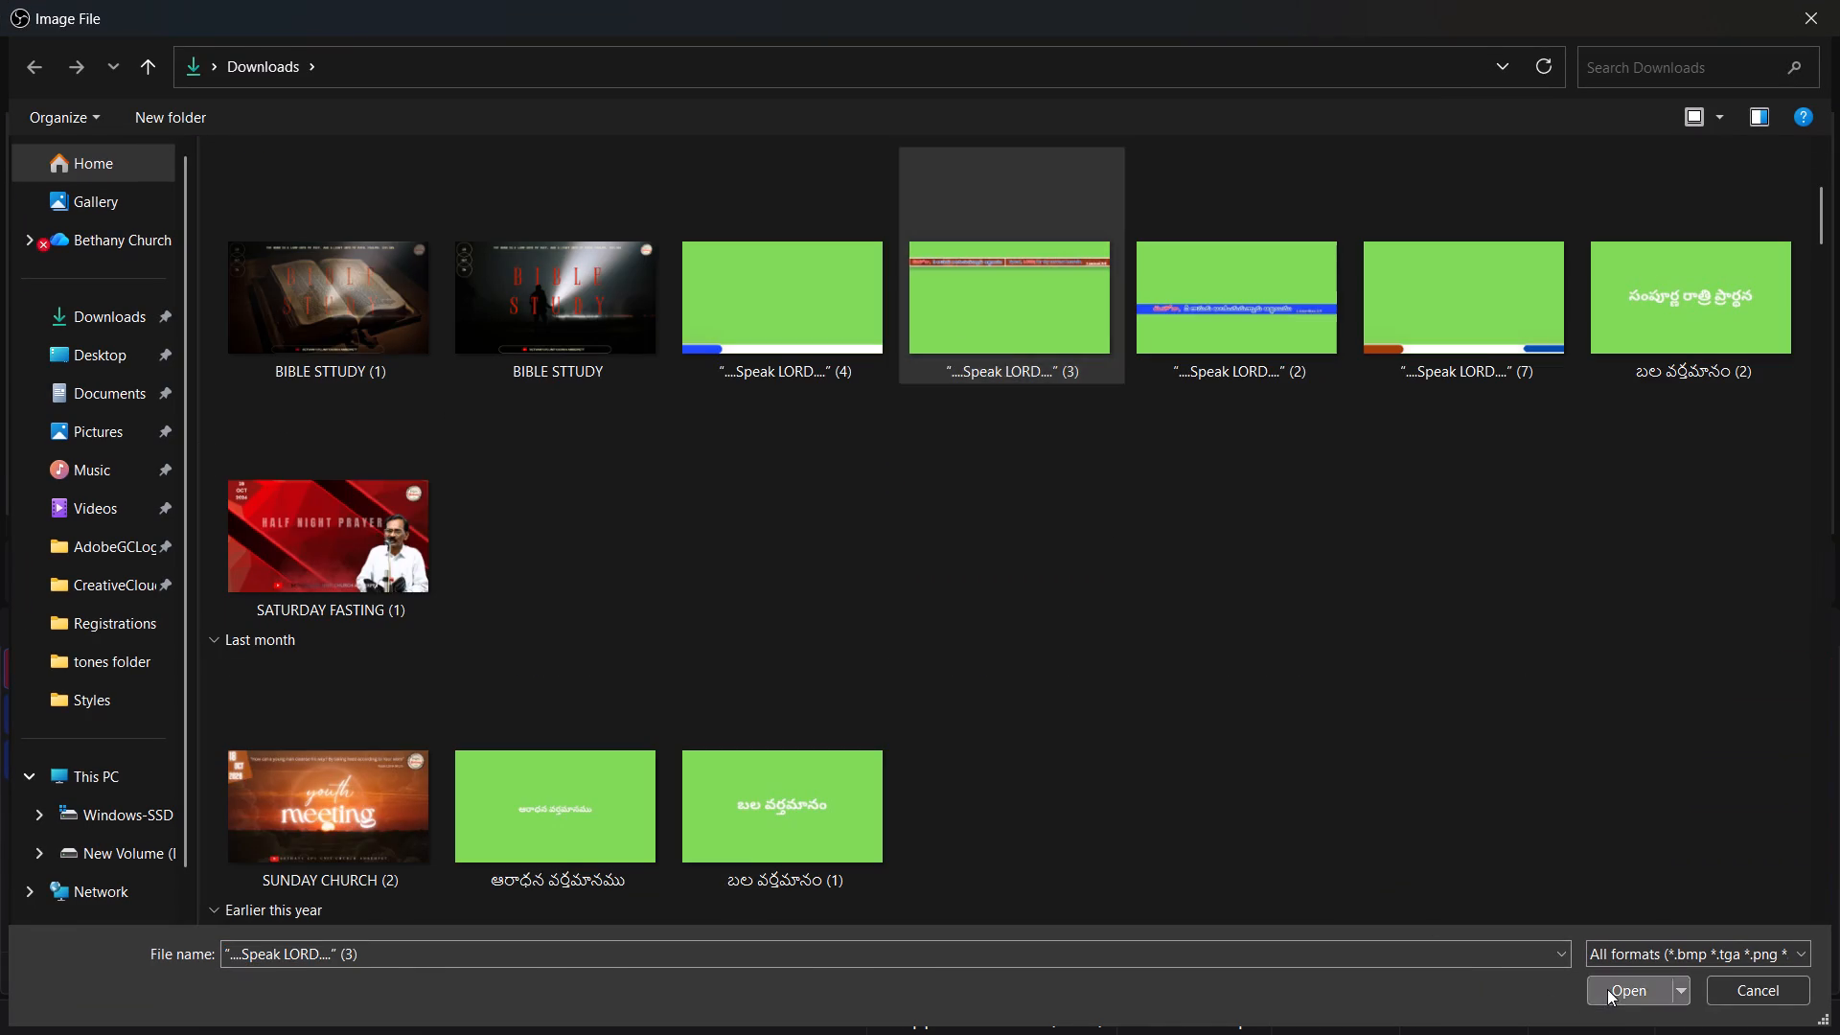
left_click(1466, 923)
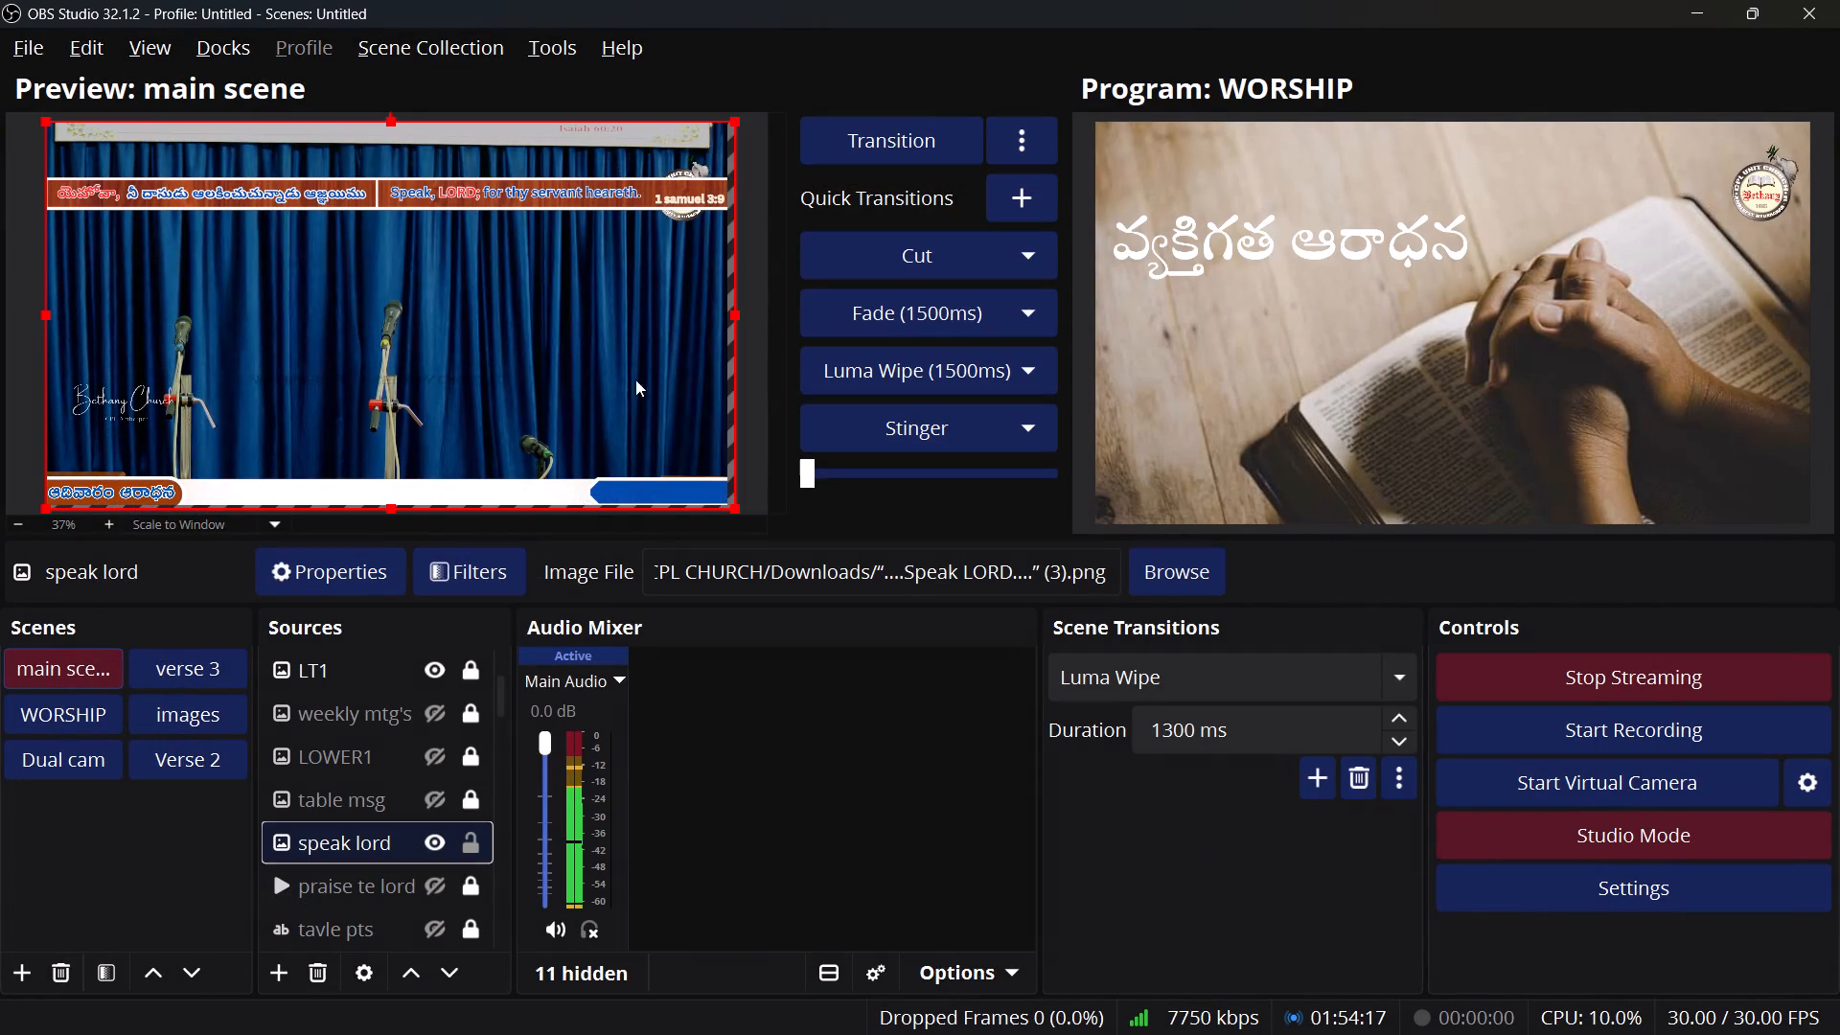
Move the “speak lord” banner up to the upper edge of the main scene.
left_click(521, 287)
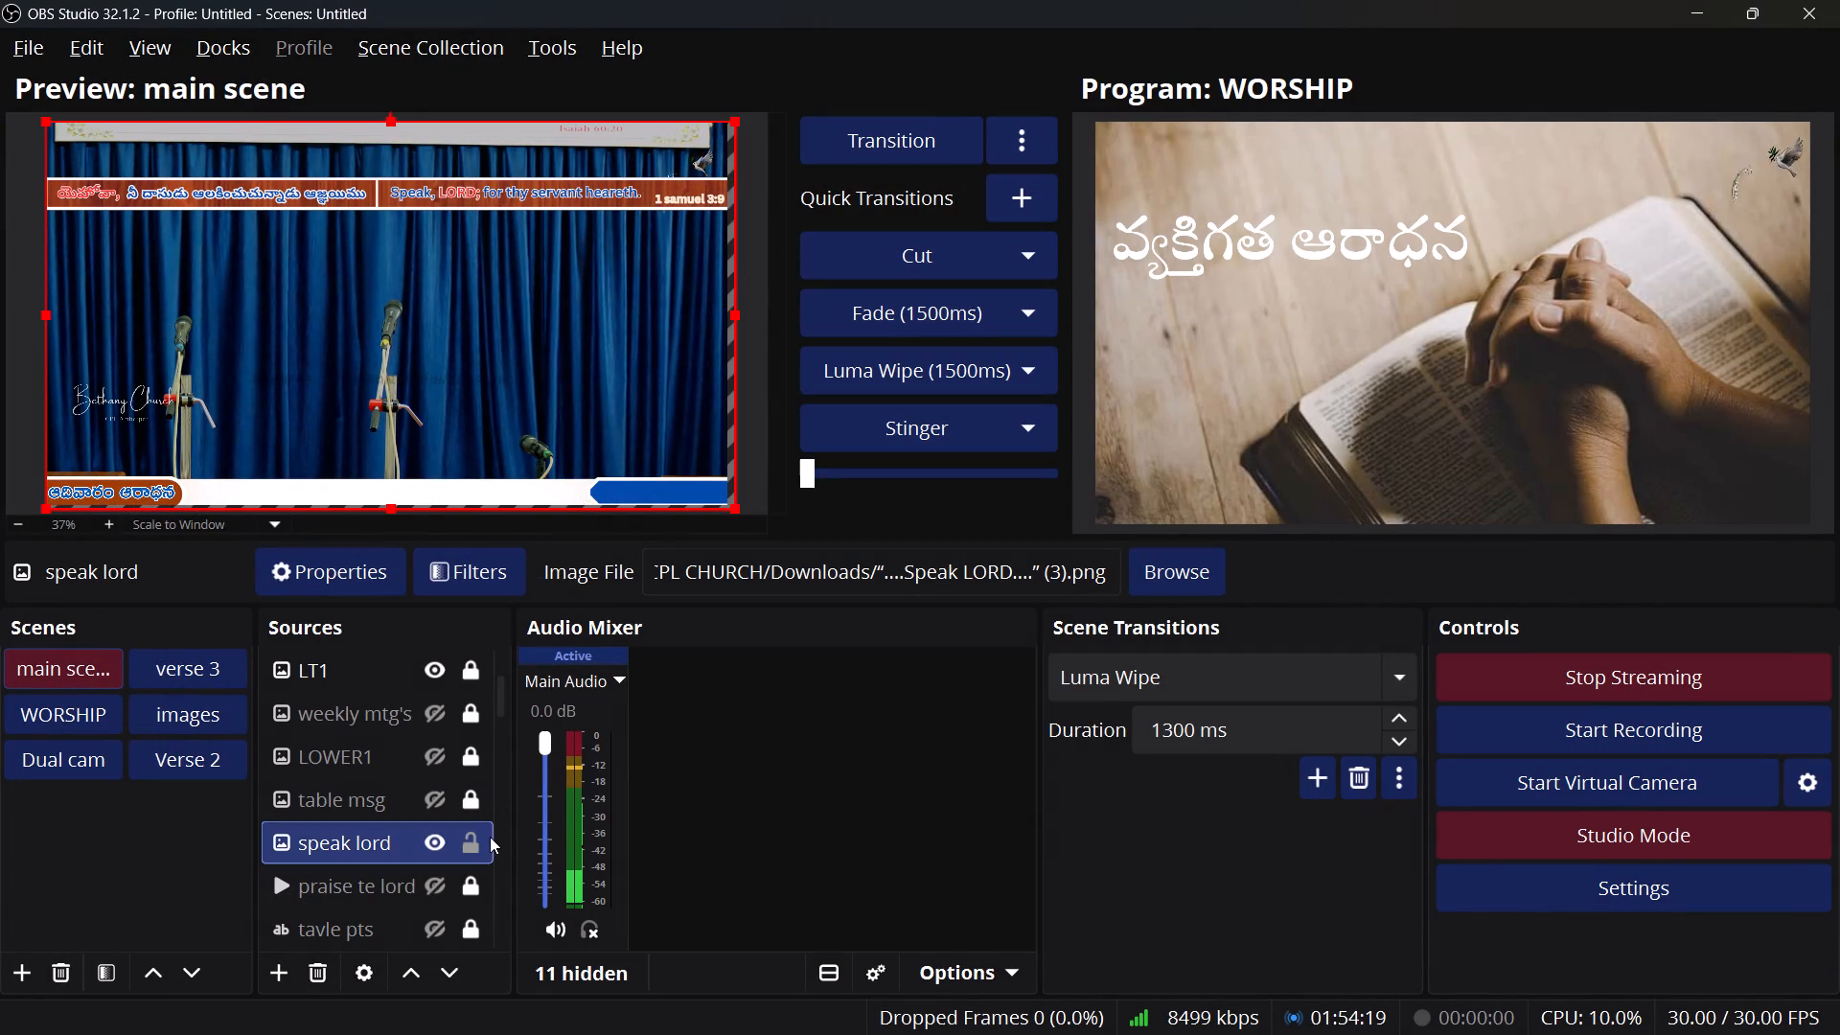
left_click(431, 199)
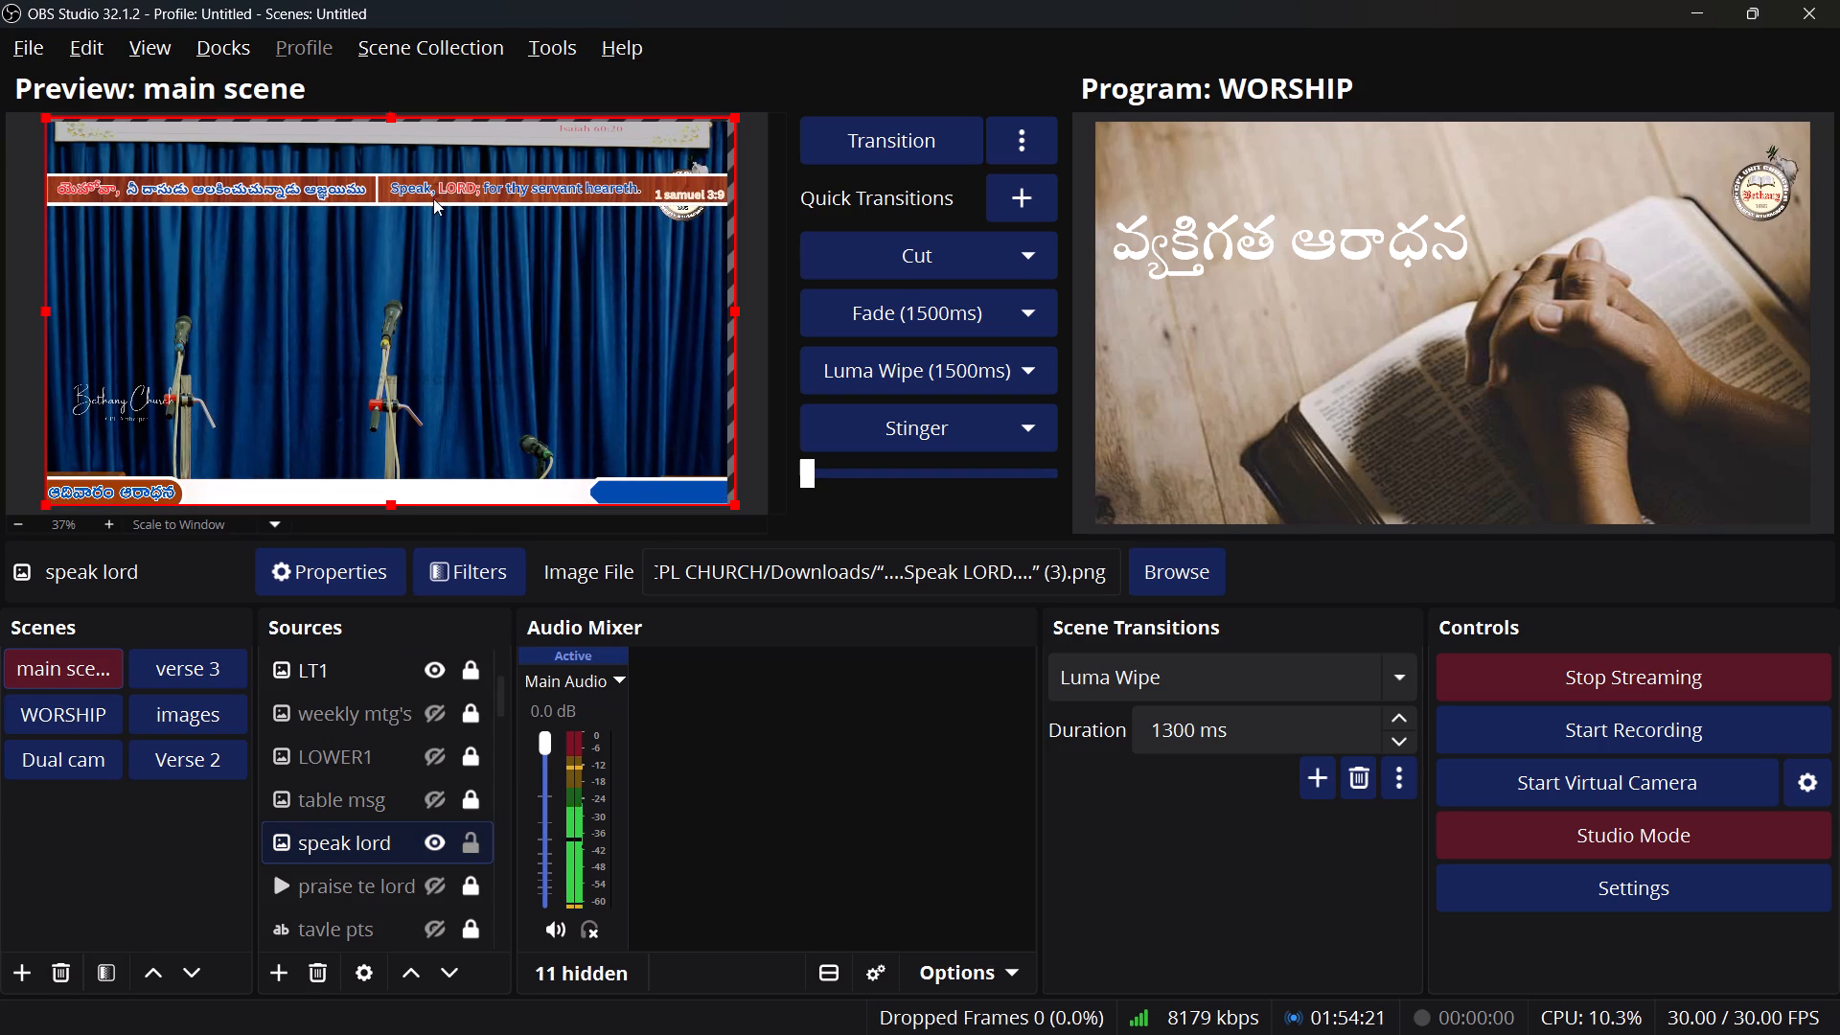
key("Up")
key("Up")
key("Up")
key("Up")
key("Up")
key("Up")
key("Up")
key("Up")
key("Up")
key("Up")
key("Up")
key("Up")
key("Up")
key("Up")
key("Up")
key("Up")
key("Up")
key("Up")
key("Up")
key("Up")
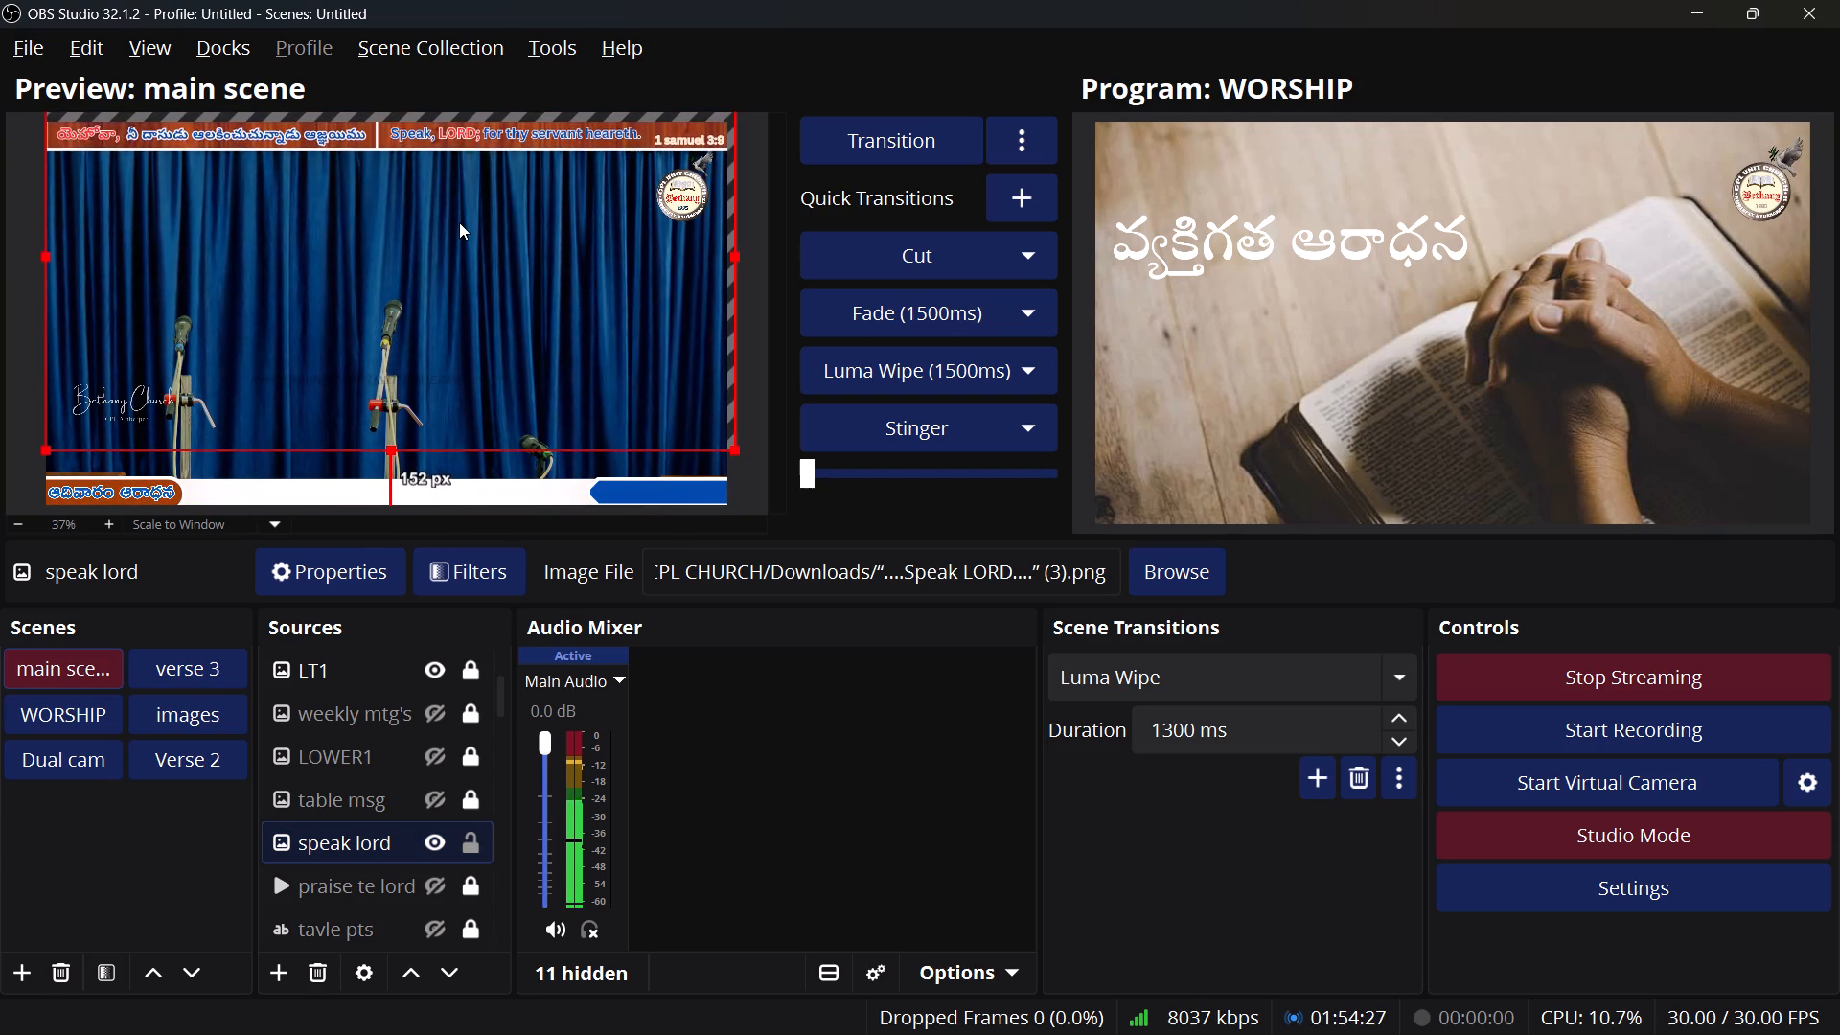
Nudge the “speak lord” banner slightly down so it sits fully inside the main scene's upper edge.
key("Down")
key("Down")
key("Down")
key("Down")
key("Down")
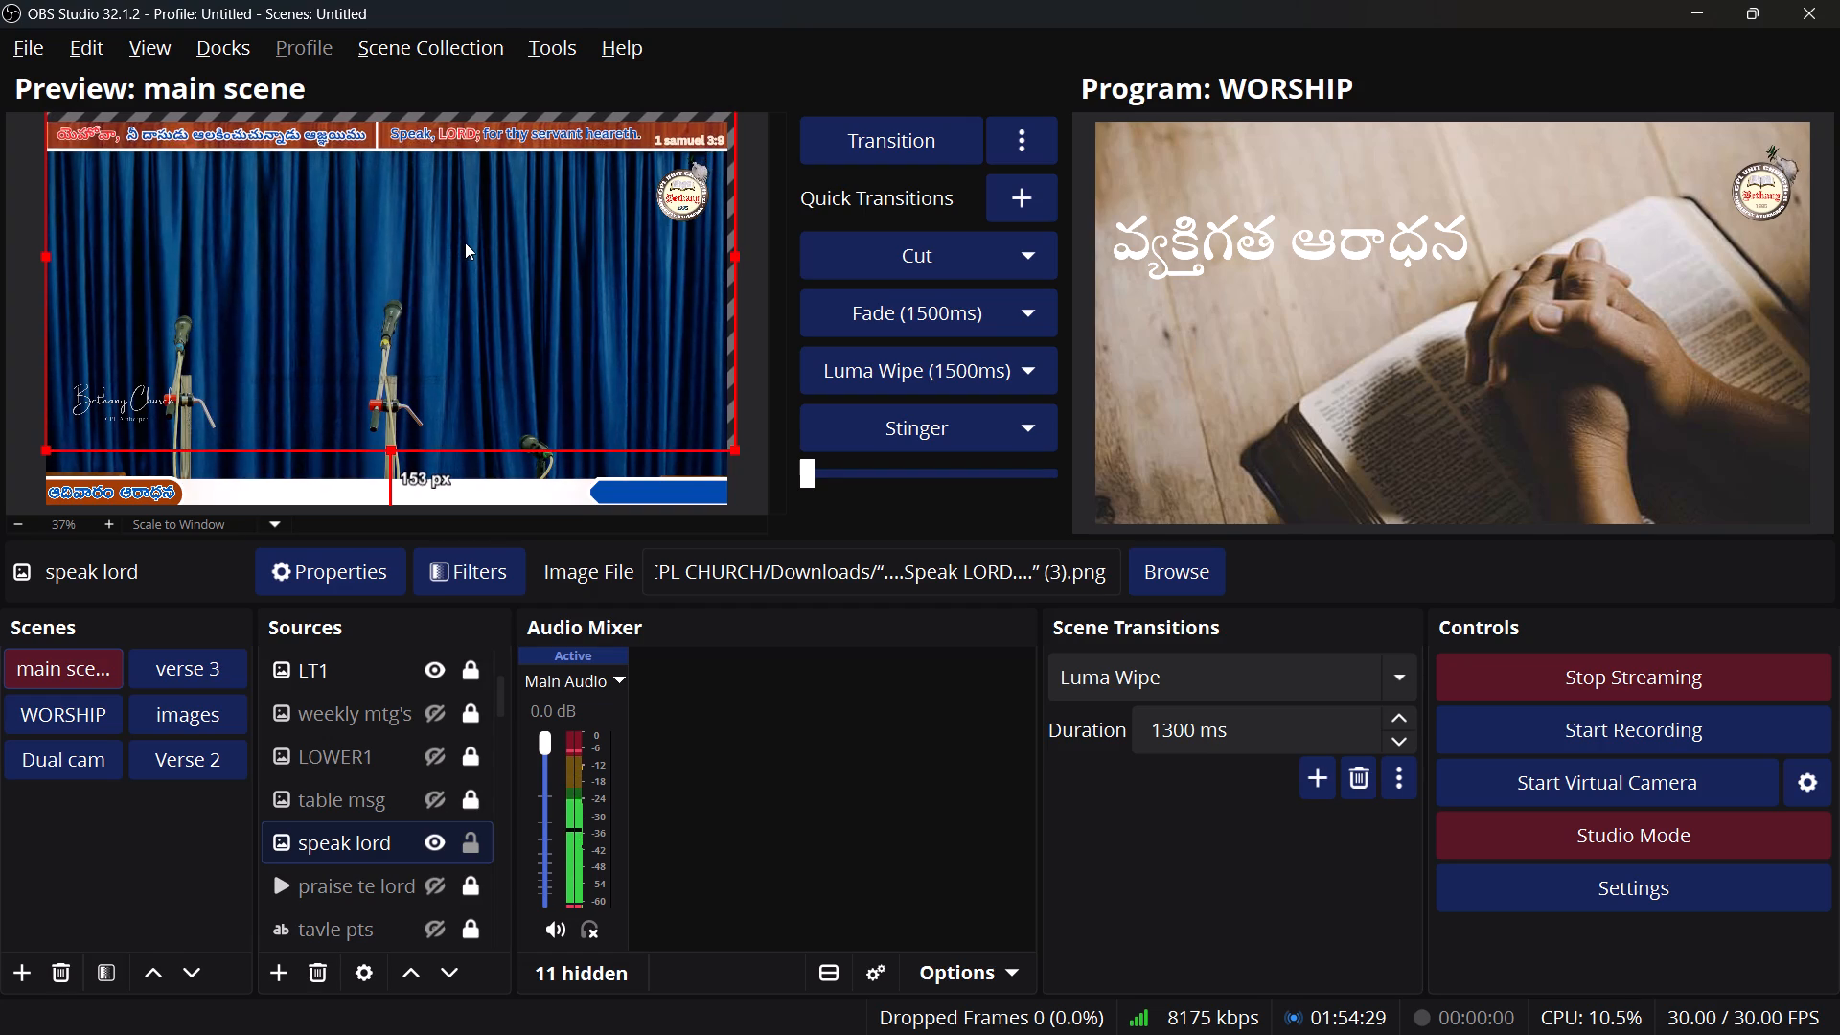
key("Down")
key("Down")
key("Down")
key("Down")
key("Down")
key("Down")
key("Down")
key("Down")
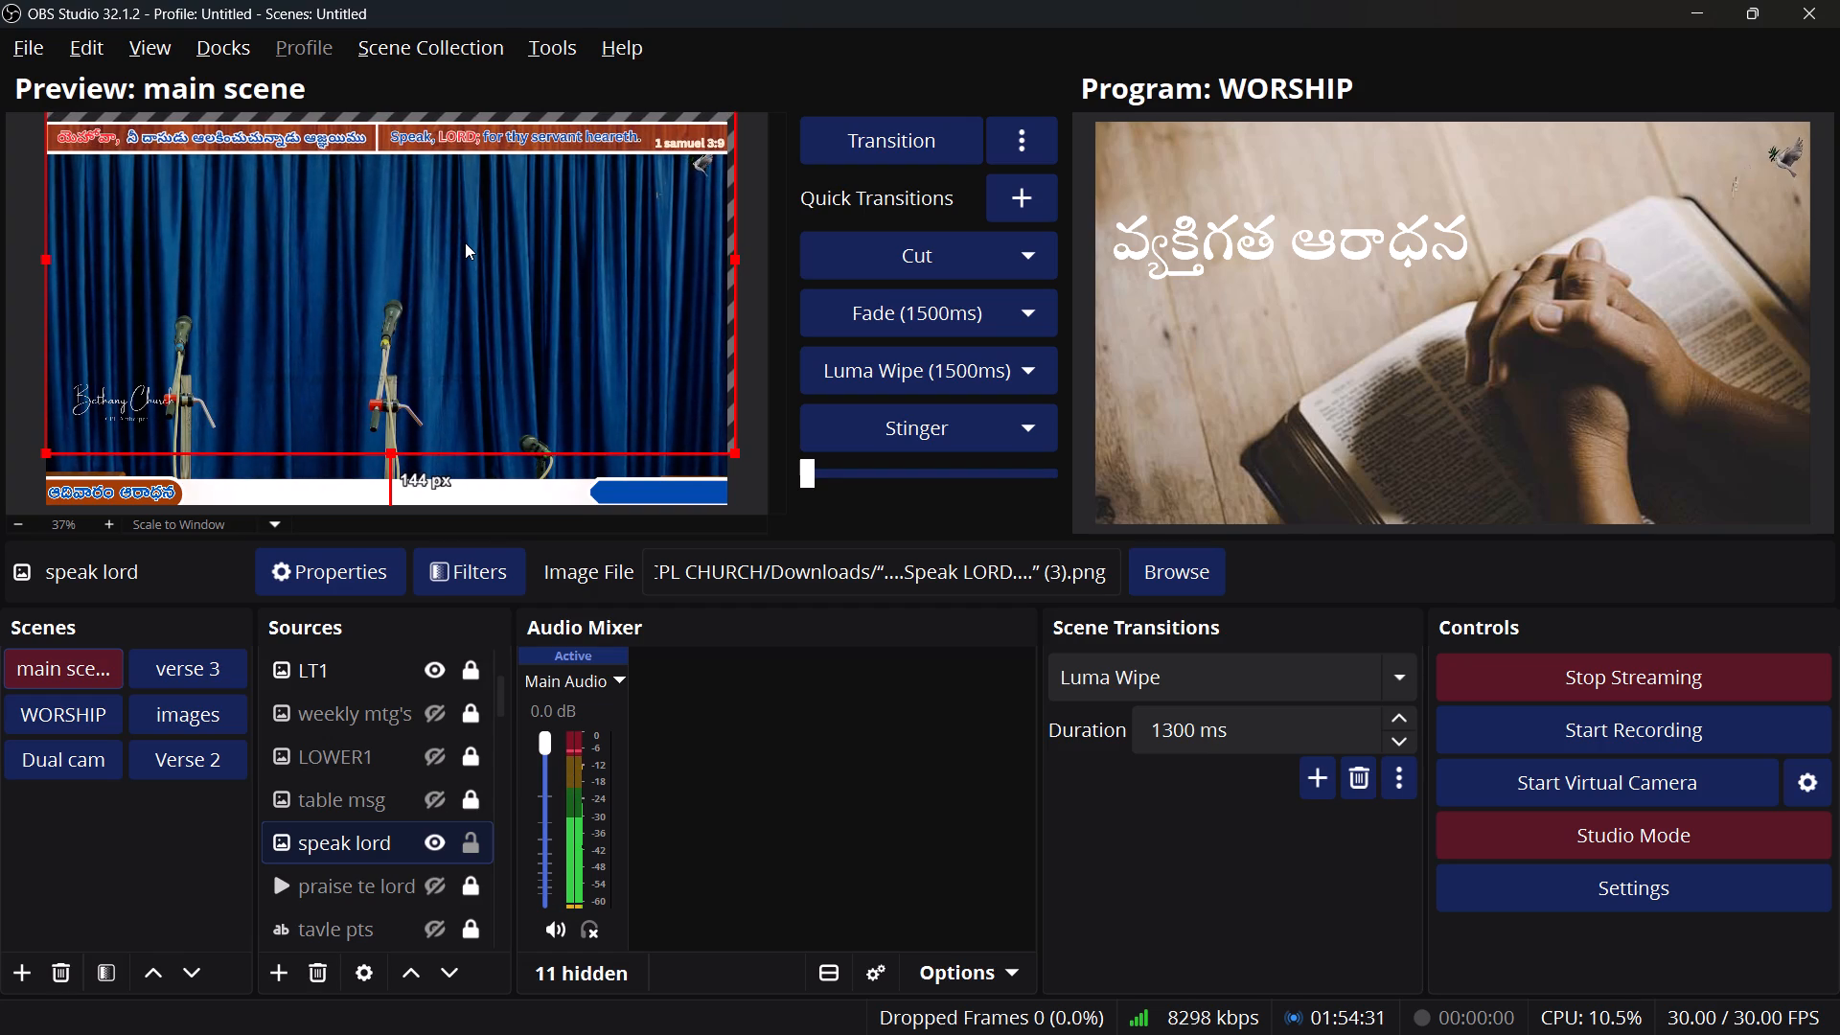
key("Down")
key("Down")
key("Down")
key("Down")
key("Down")
key("Down")
key("Down")
key("Down")
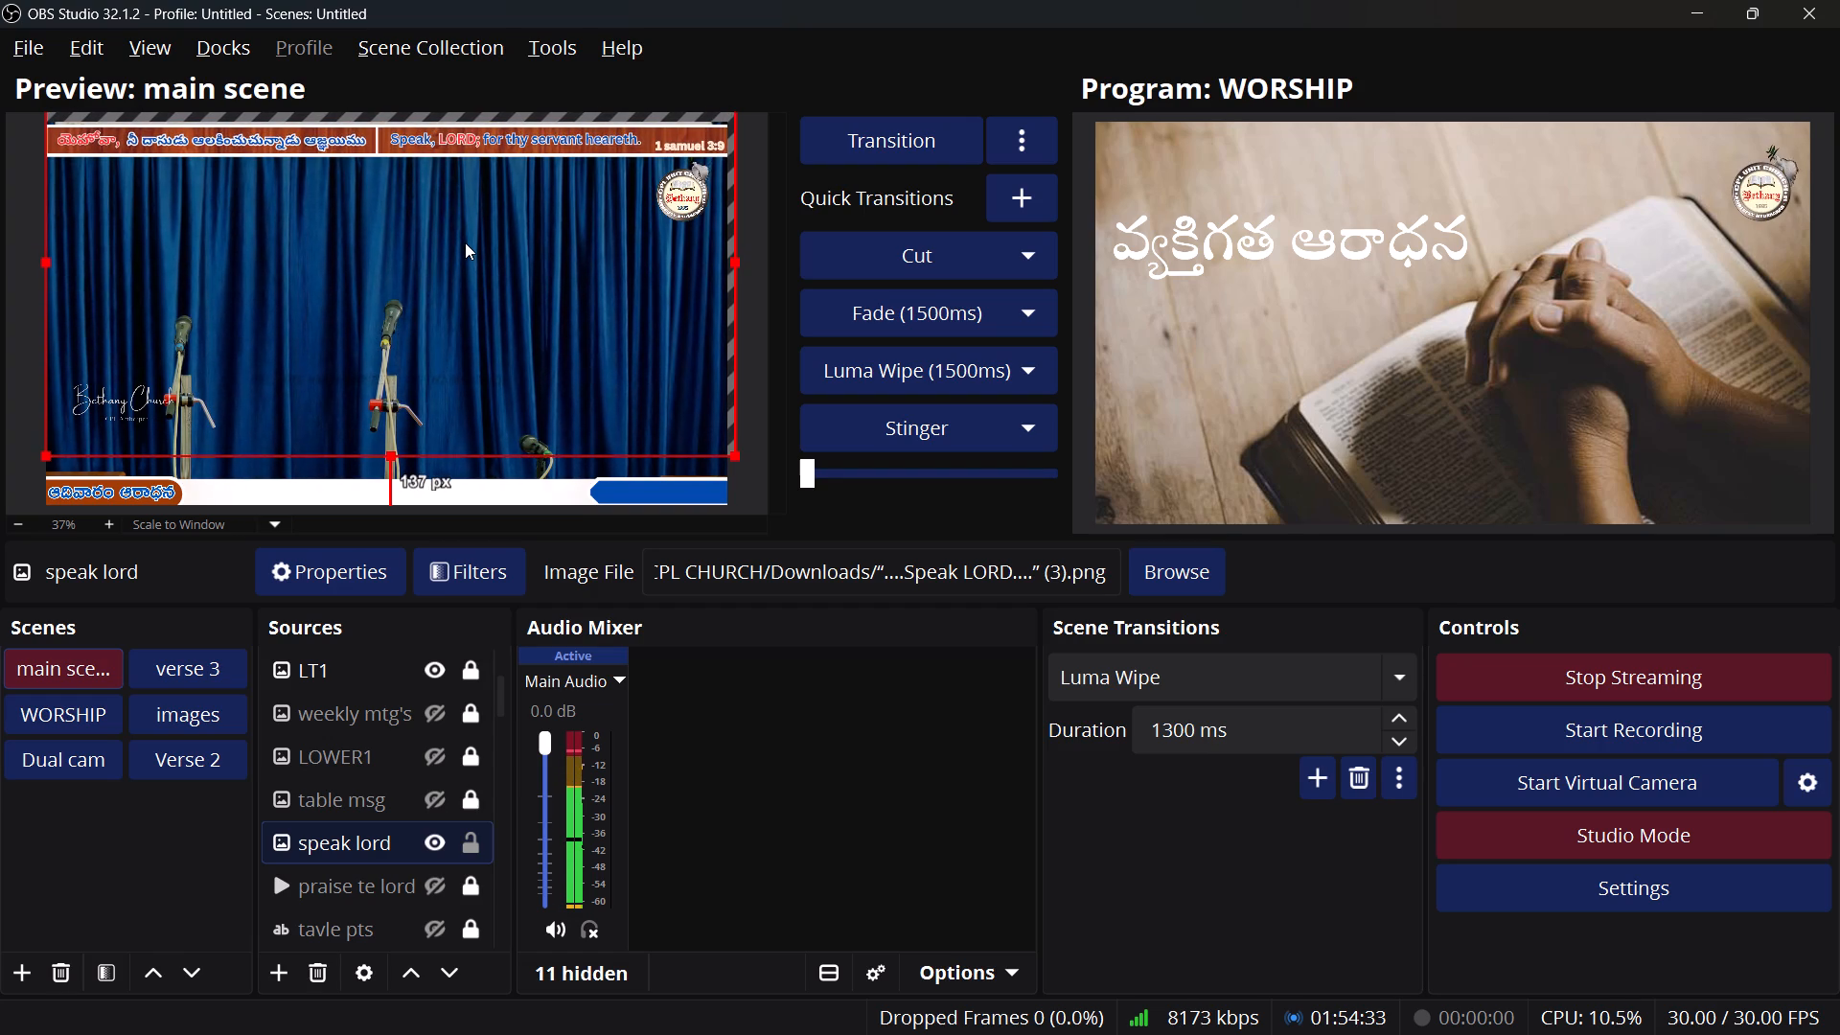
key("Down")
Open the main scene preview full screen to check the repositioned banner.
right_click(296, 290)
left_click(600, 209)
left_click(801, 199)
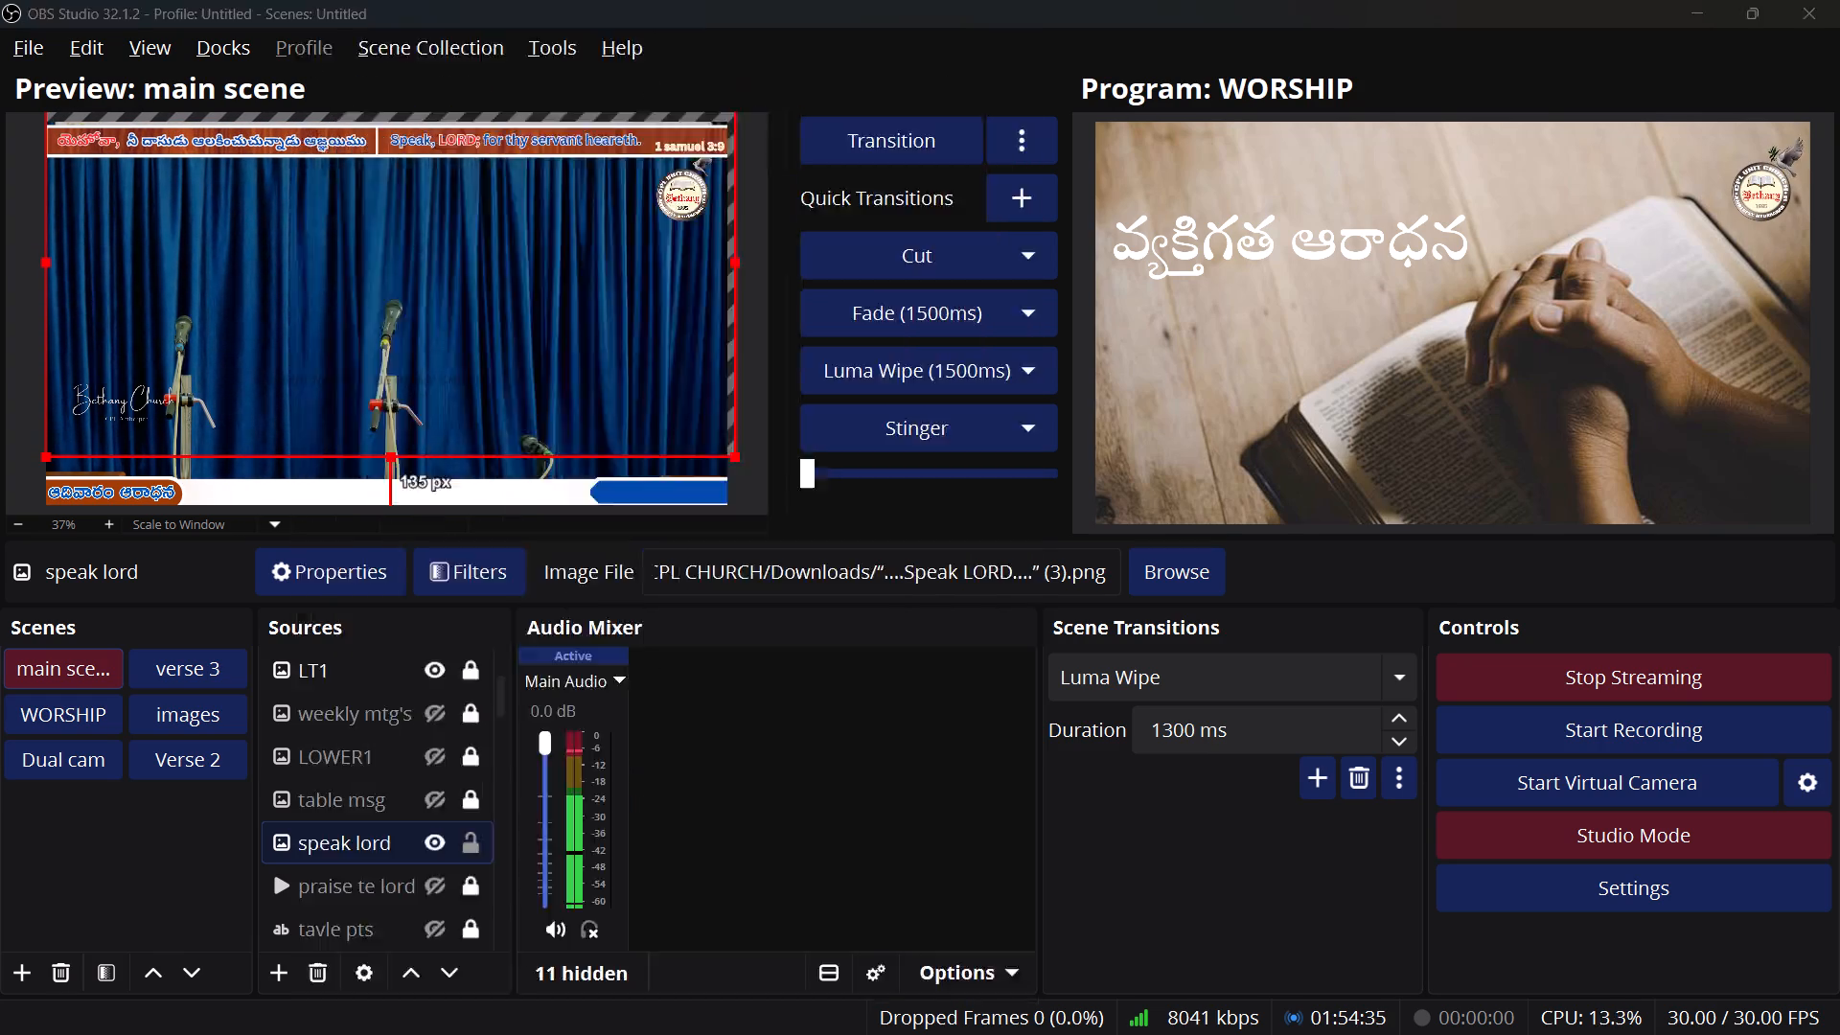
Exit the full-screen preview and nudge the “speak lord” banner up about 10 px in the main scene.
key("Escape")
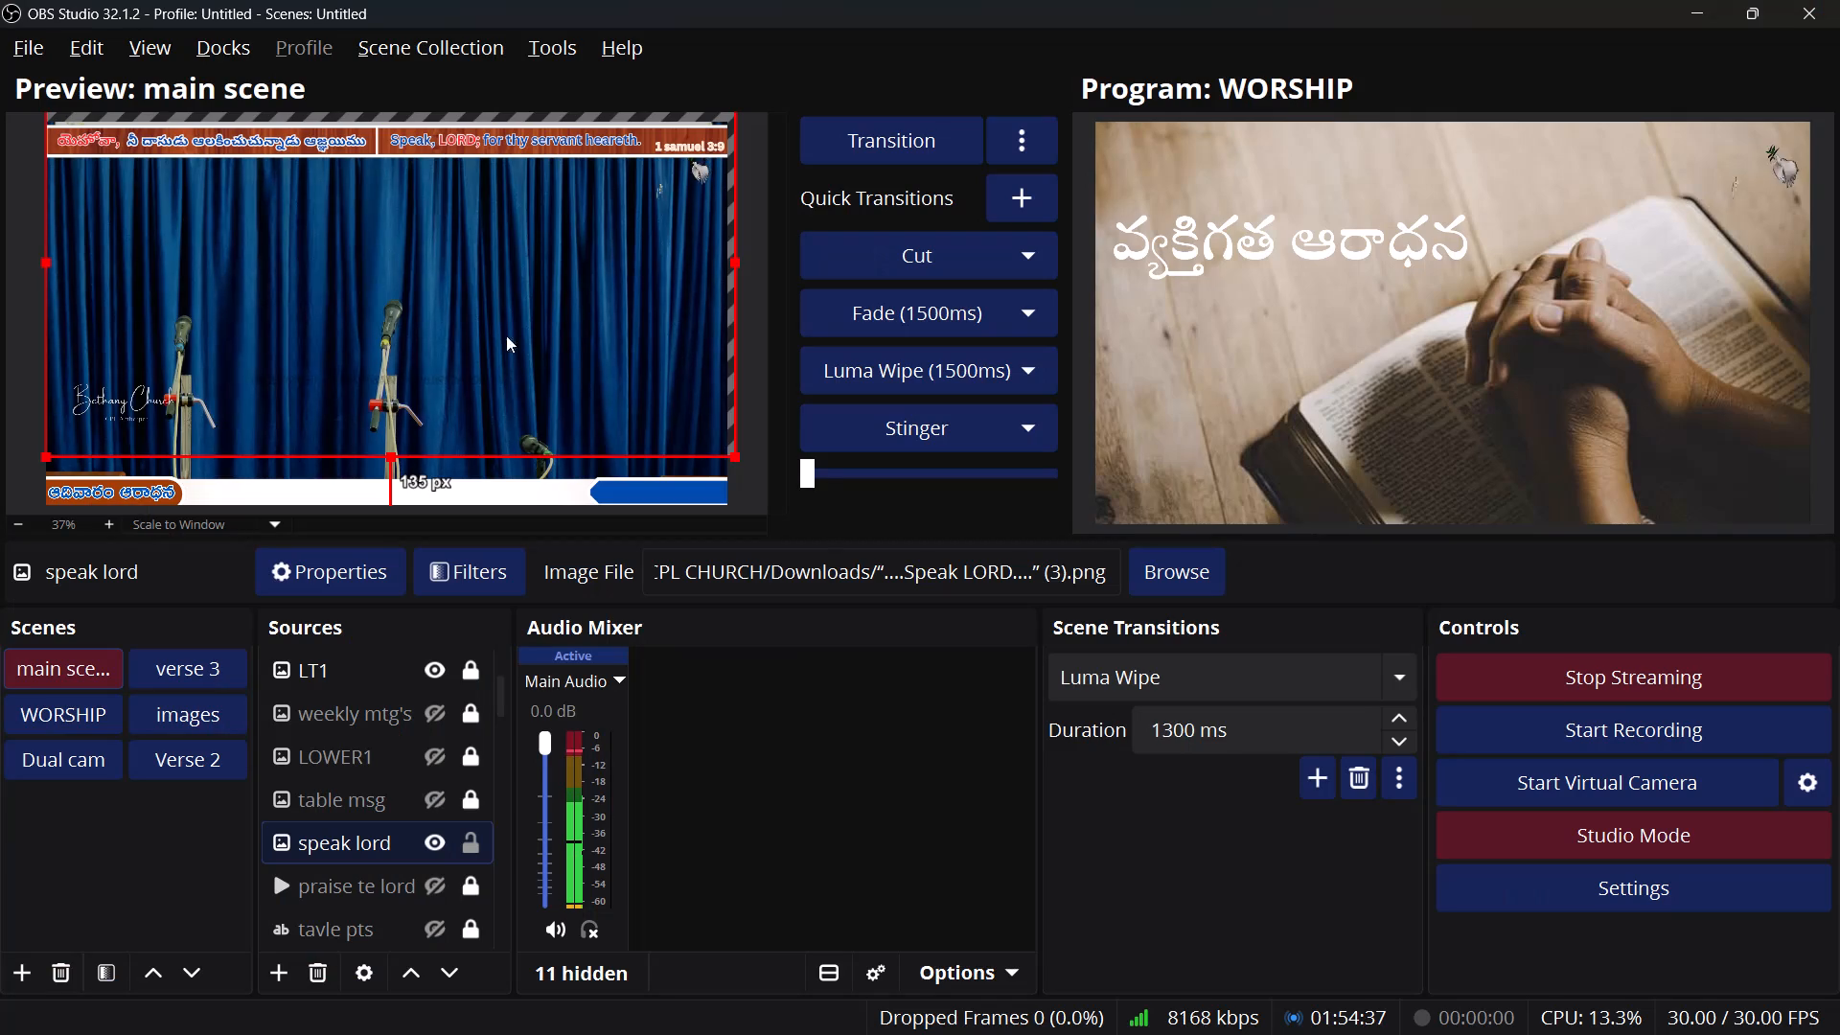
key("Up")
key("Up")
key("Up")
key("Up")
key("Up")
key("Up")
key("Up")
key("Up")
key("Up")
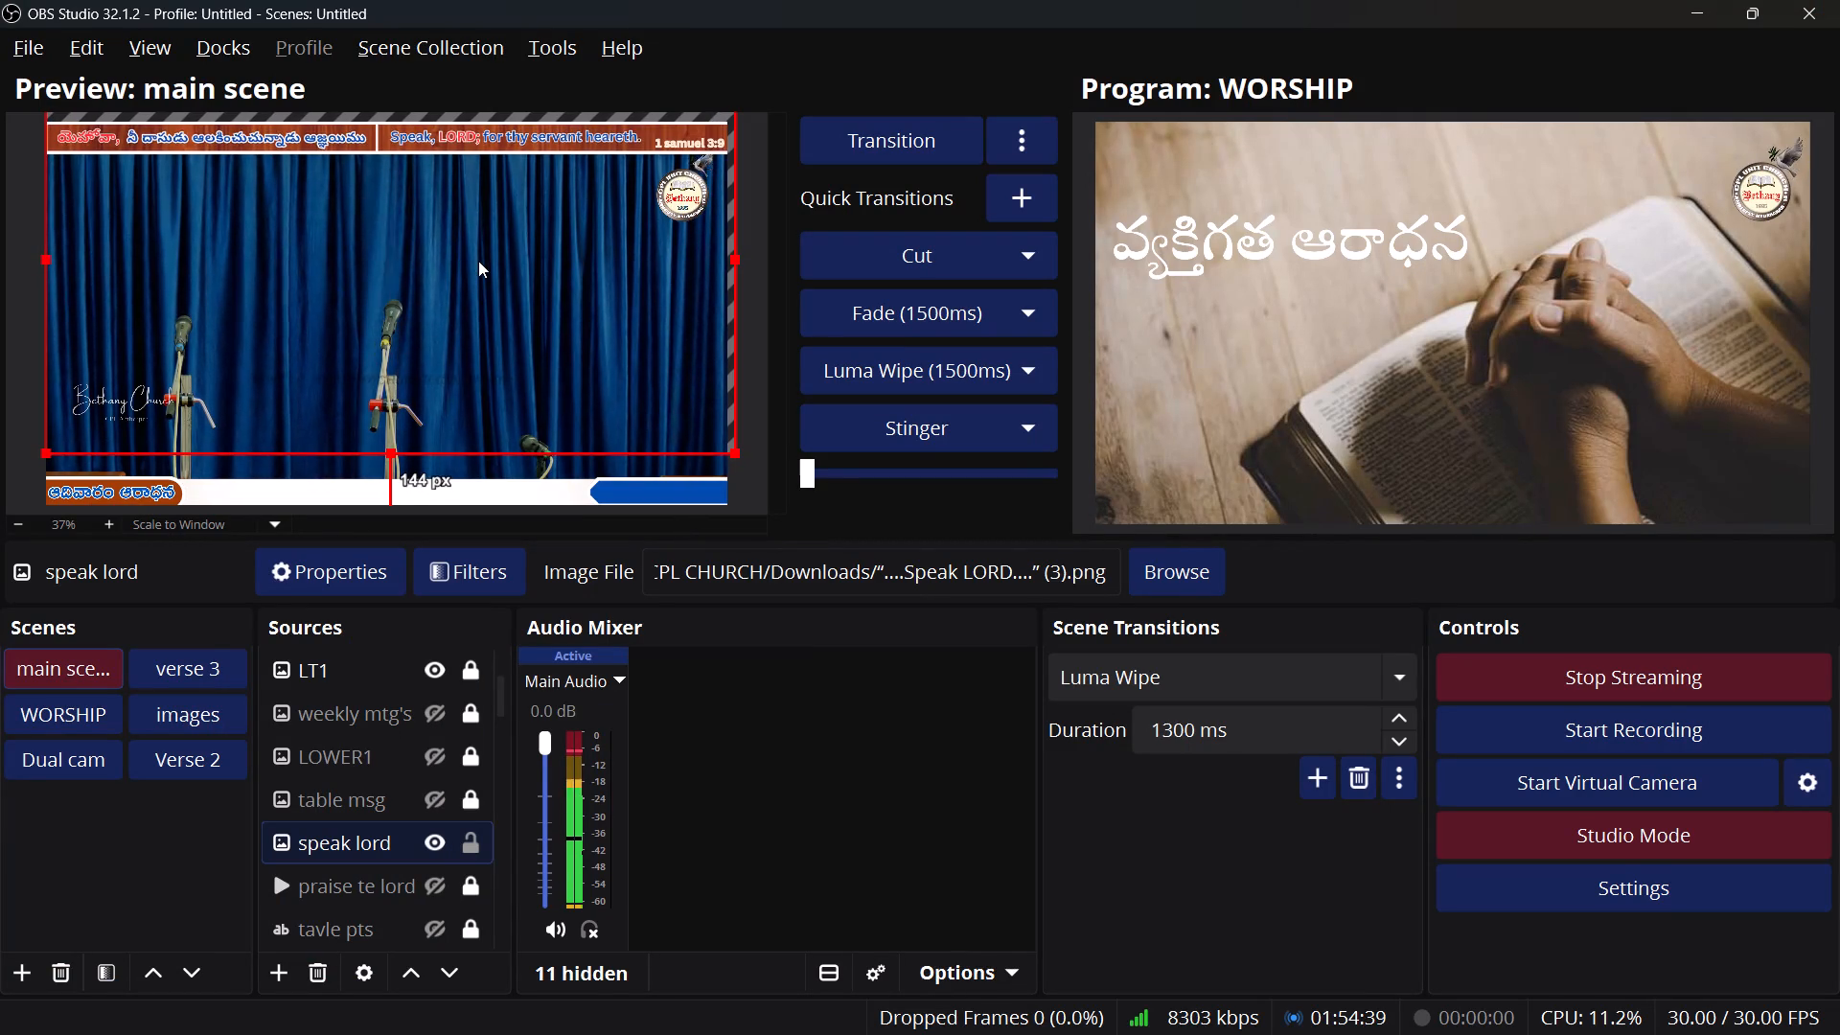
key("Up")
Open the main scene preview full screen on DISPLAY1 to check the banner's fit along the upper edge.
right_click(470, 257)
left_click(619, 186)
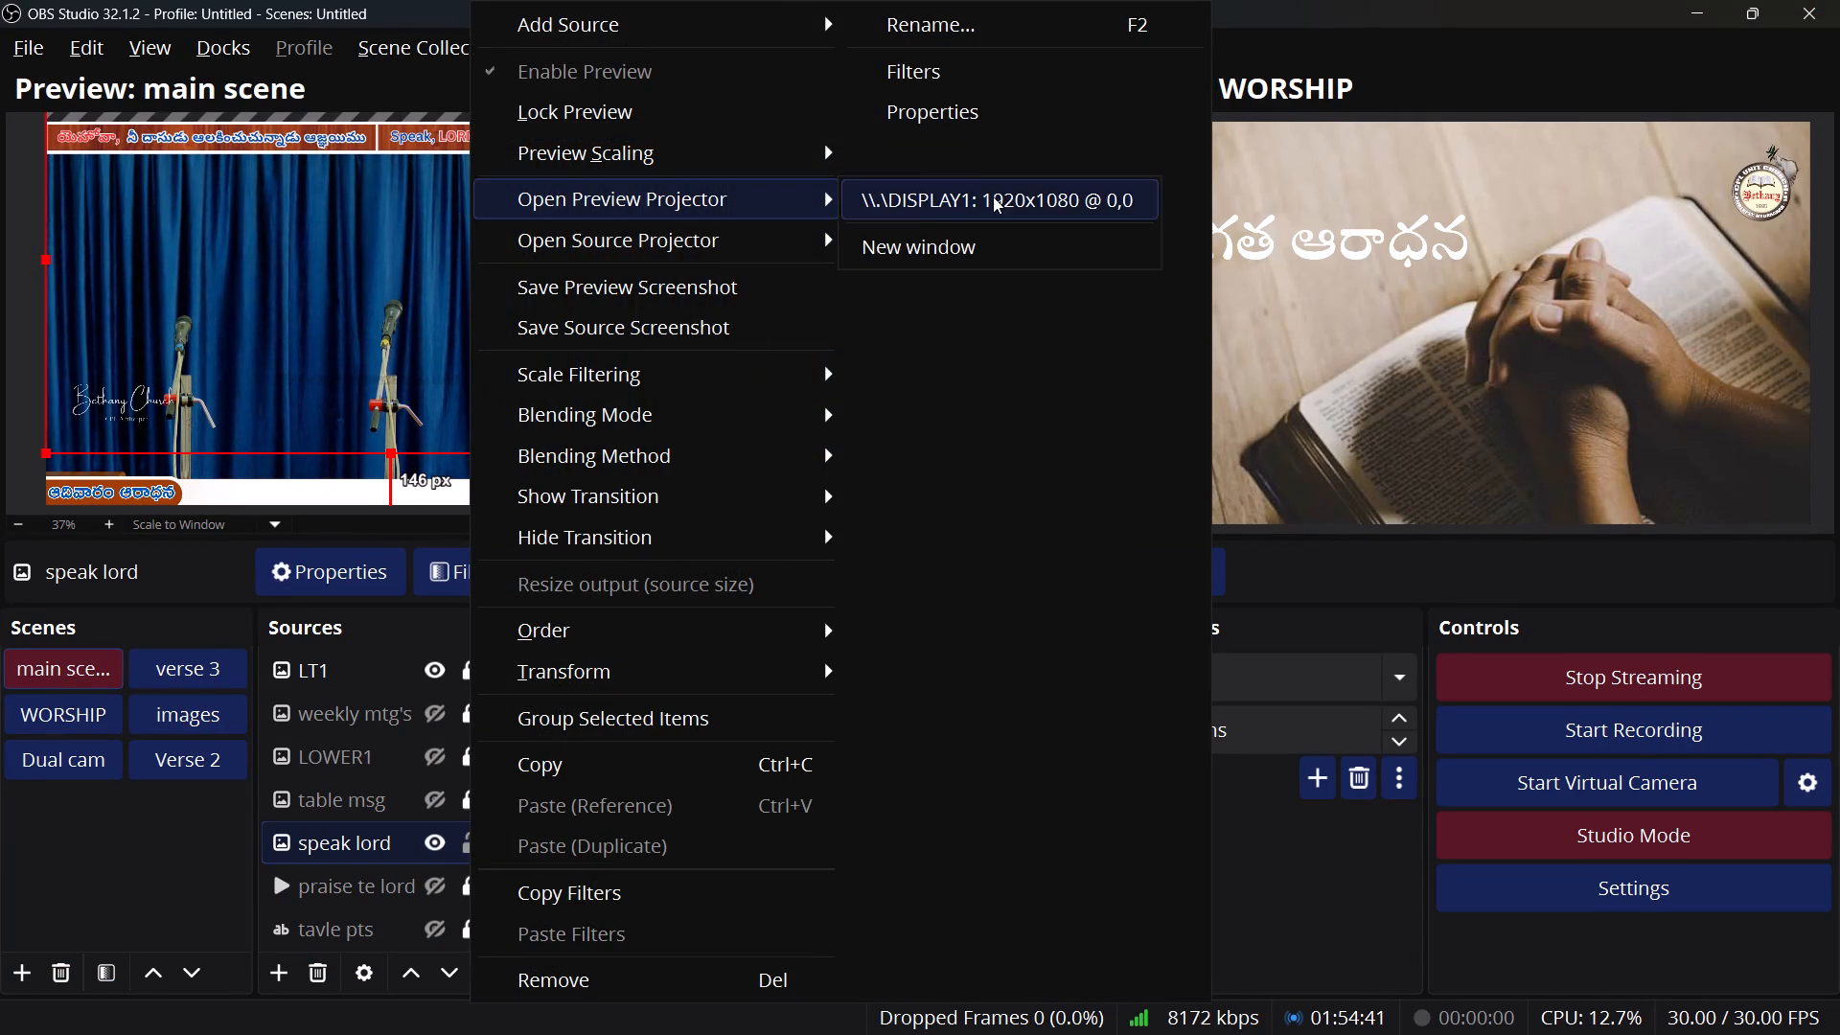
left_click(993, 196)
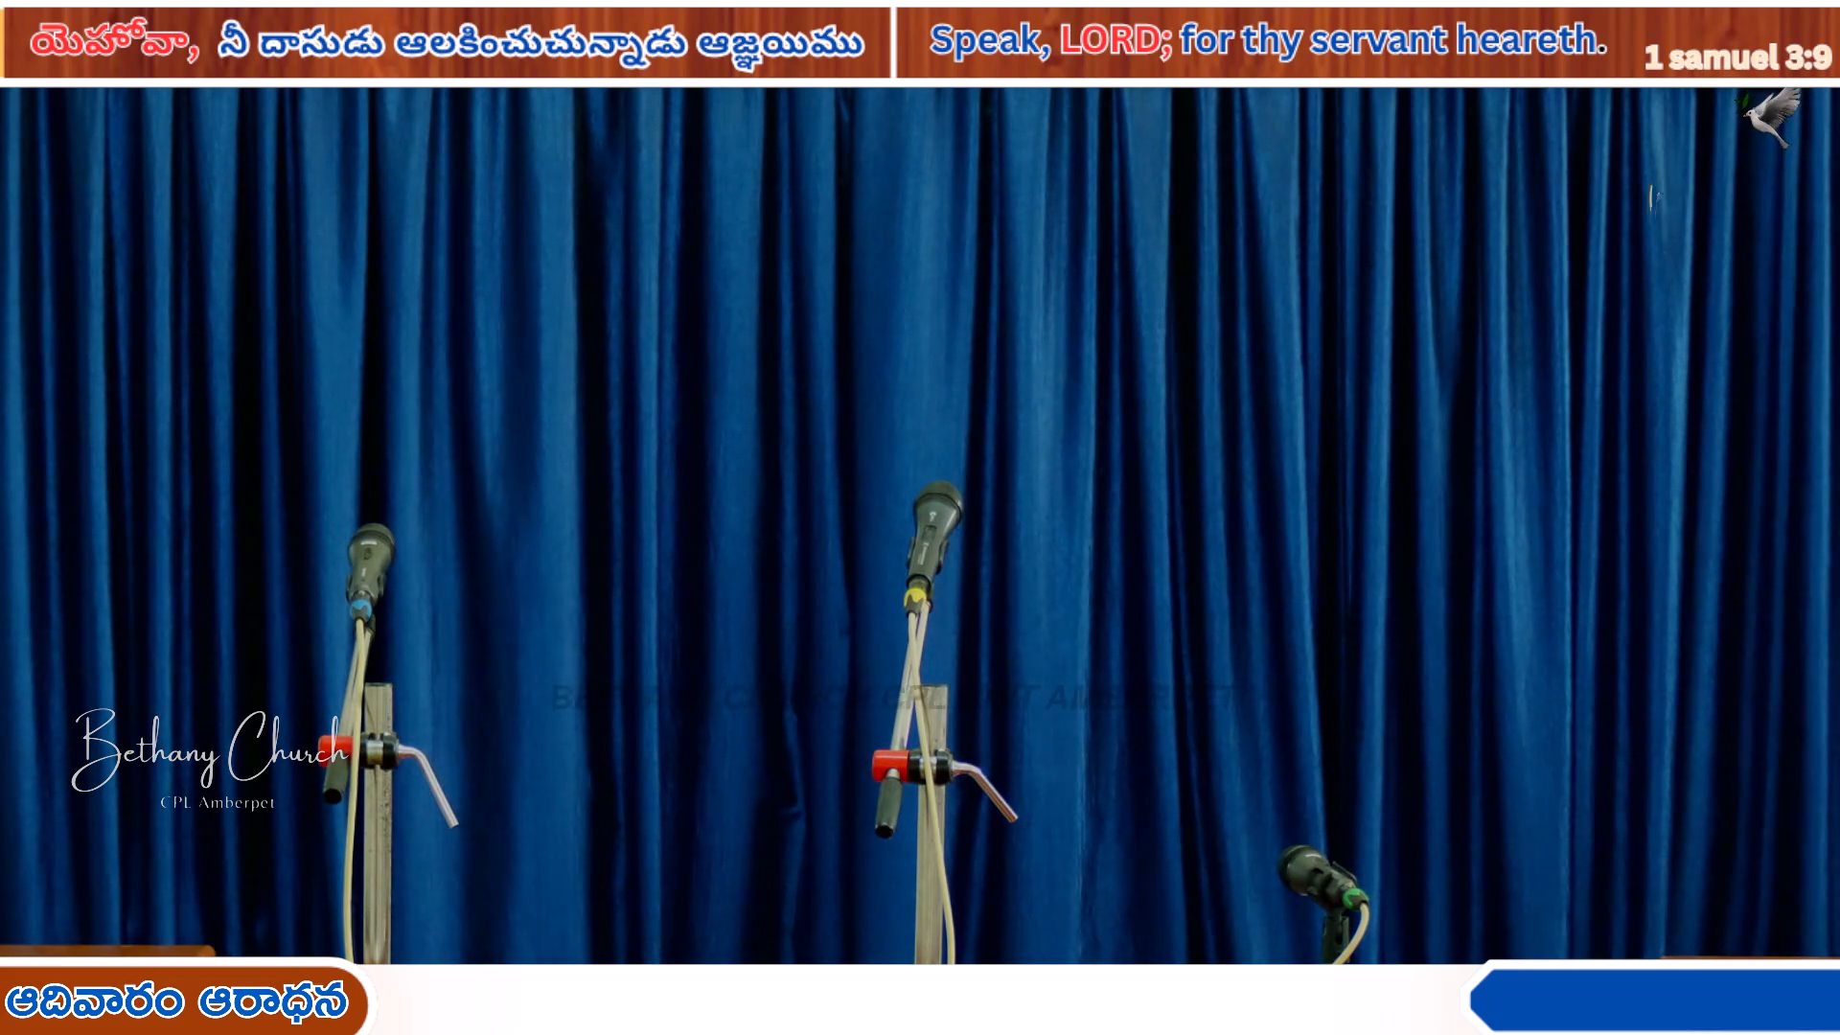
key("Escape")
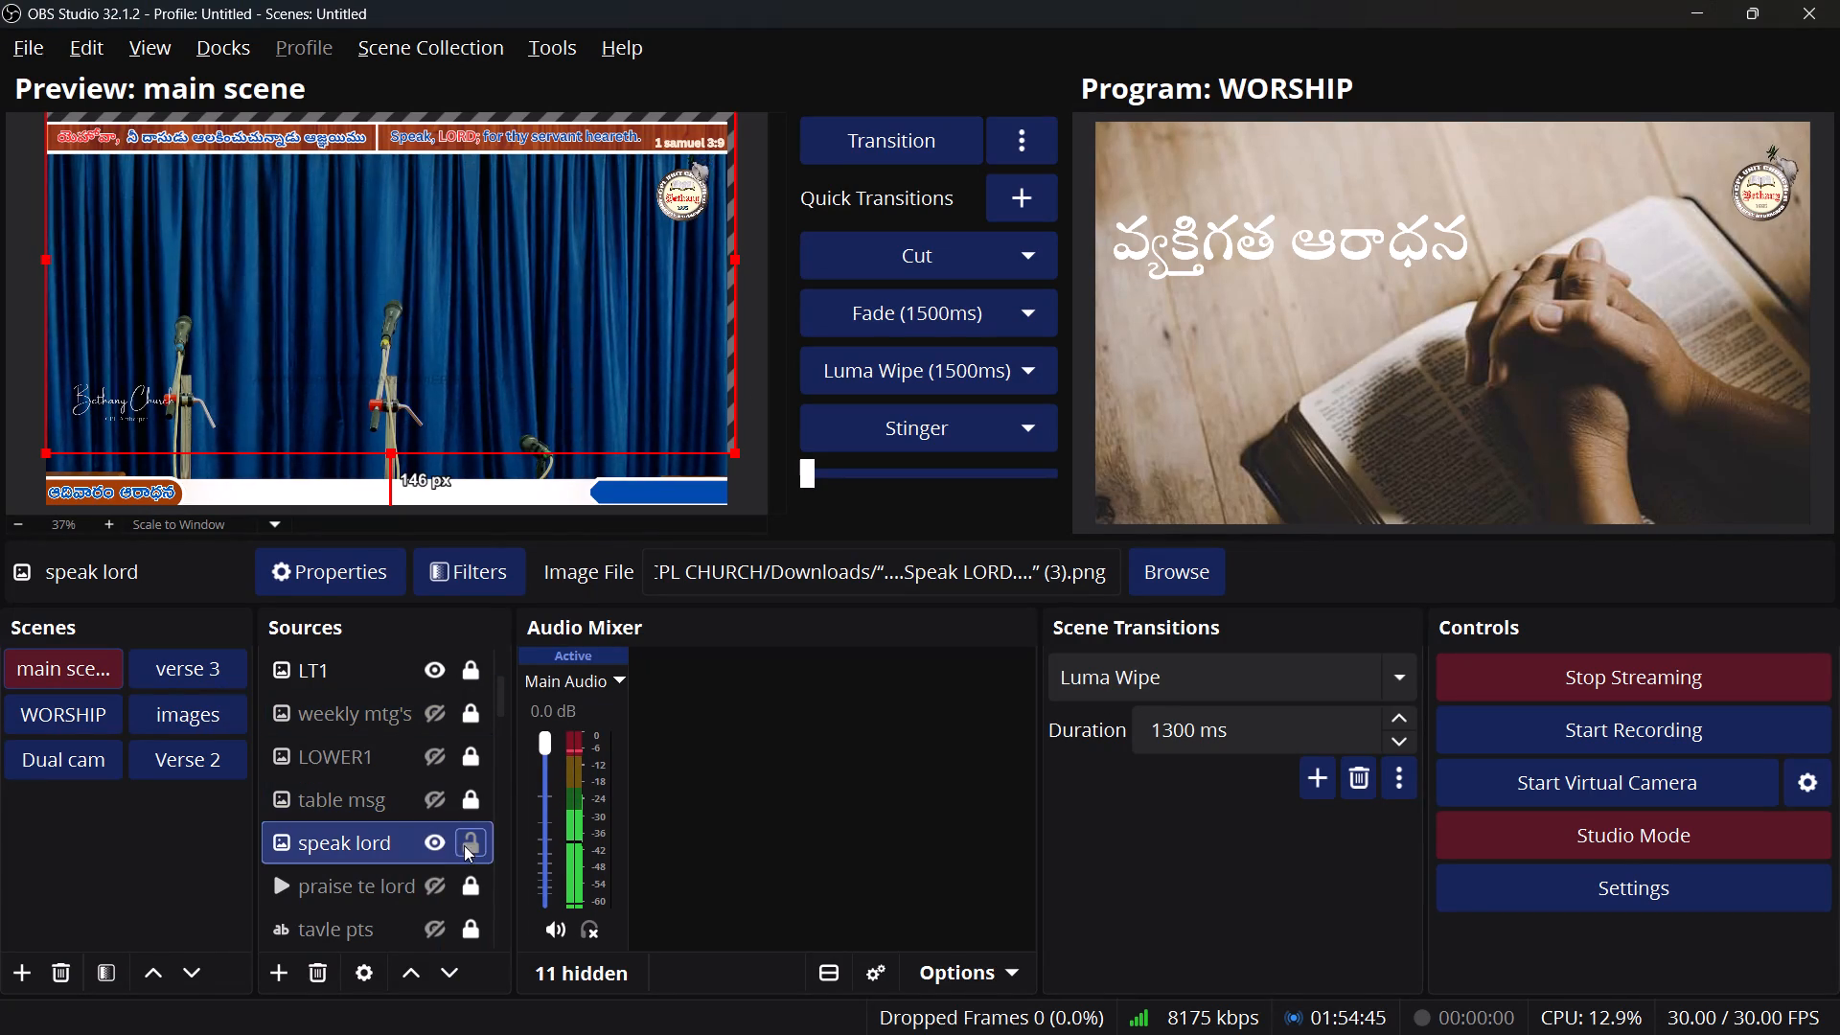
Lock the “speak lord” source.
left_click(466, 850)
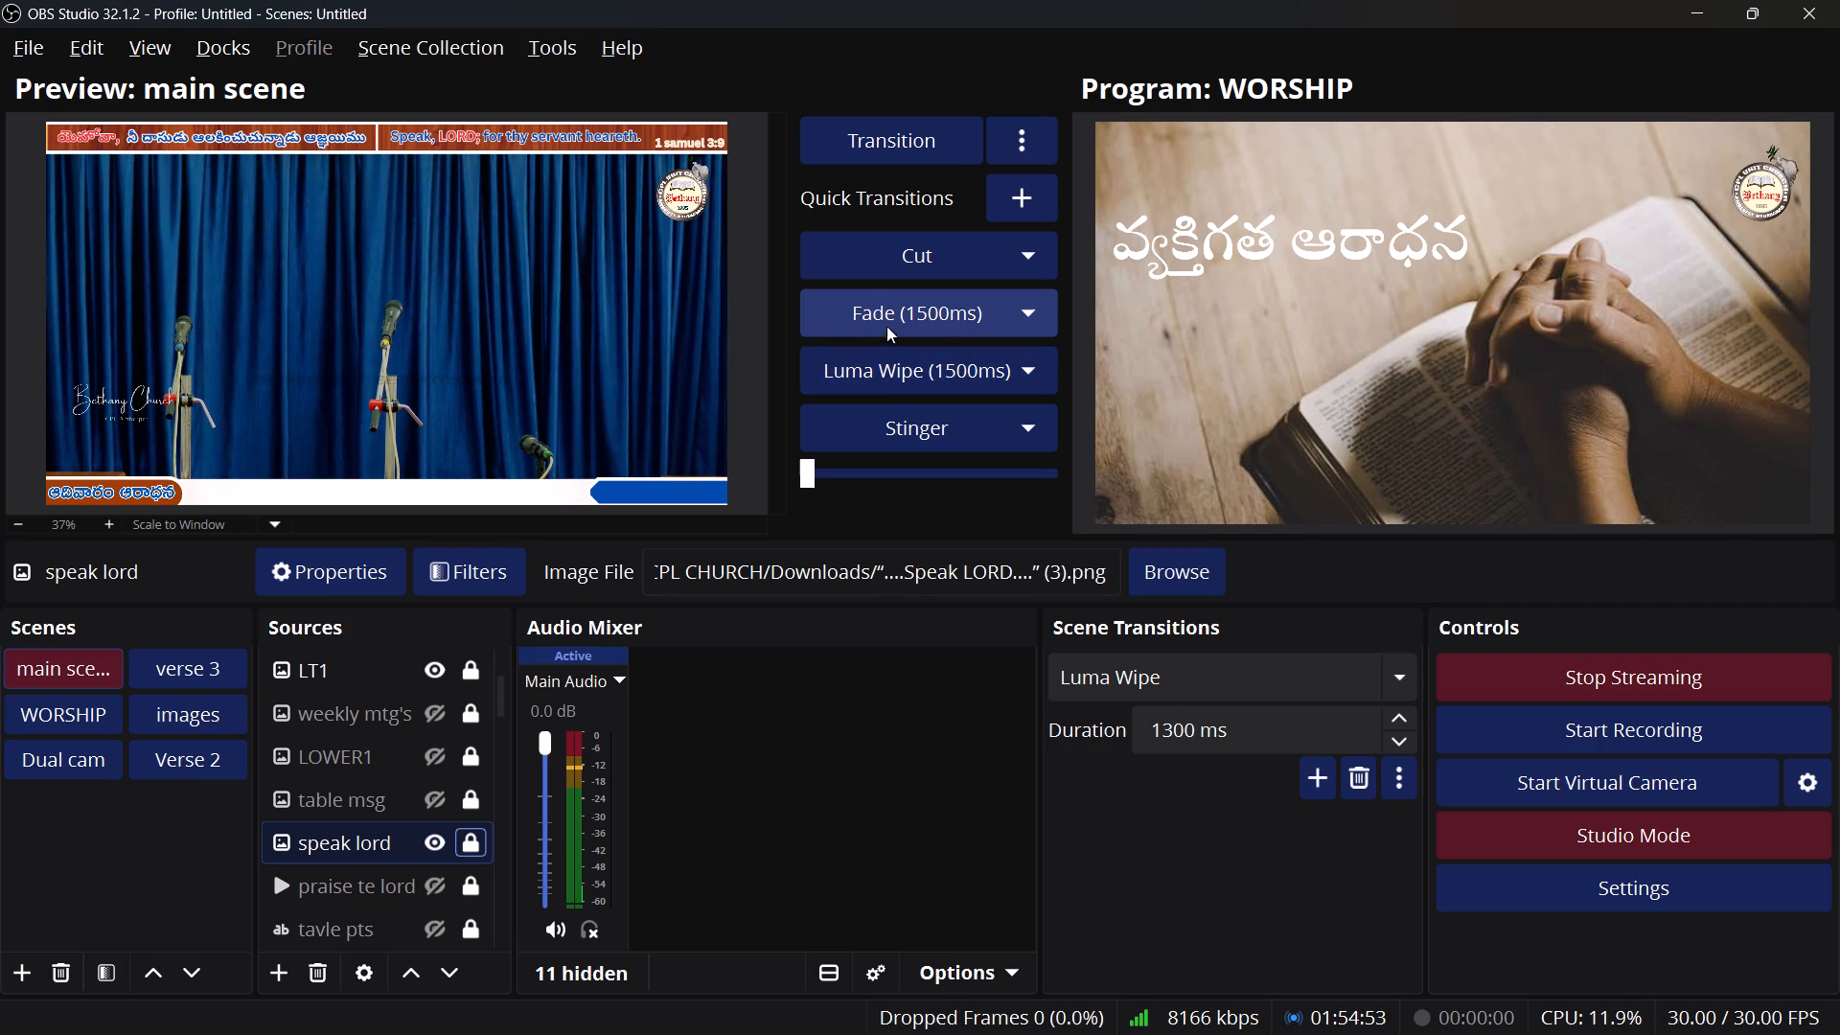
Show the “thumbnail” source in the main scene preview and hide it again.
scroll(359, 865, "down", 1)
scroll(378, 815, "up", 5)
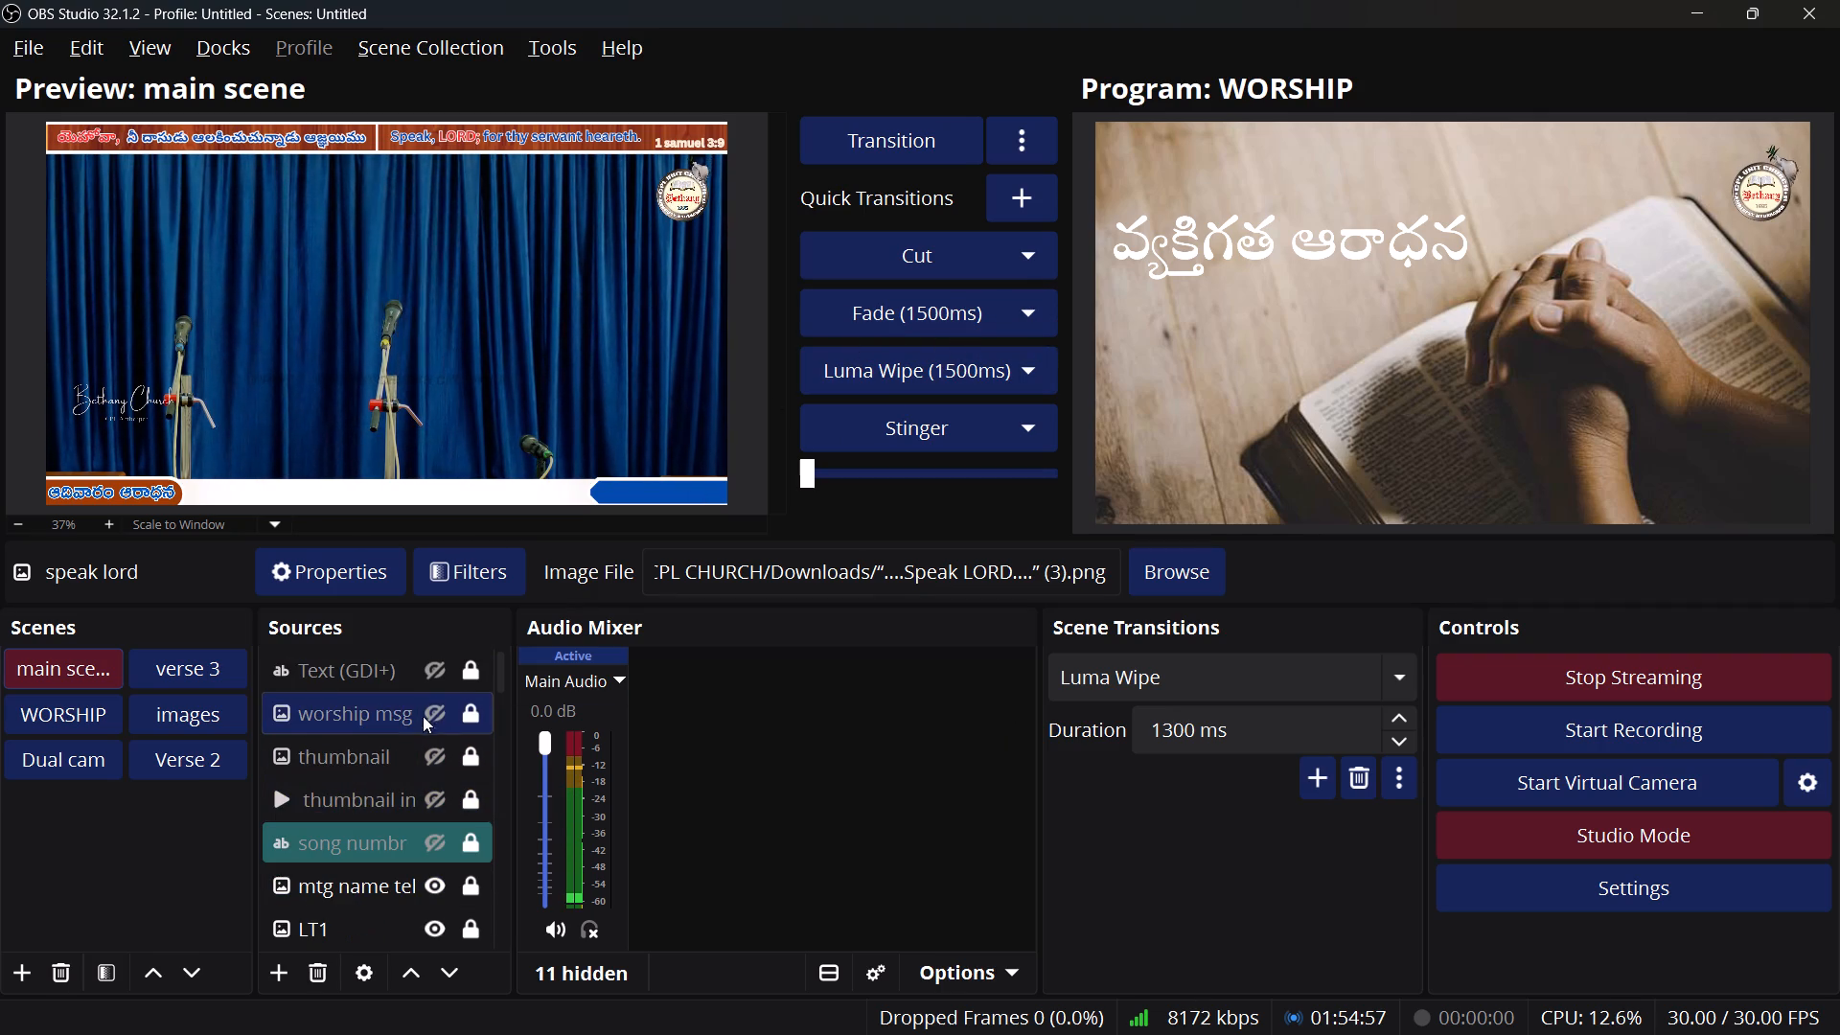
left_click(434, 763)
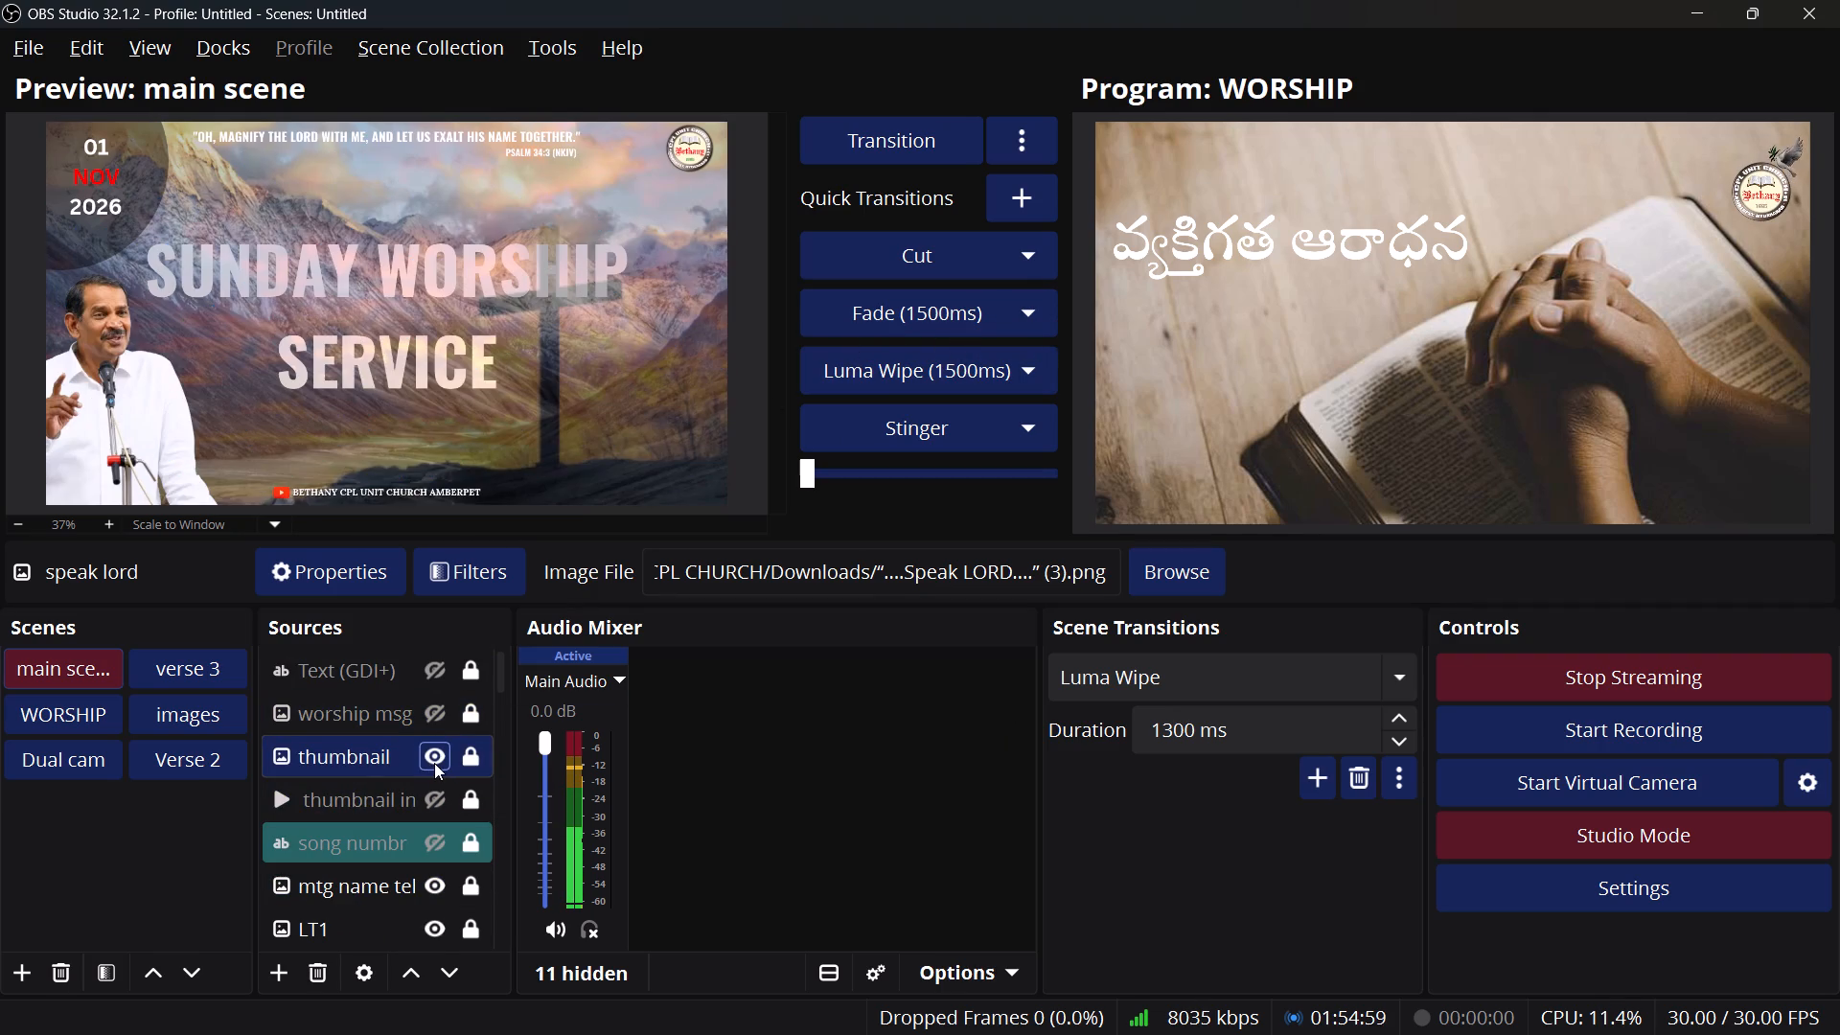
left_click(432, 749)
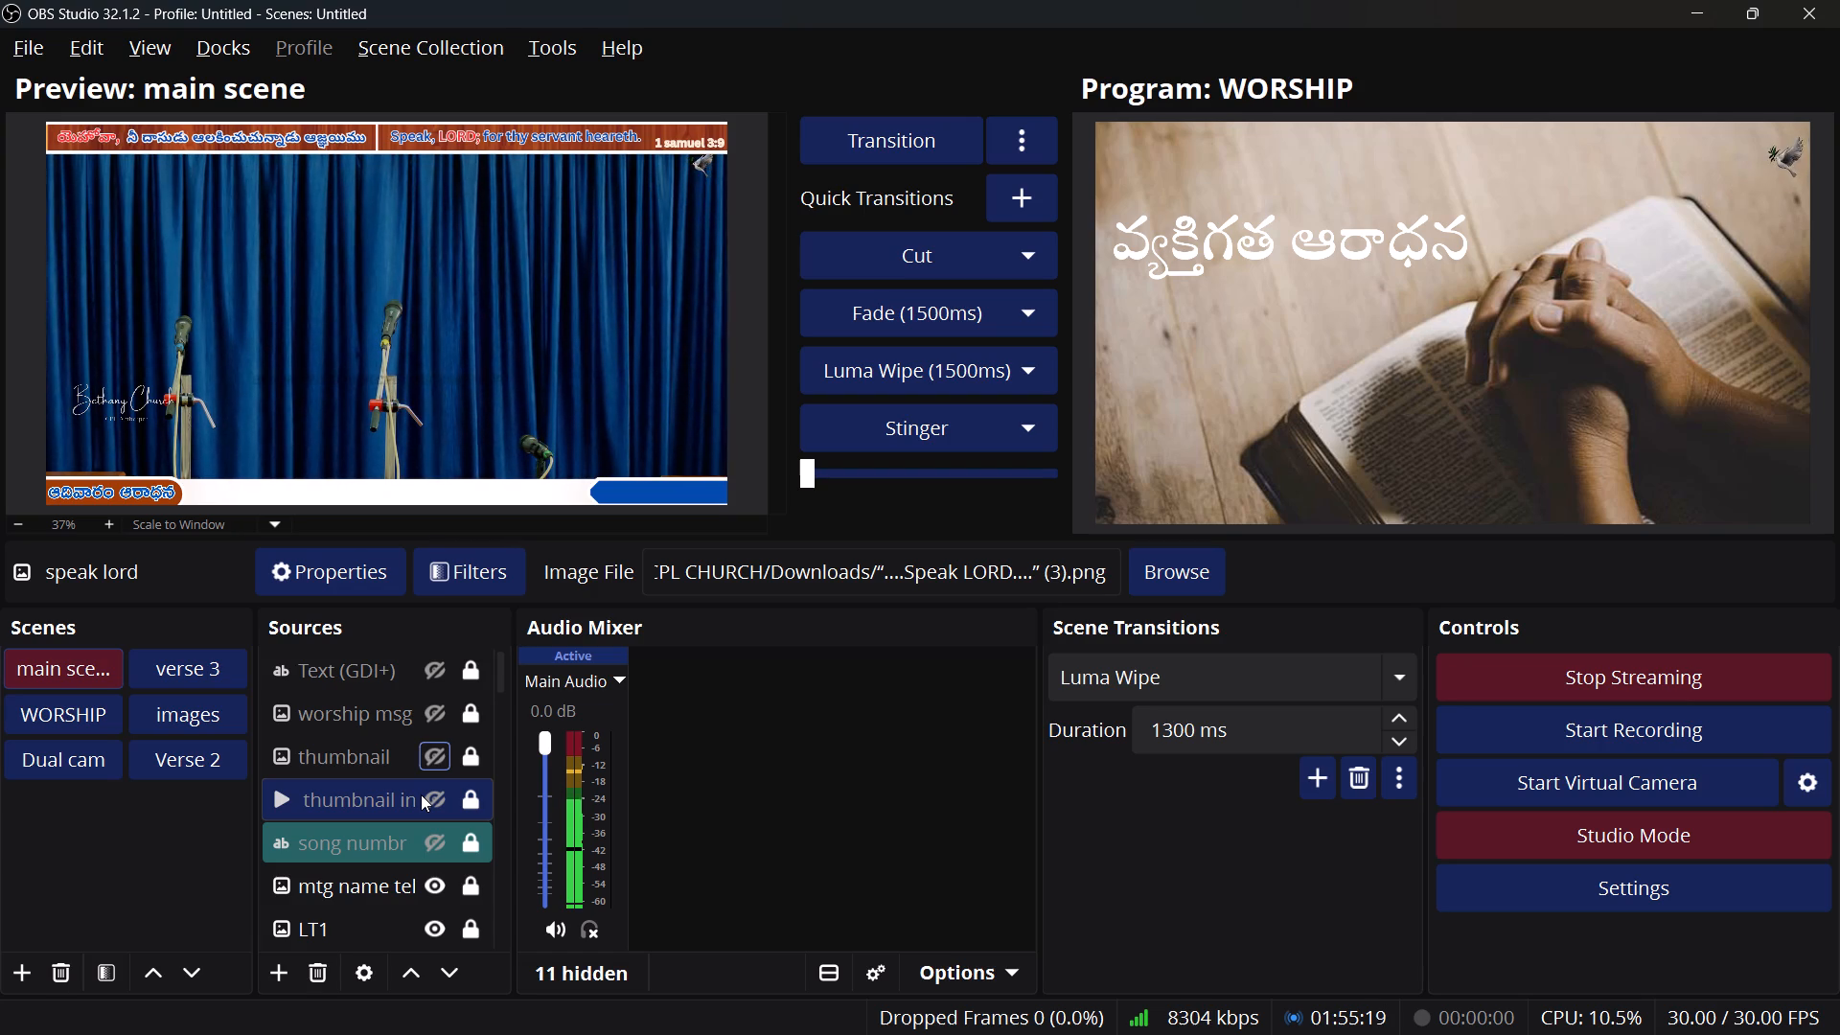
View the main scene preview full screen on DISPLAY1 again to check the banner's alignment.
right_click(289, 284)
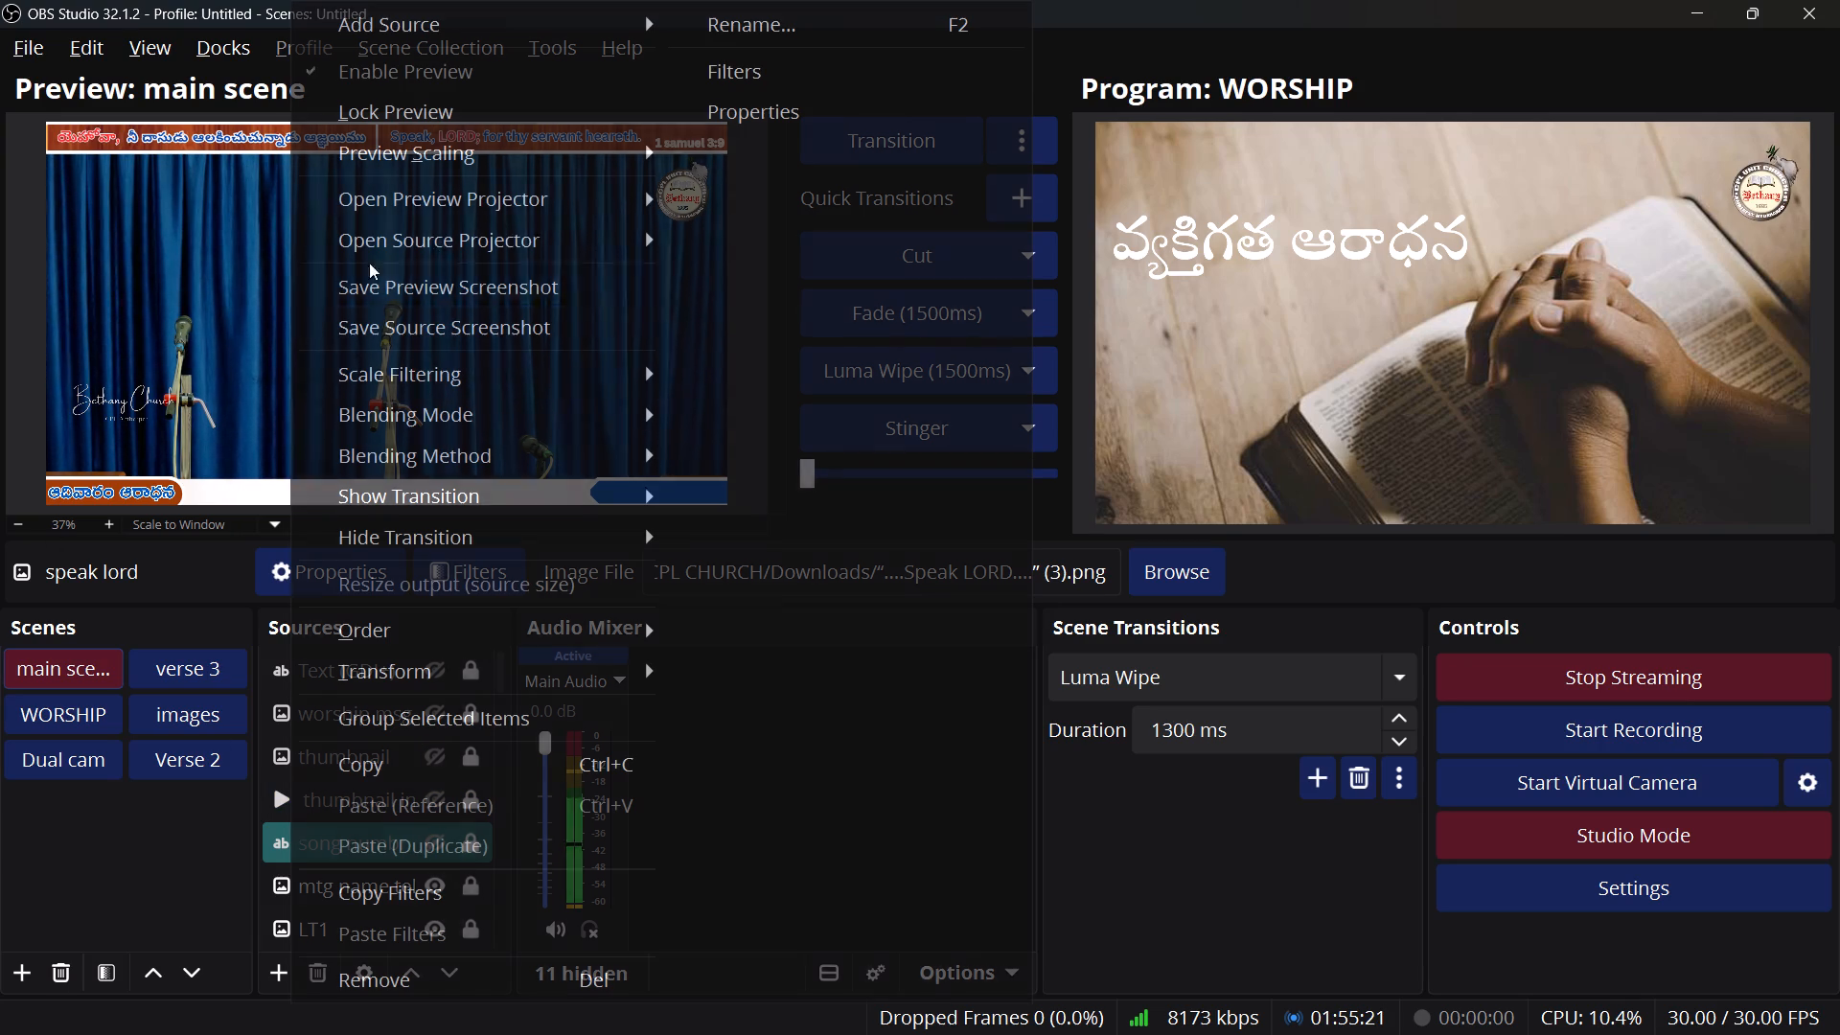
left_click(539, 189)
left_click(739, 201)
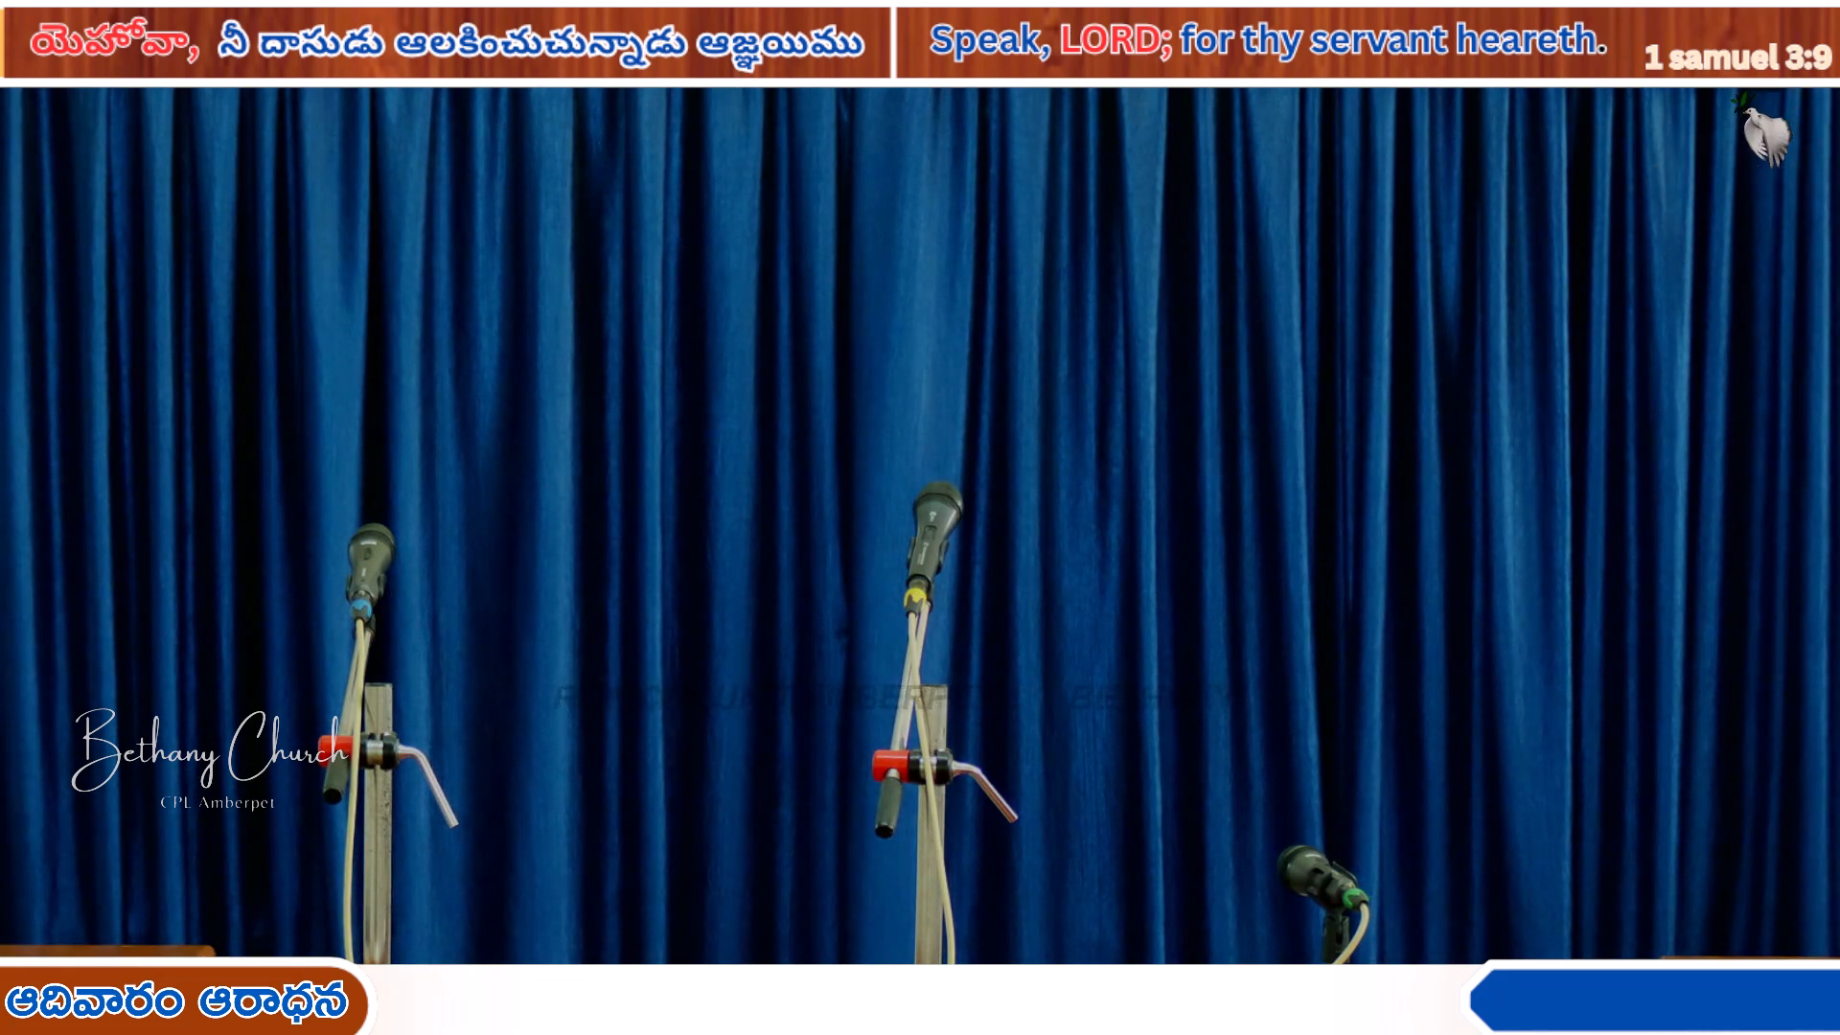
key("Escape")
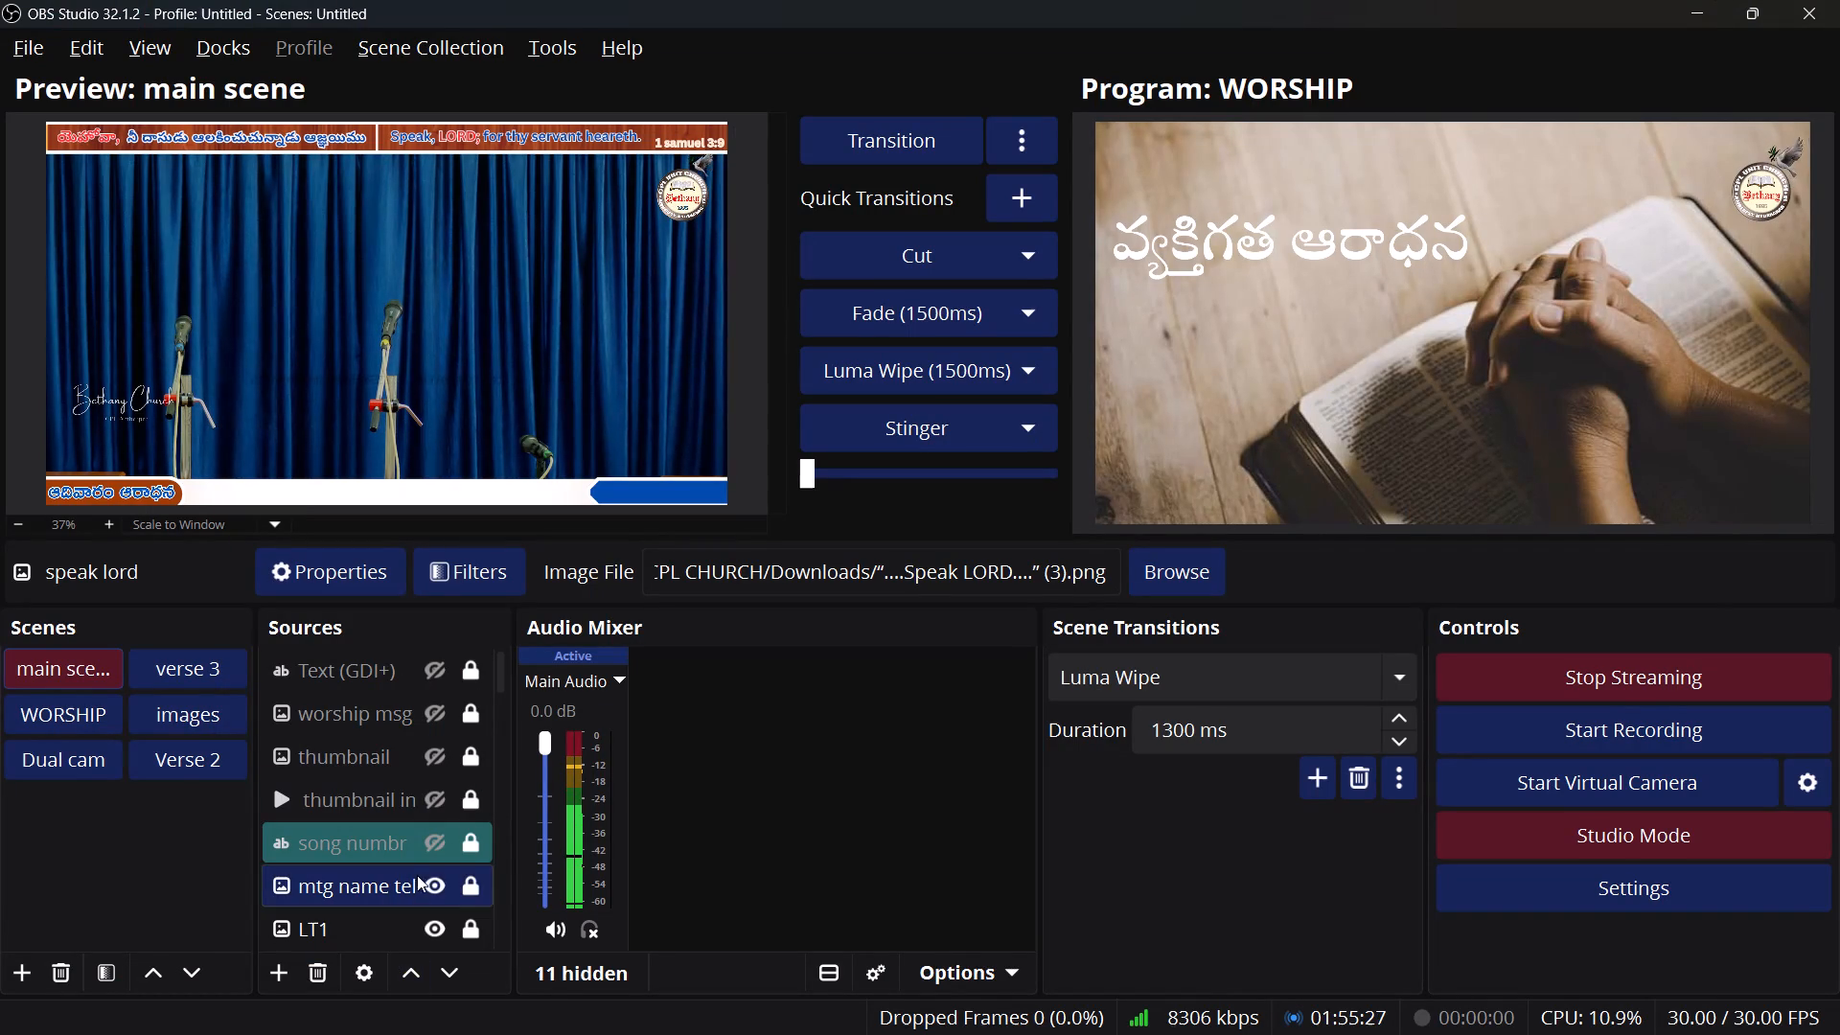
Unlock the “speak lord” source, nudge its banner four steps left and one step down, and lock it again.
scroll(369, 754, "up", 10)
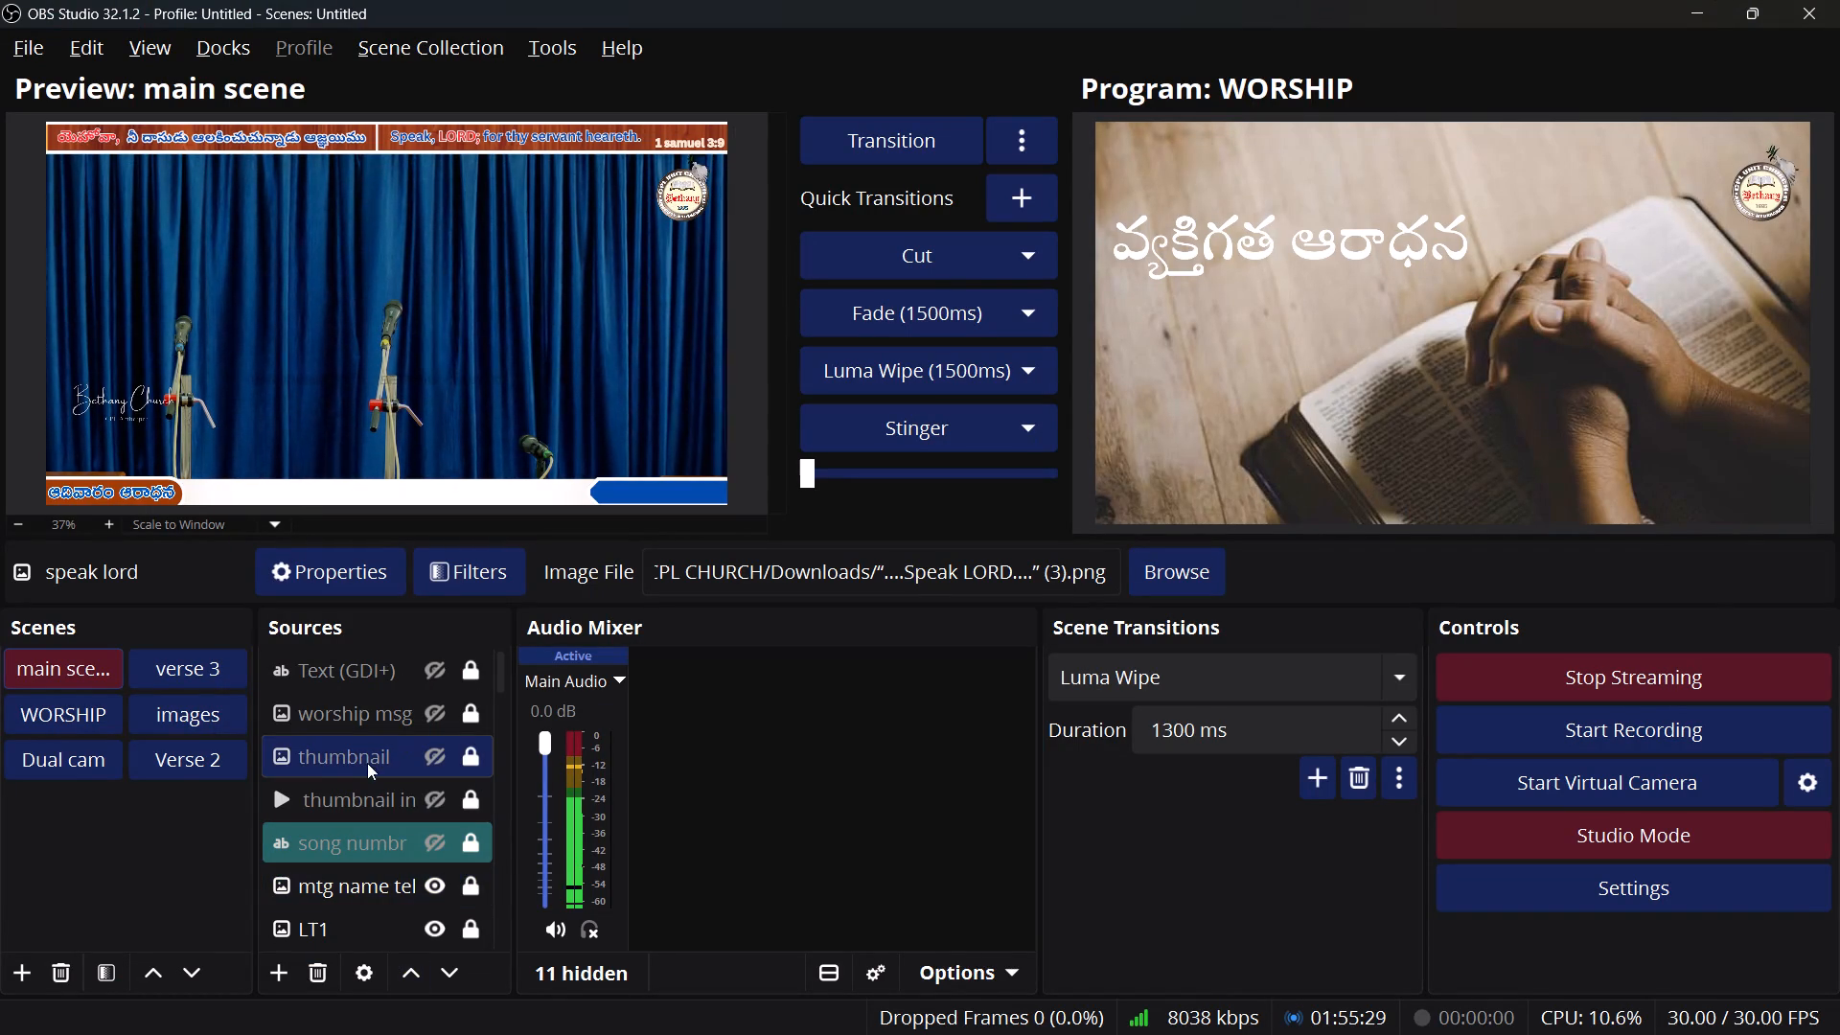
scroll(386, 864, "down", 2)
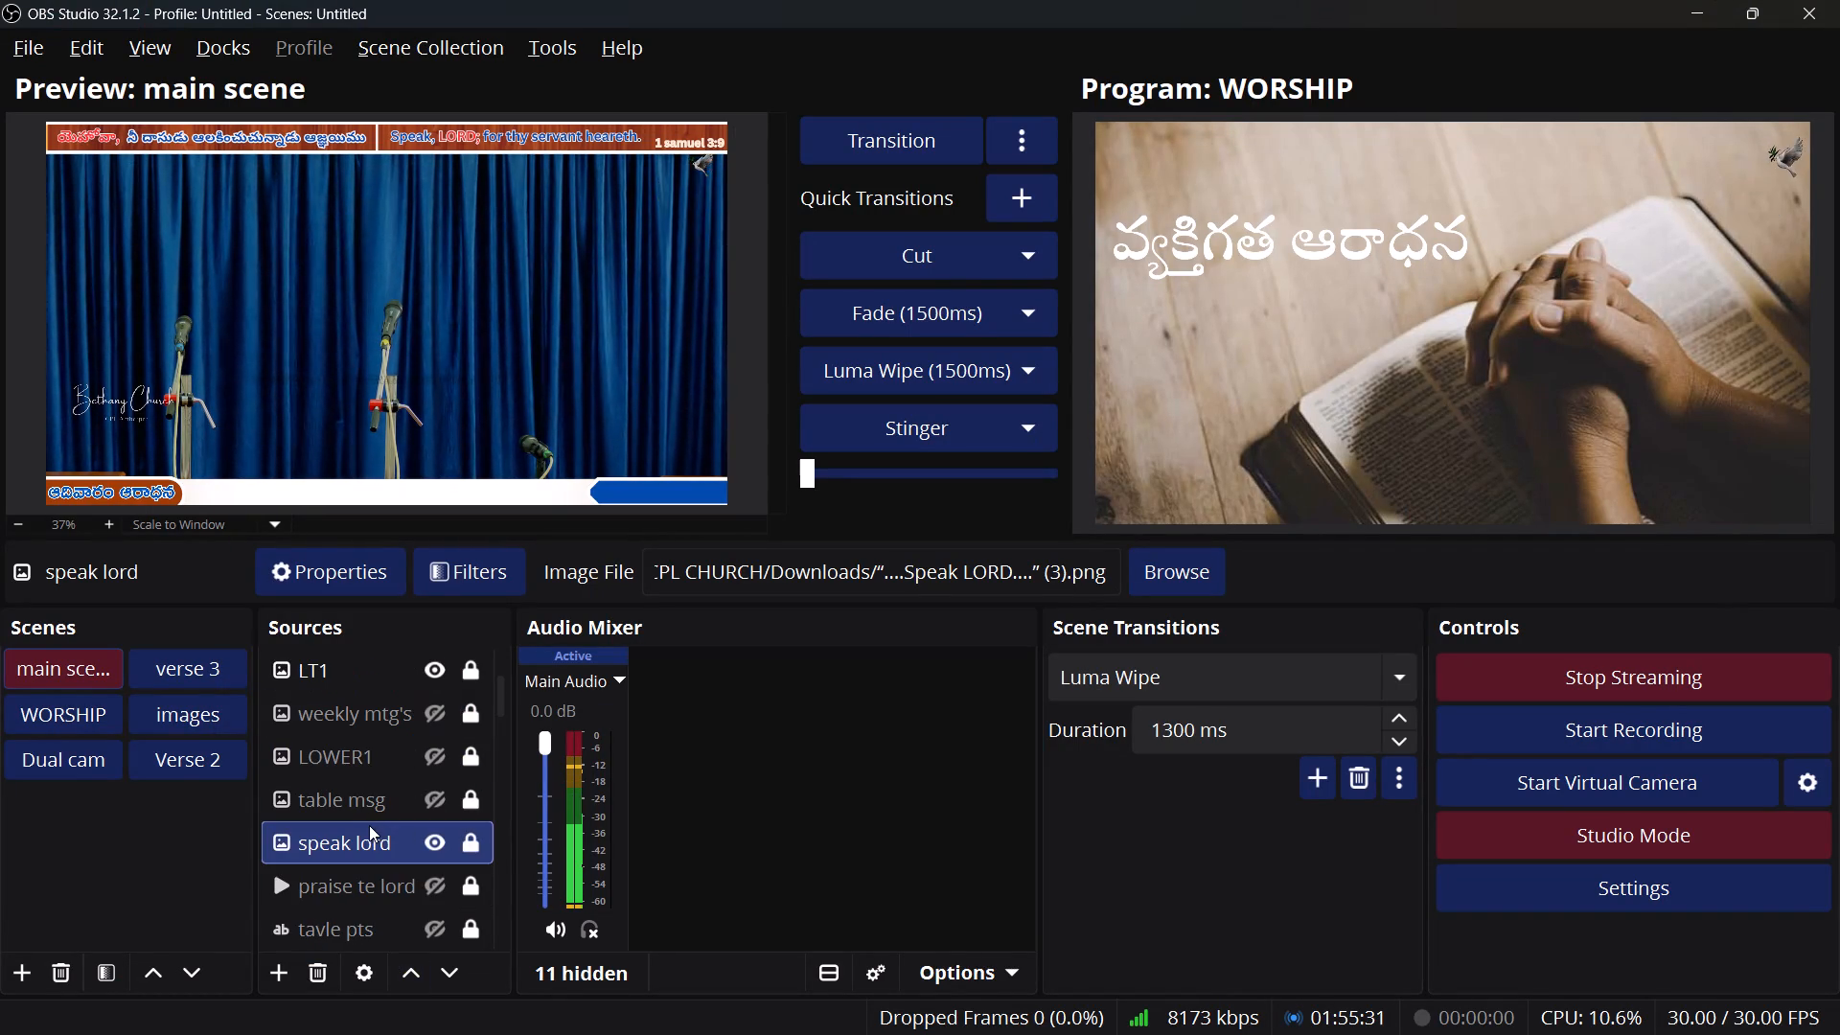
left_click(462, 846)
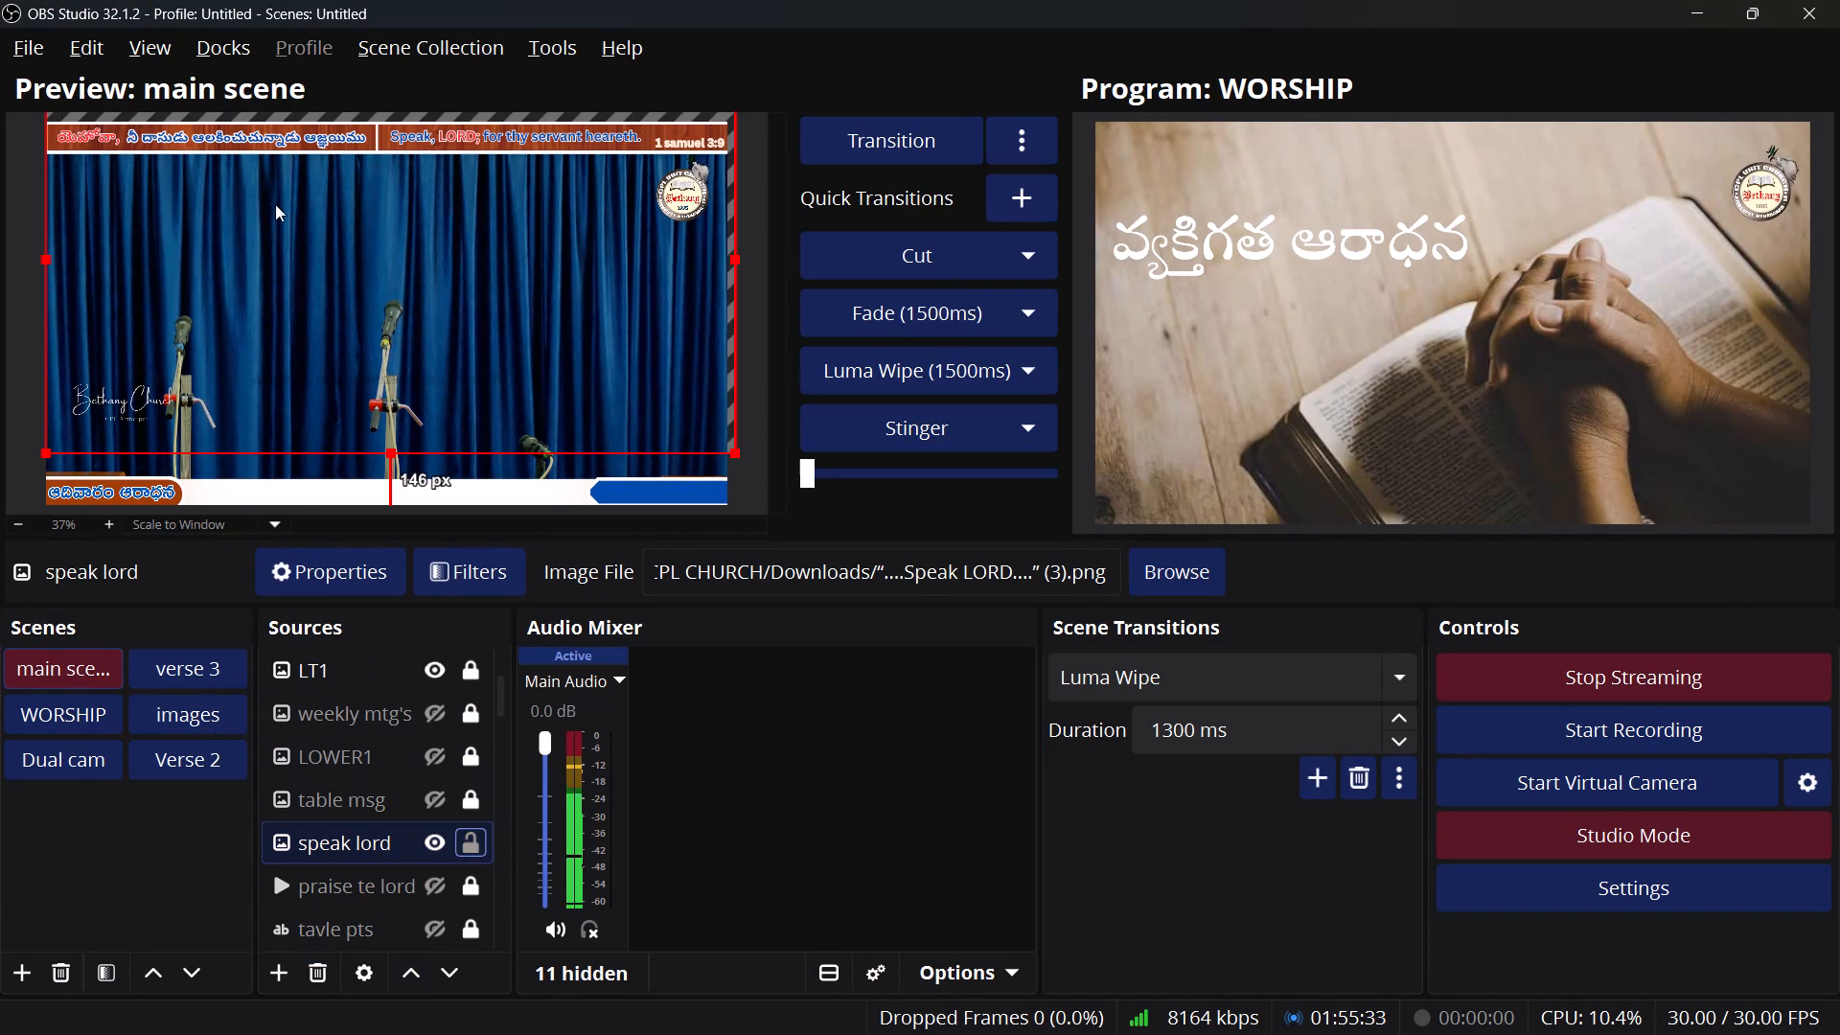
left_click(290, 148)
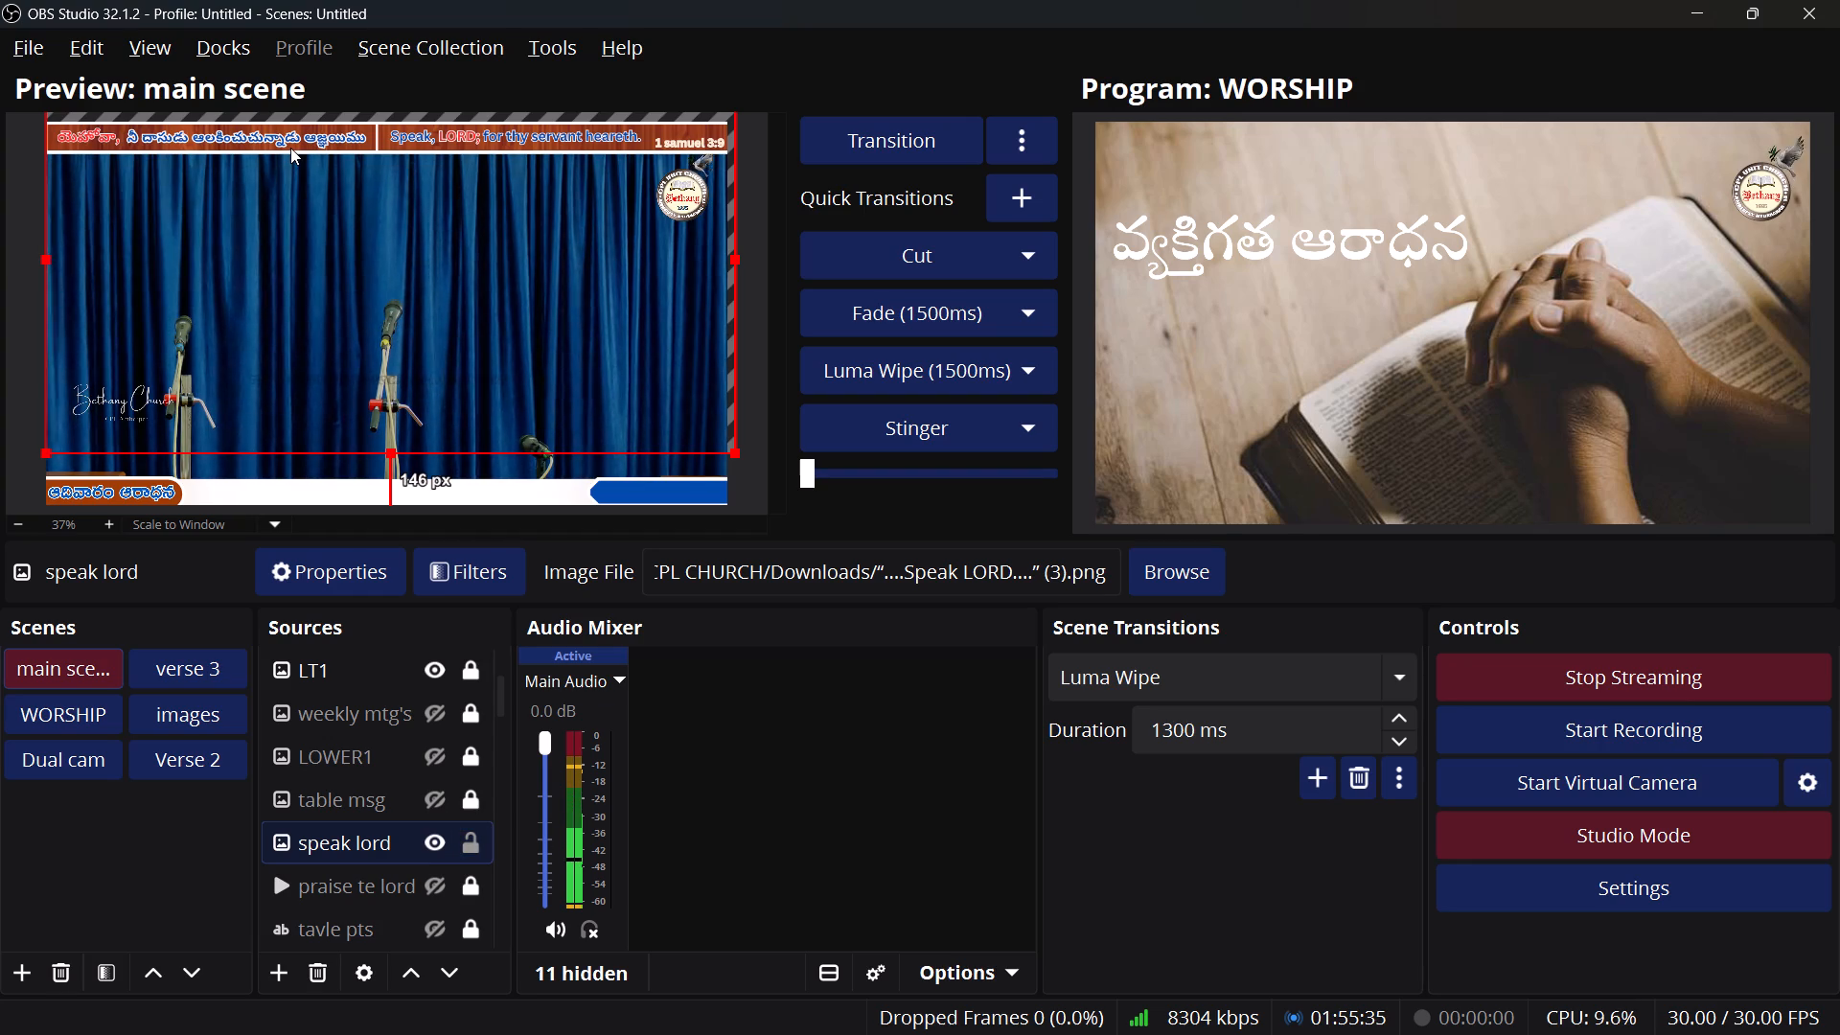
key("Left")
key("Left")
key("Left")
key("Left")
key("Down")
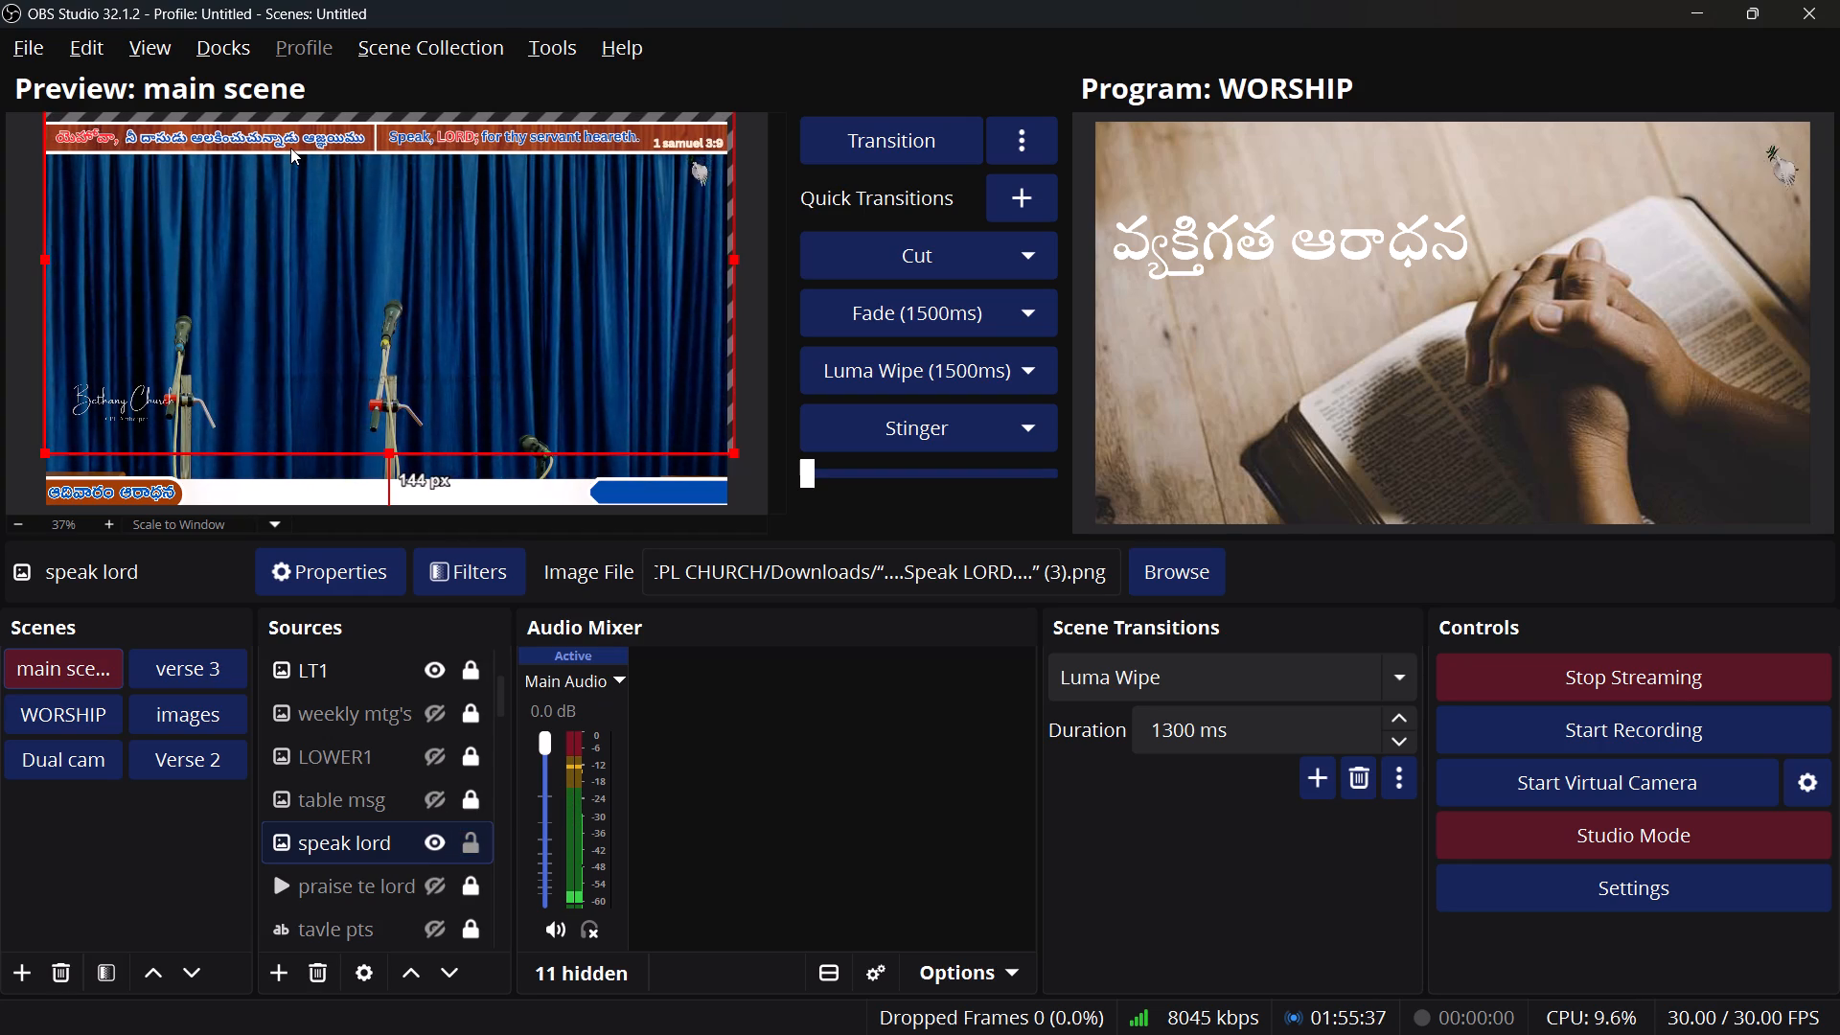
left_click(471, 840)
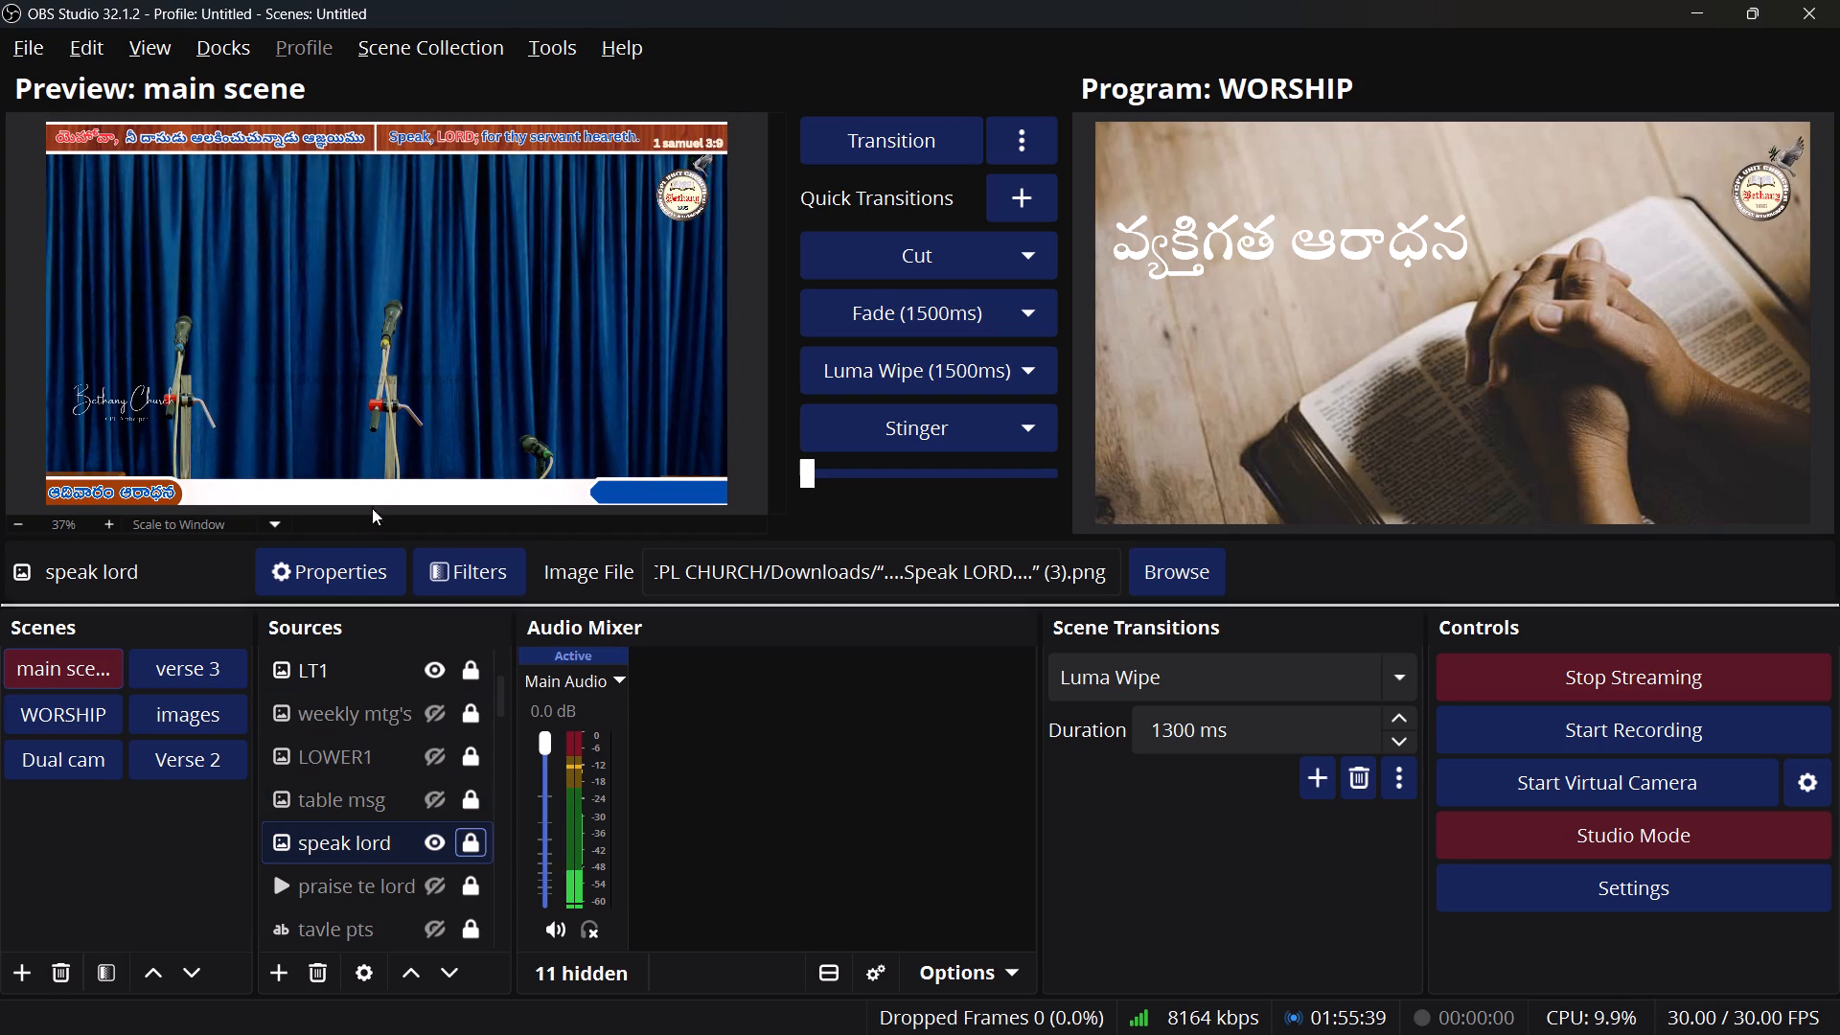
Send the main scene live to Program with the 1500 ms Fade transition.
left_click(896, 307)
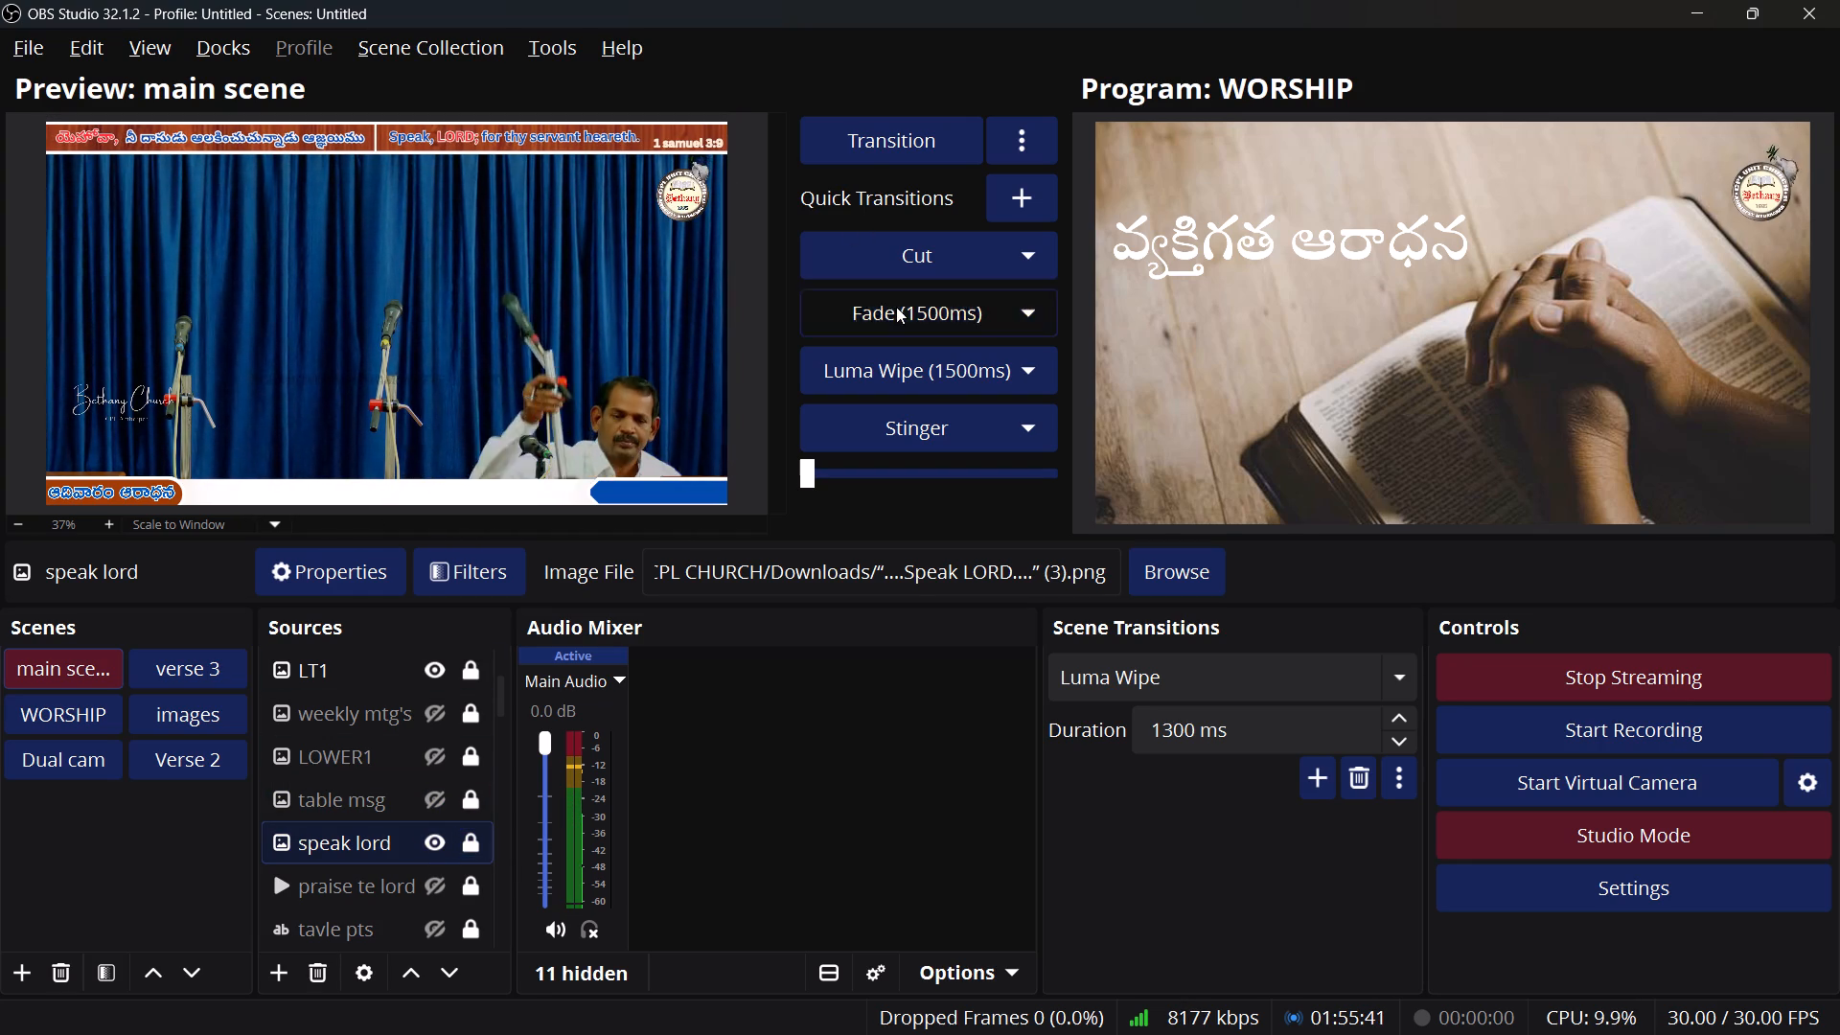
Load the main scene into the preview and make its “song numbr” source visible.
scroll(369, 836, "up", 4)
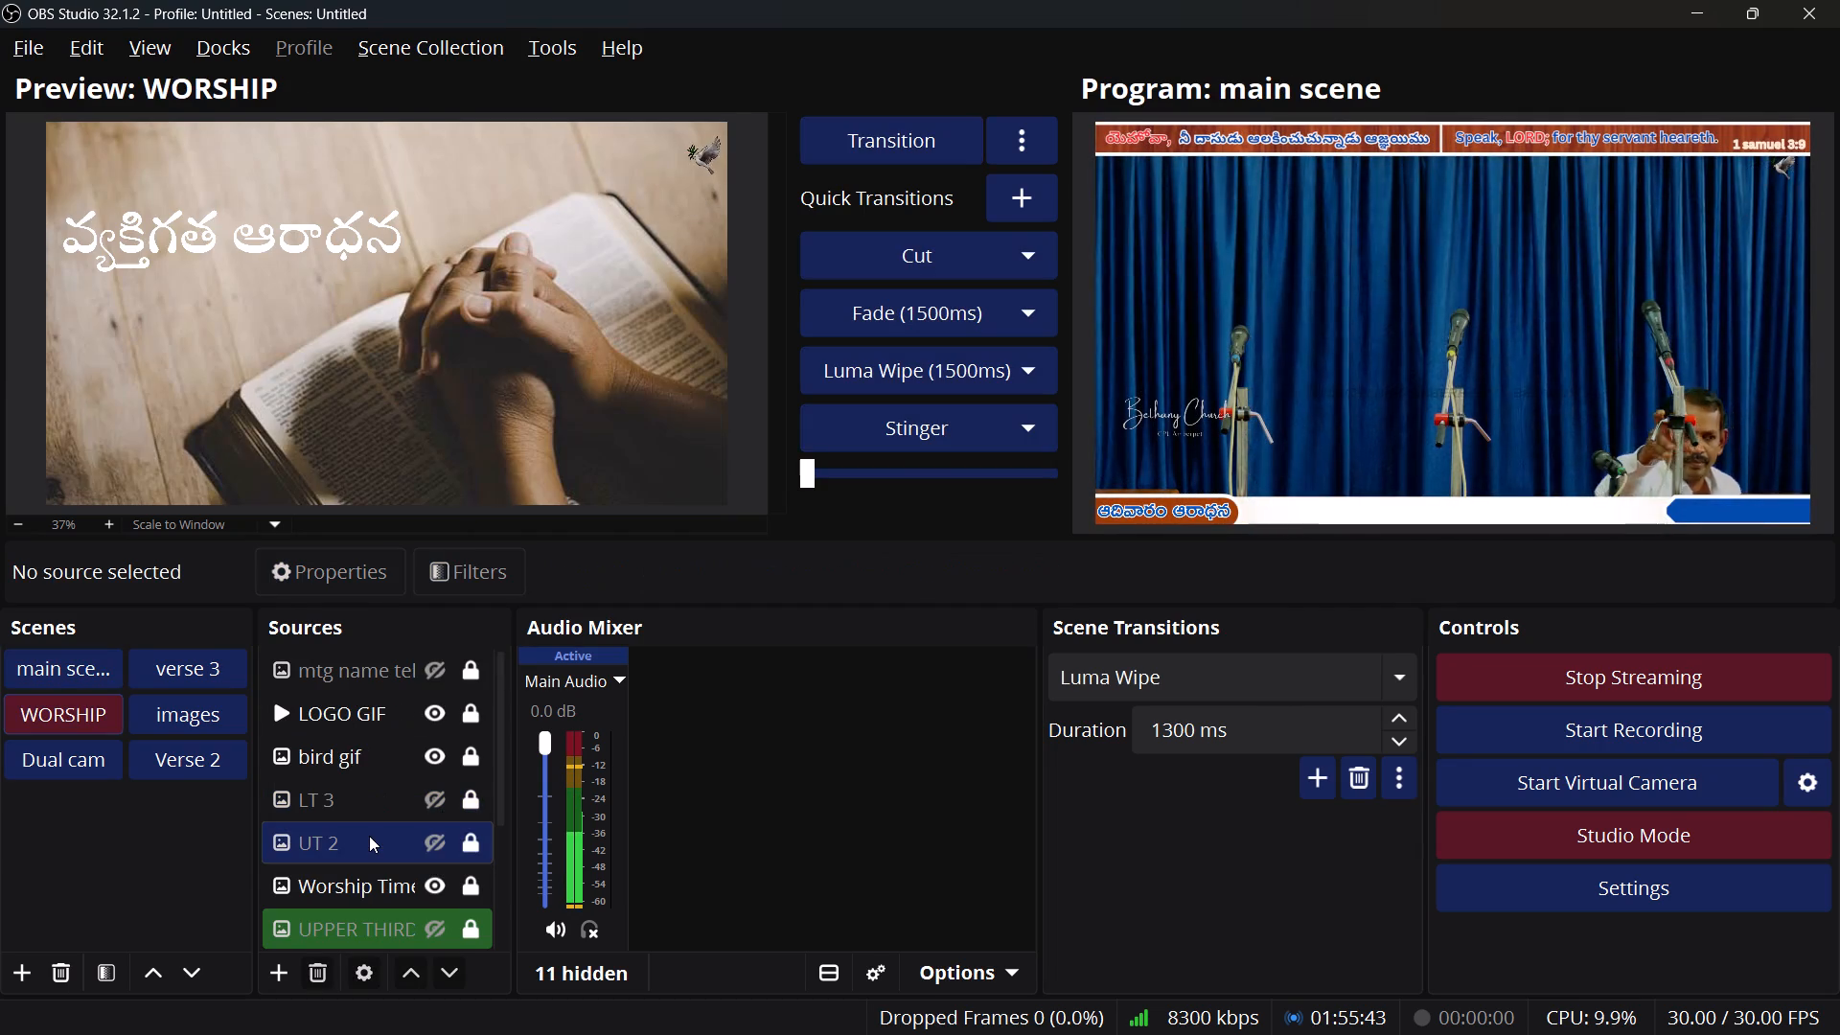
scroll(369, 836, "up", 8)
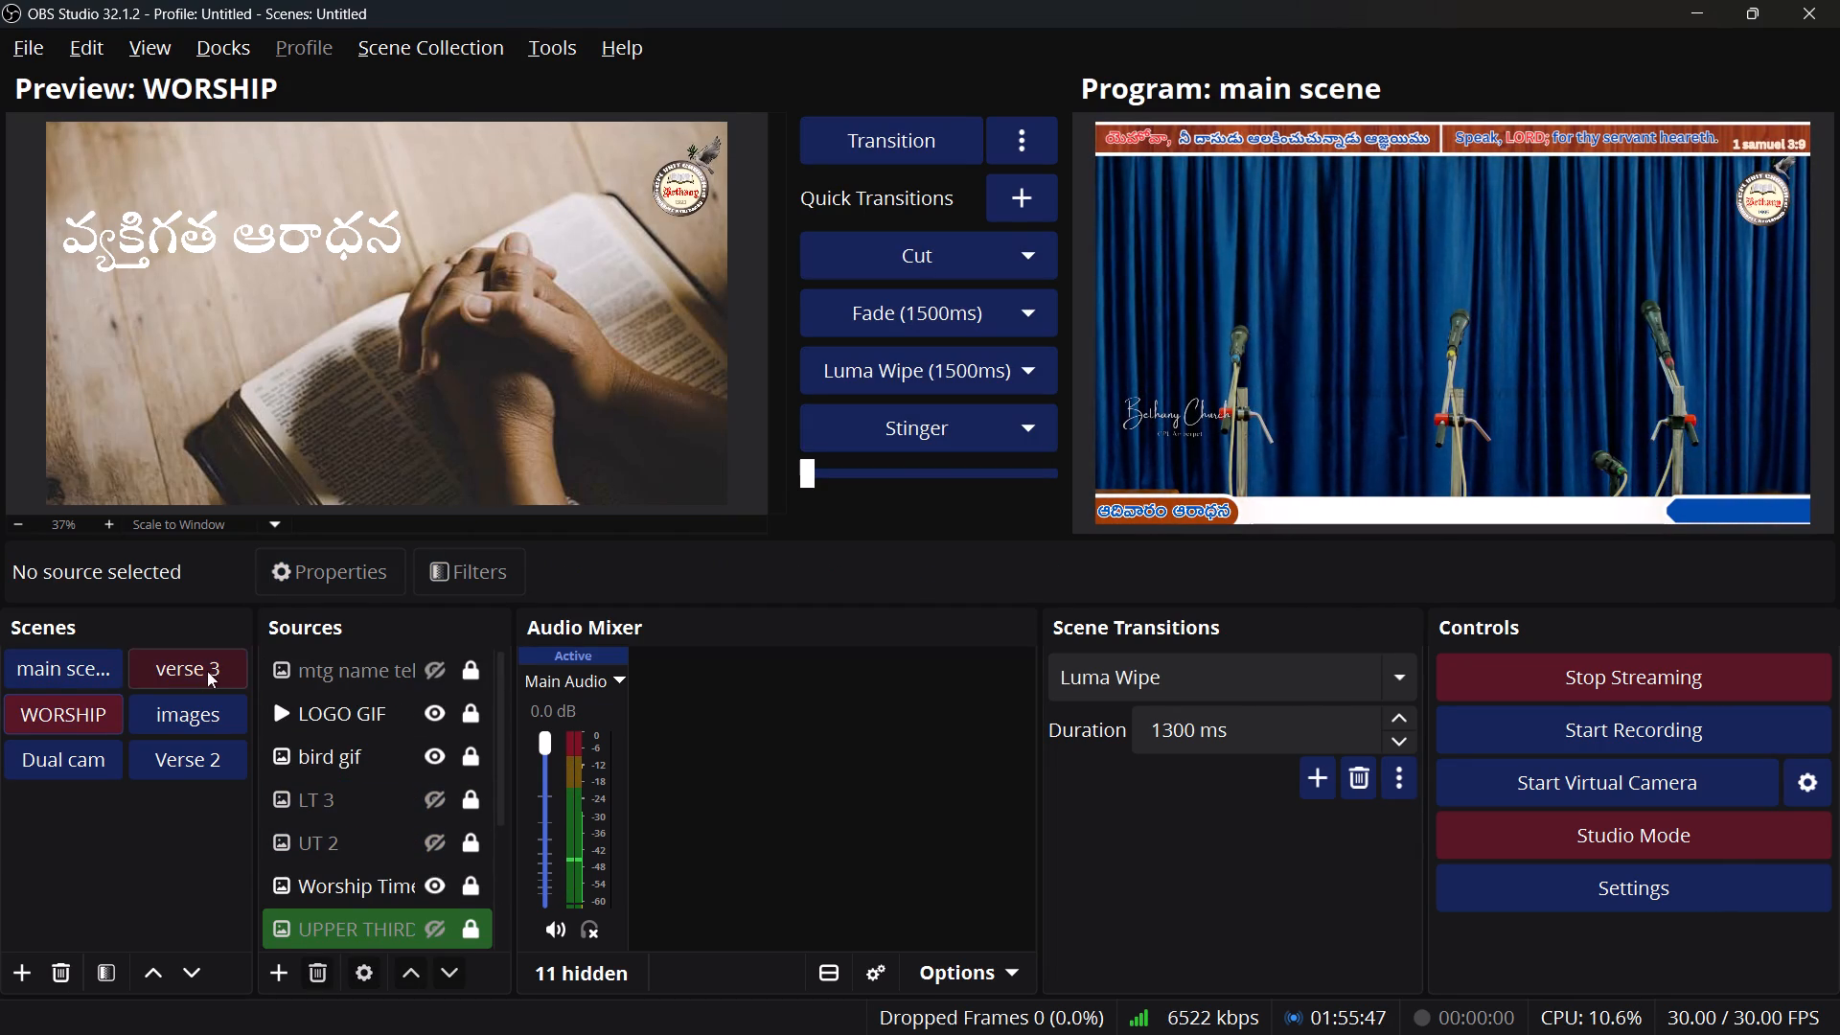
left_click(11, 664)
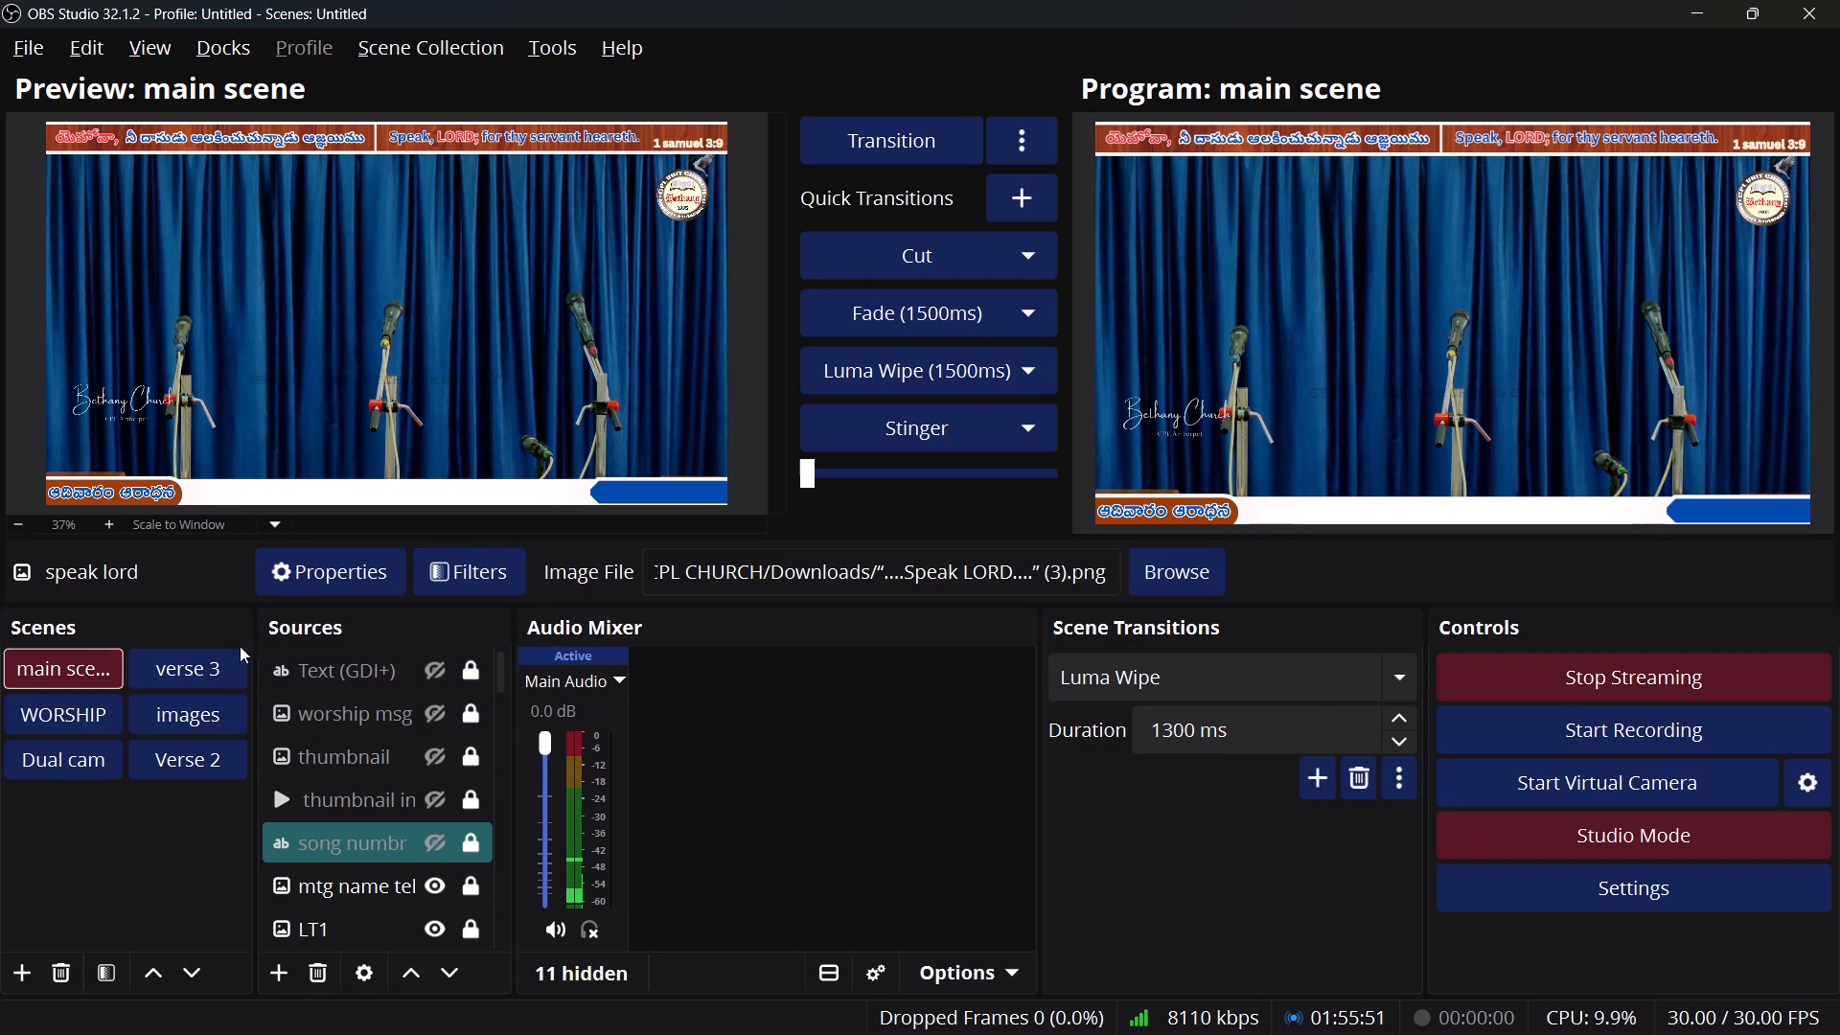
left_click(432, 847)
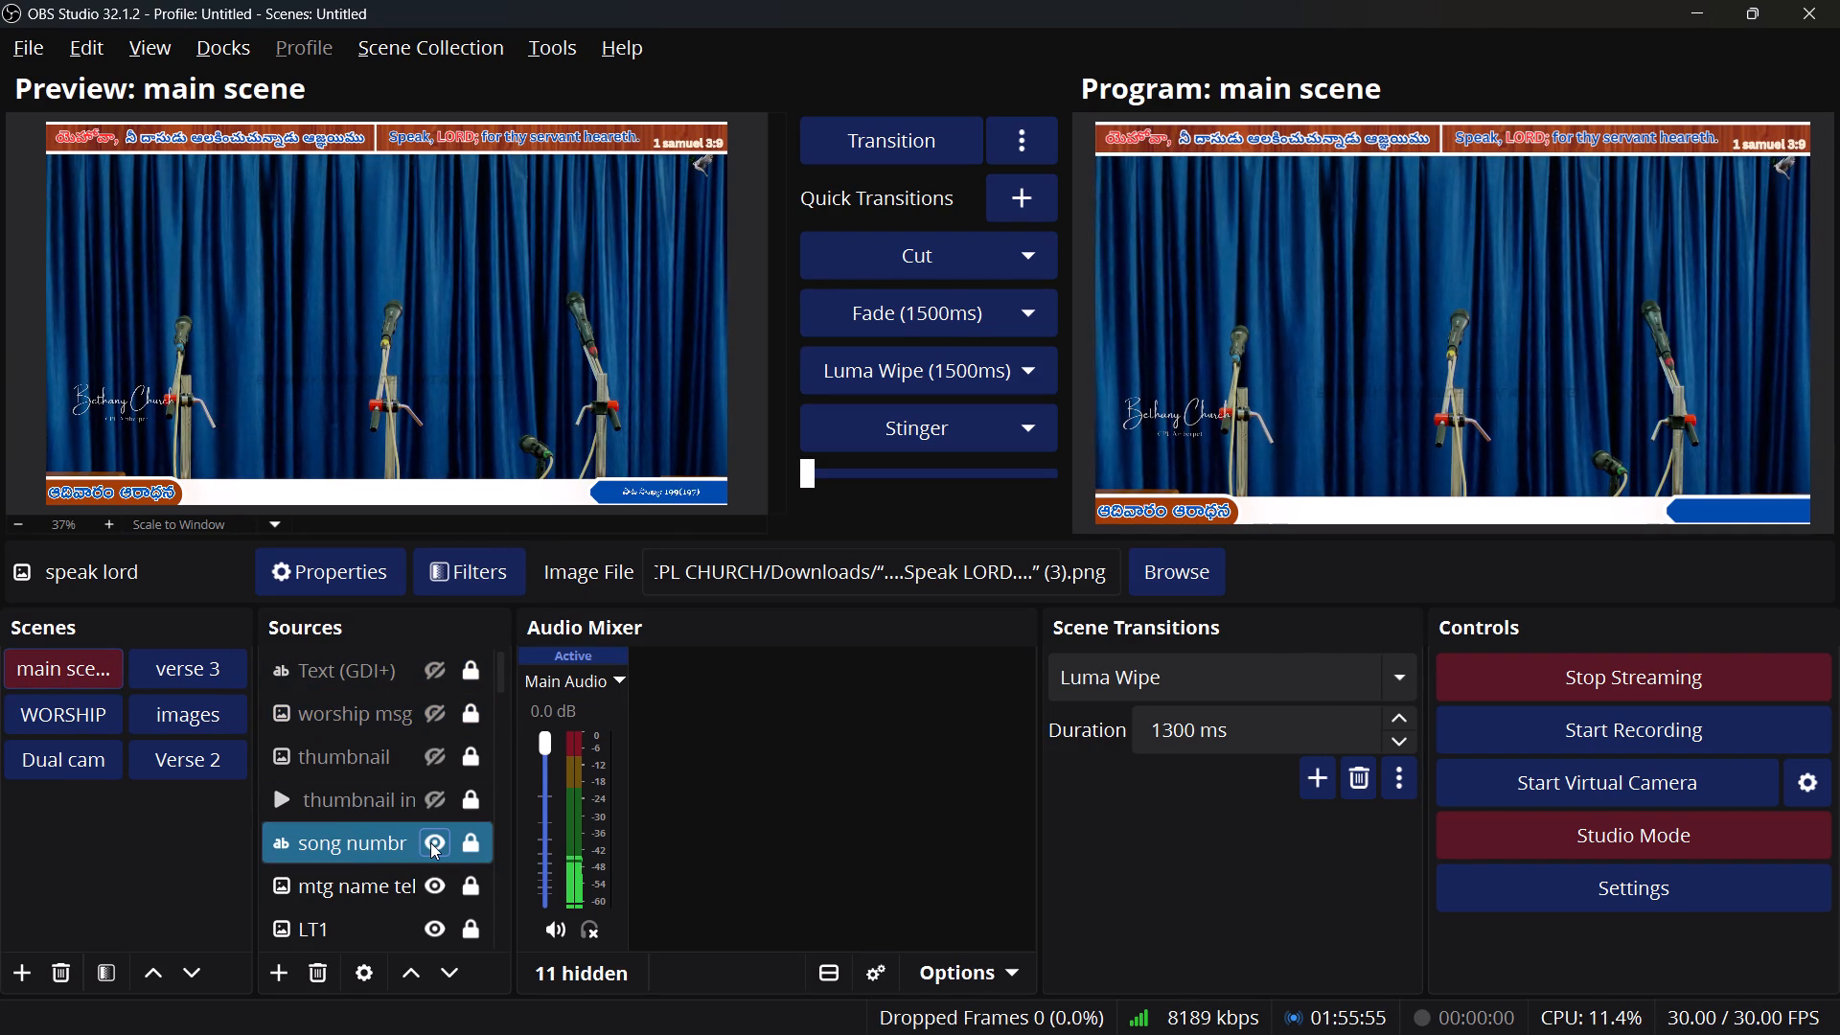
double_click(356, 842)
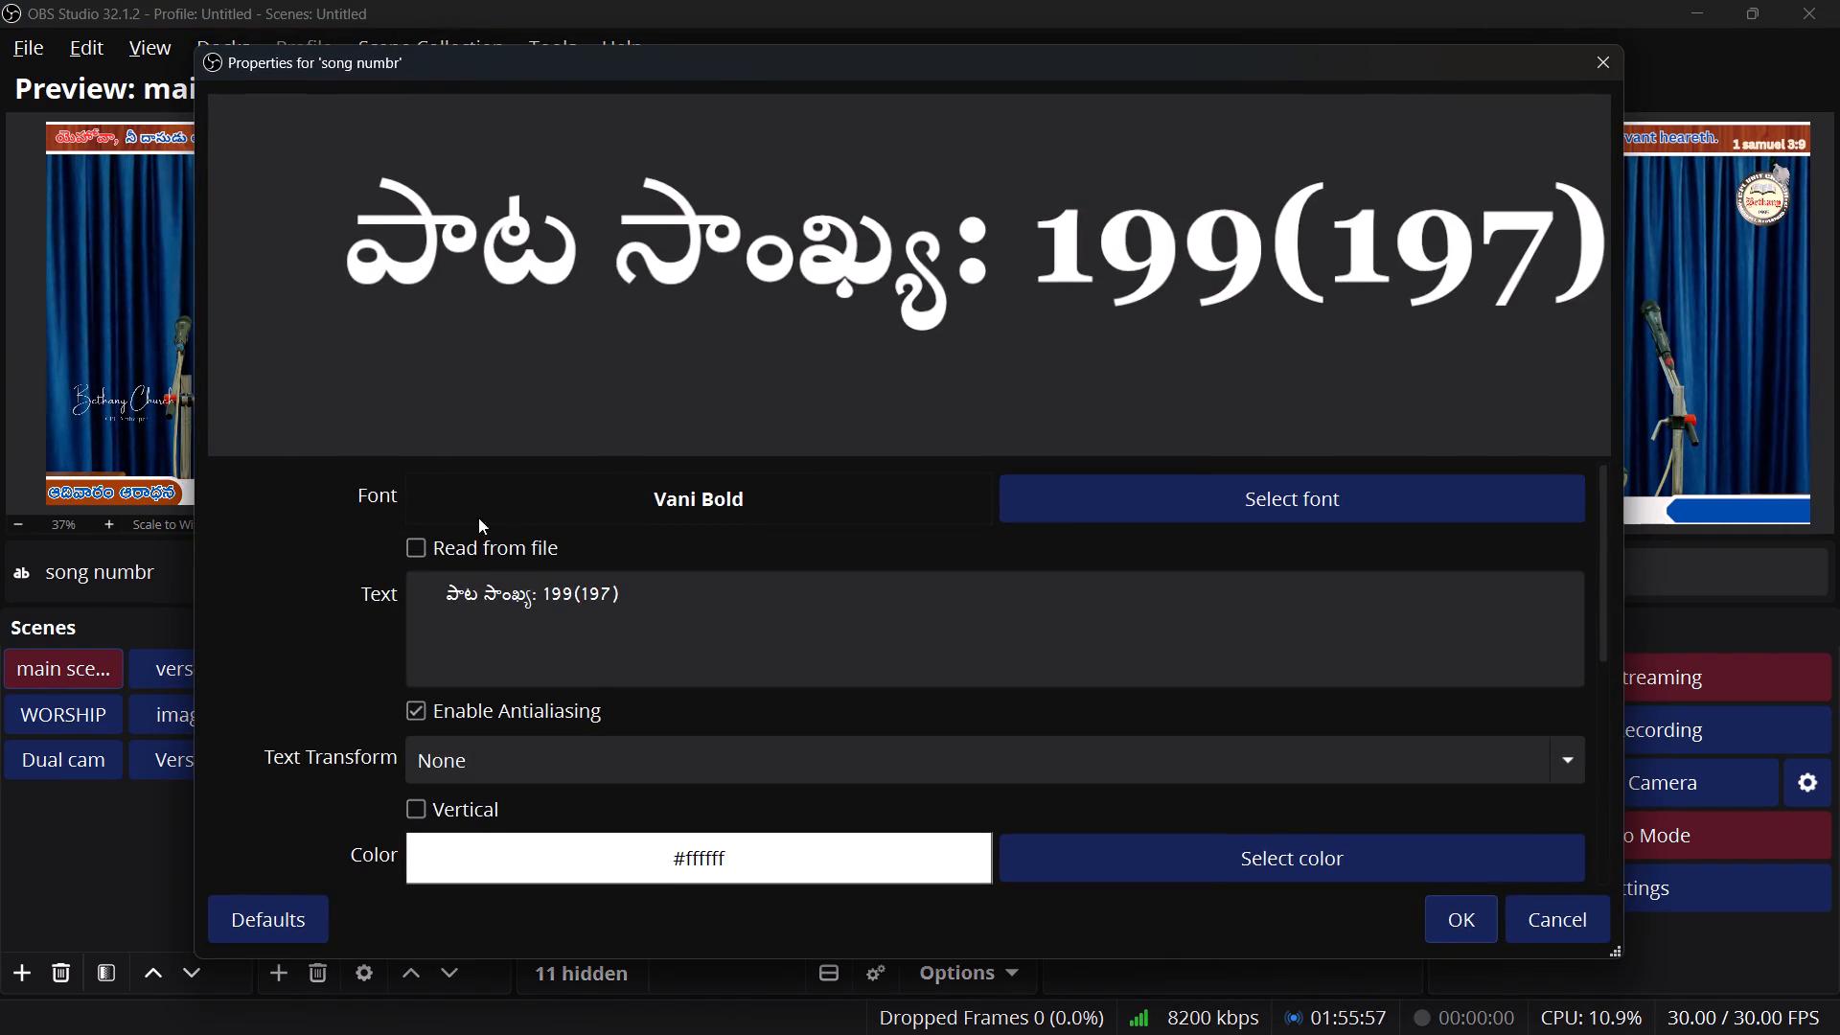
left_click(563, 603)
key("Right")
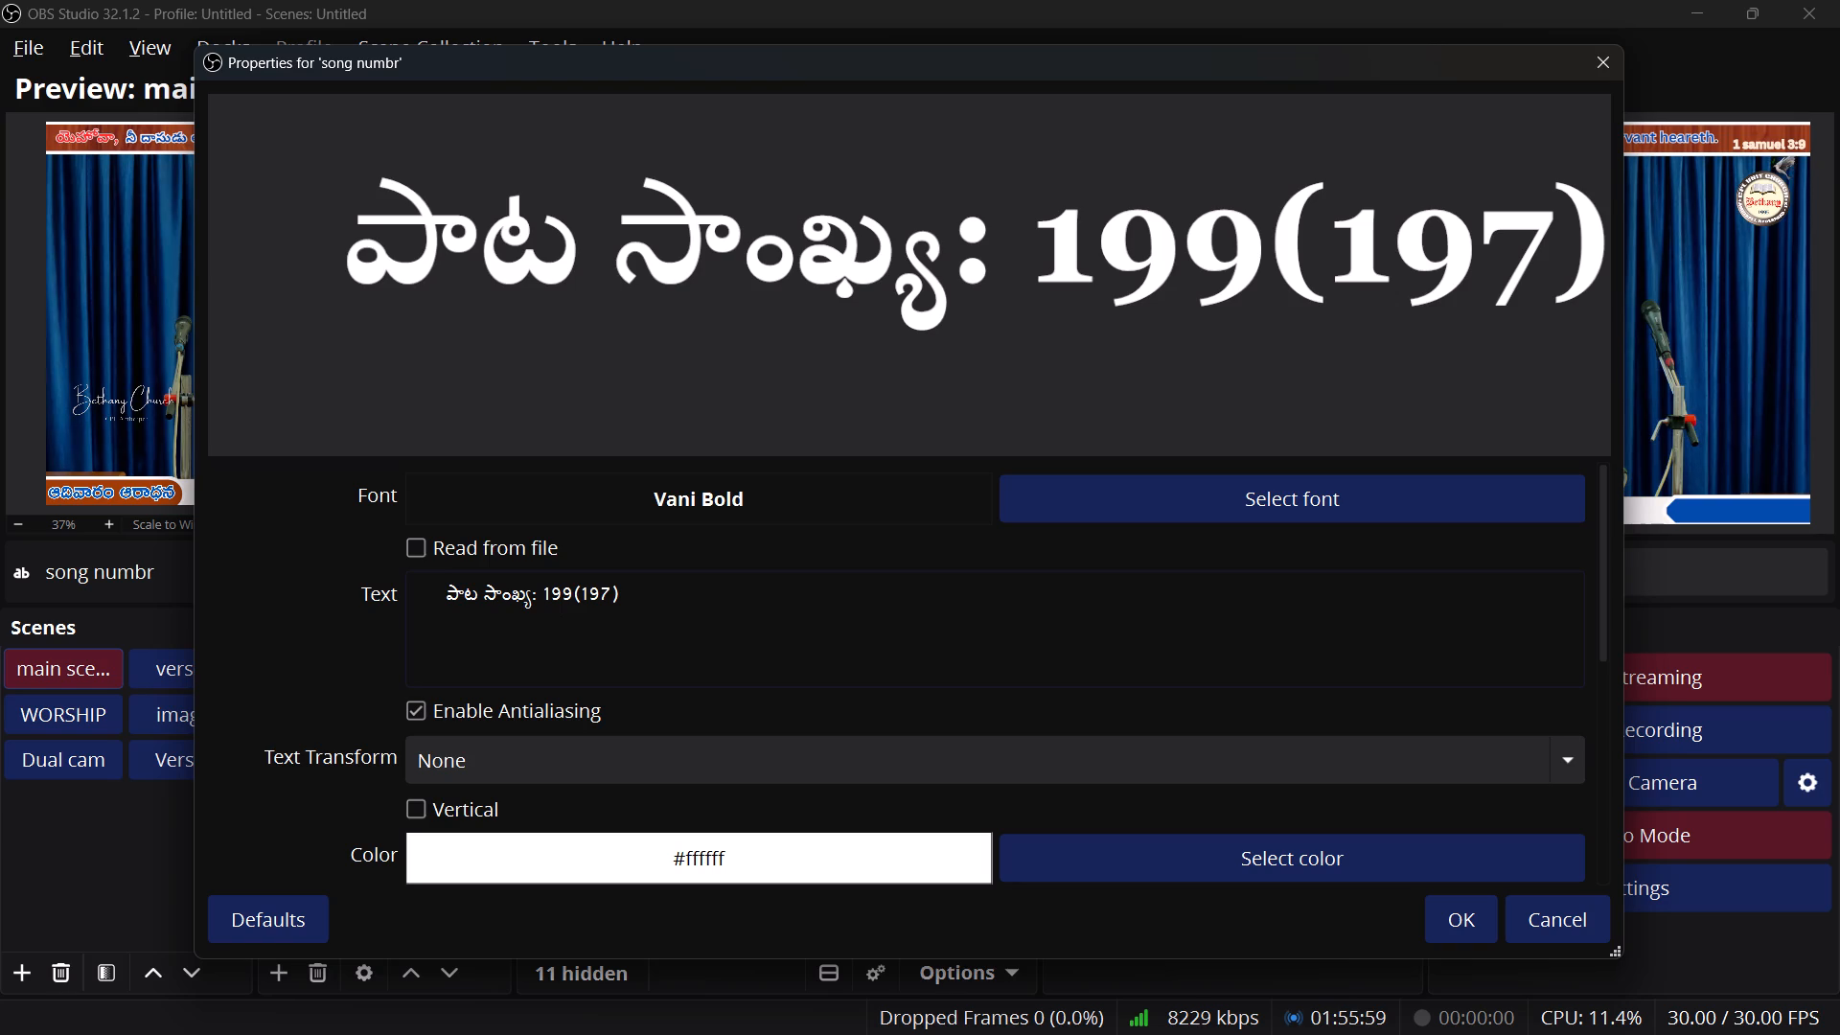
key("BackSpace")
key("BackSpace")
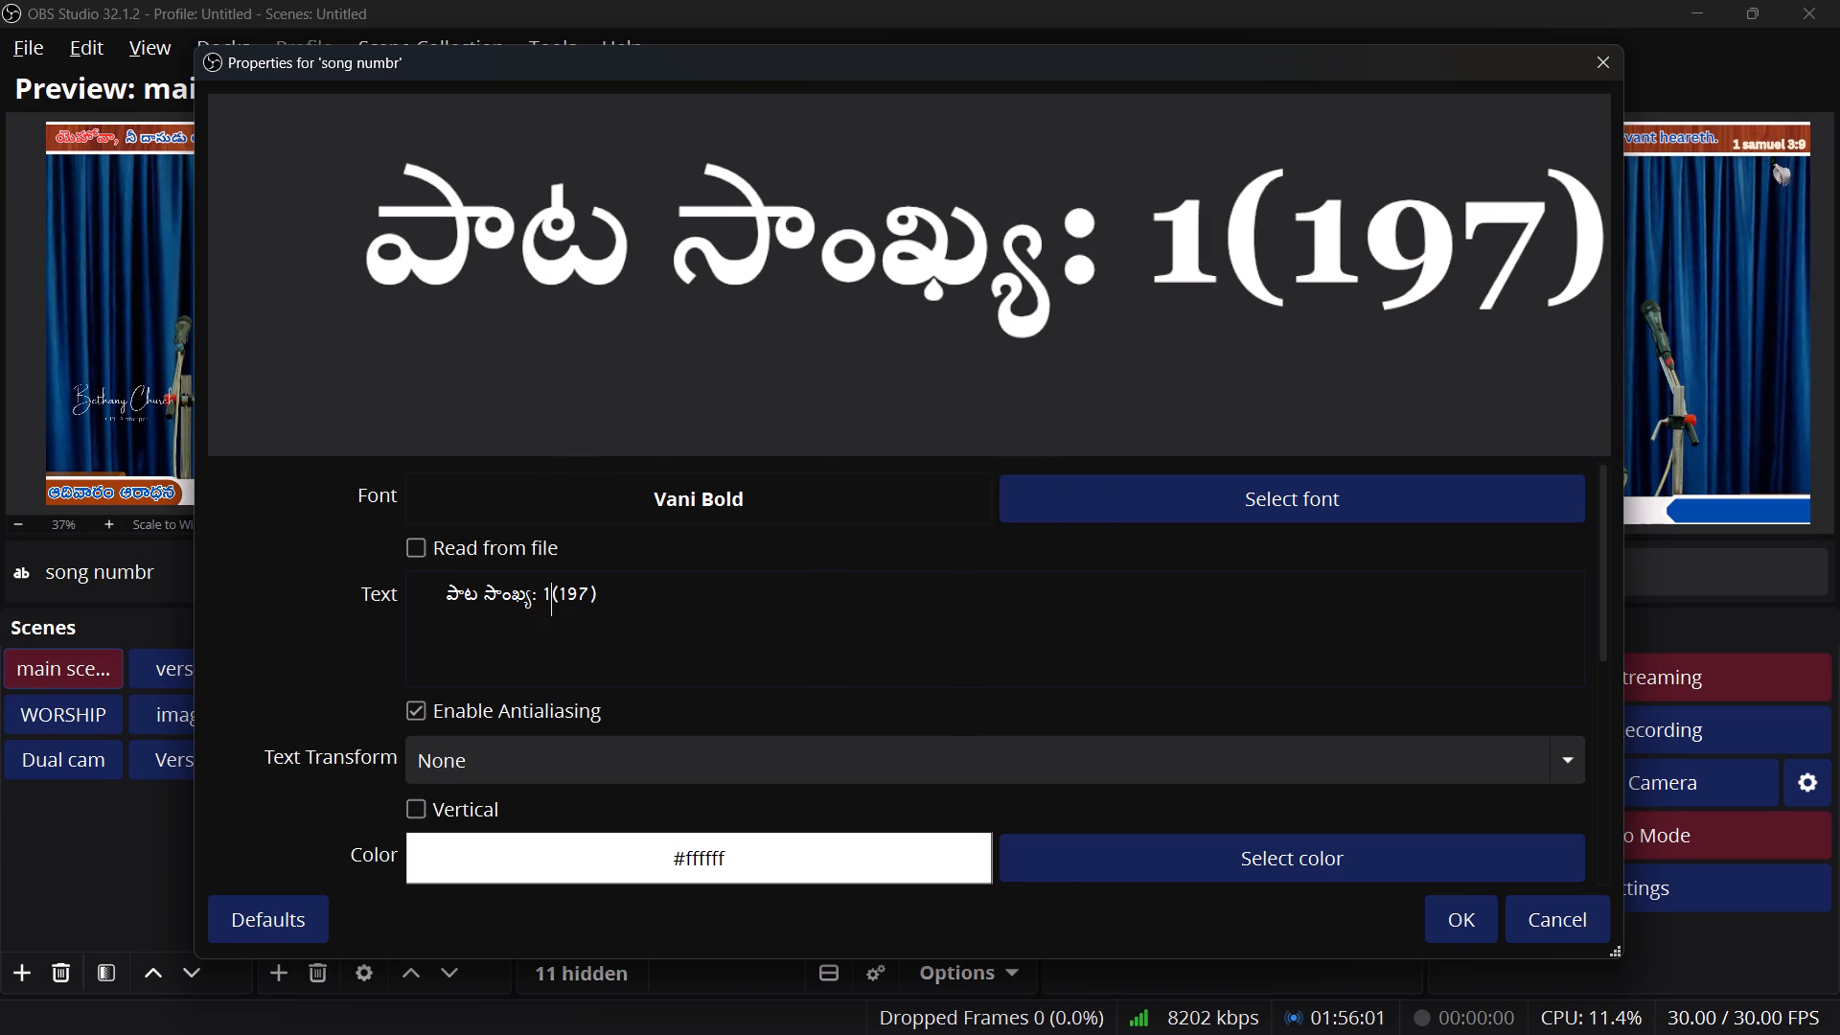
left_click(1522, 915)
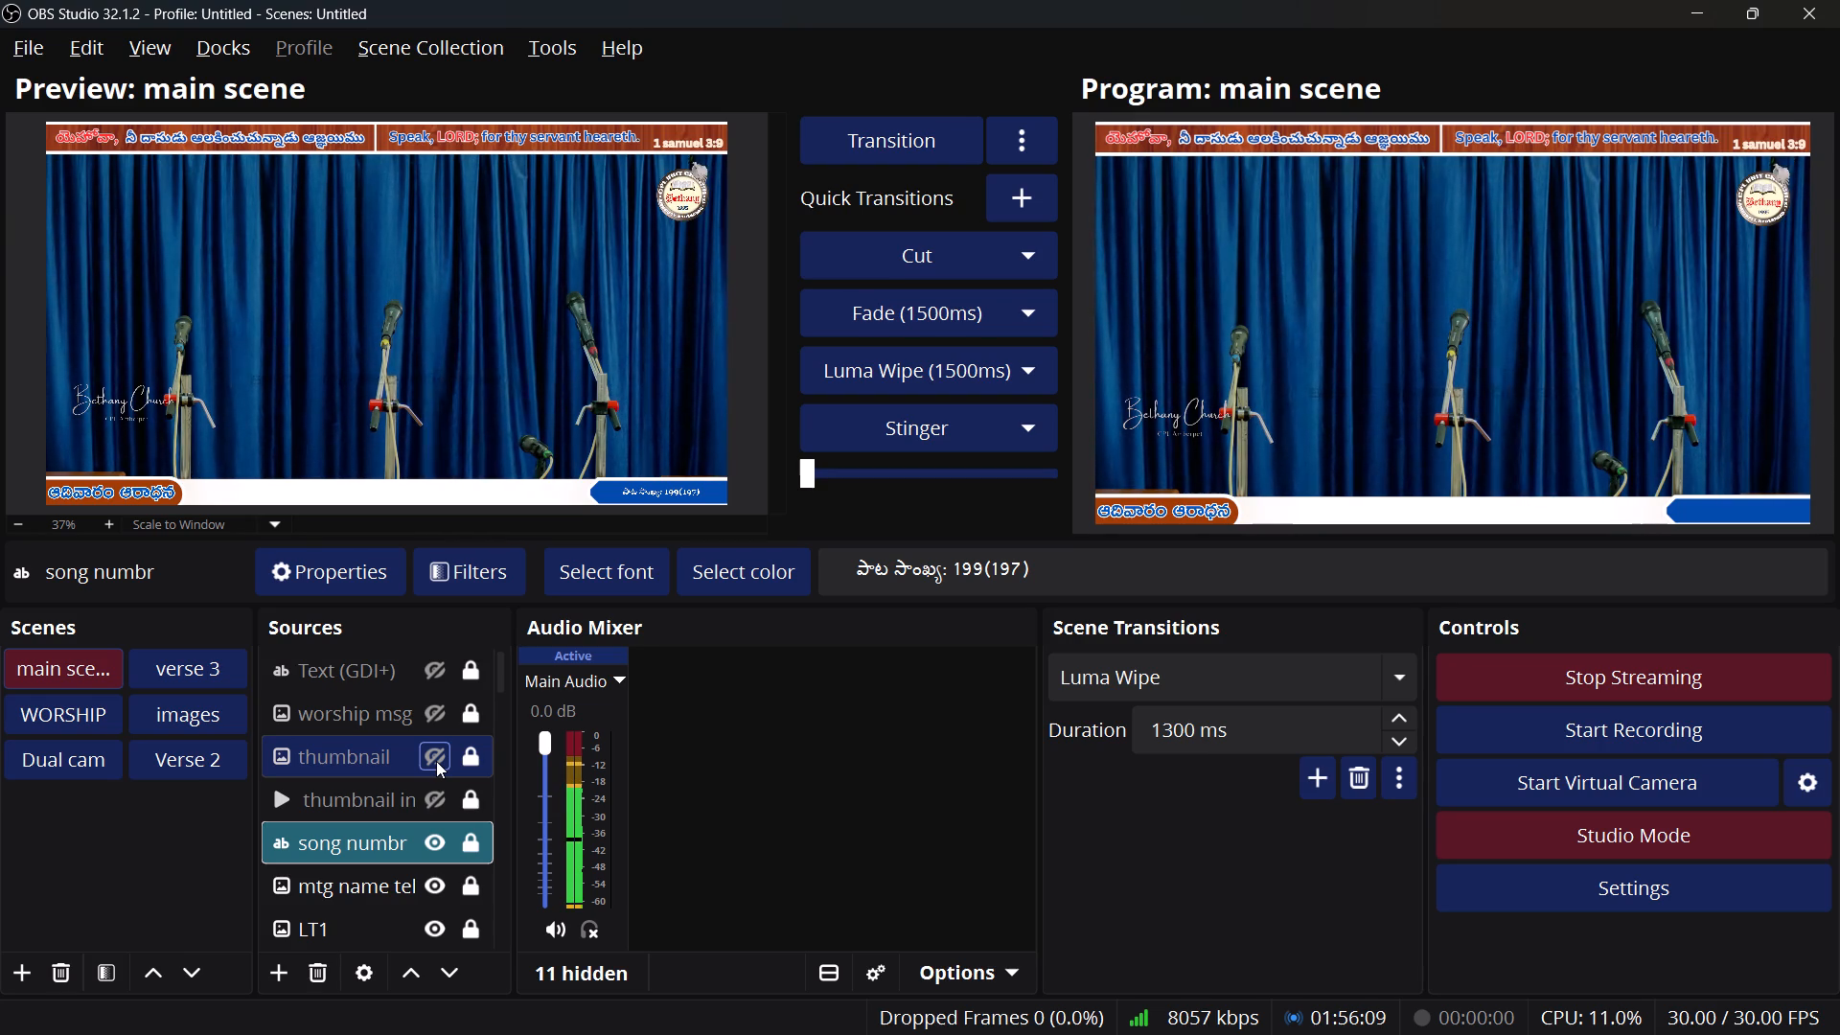
Change the numbers in the “song numbr” source's text to 654(639), keeping the Telugu label before them.
double_click(376, 836)
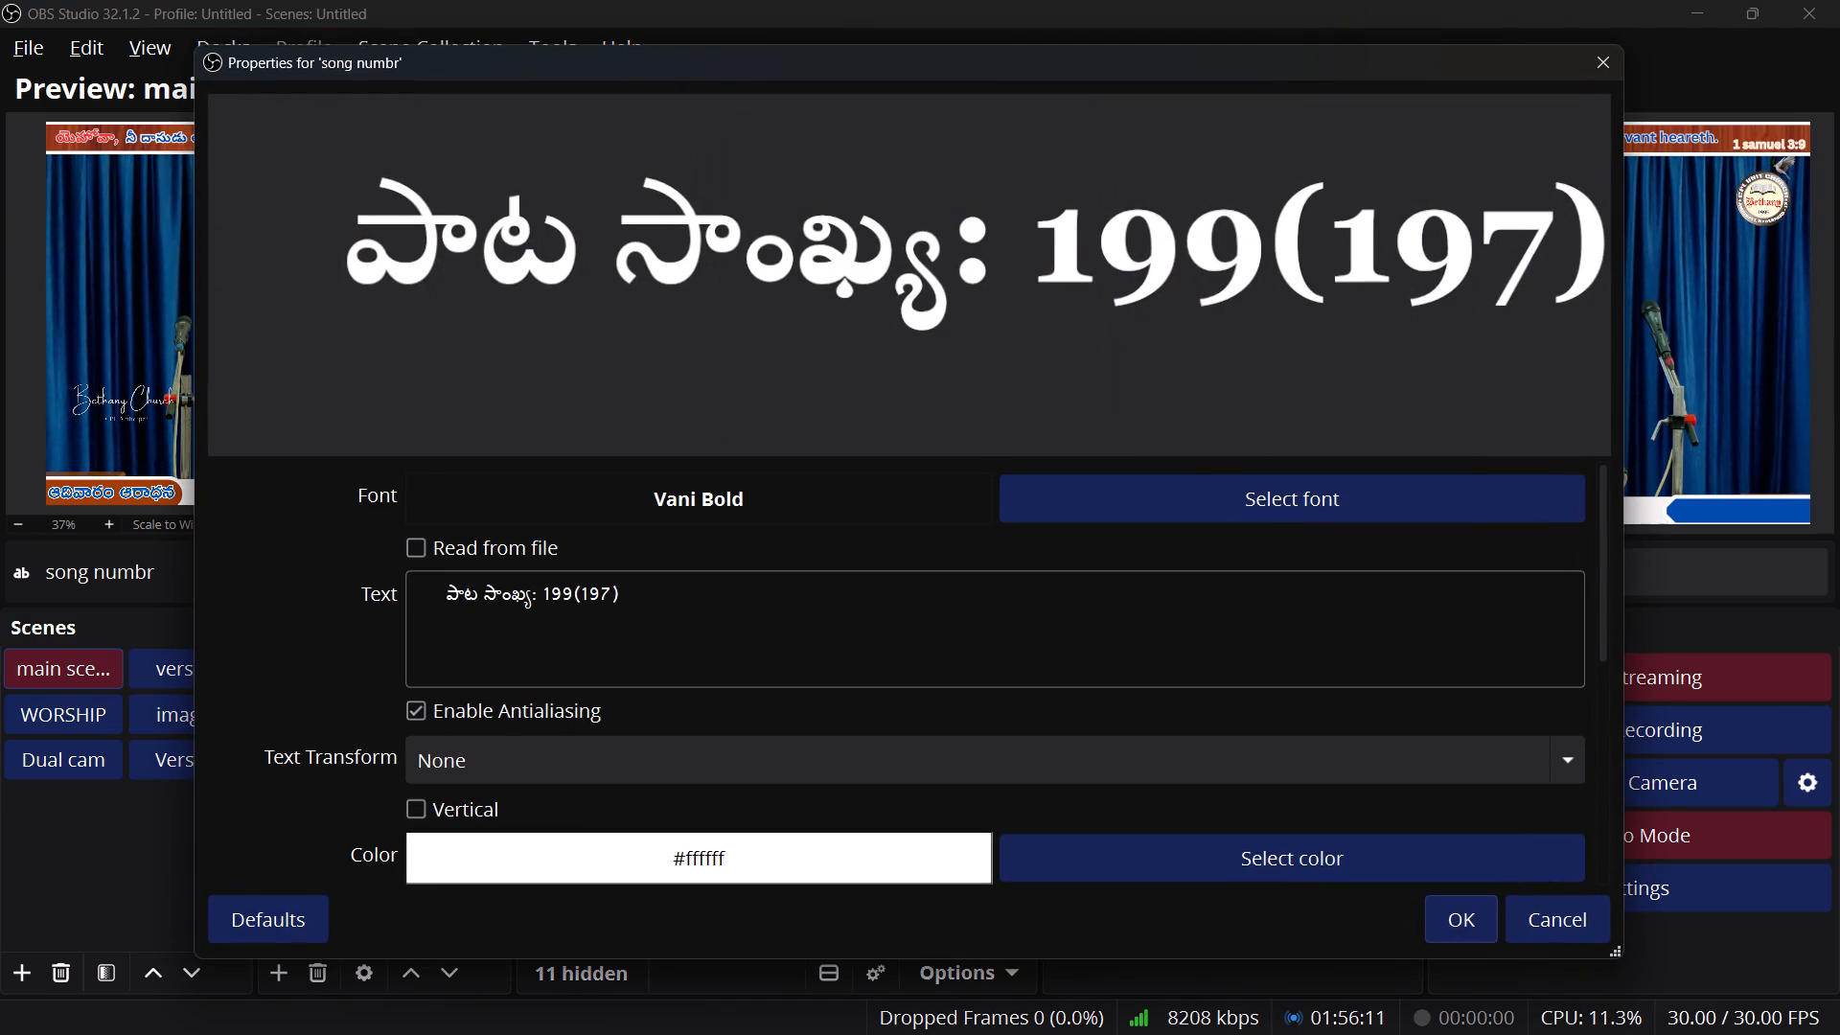
left_click(571, 604)
key("BackSpace")
key("BackSpace")
key("BackSpace")
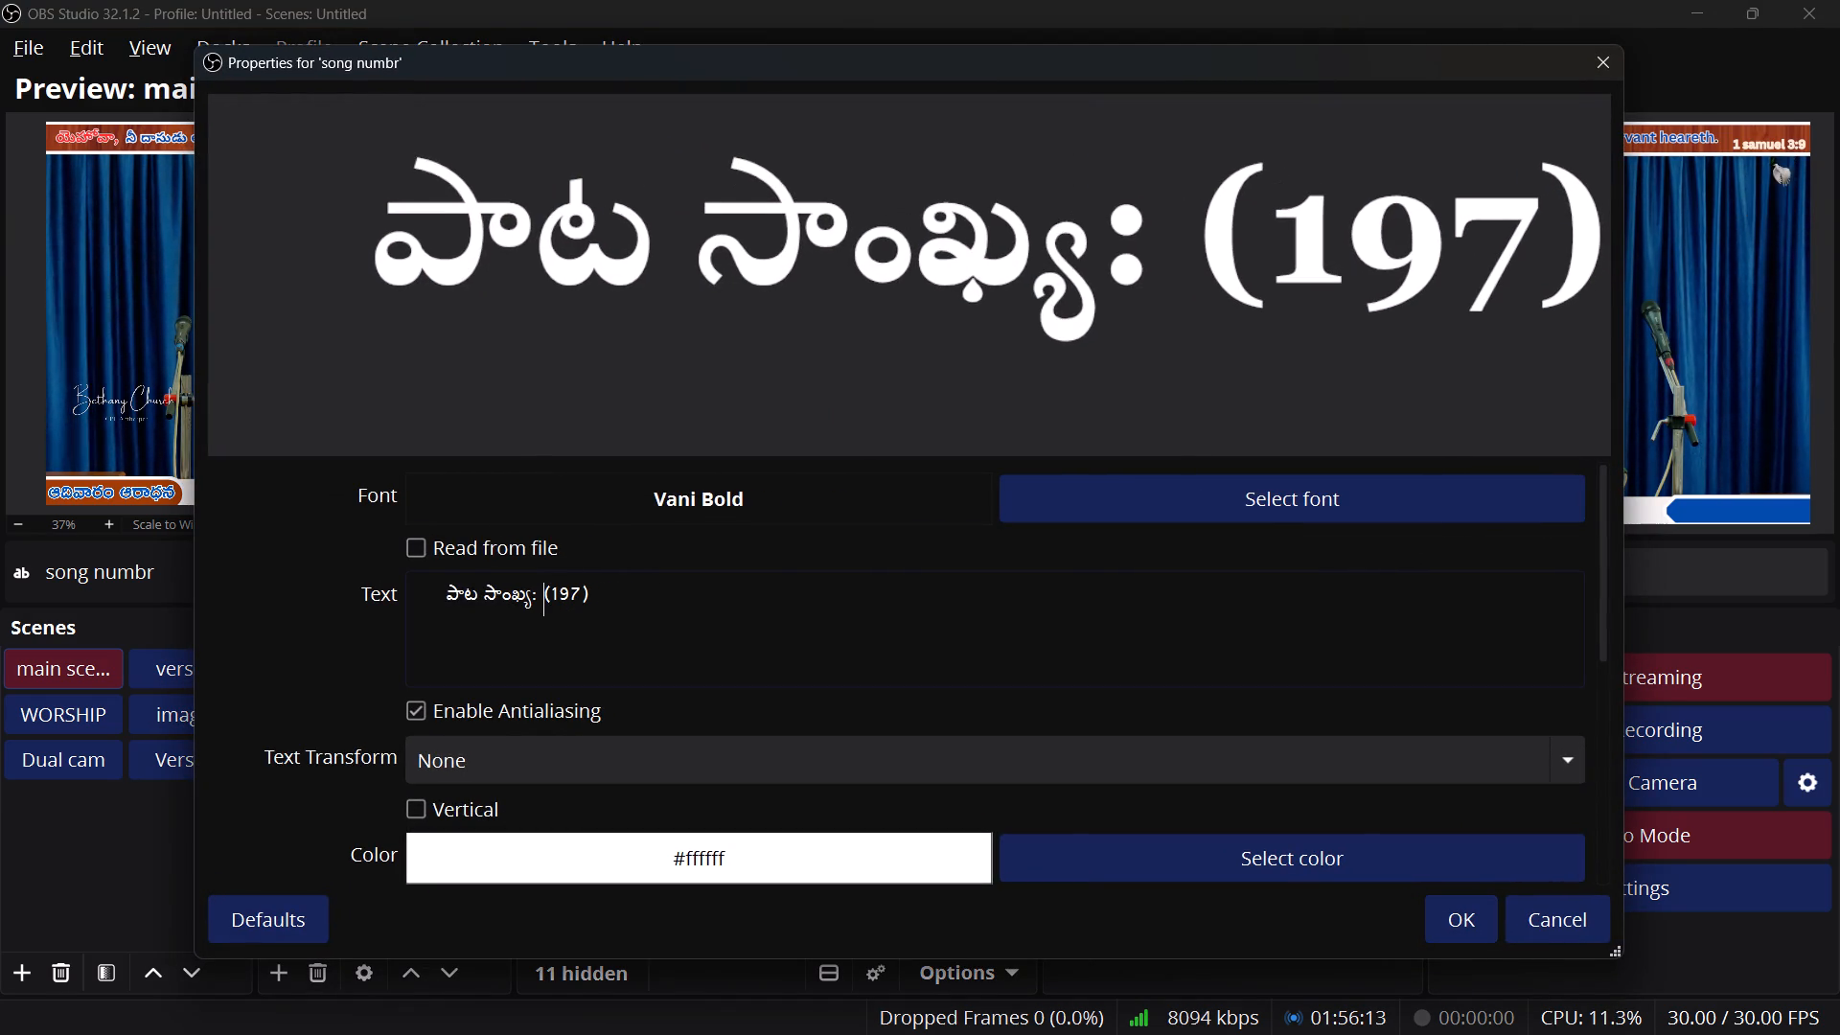
type("65")
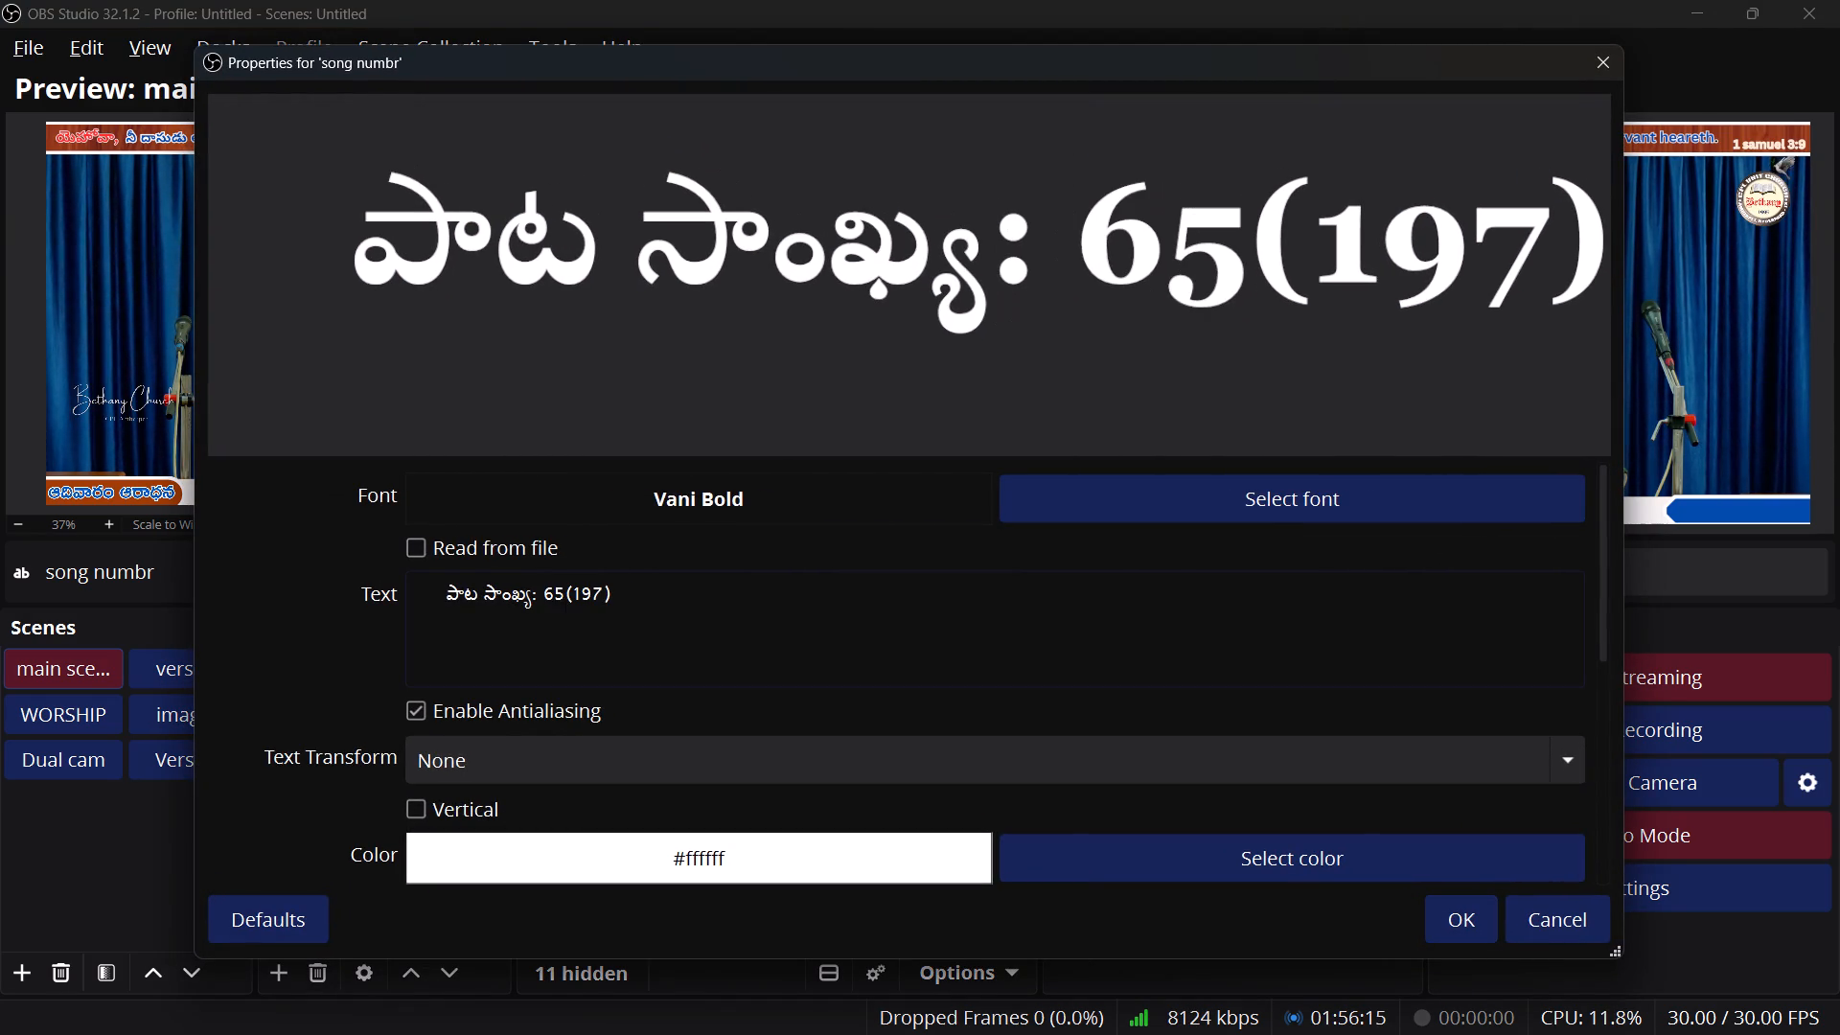
key("4")
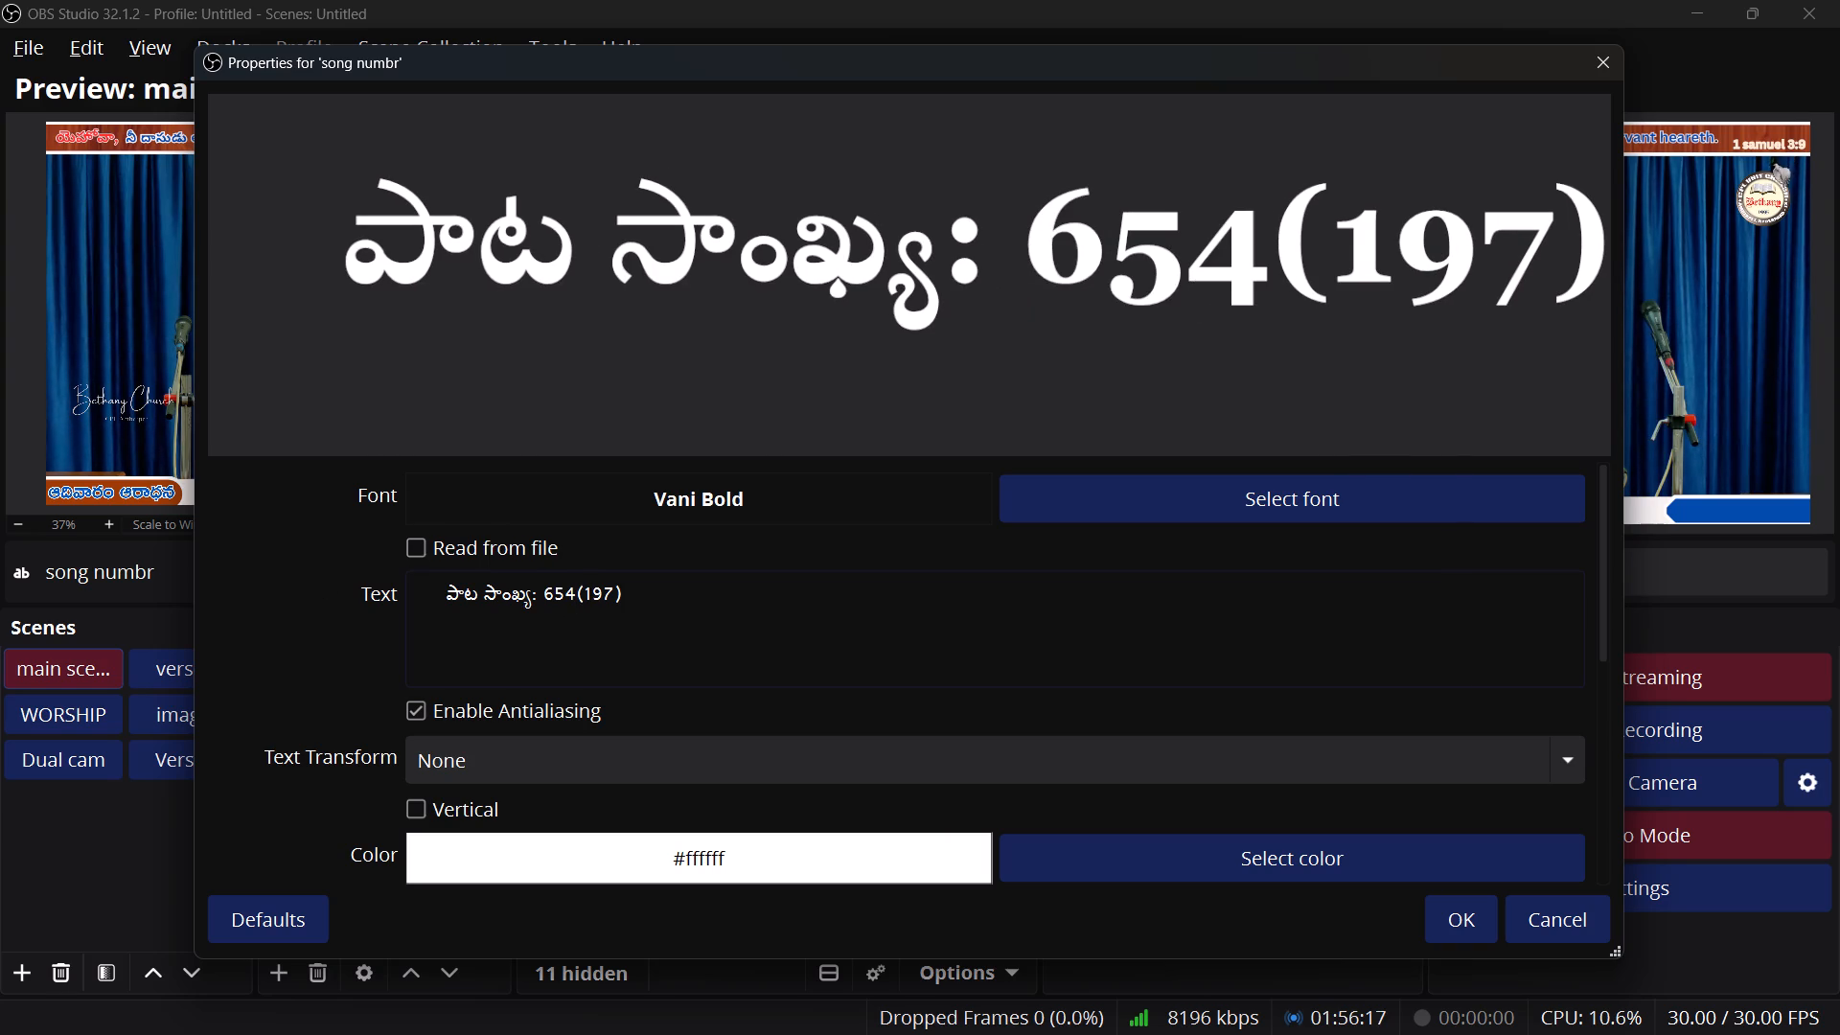
key("Right")
key("Right")
key("Right")
key("Right")
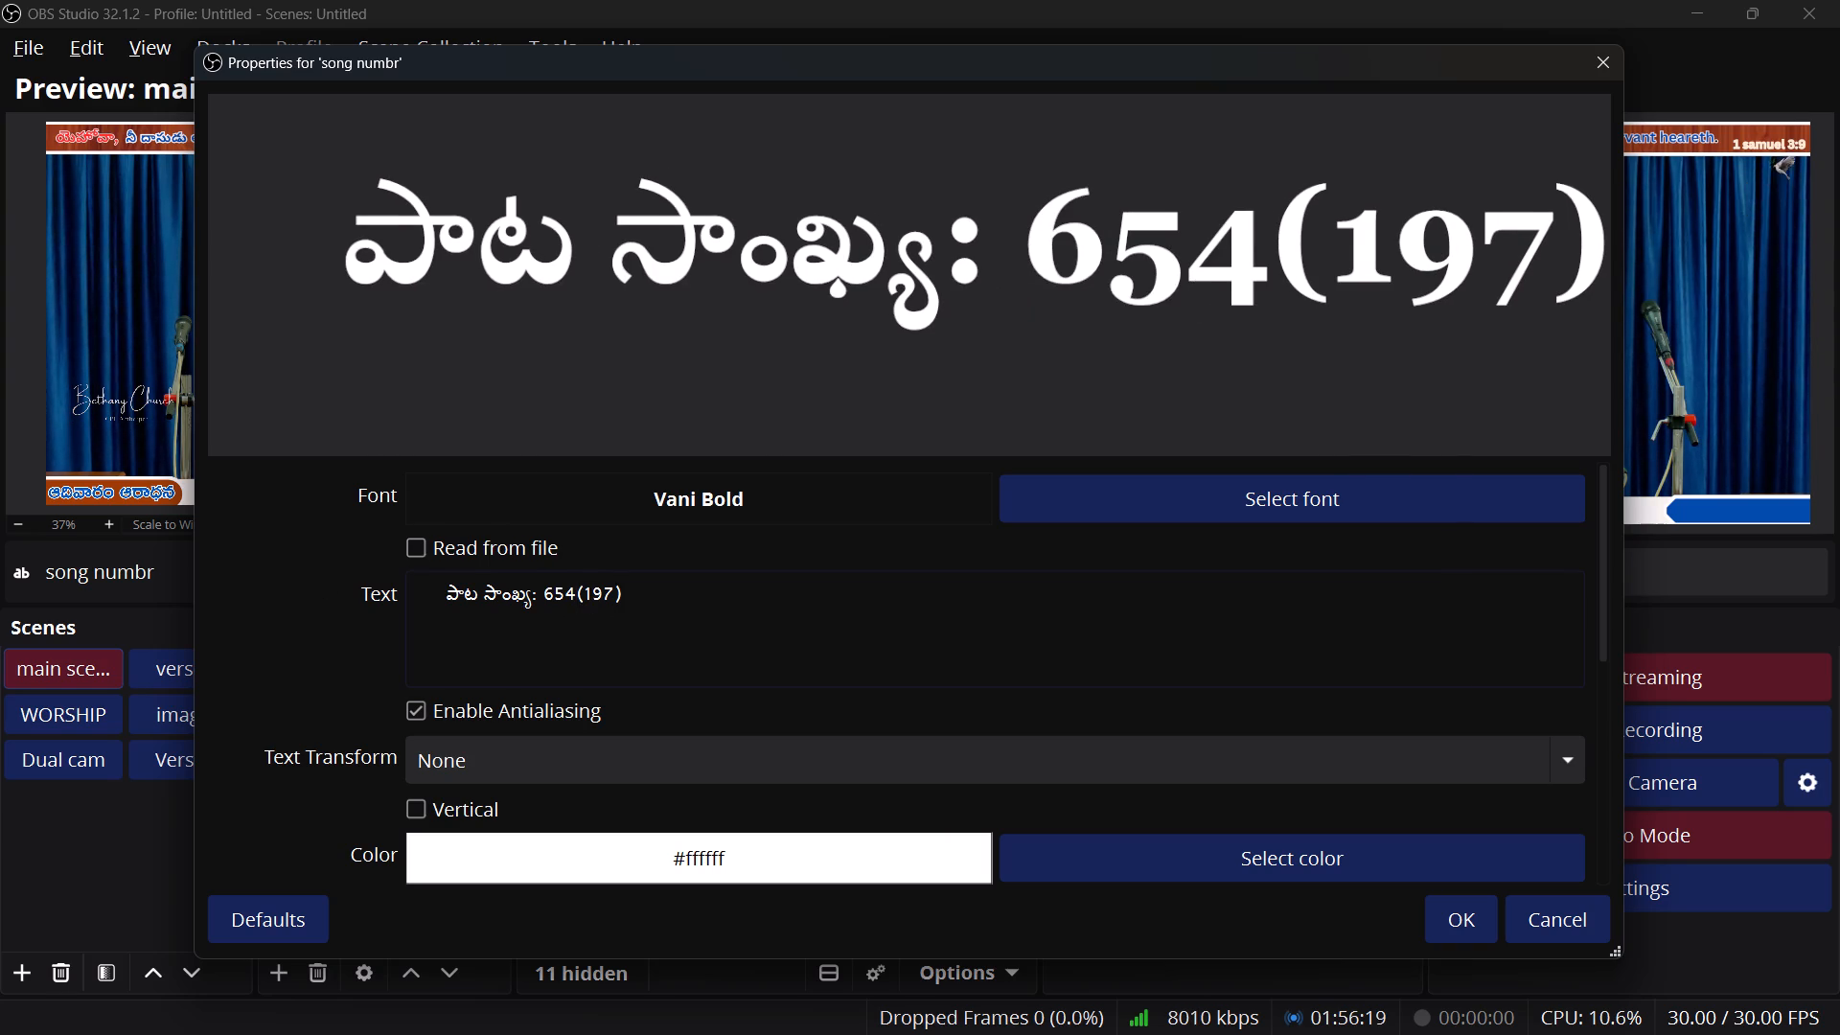
key("BackSpace")
key("BackSpace")
key("BackSpace")
key("6")
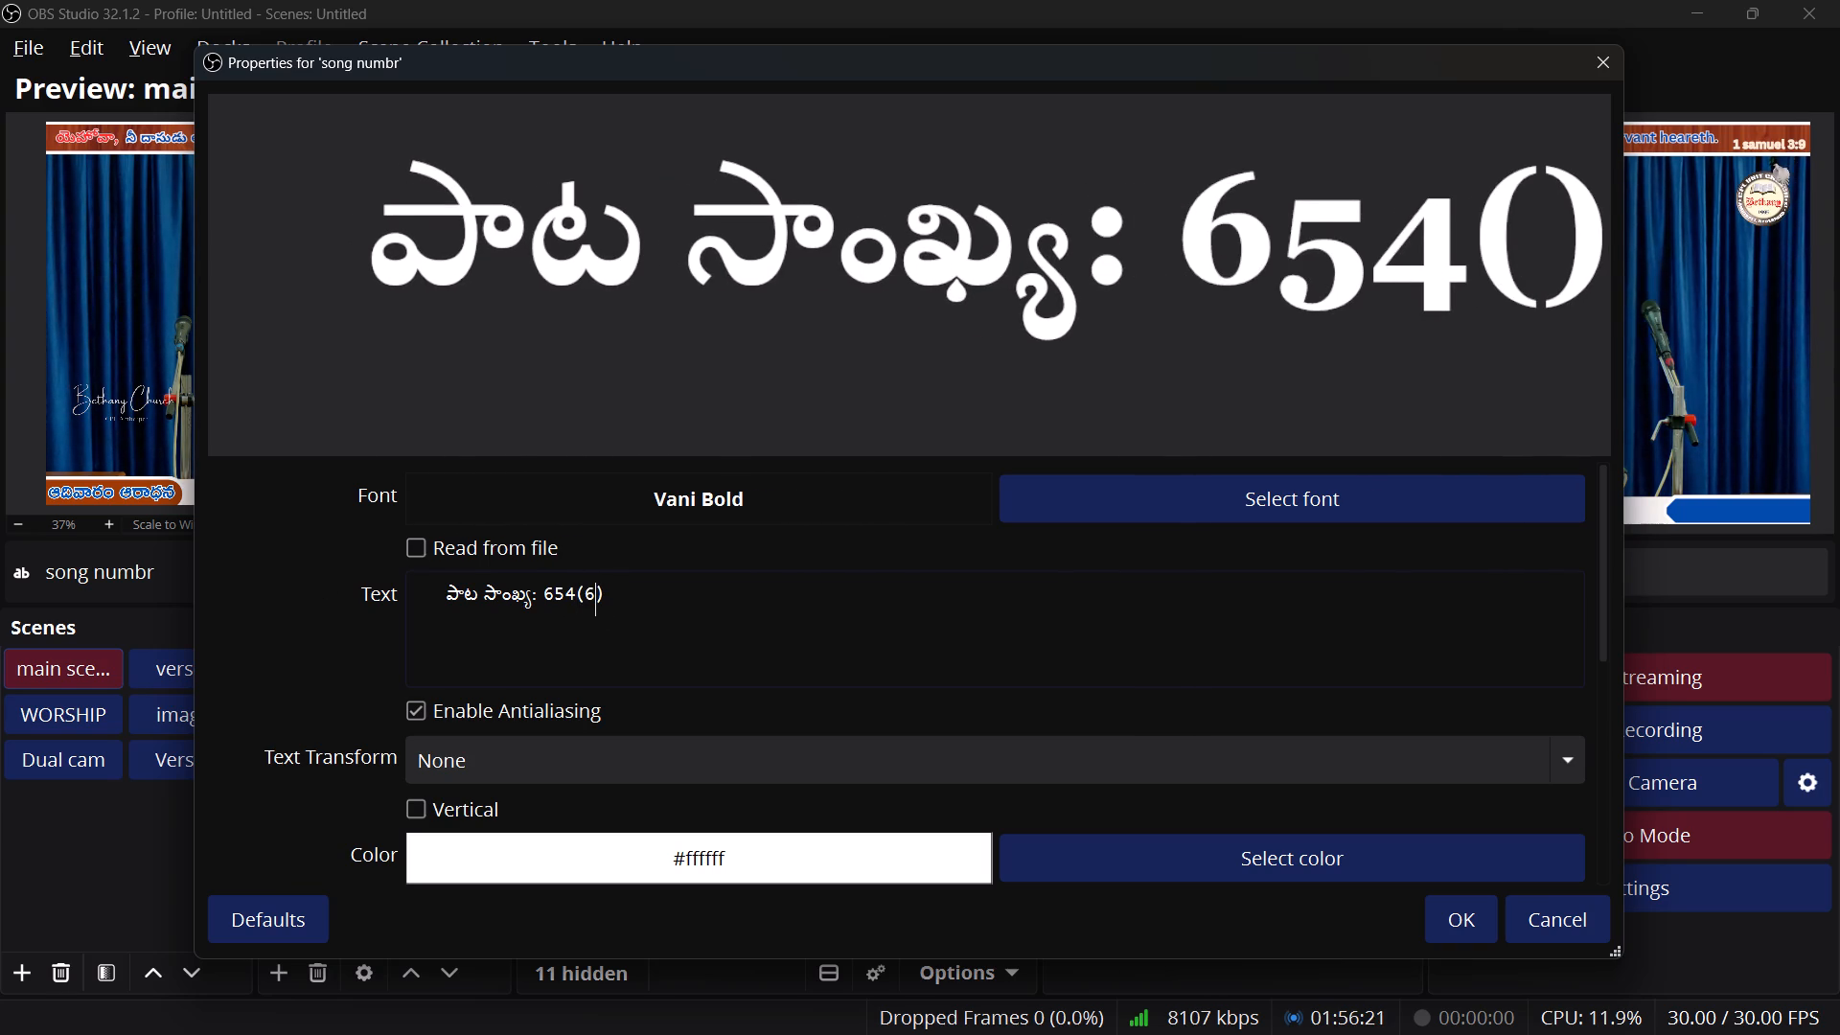
type("39")
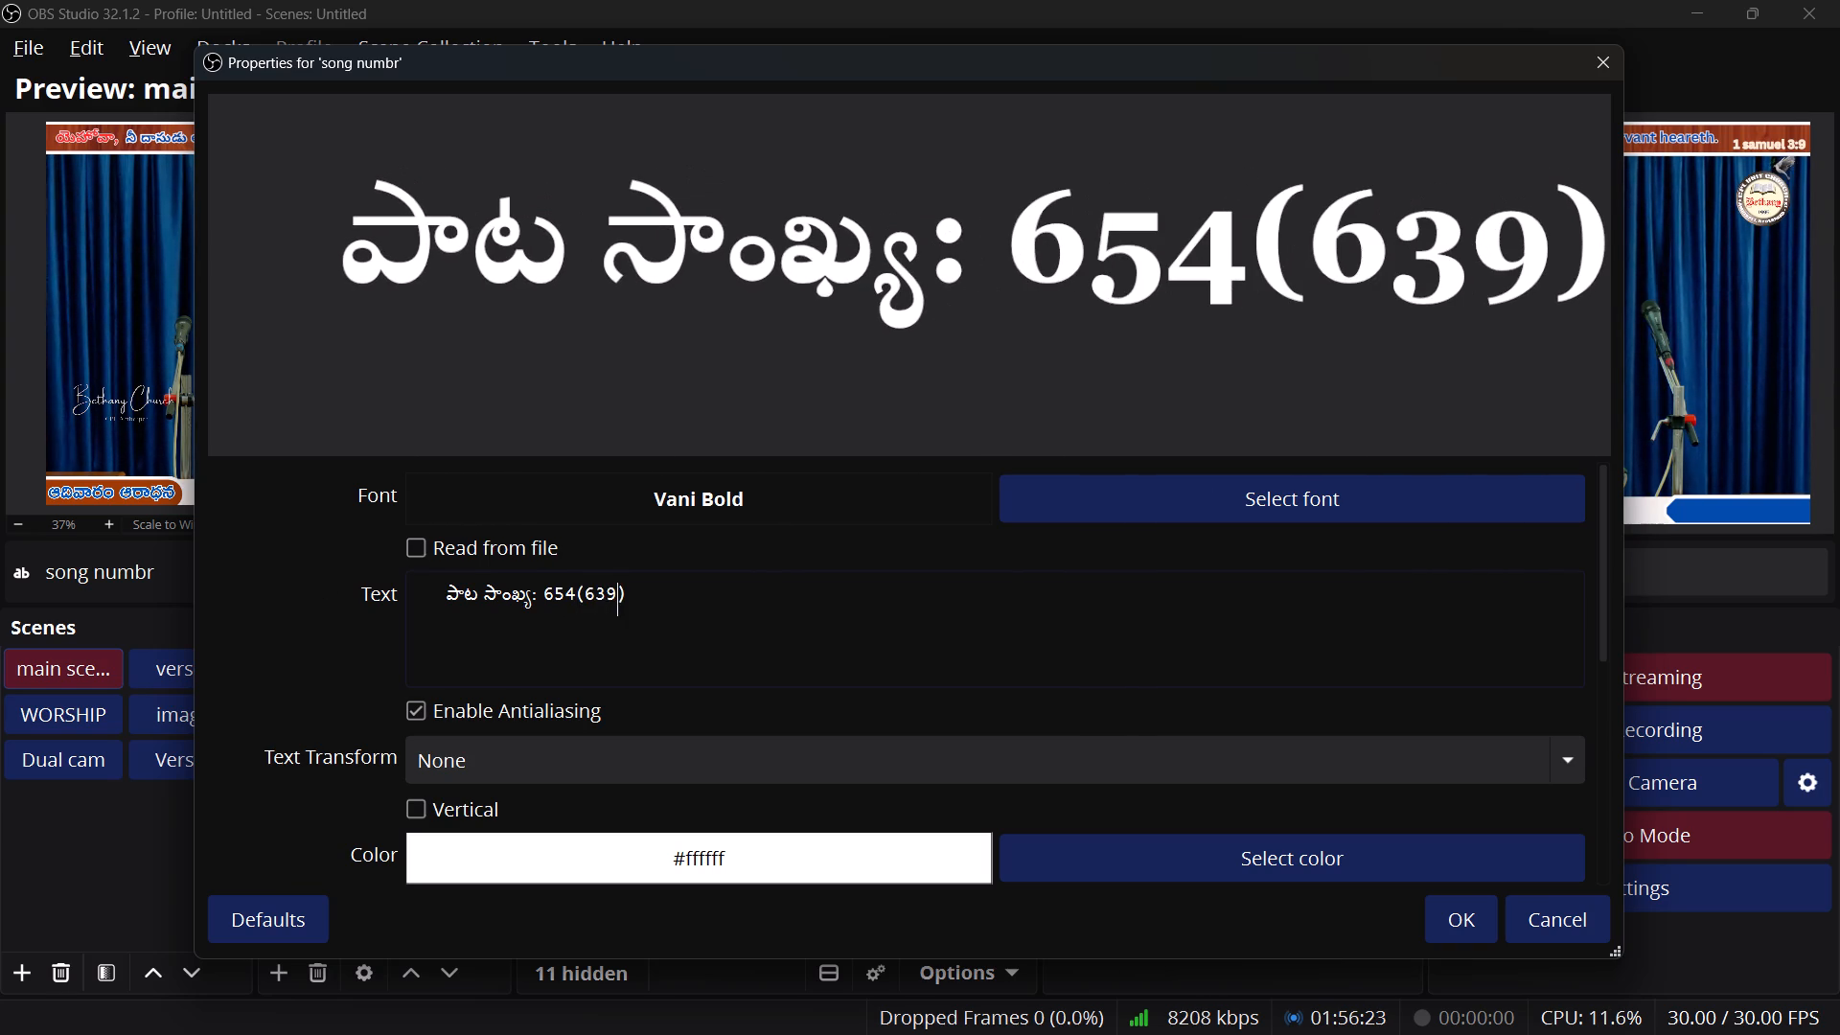
left_click(1468, 915)
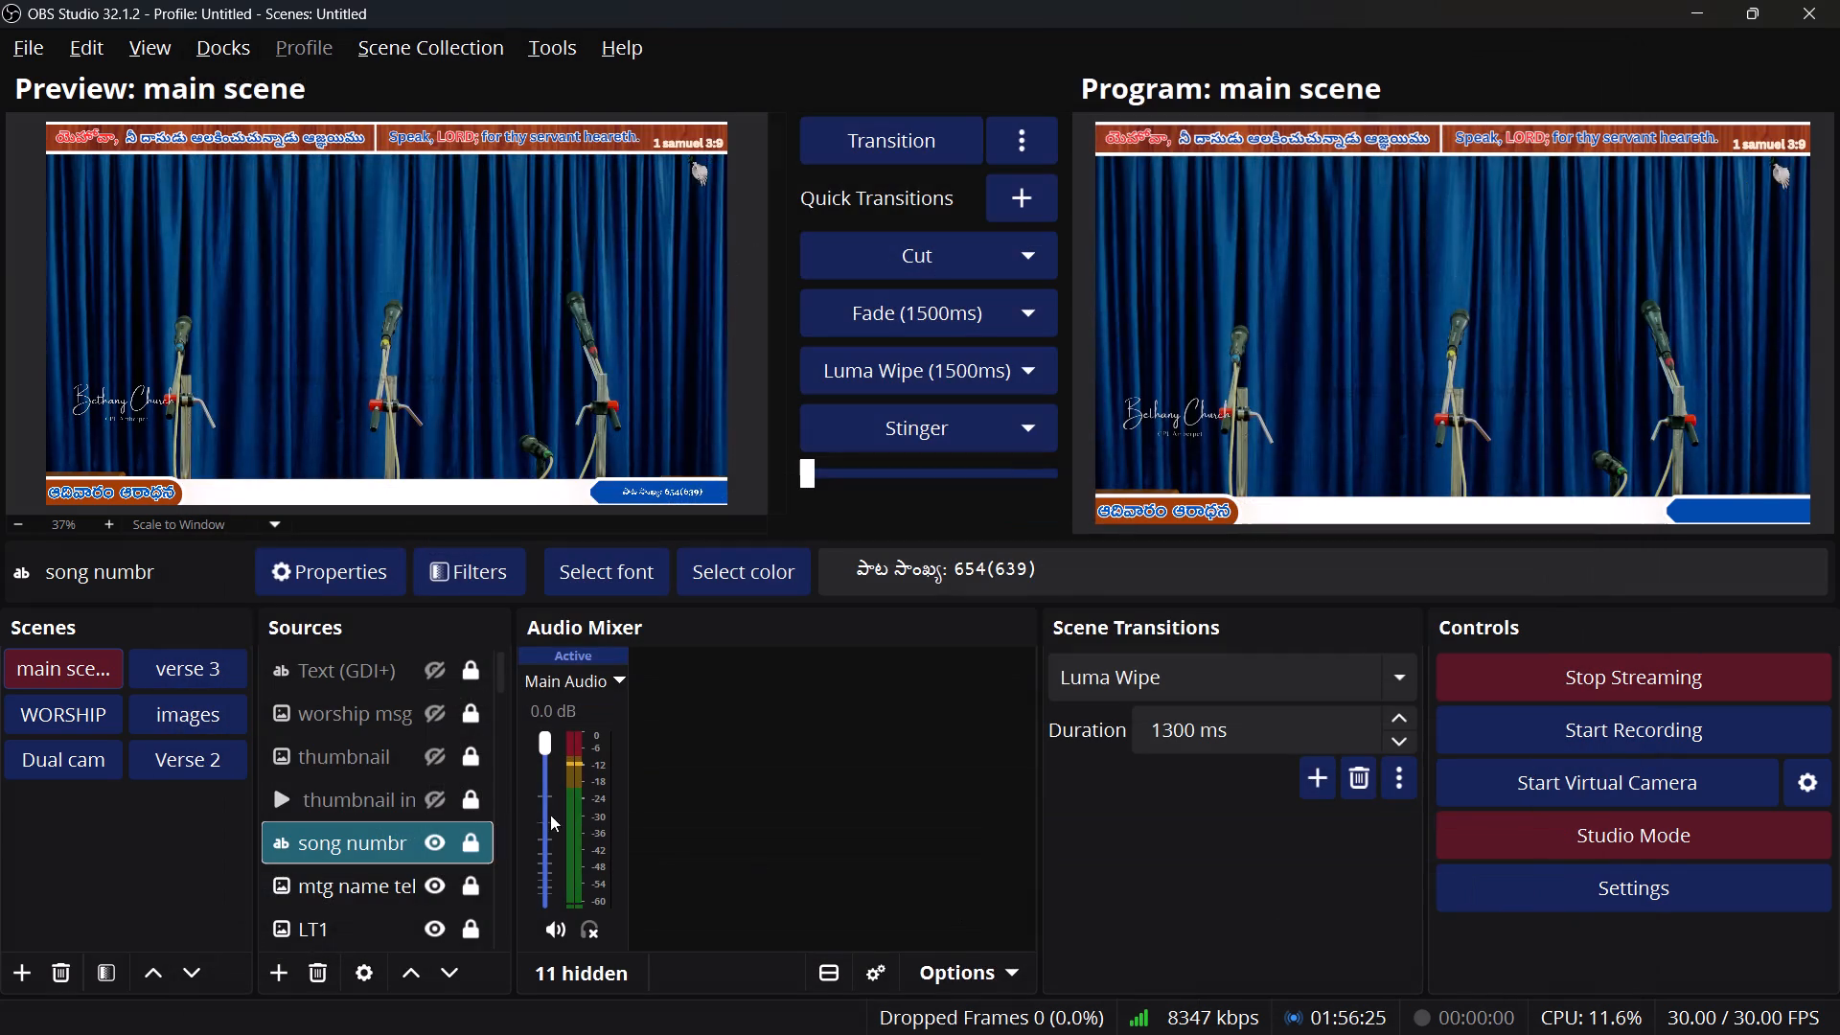
Check the main scene's preview full screen on DISPLAY1 with a preview projector, and close the projector again.
right_click(298, 354)
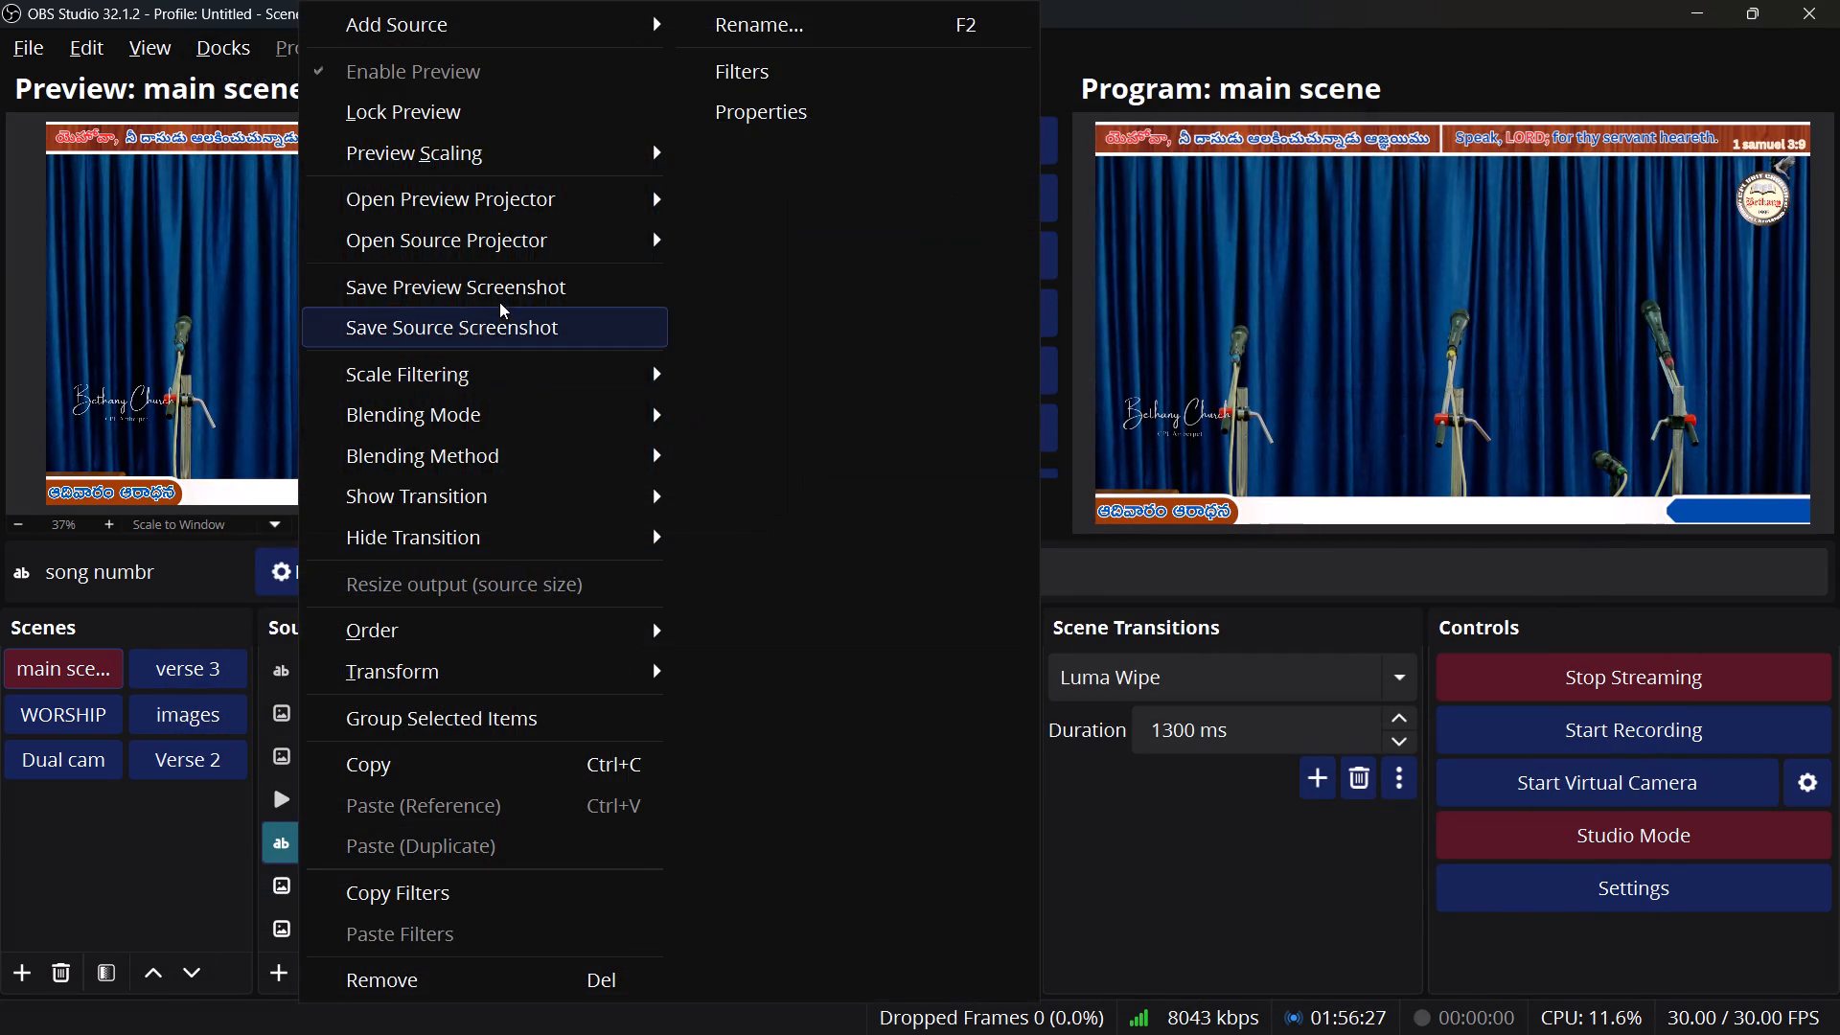
left_click(587, 199)
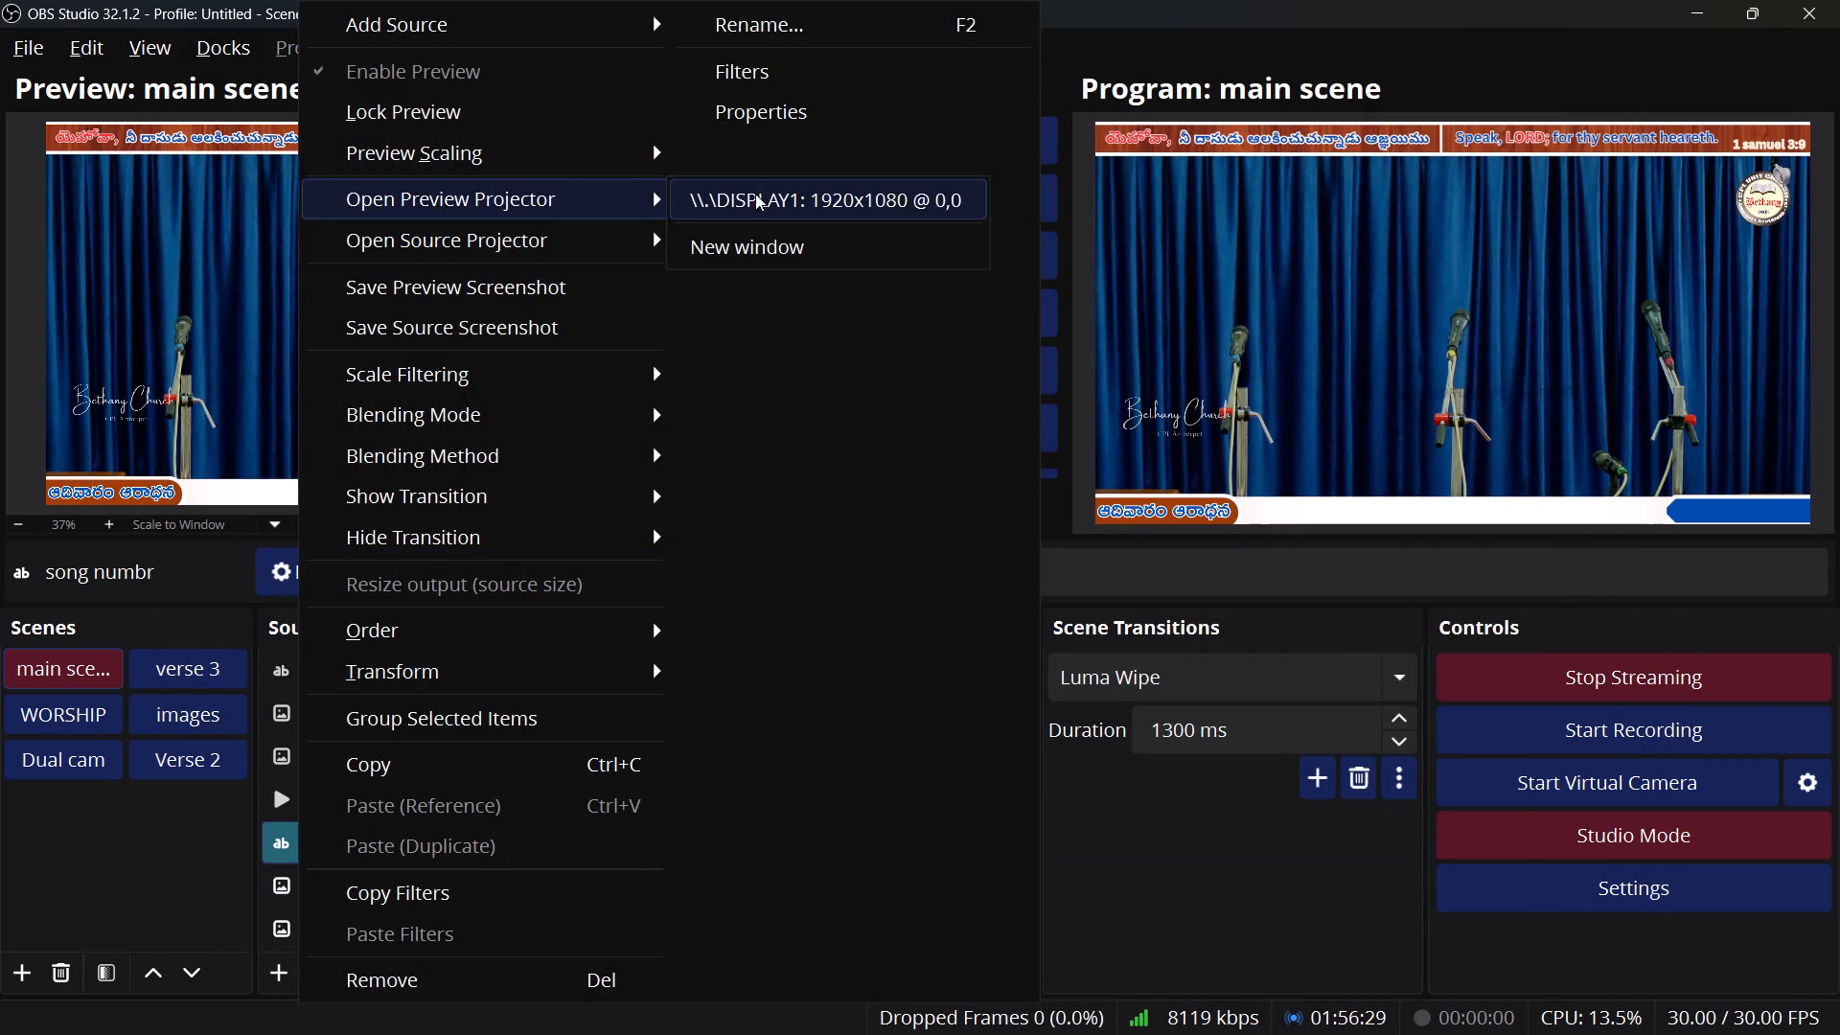
left_click(755, 194)
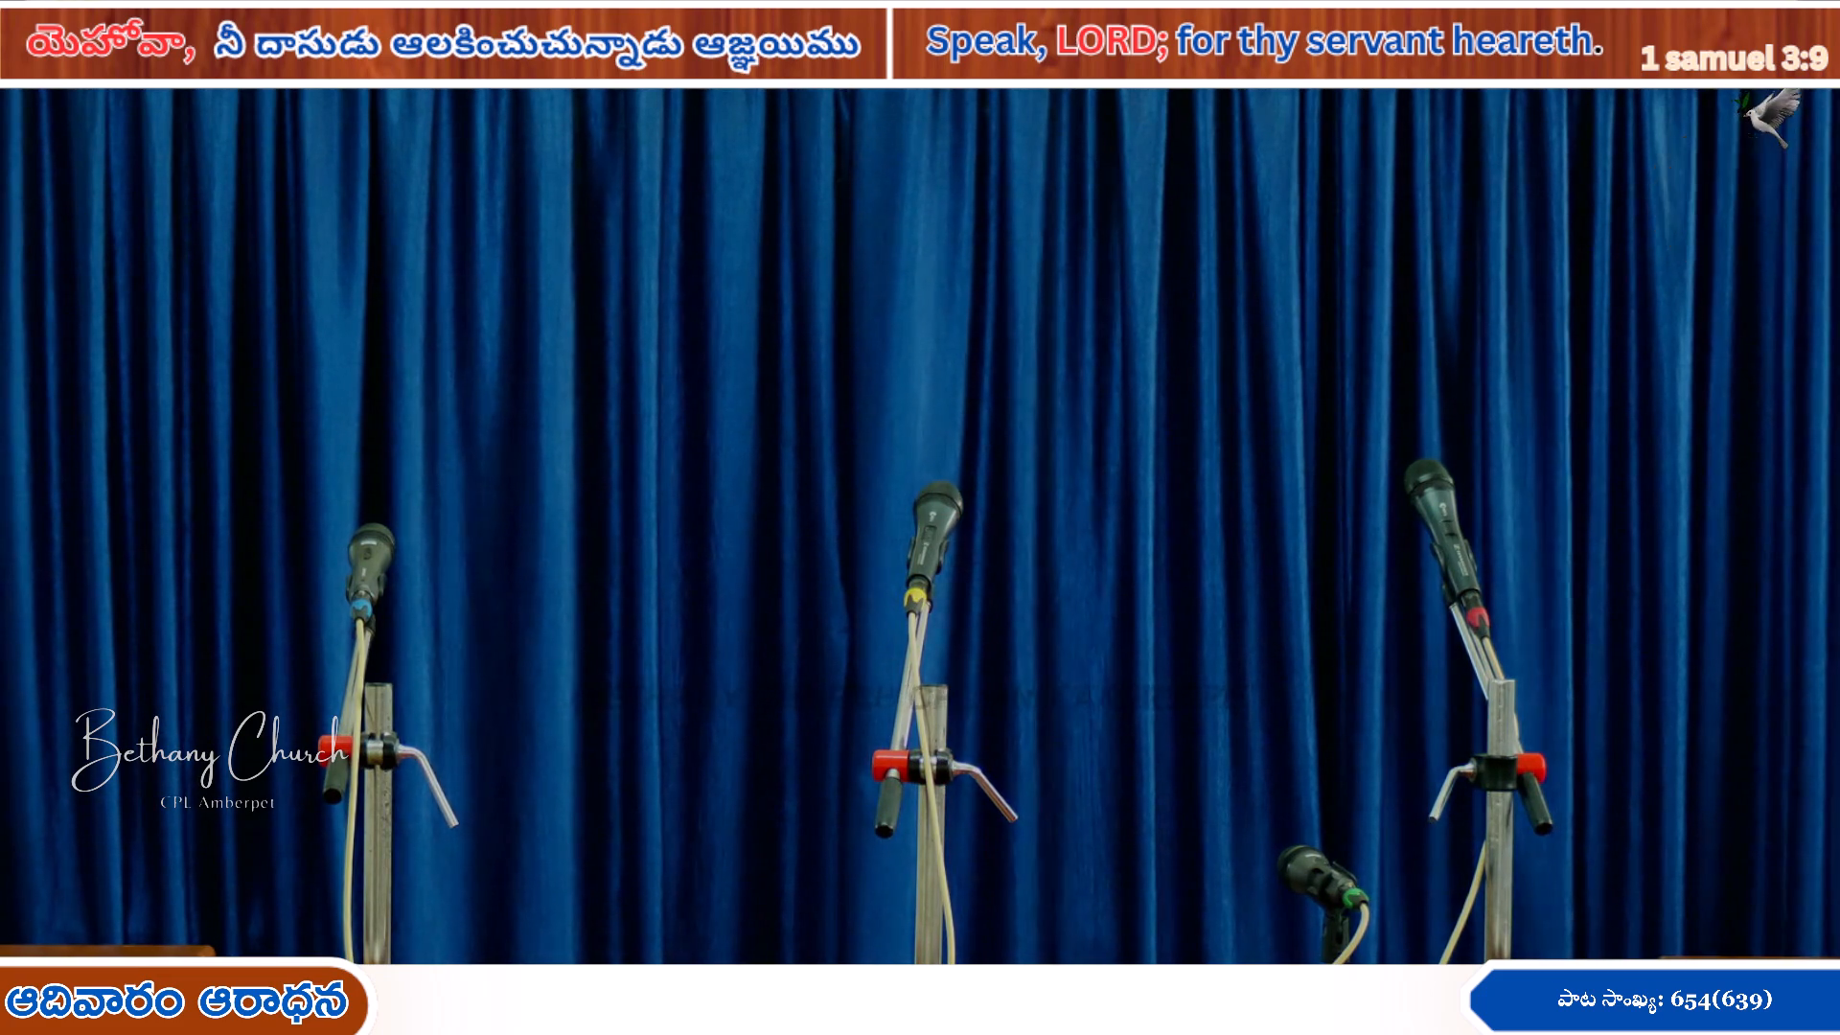
key("Escape")
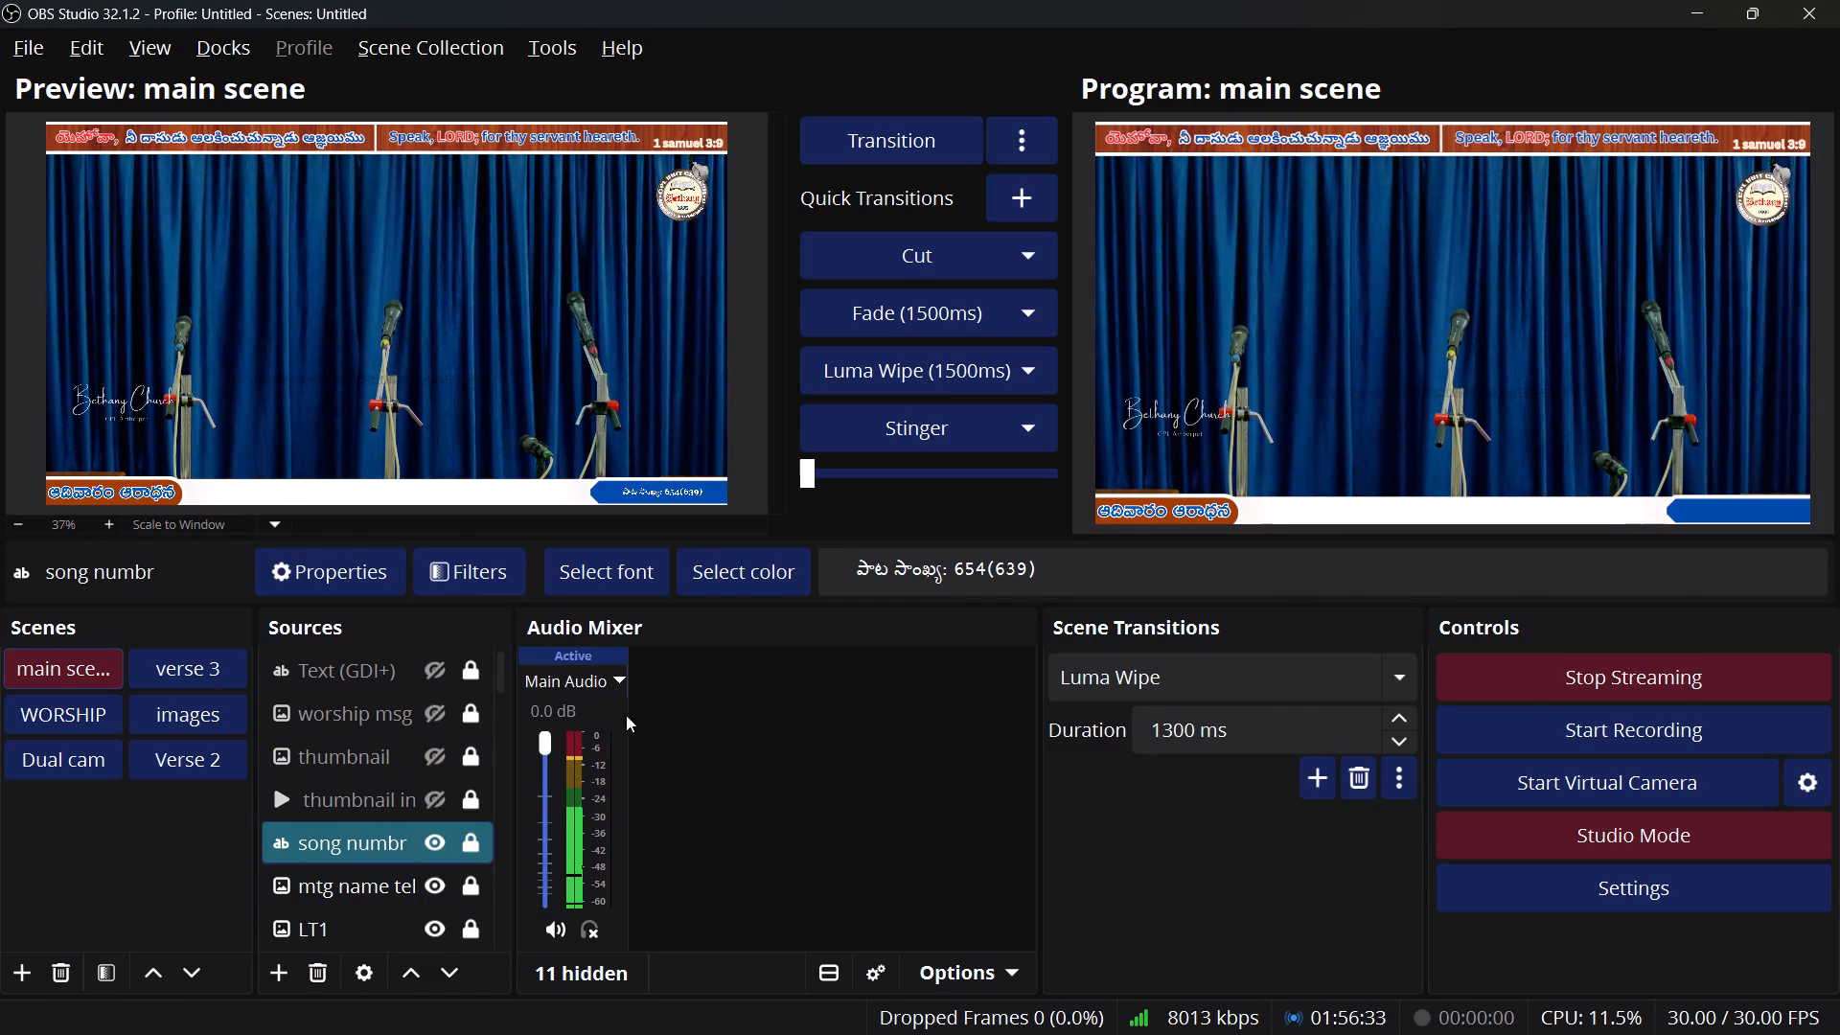
Turn off the Noise Suppression filter on the Main Audio source and close its filter settings.
right_click(571, 674)
left_click(651, 608)
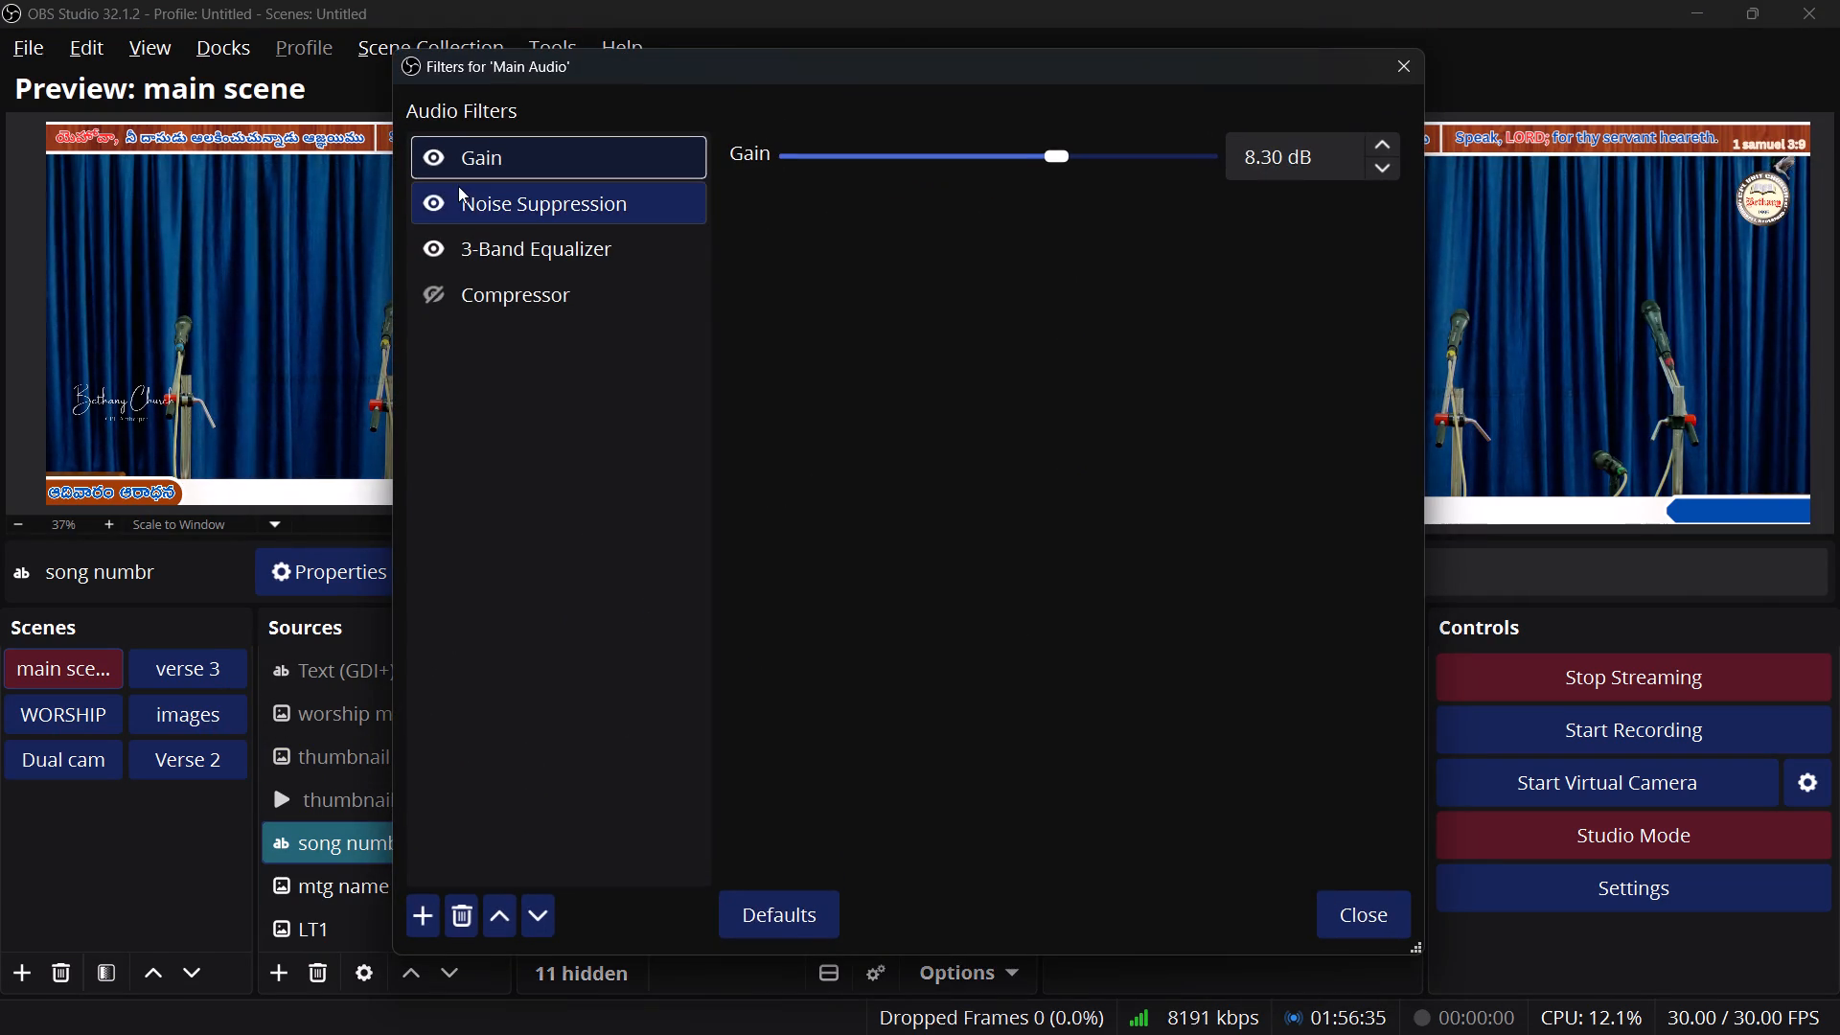
left_click(423, 196)
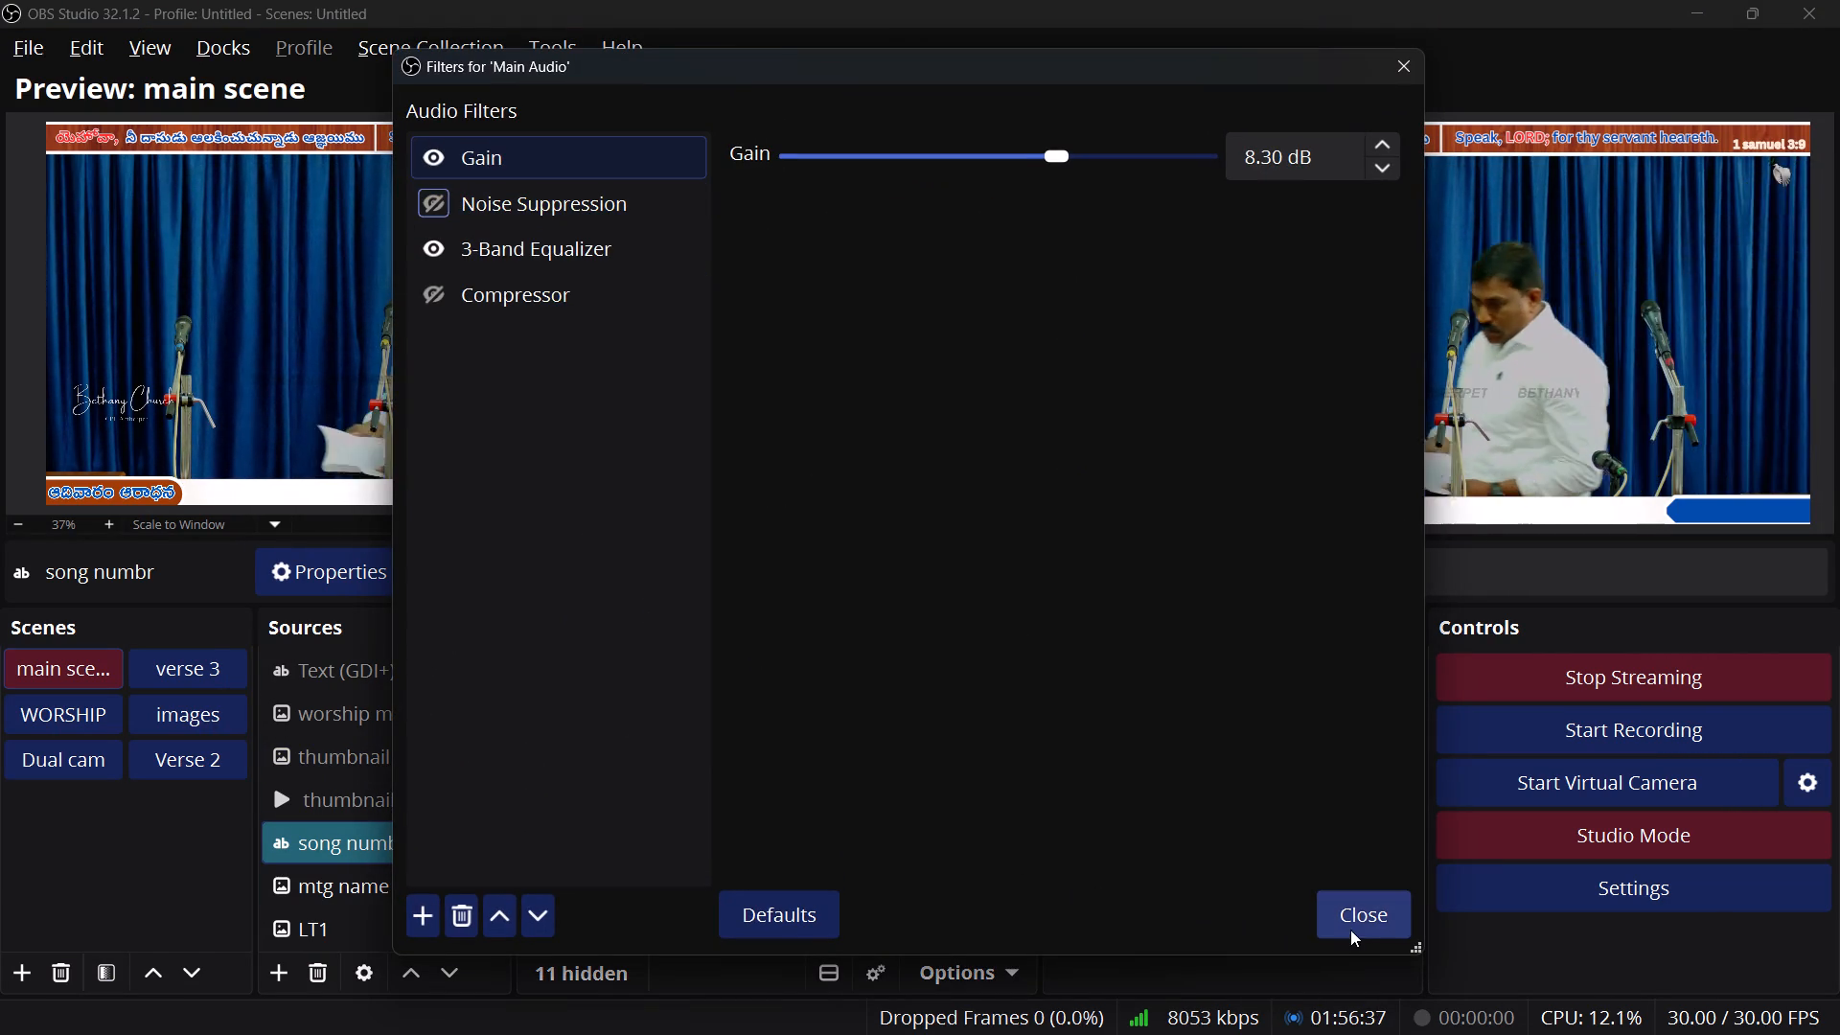
left_click(1350, 930)
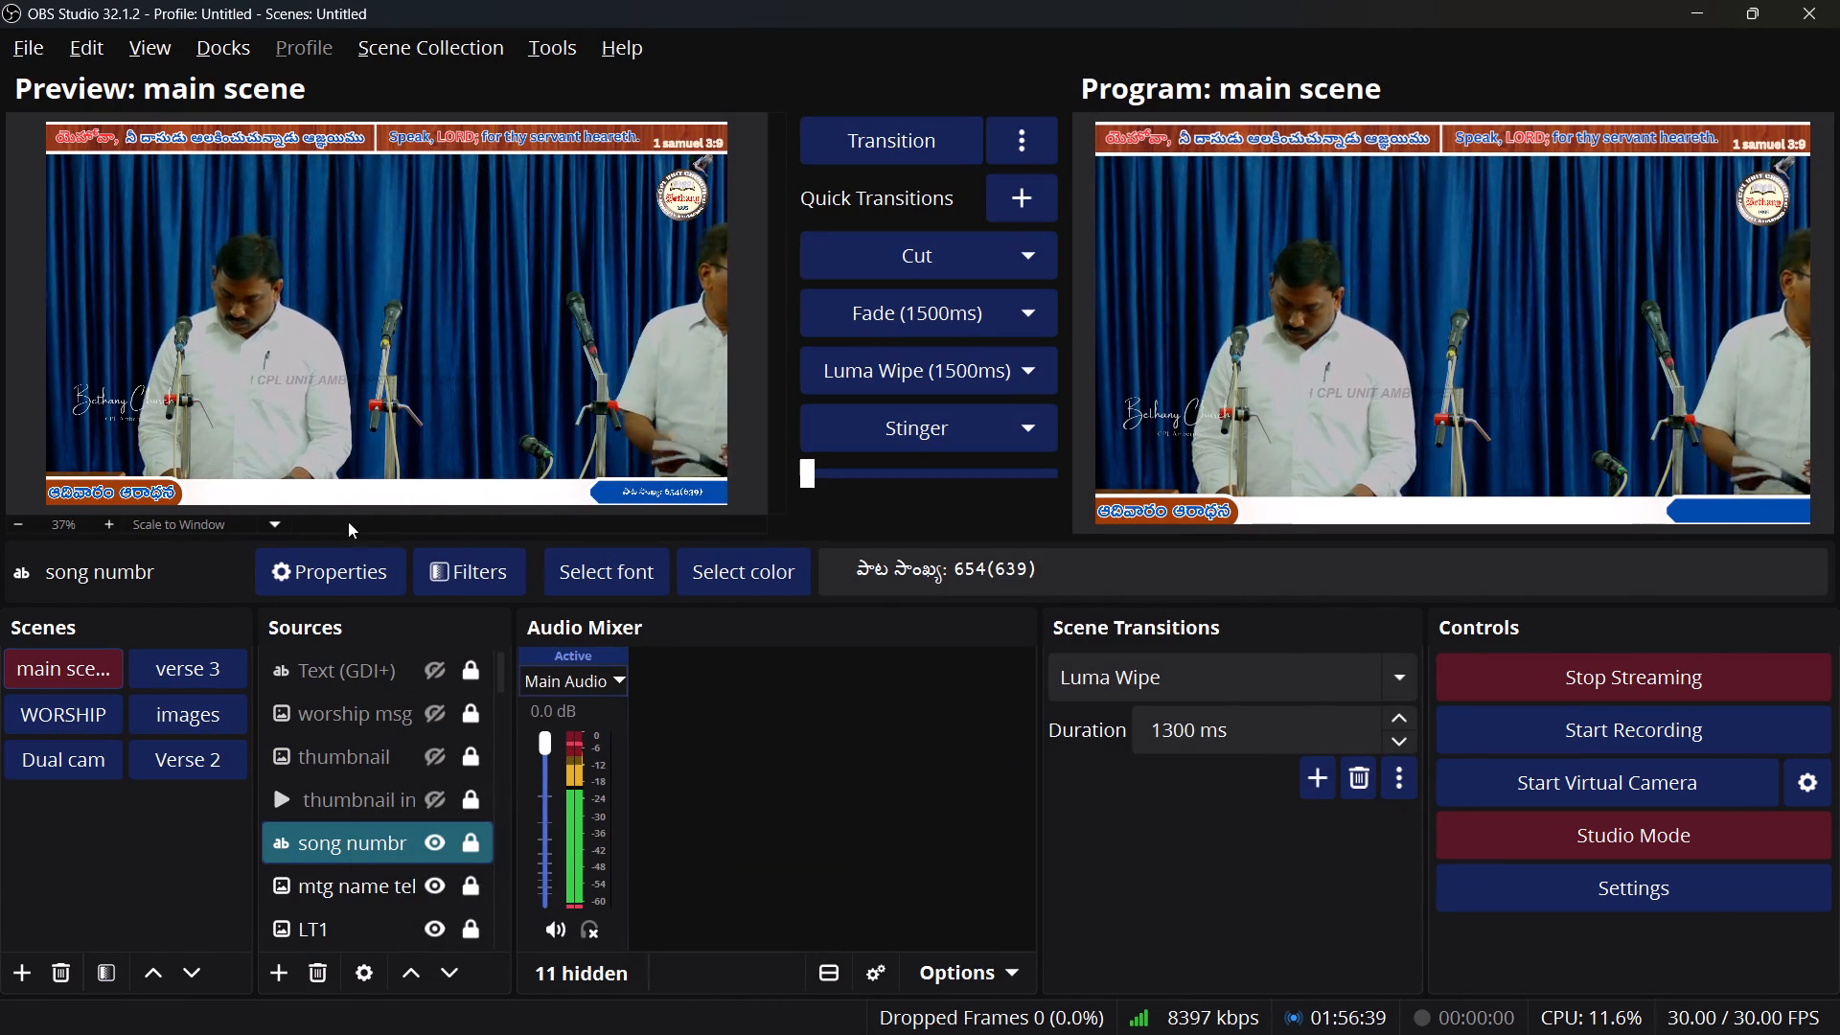
Send the main scene with the song number overlay live to Program using the 1500 ms Fade transition.
left_click(907, 311)
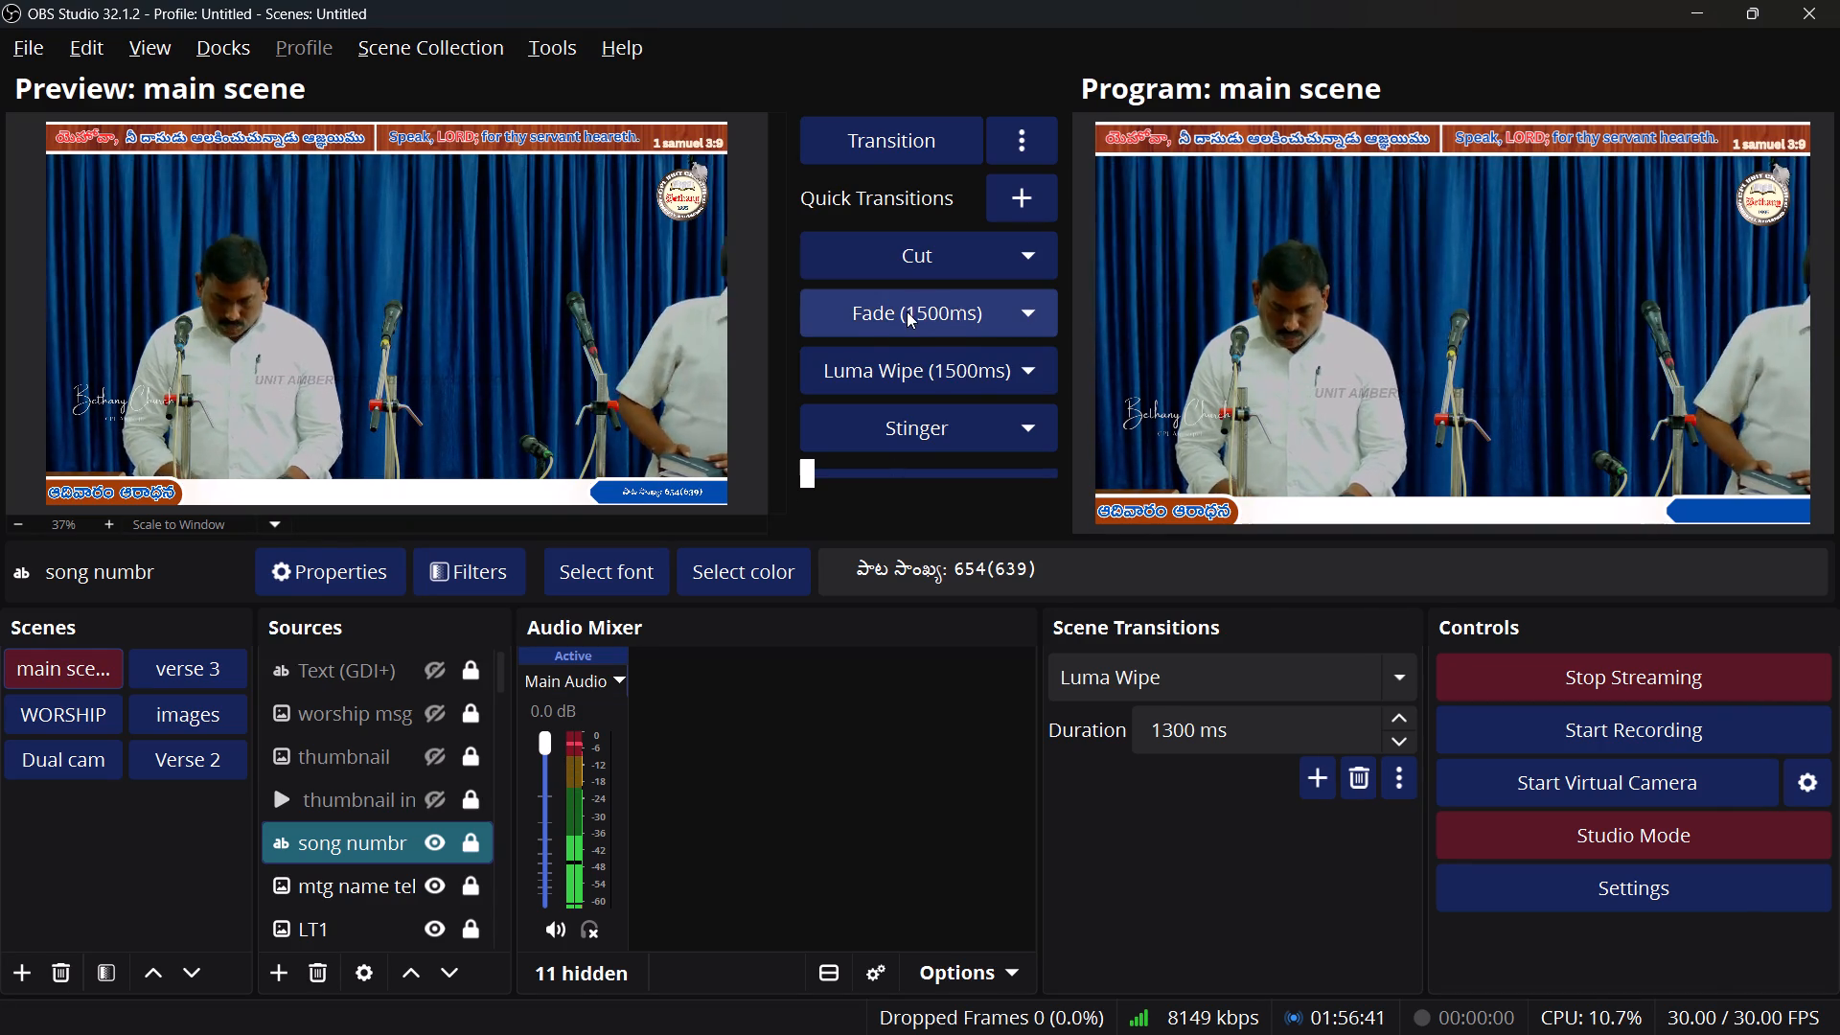